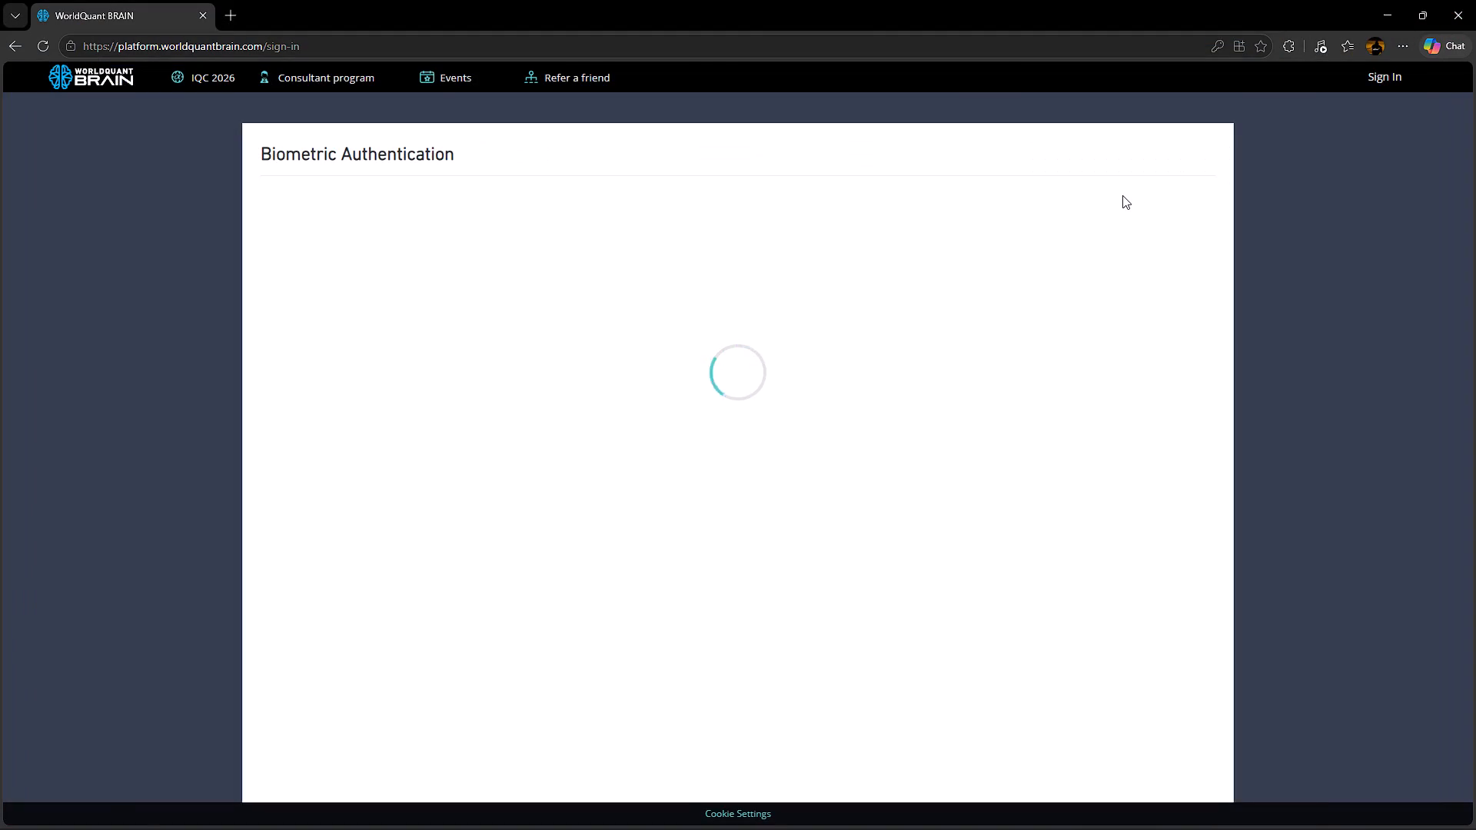
Switch from the WorldQuant BRAIN biometric authentication page to another open application window.
key(alt+Tab)
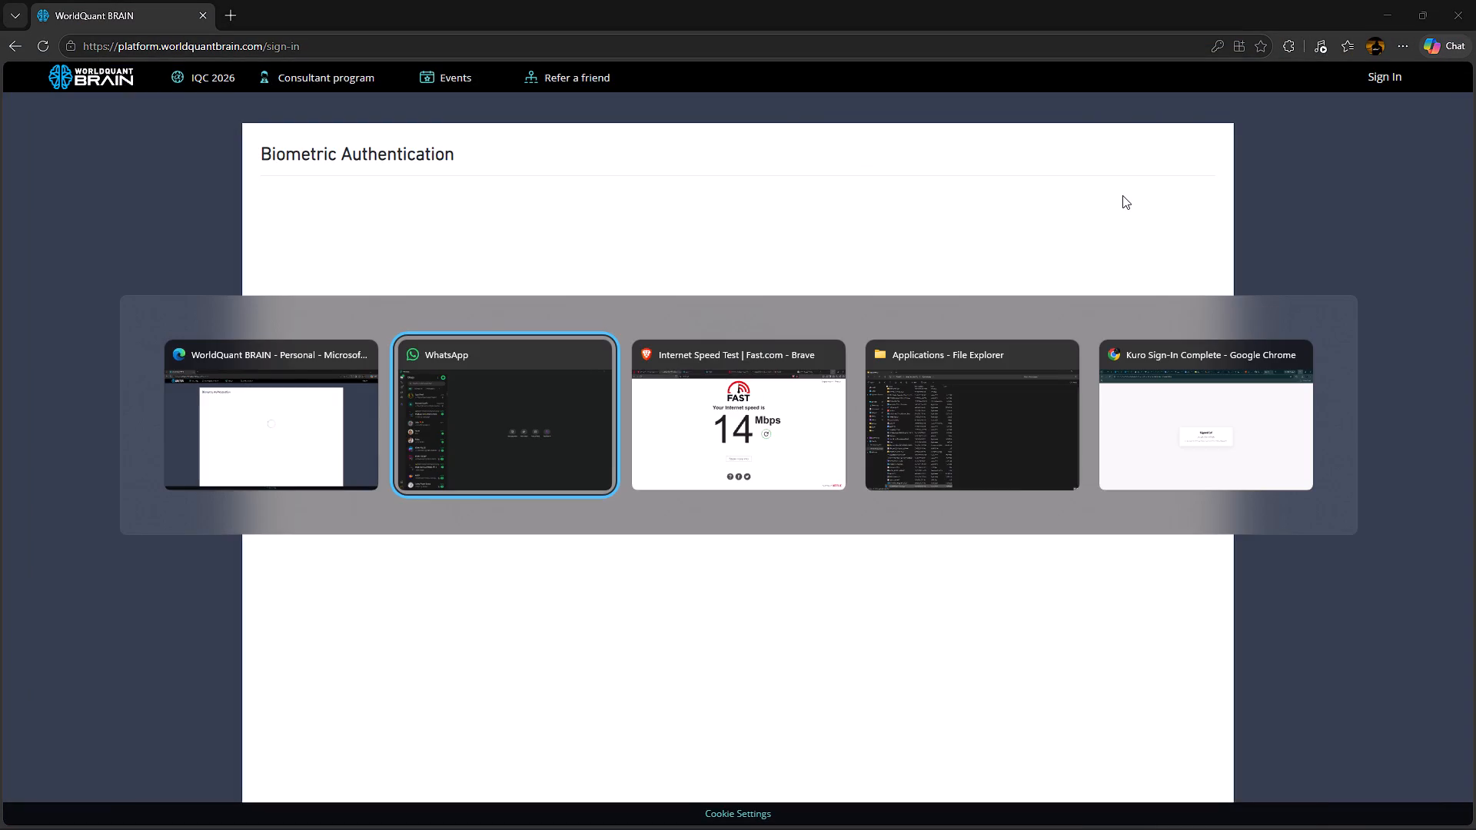
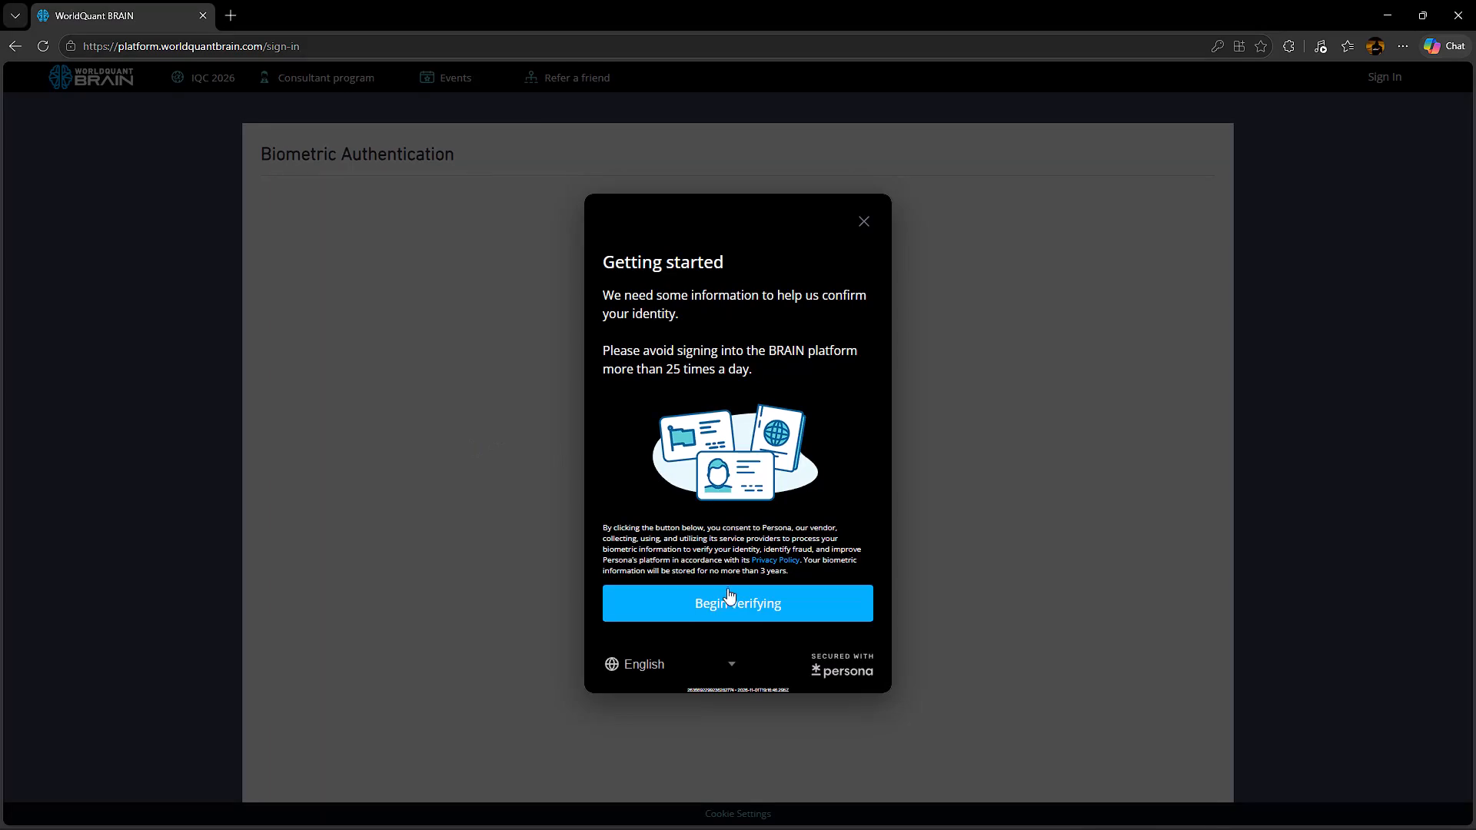
Begin the Persona identity verification and choose to continue it on another device.
click(771, 591)
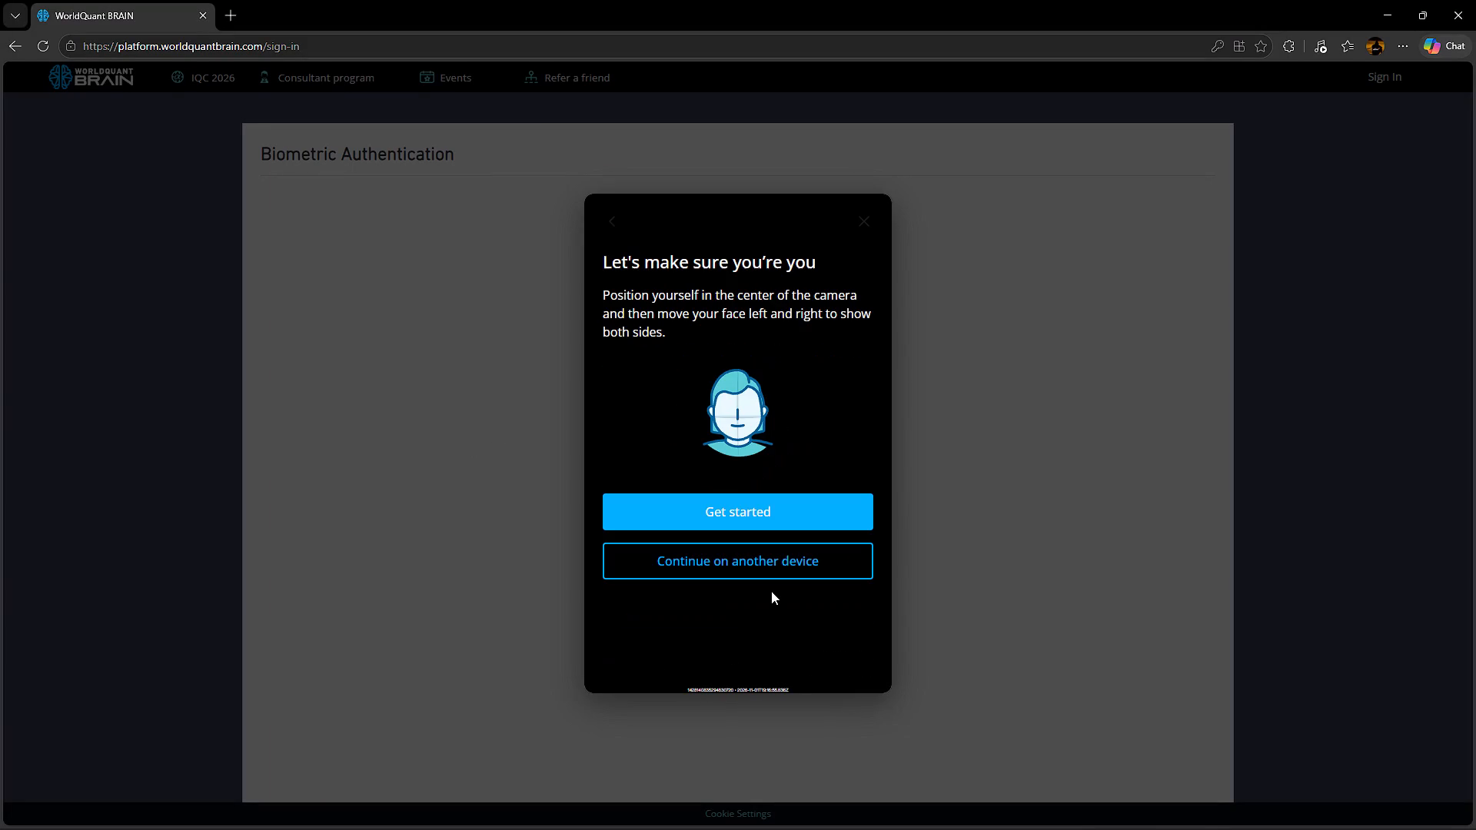
click(806, 577)
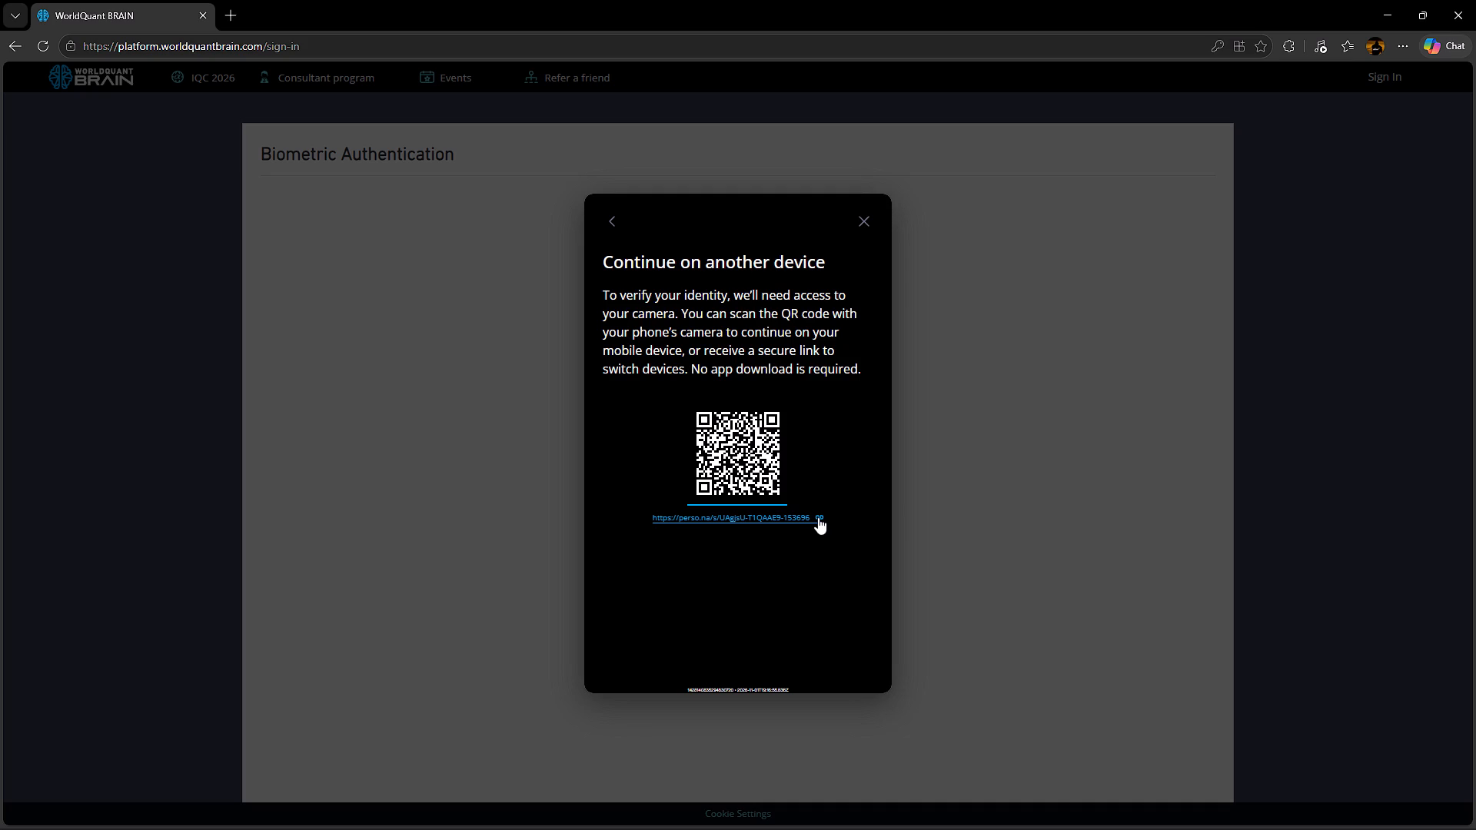
Copy the secure verification link shown beneath the QR code.
click(818, 517)
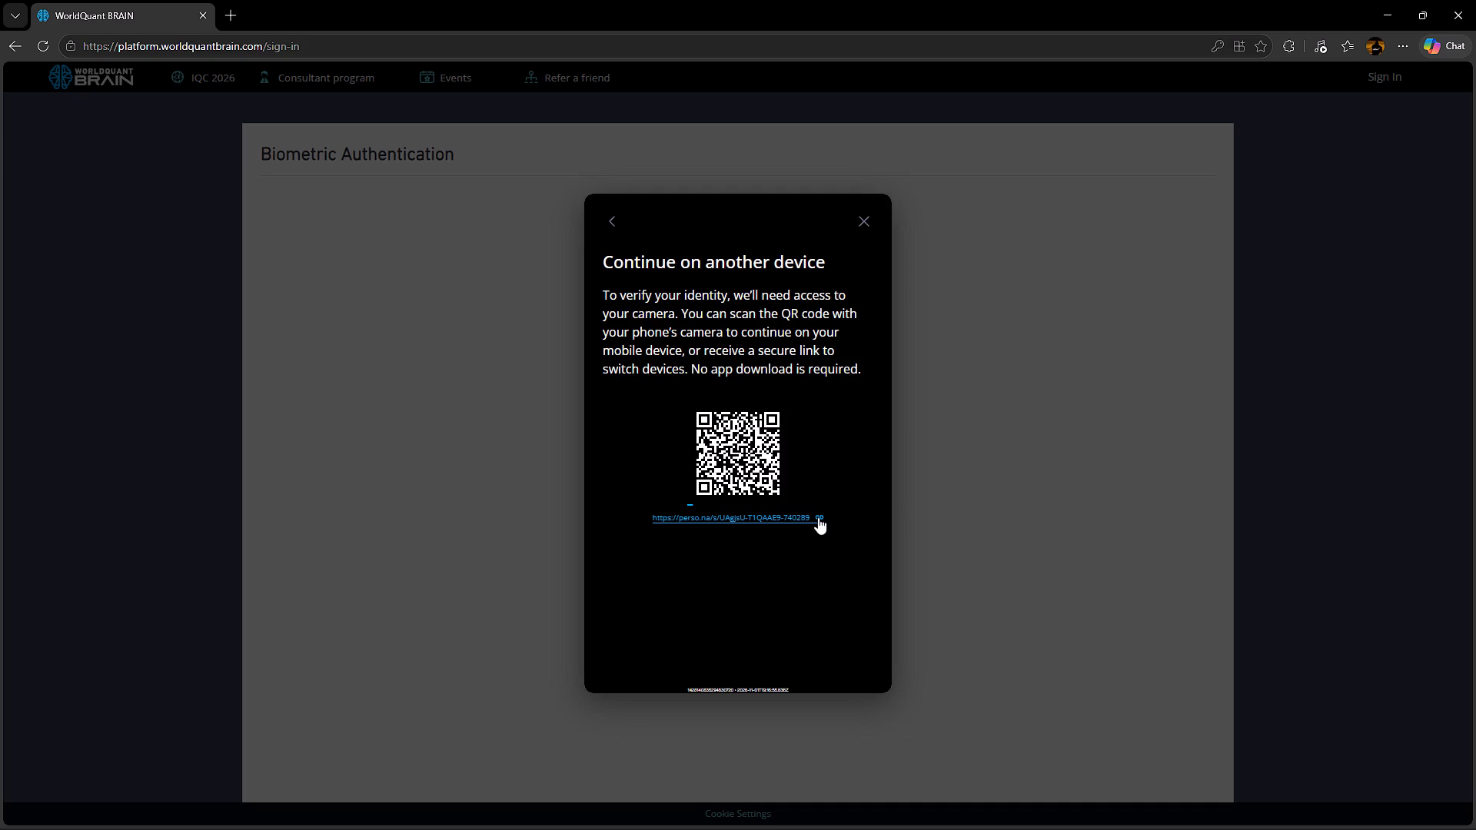
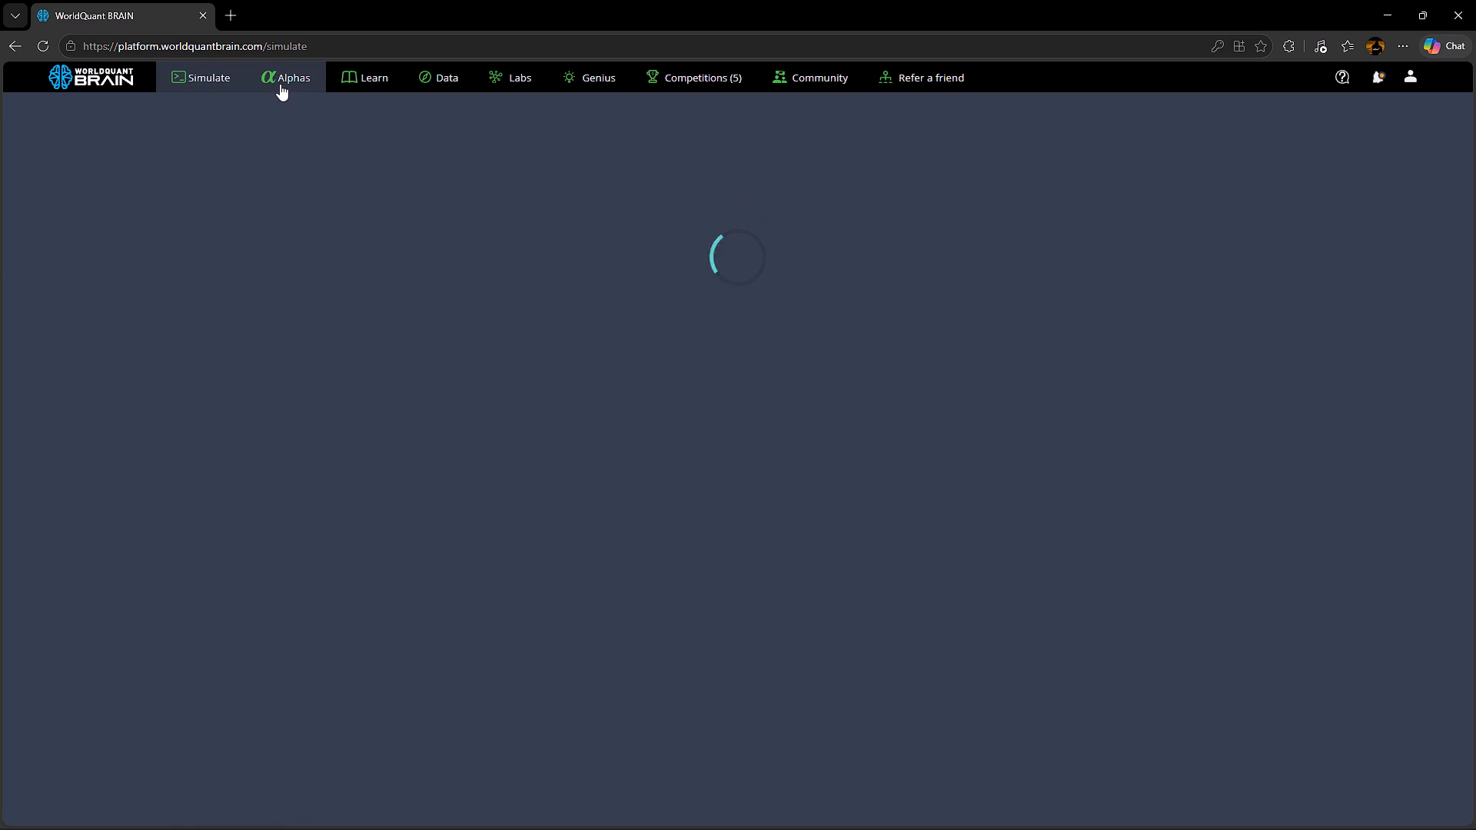
Open the Alphas page of the WorldQuant BRAIN platform.
click(280, 84)
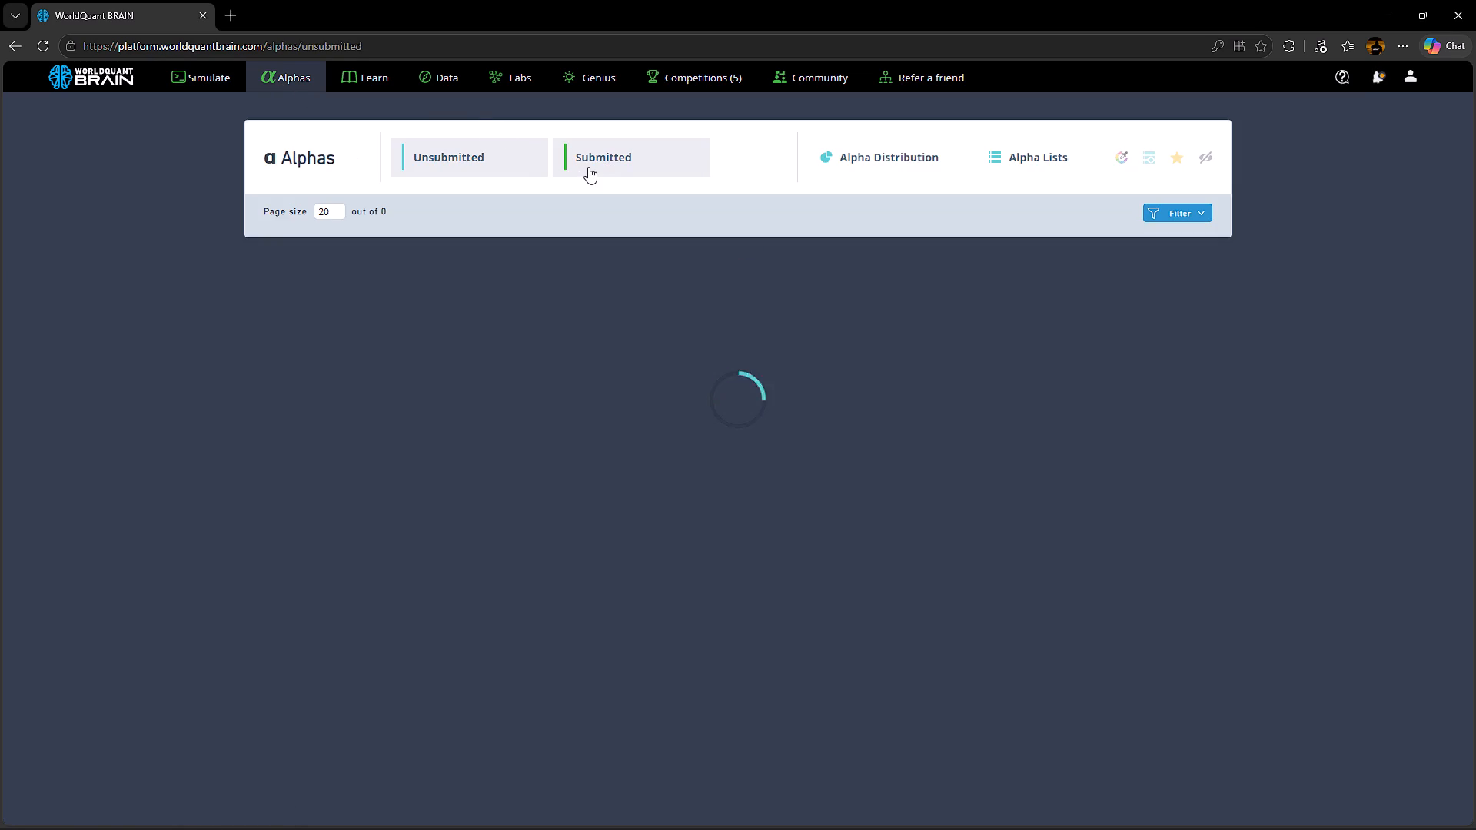
Open the submitted alphas list and clone the super alpha Xg9YqWva into a new simulation.
click(627, 161)
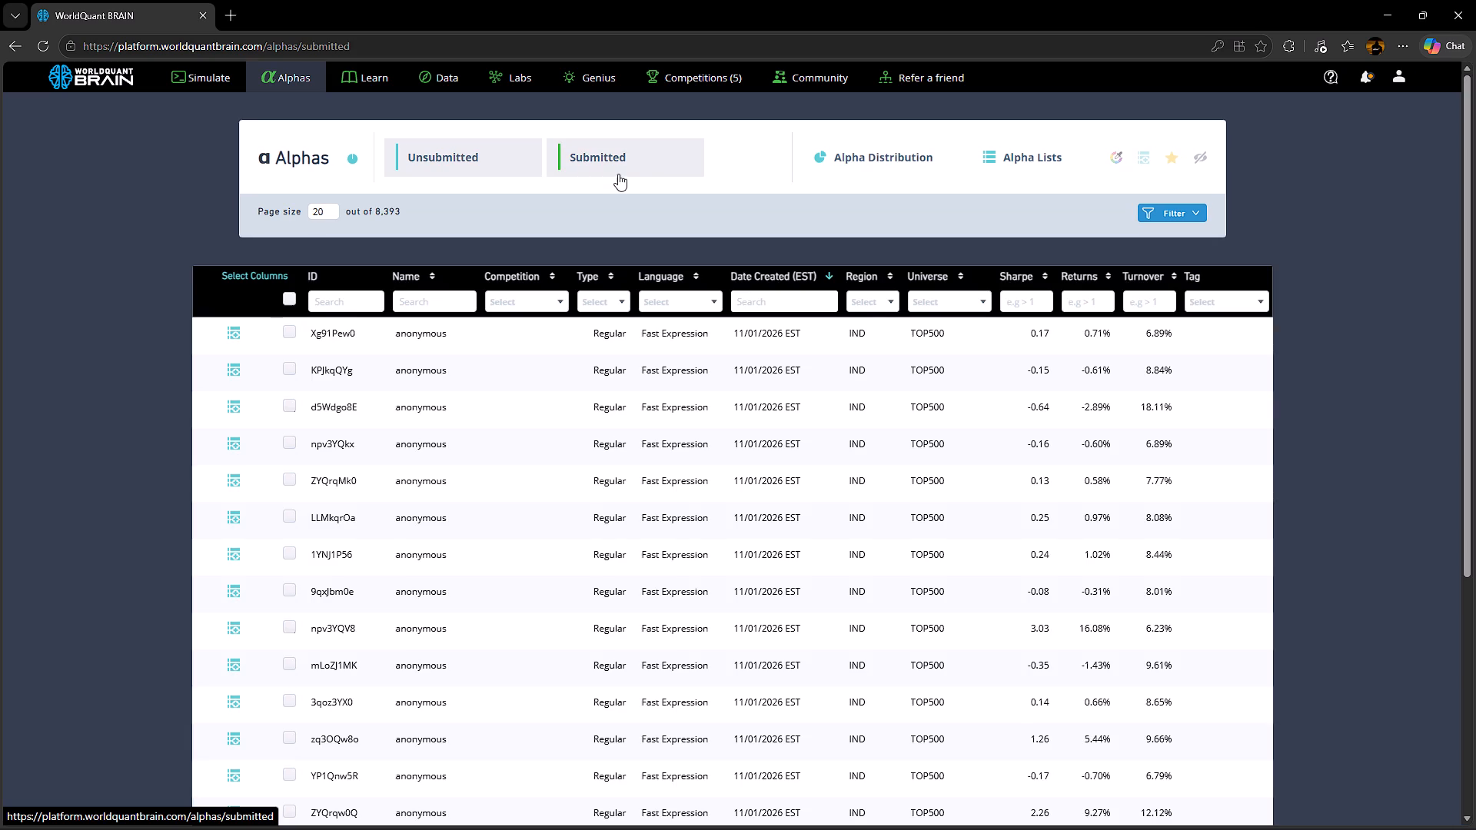
click(584, 171)
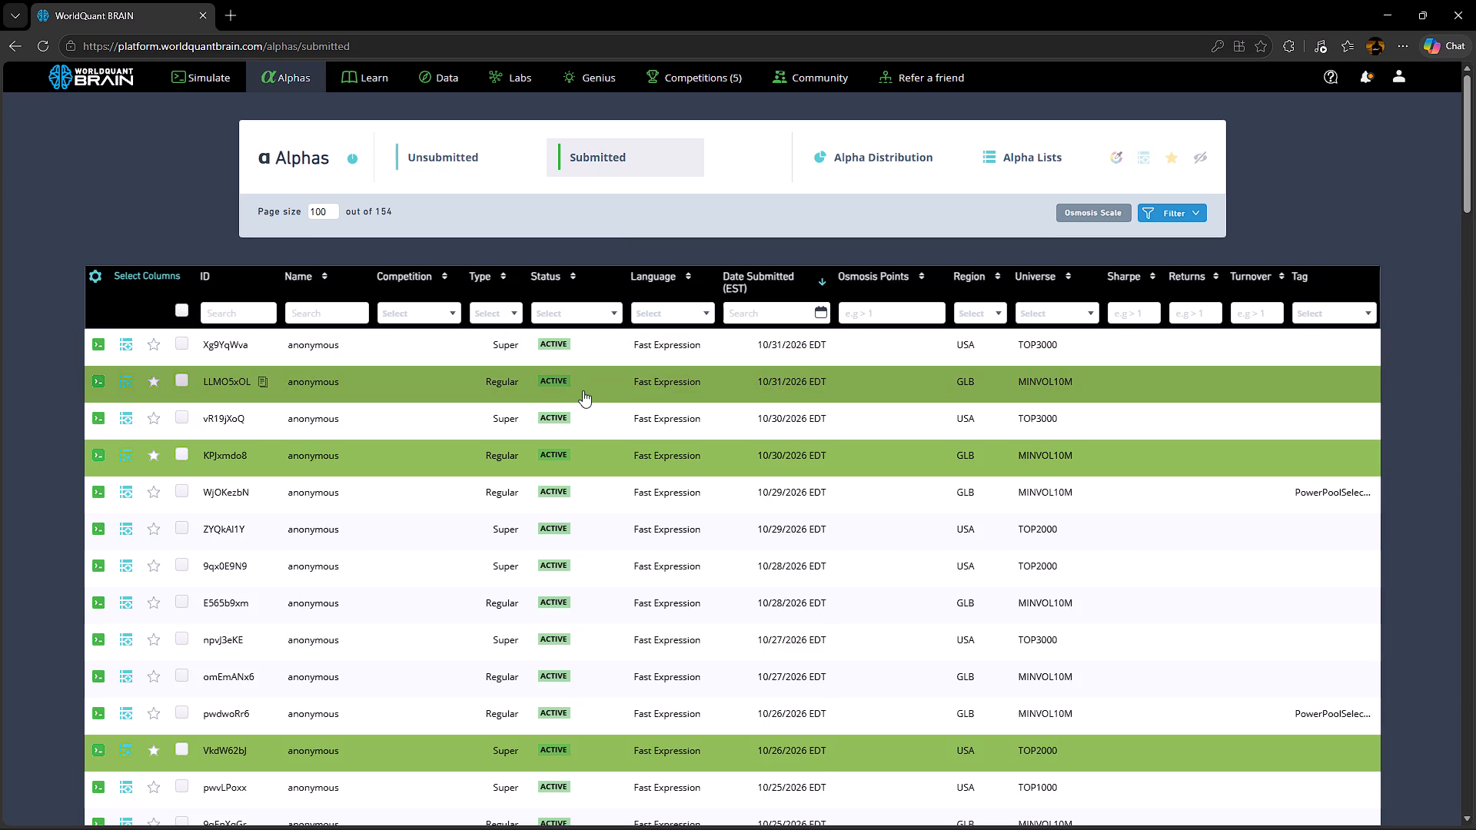
click(587, 357)
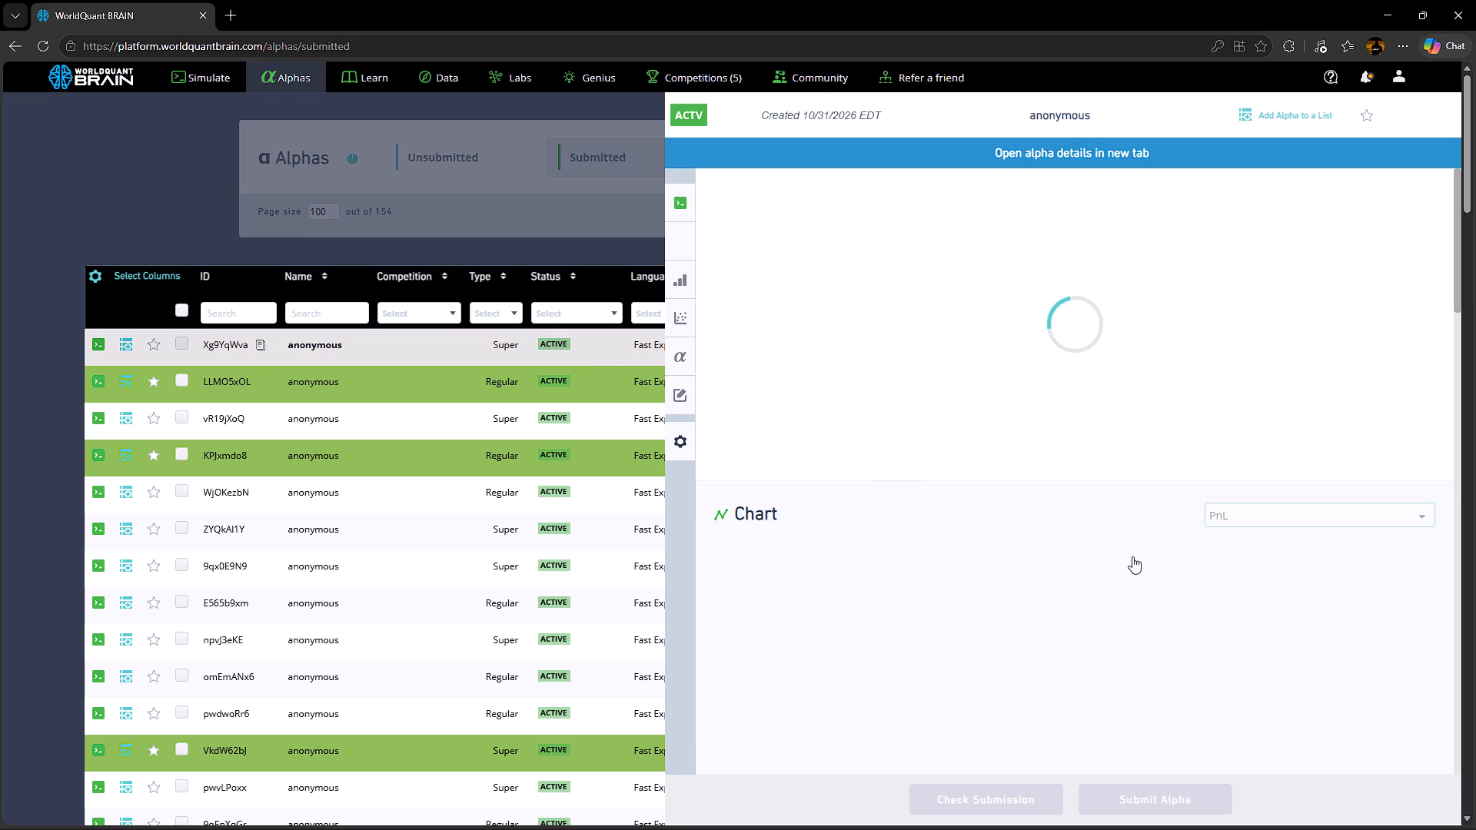
scroll(1132, 556, down, 1)
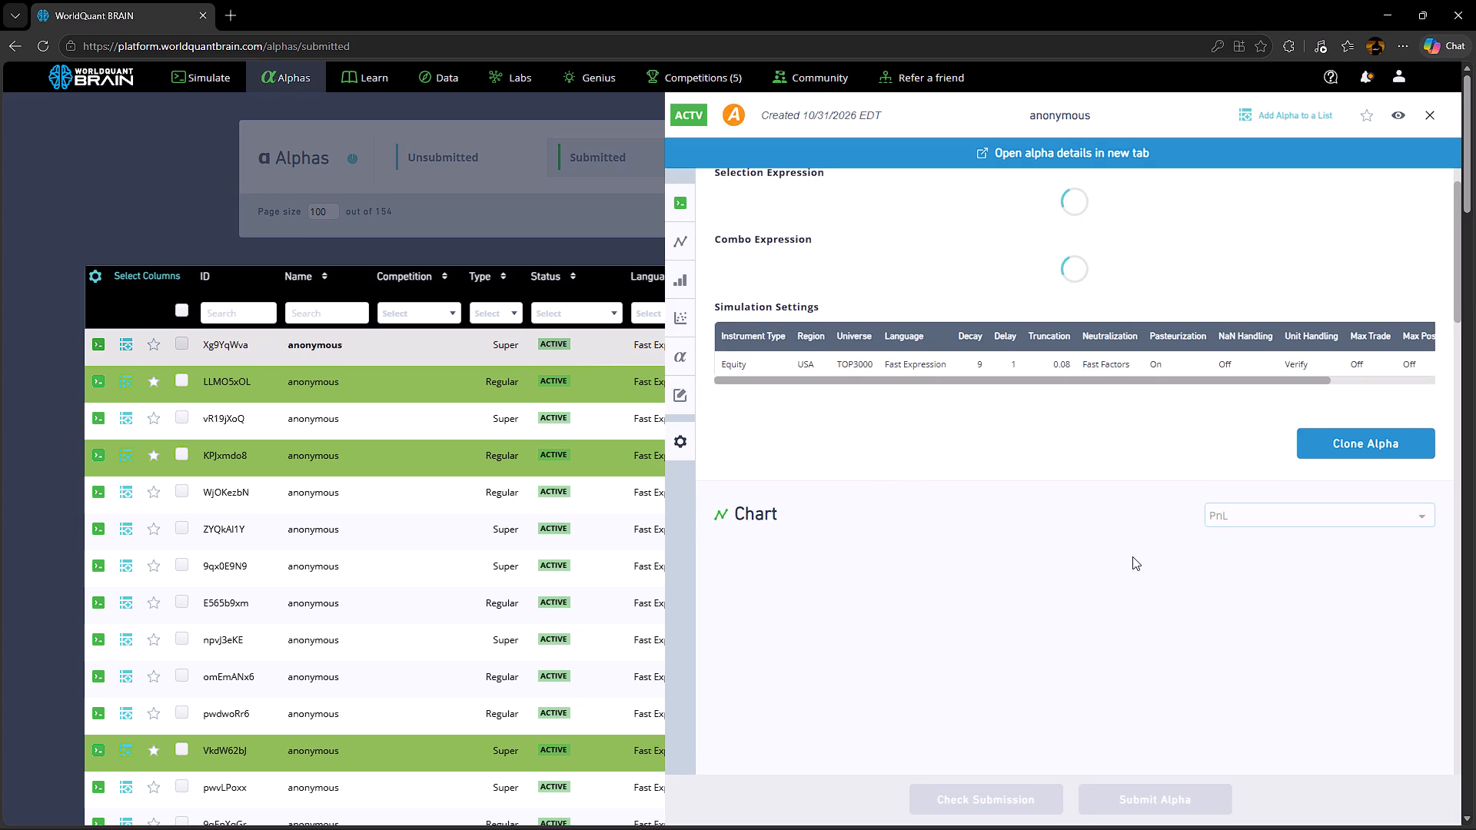
click(1365, 454)
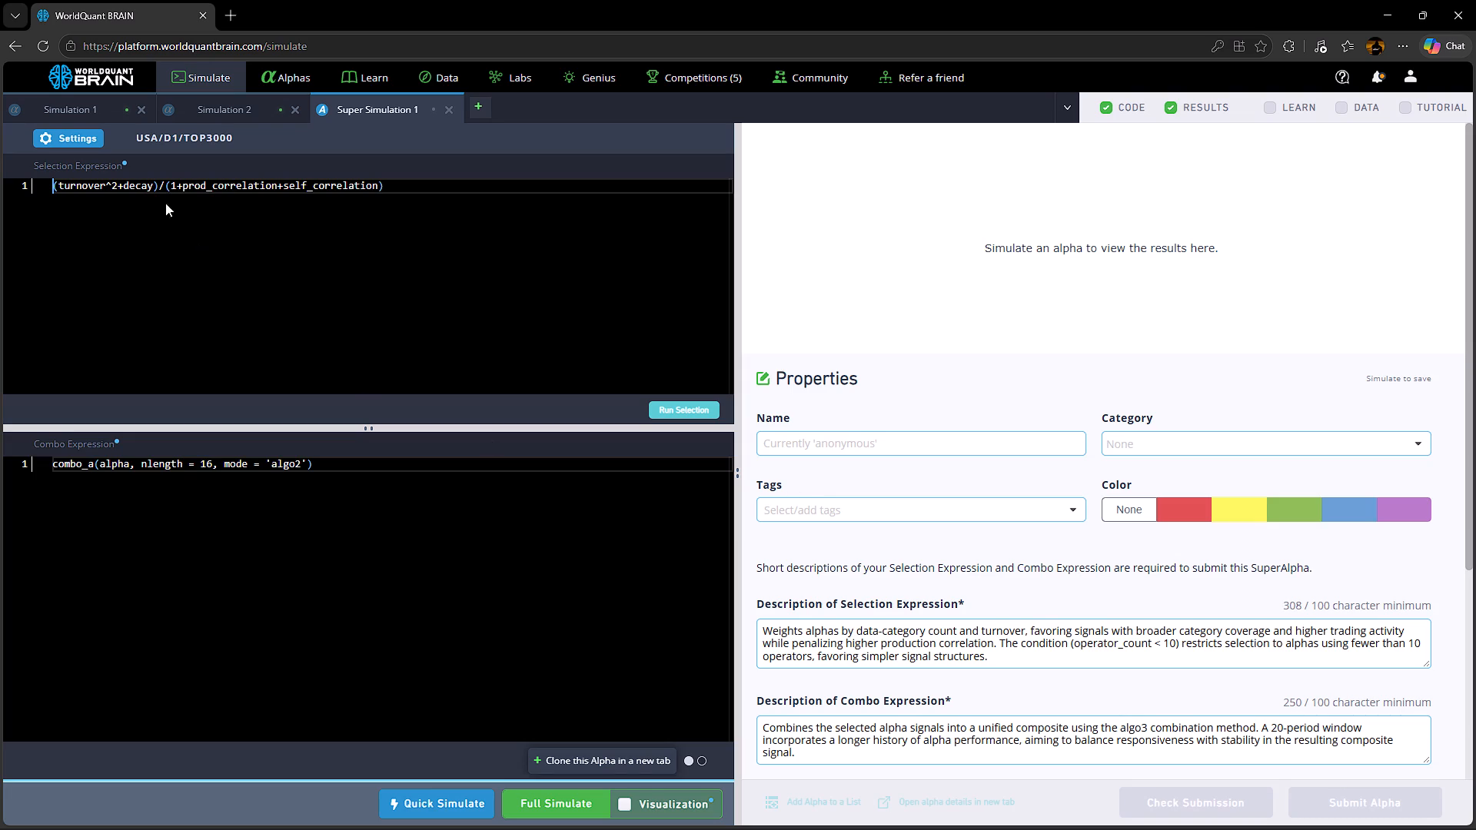
Set the super simulation's universe to TOP2000 and neutralization to Slow + Fast Factors, and apply the settings.
click(85, 141)
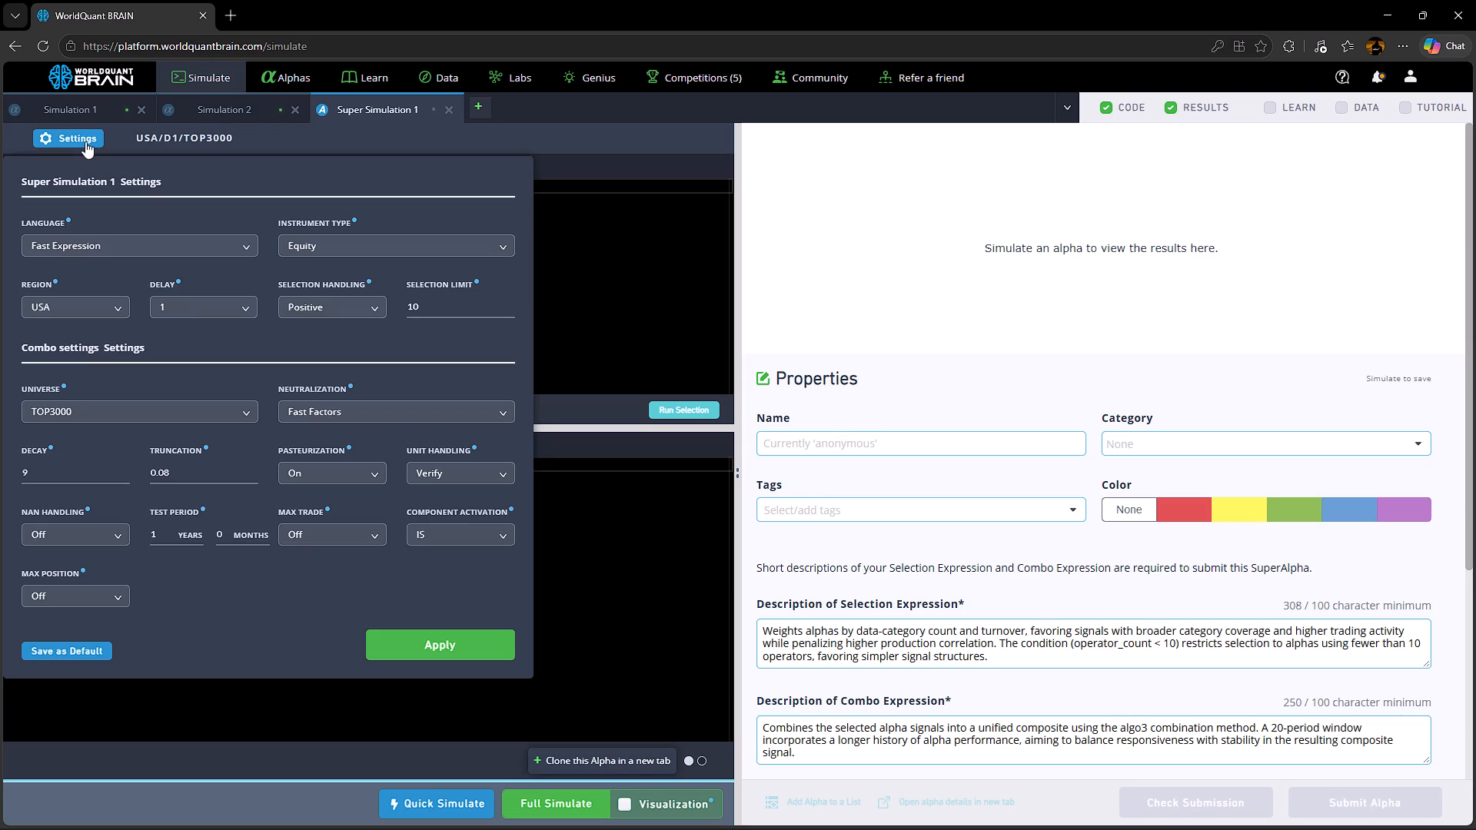
click(226, 407)
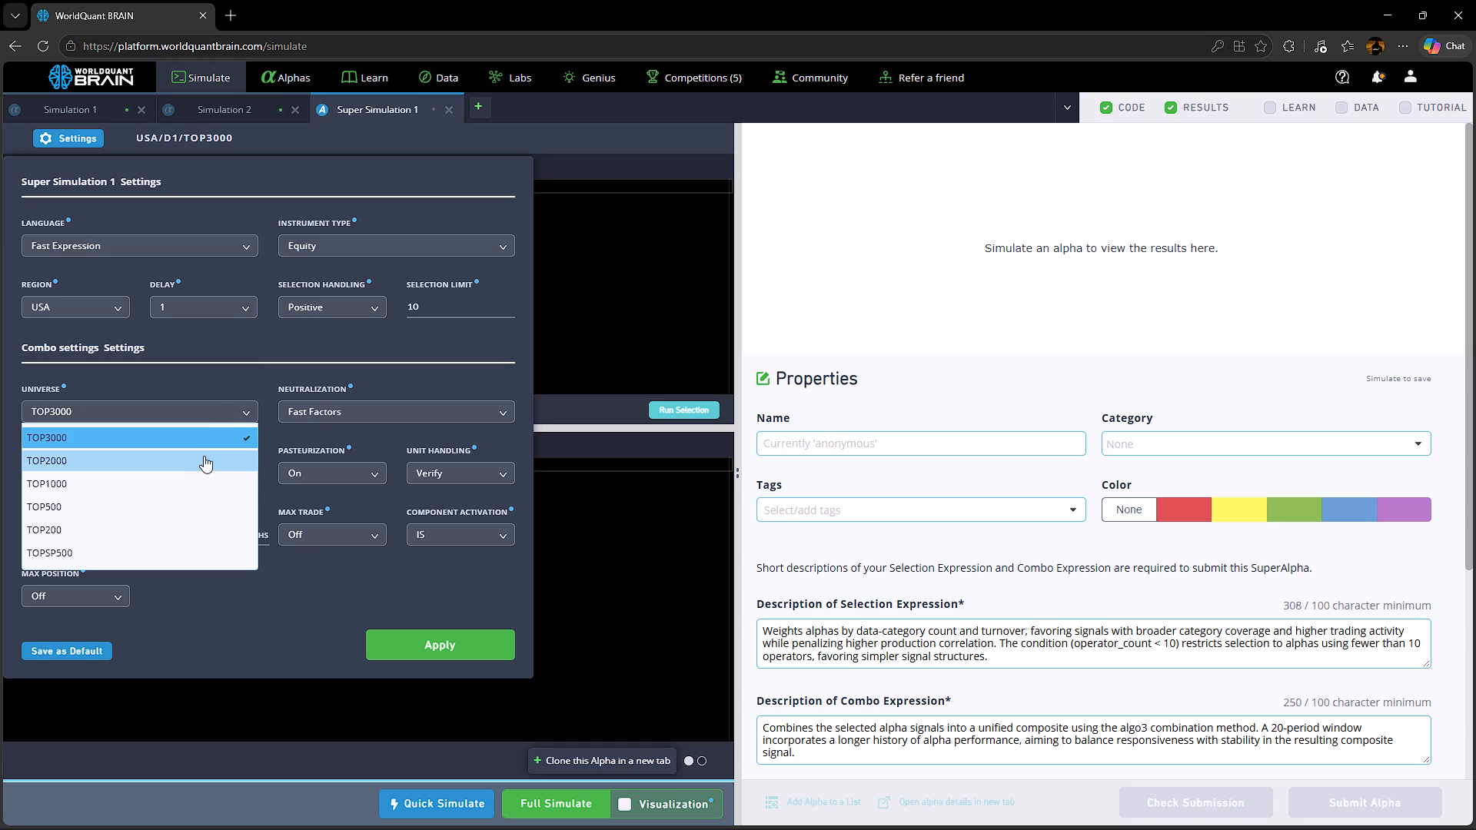
click(200, 458)
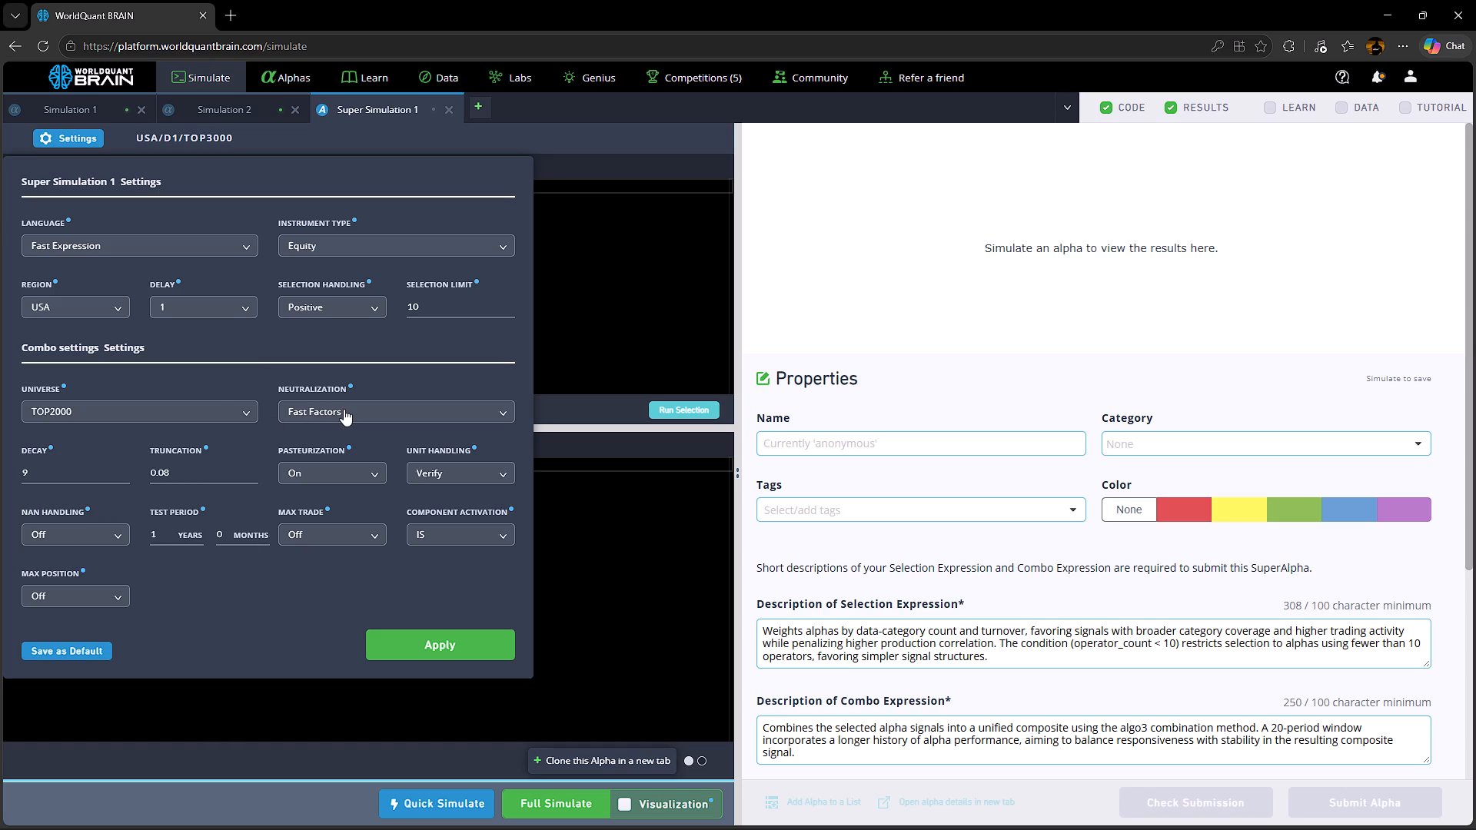
click(344, 409)
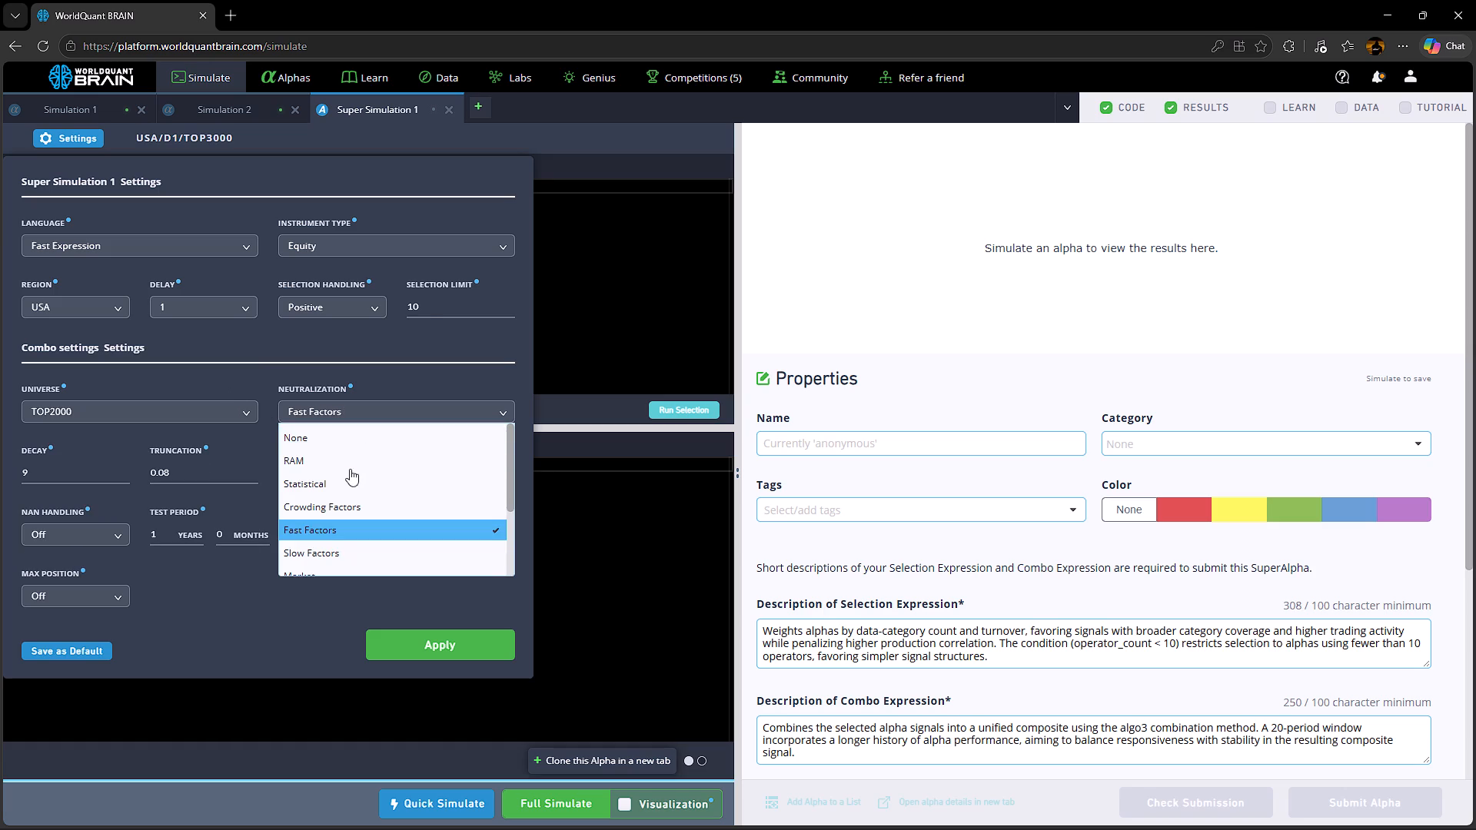
scroll(352, 483, down, 4)
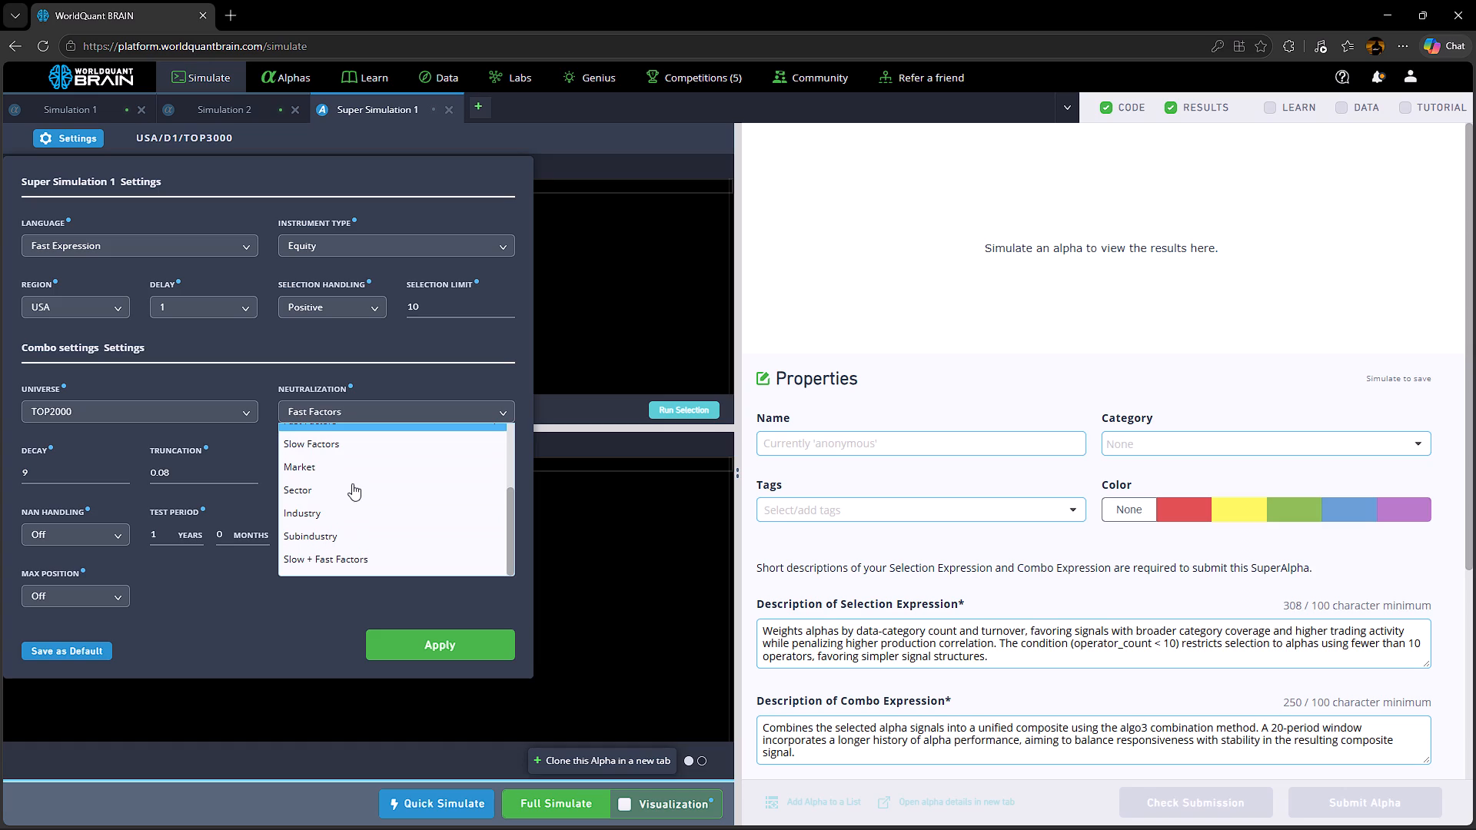
click(378, 549)
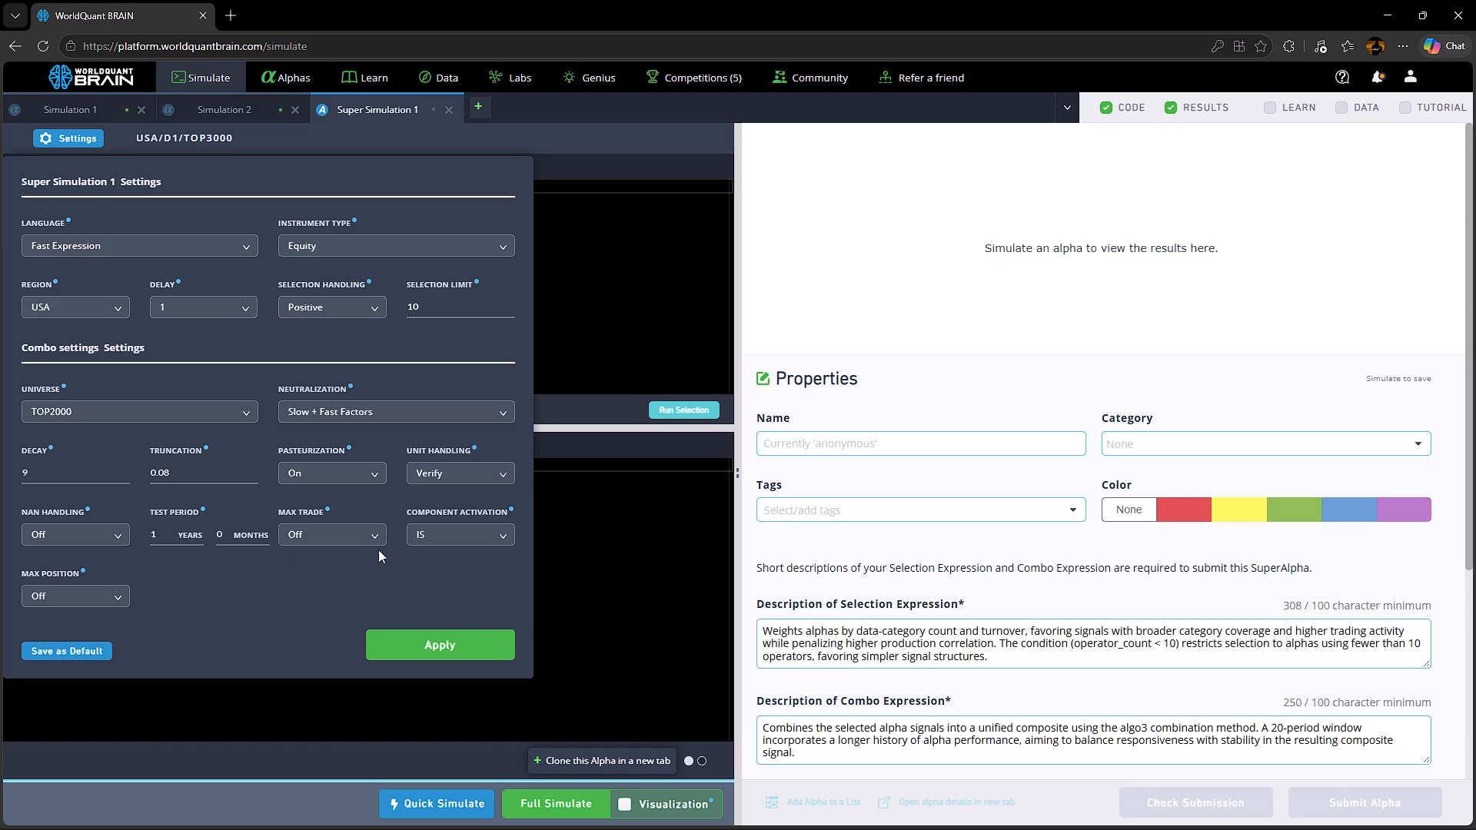
click(460, 640)
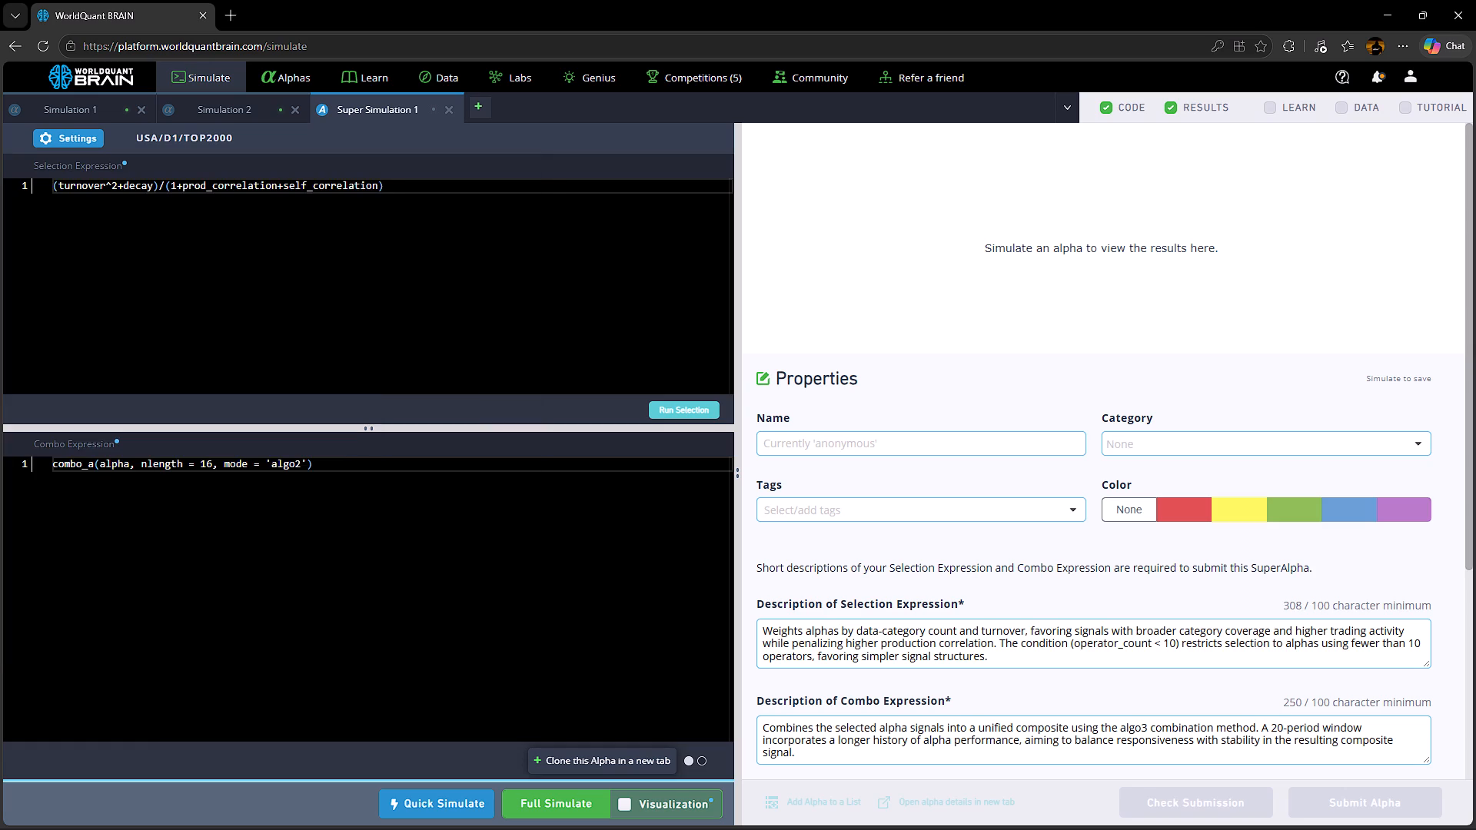
Start a full simulation of the cloned super alpha.
click(547, 802)
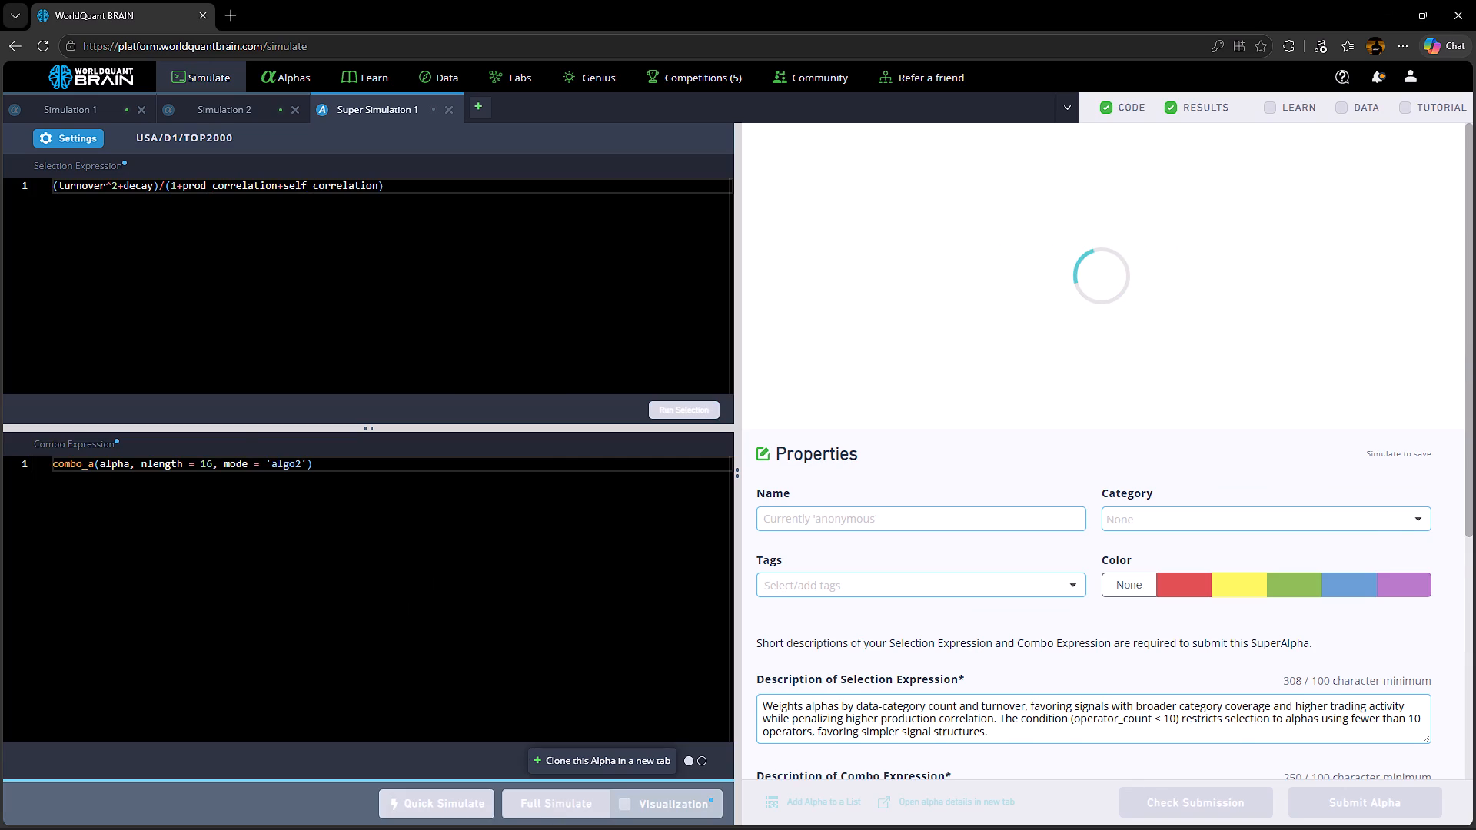
Close the Simulation 1 and Simulation 2 workspaces, keeping only the super simulation open.
click(143, 114)
click(143, 114)
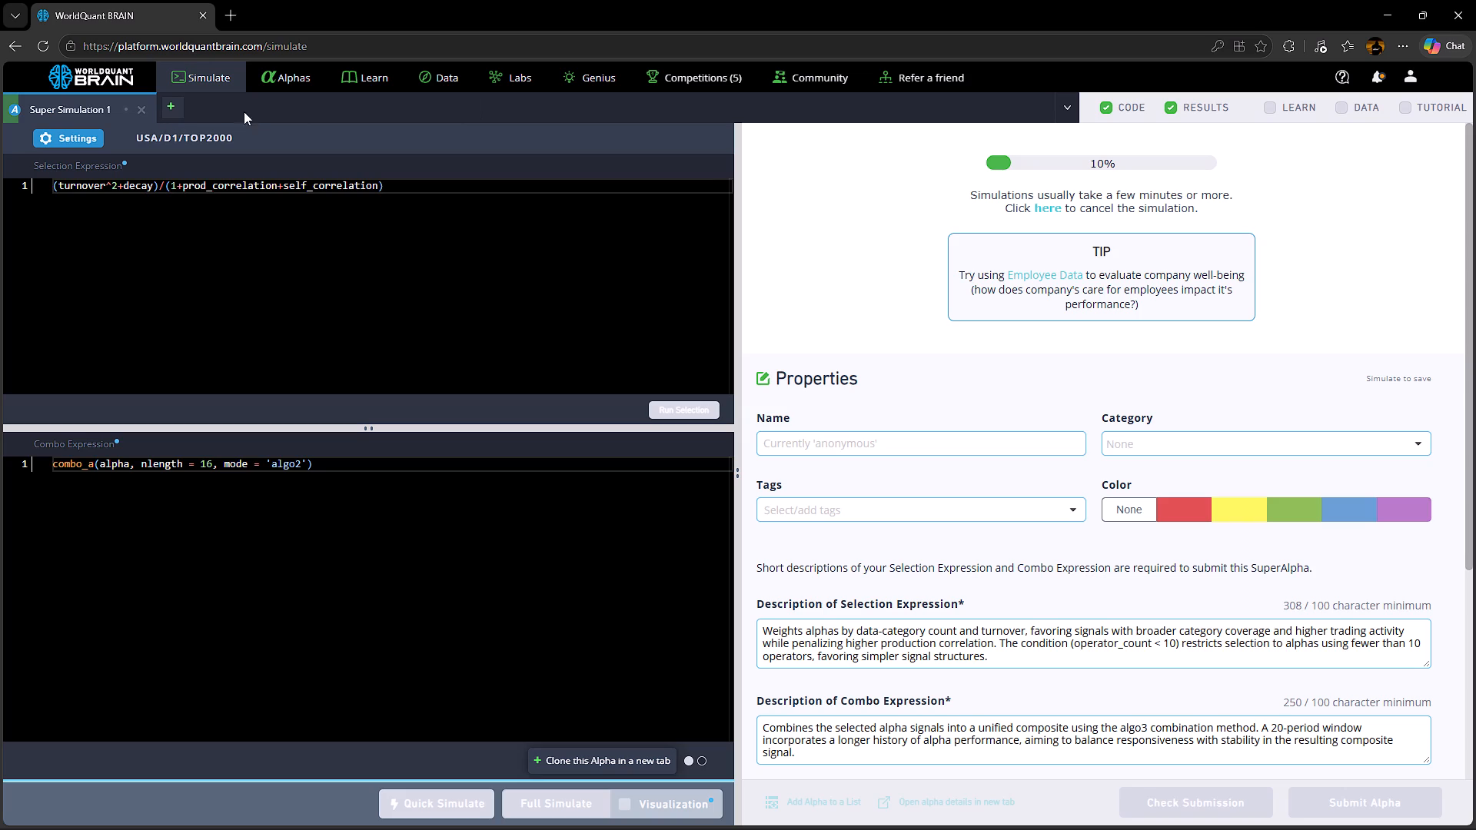
Return to the submitted alphas and clone the regular GLB alpha LLMO5xOL into a new simulation.
click(305, 81)
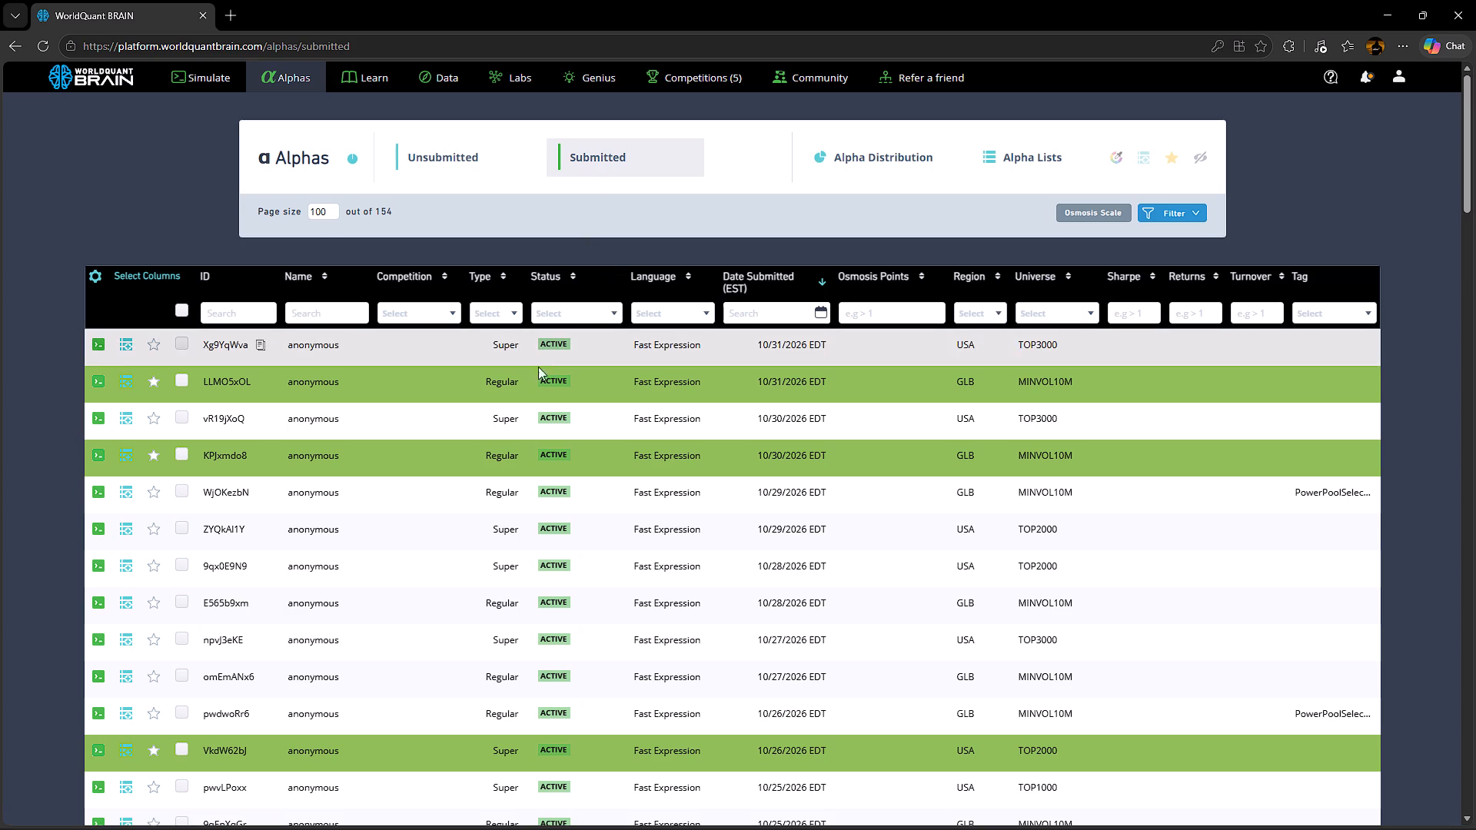
click(502, 375)
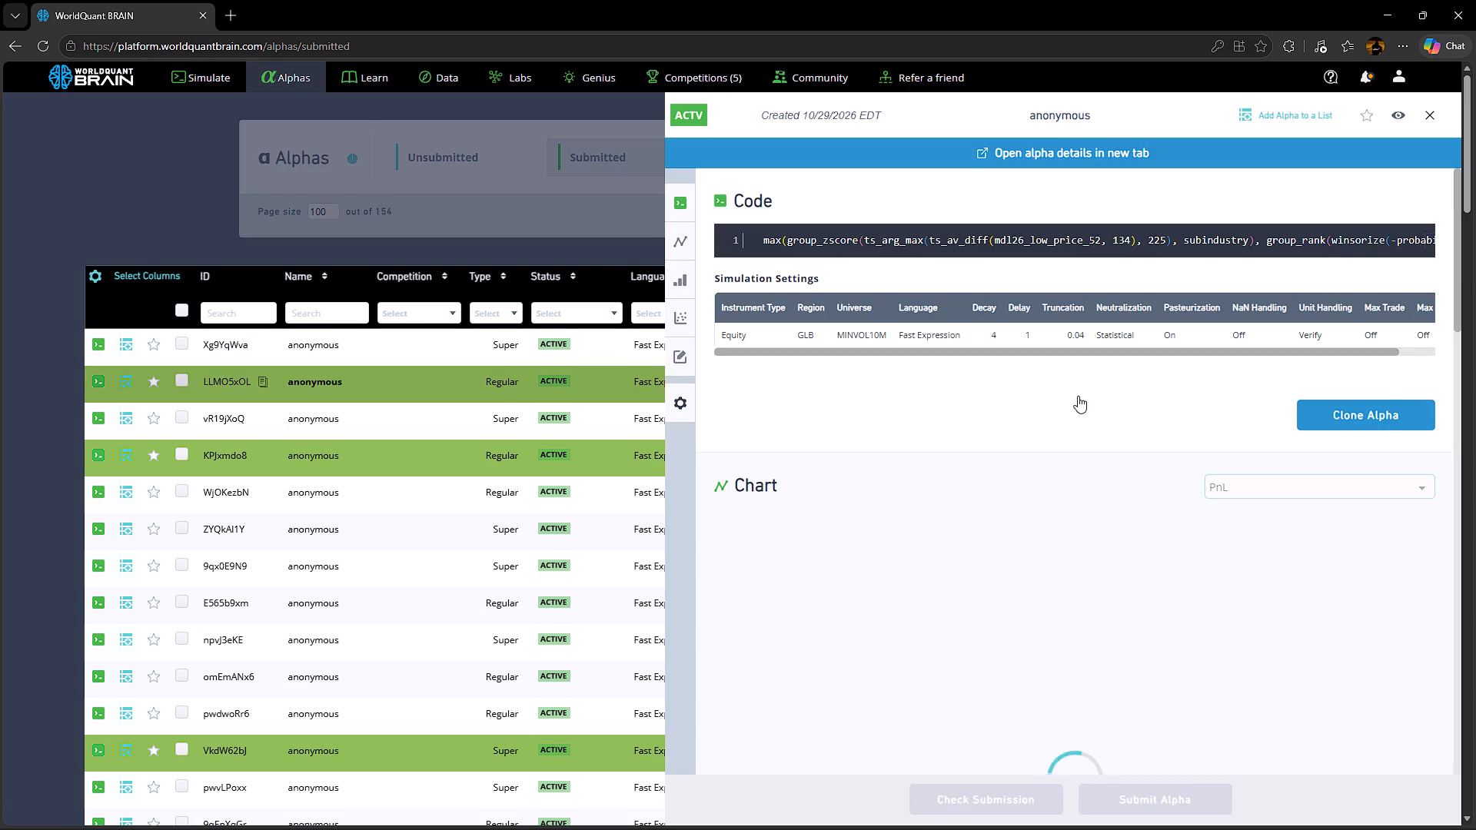
click(1365, 413)
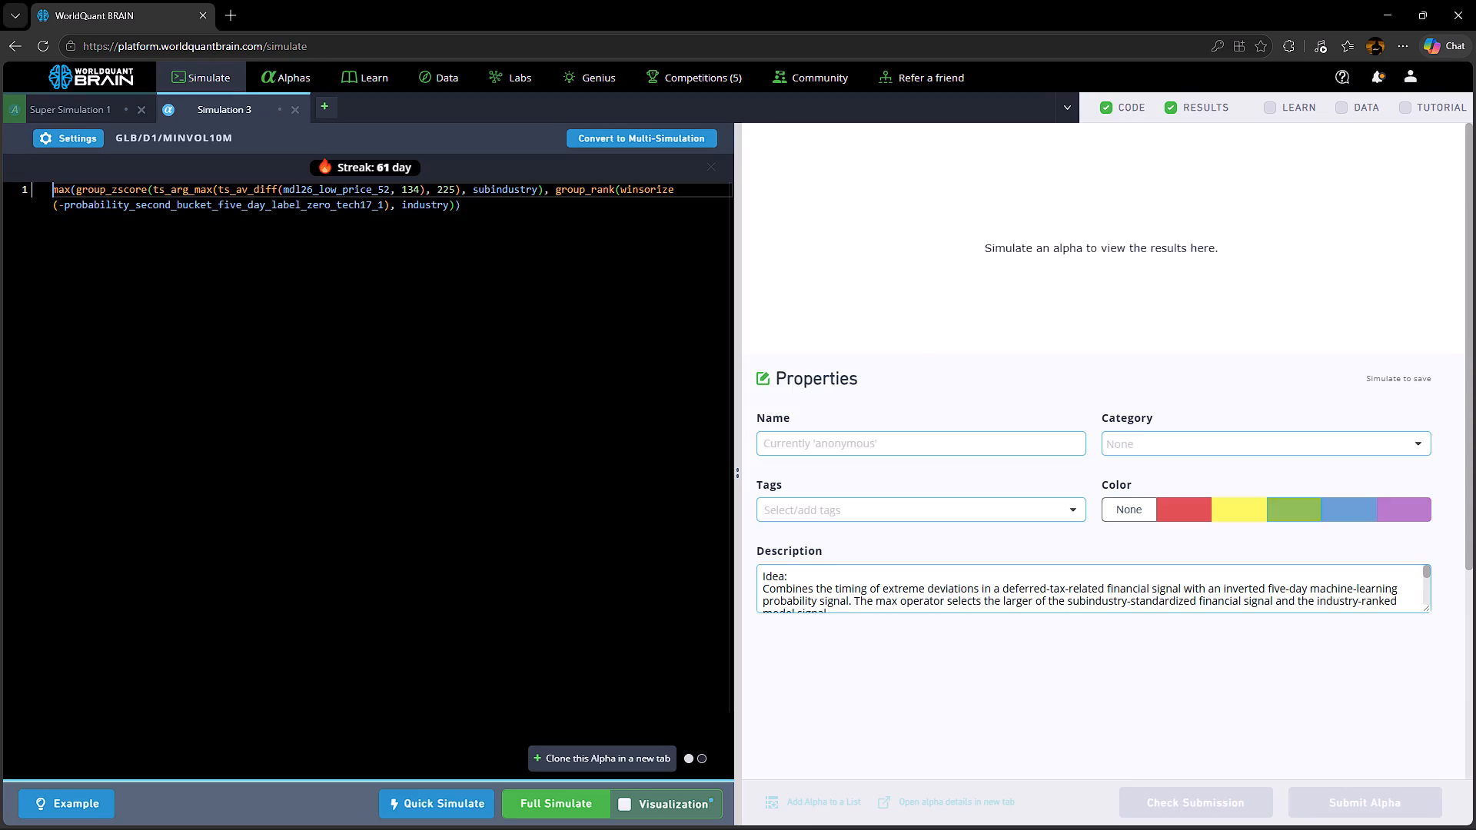
Copy the field name mdl26_low_price_52 from the cloned expression and search for it in the platform's data catalogue.
double_click(339, 187)
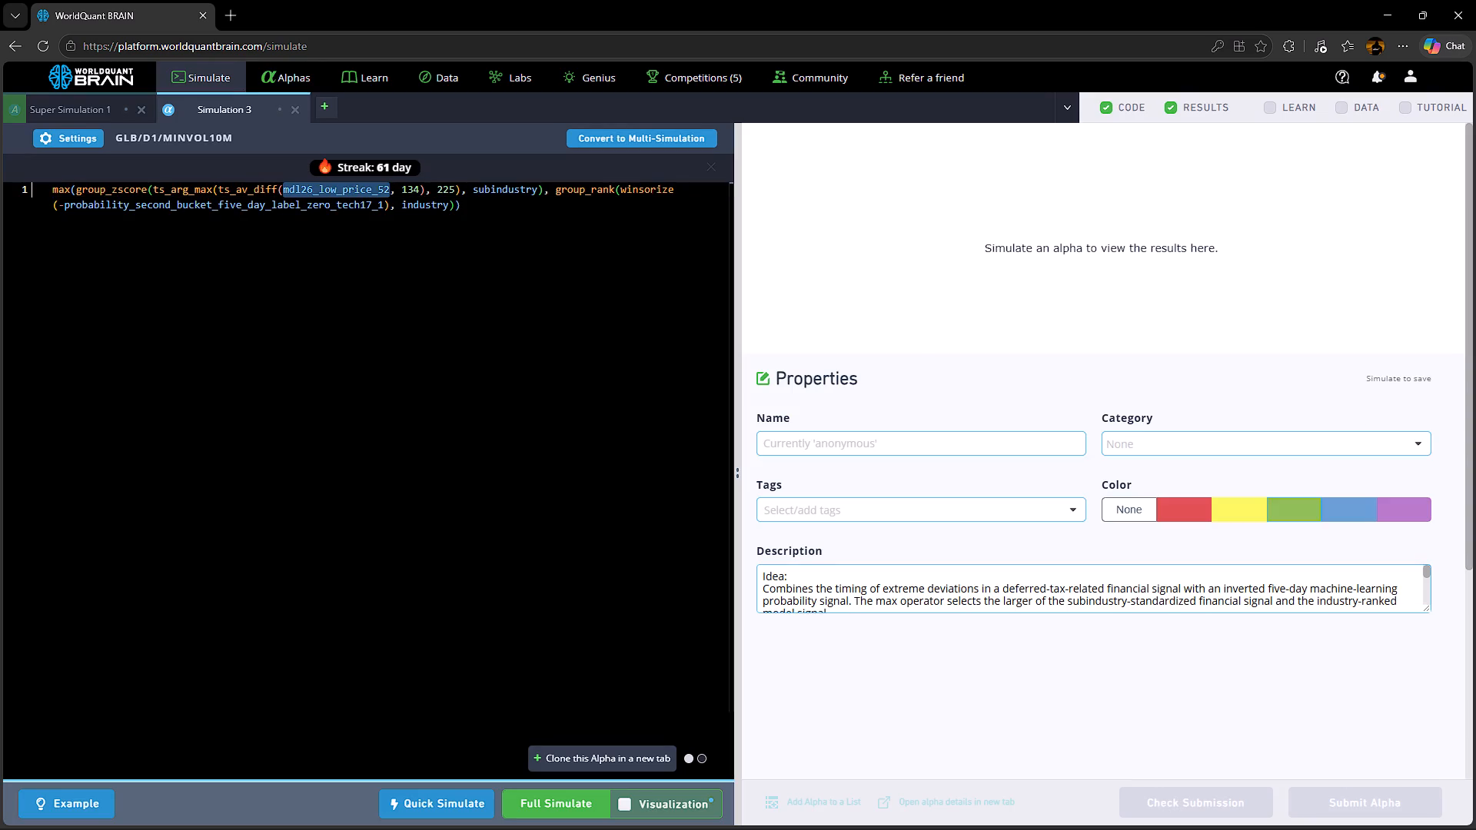
key(ctrl+c)
click(431, 66)
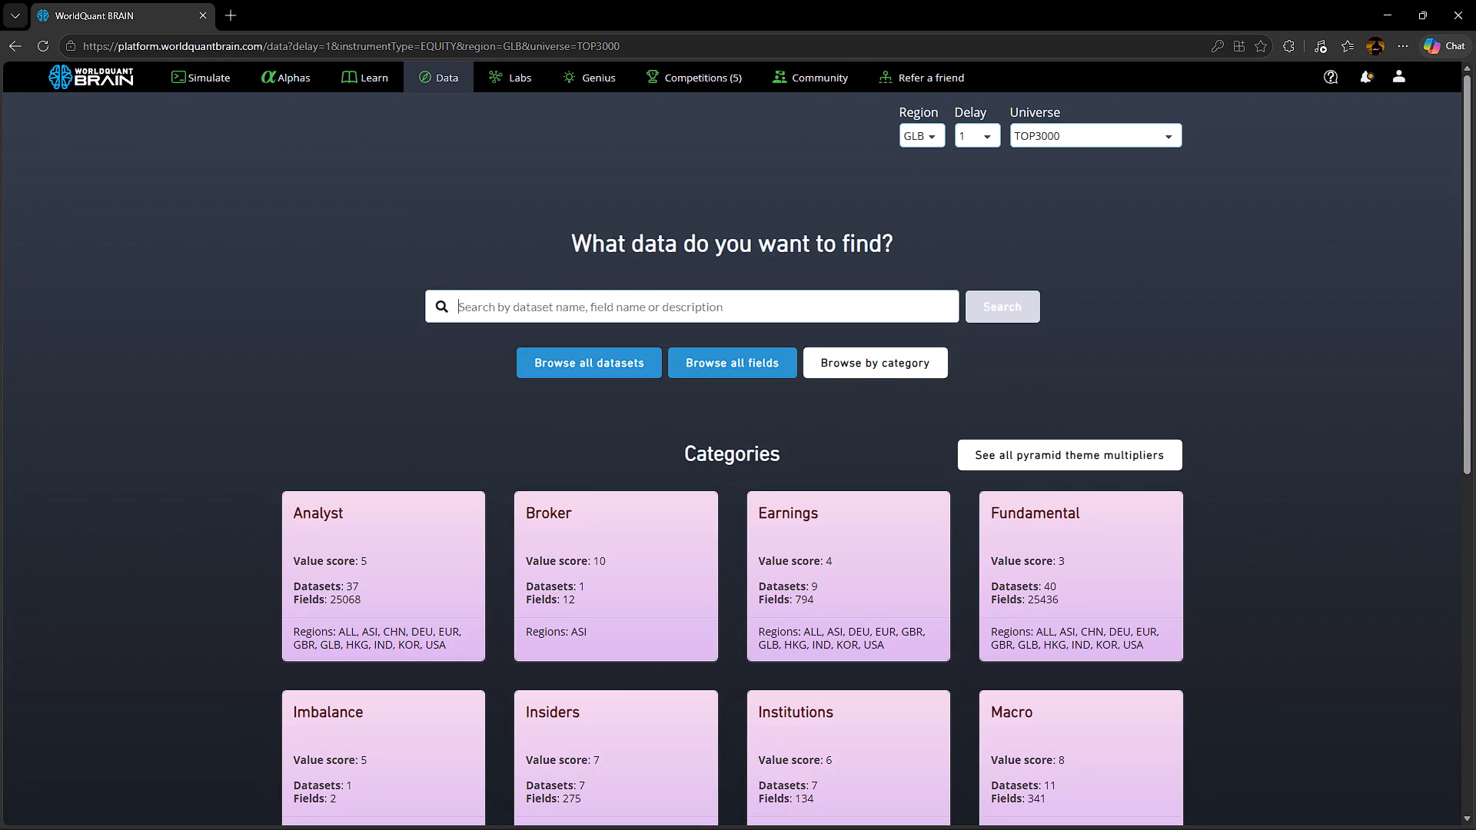
key(ctrl+v)
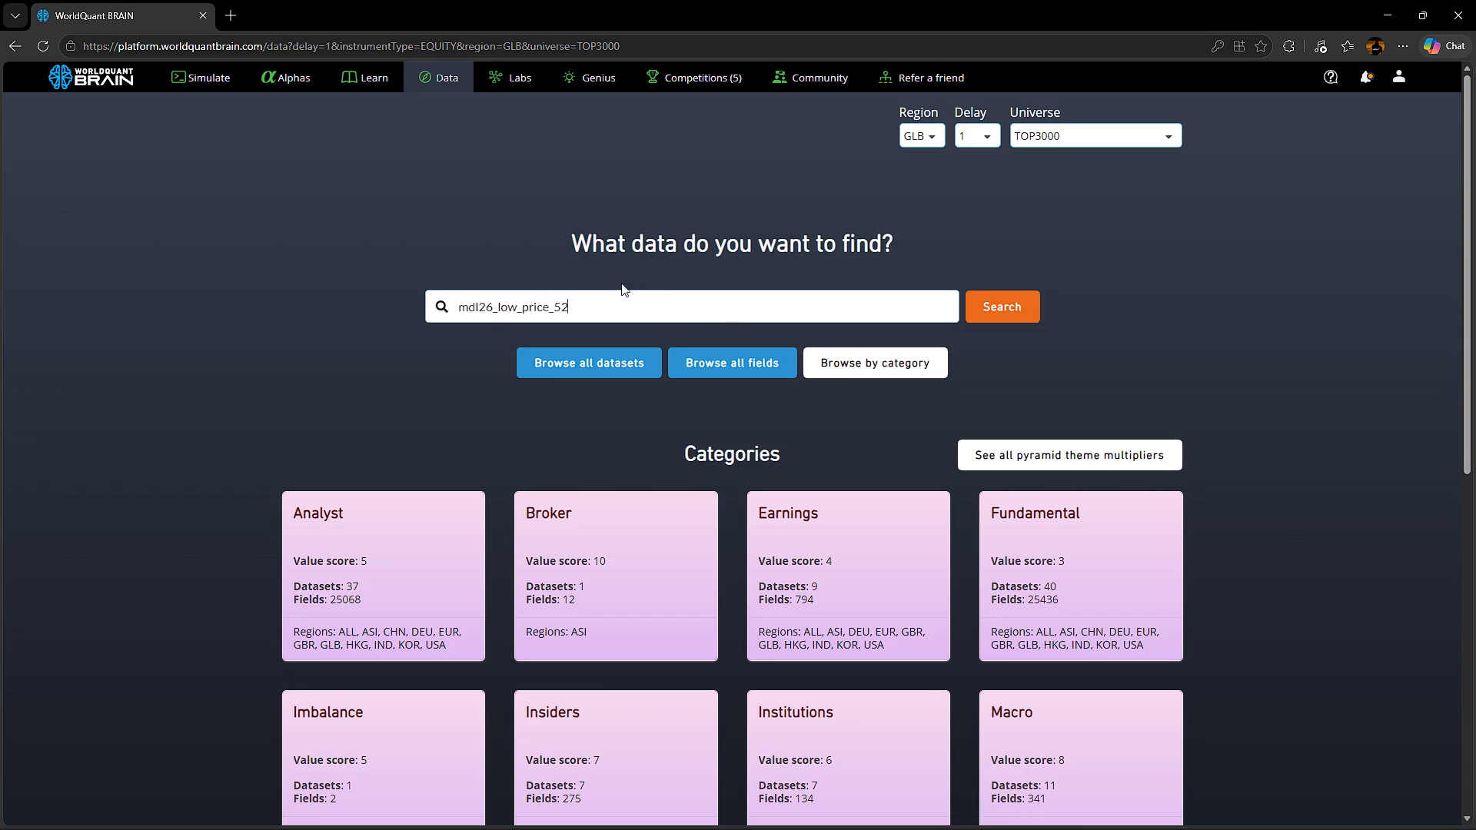
key(Return)
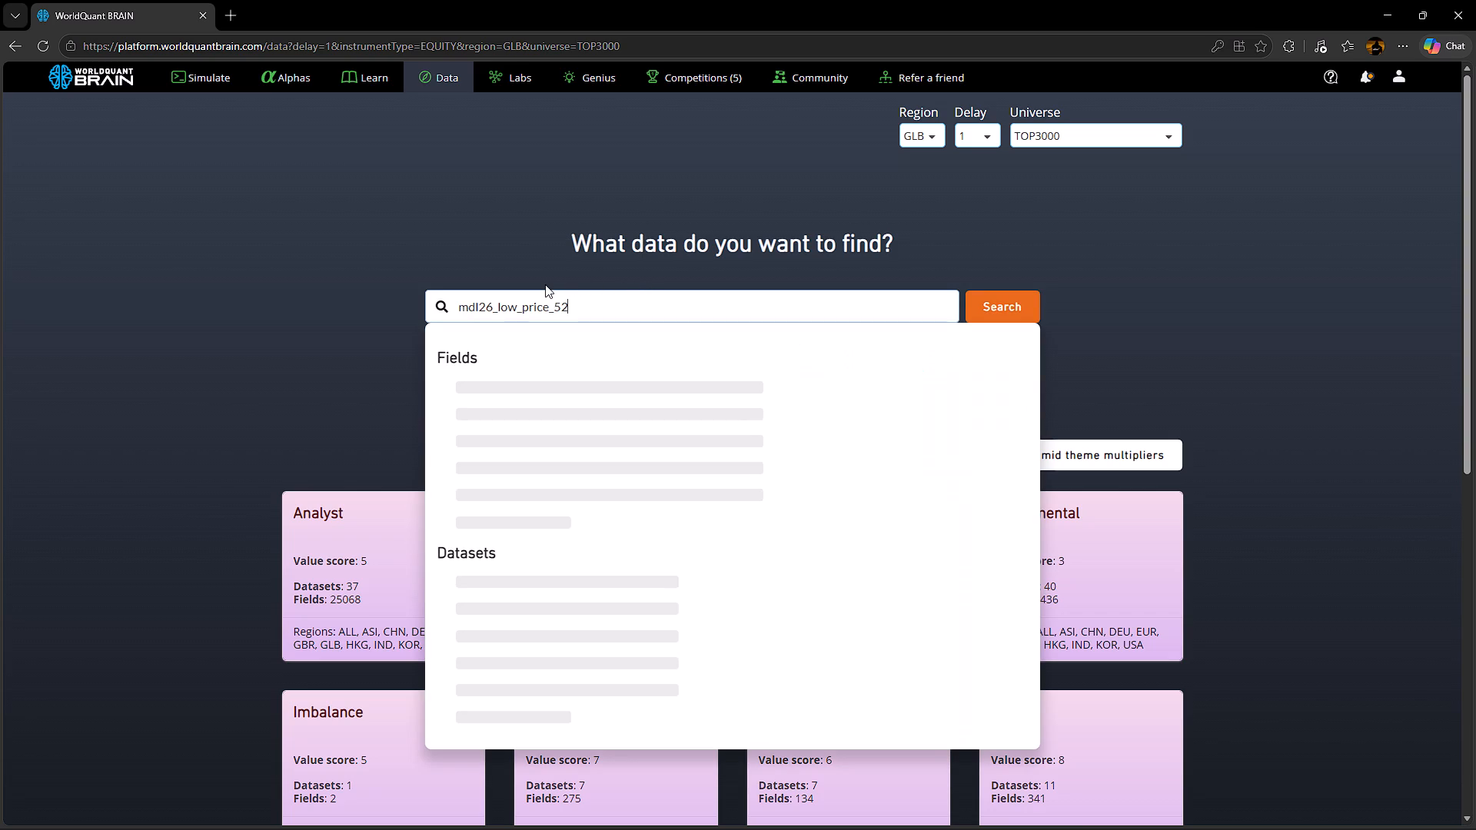
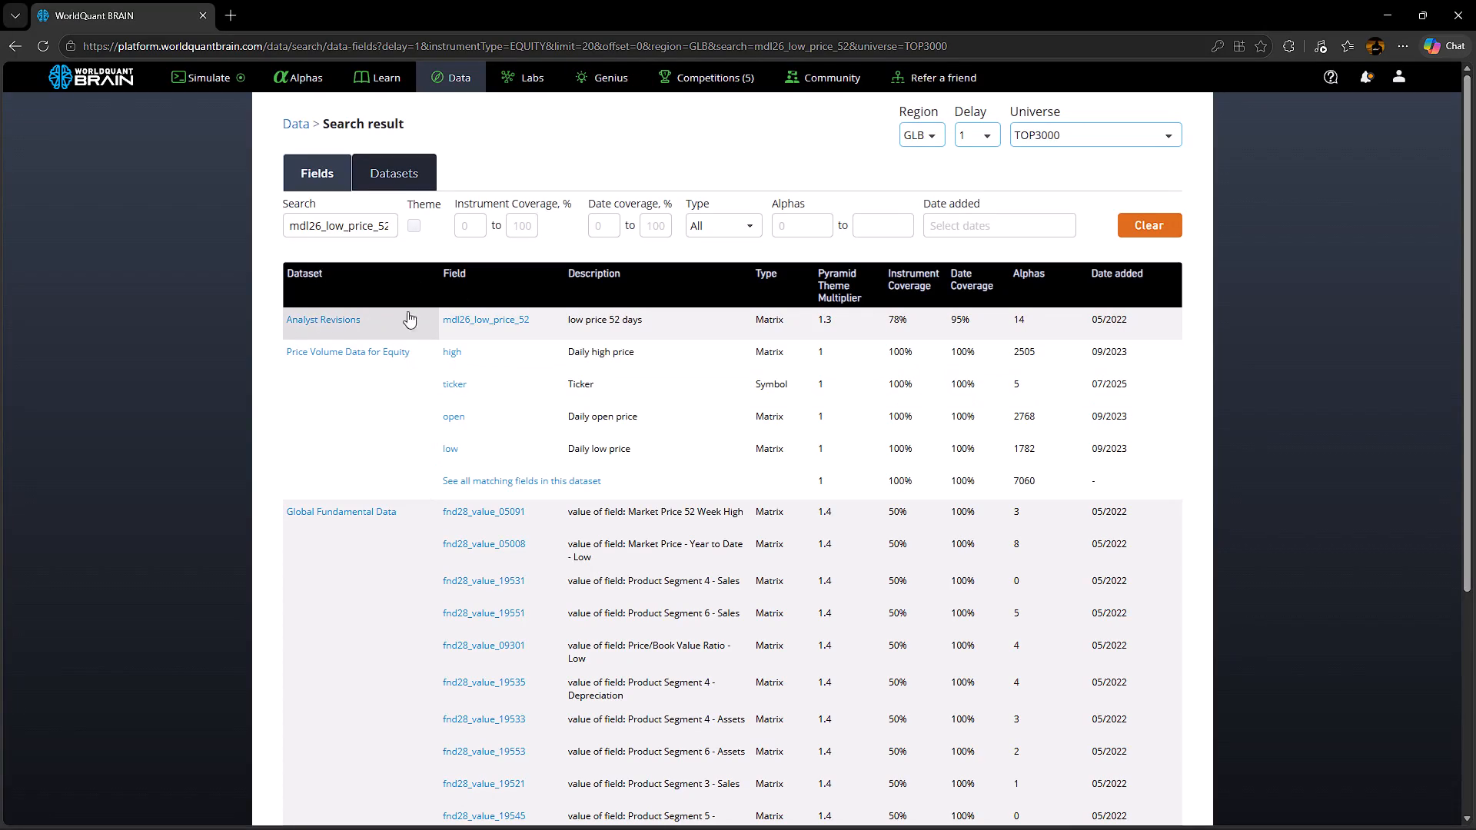
Open the Analyst Revisions dataset and look through its field list up to page 9 for a replacement field.
click(324, 317)
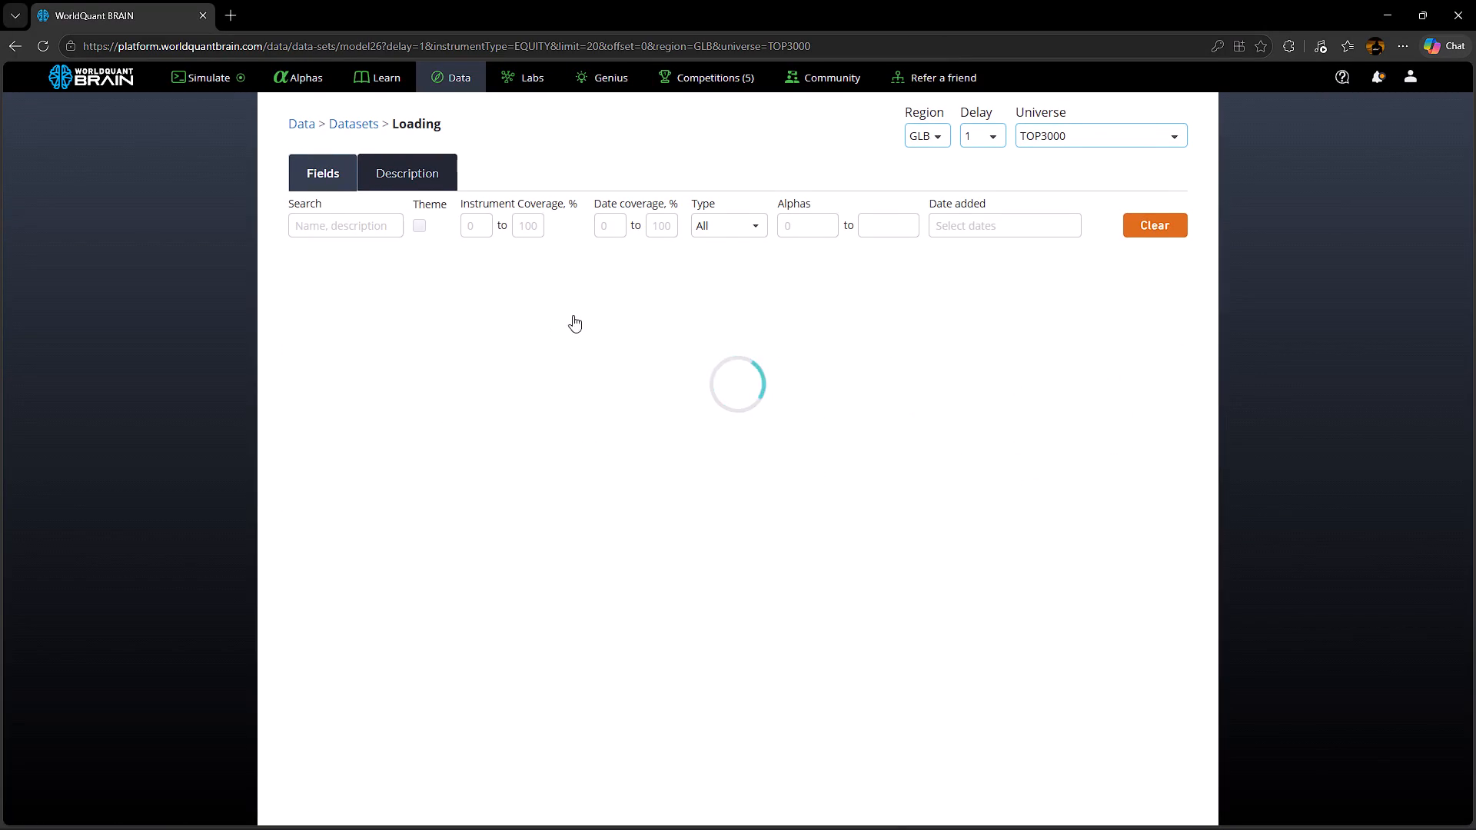
scroll(606, 377, down, 6)
scroll(623, 383, up, 3)
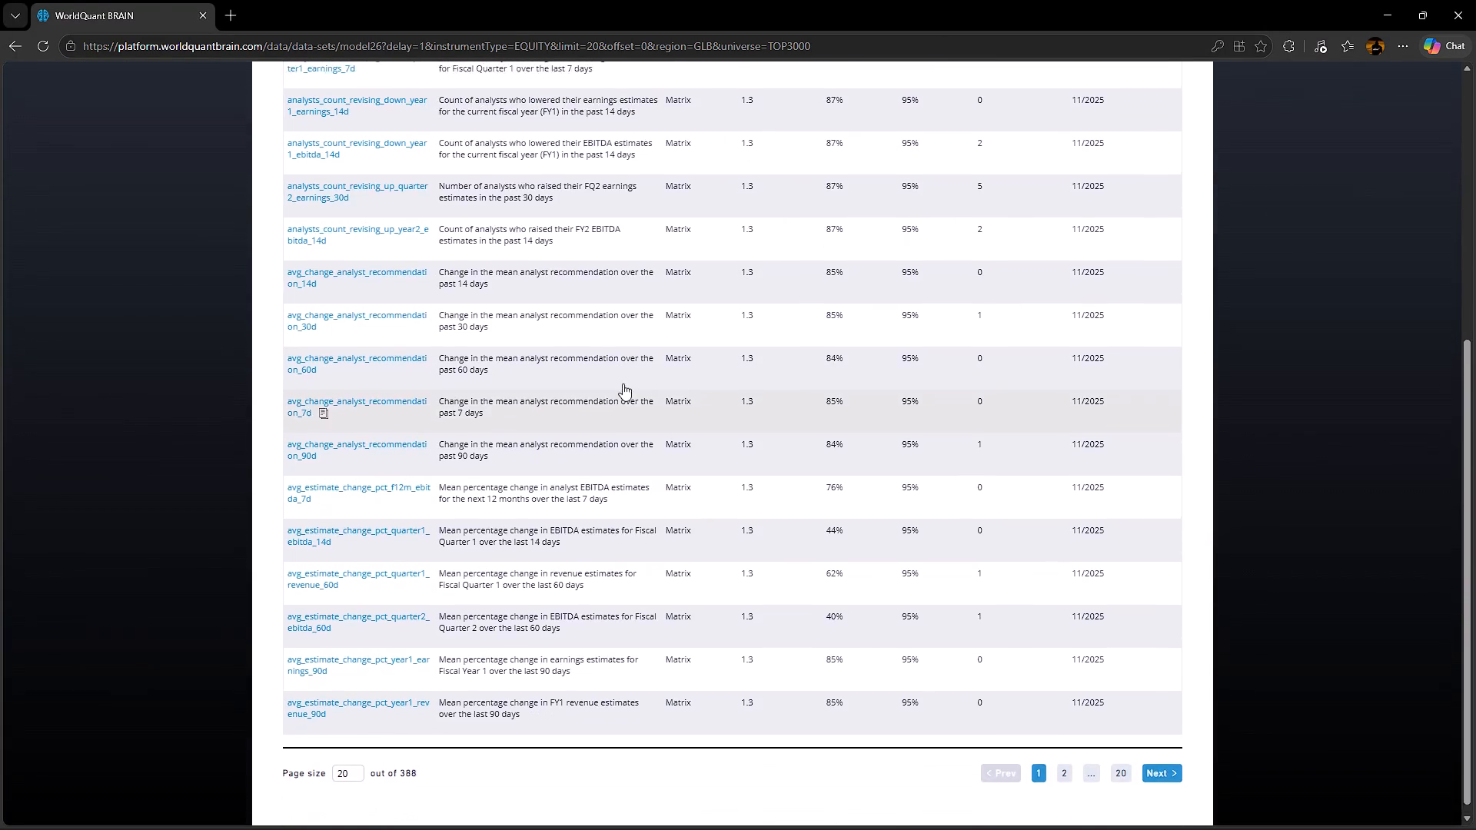
scroll(623, 383, up, 2)
scroll(573, 438, up, 5)
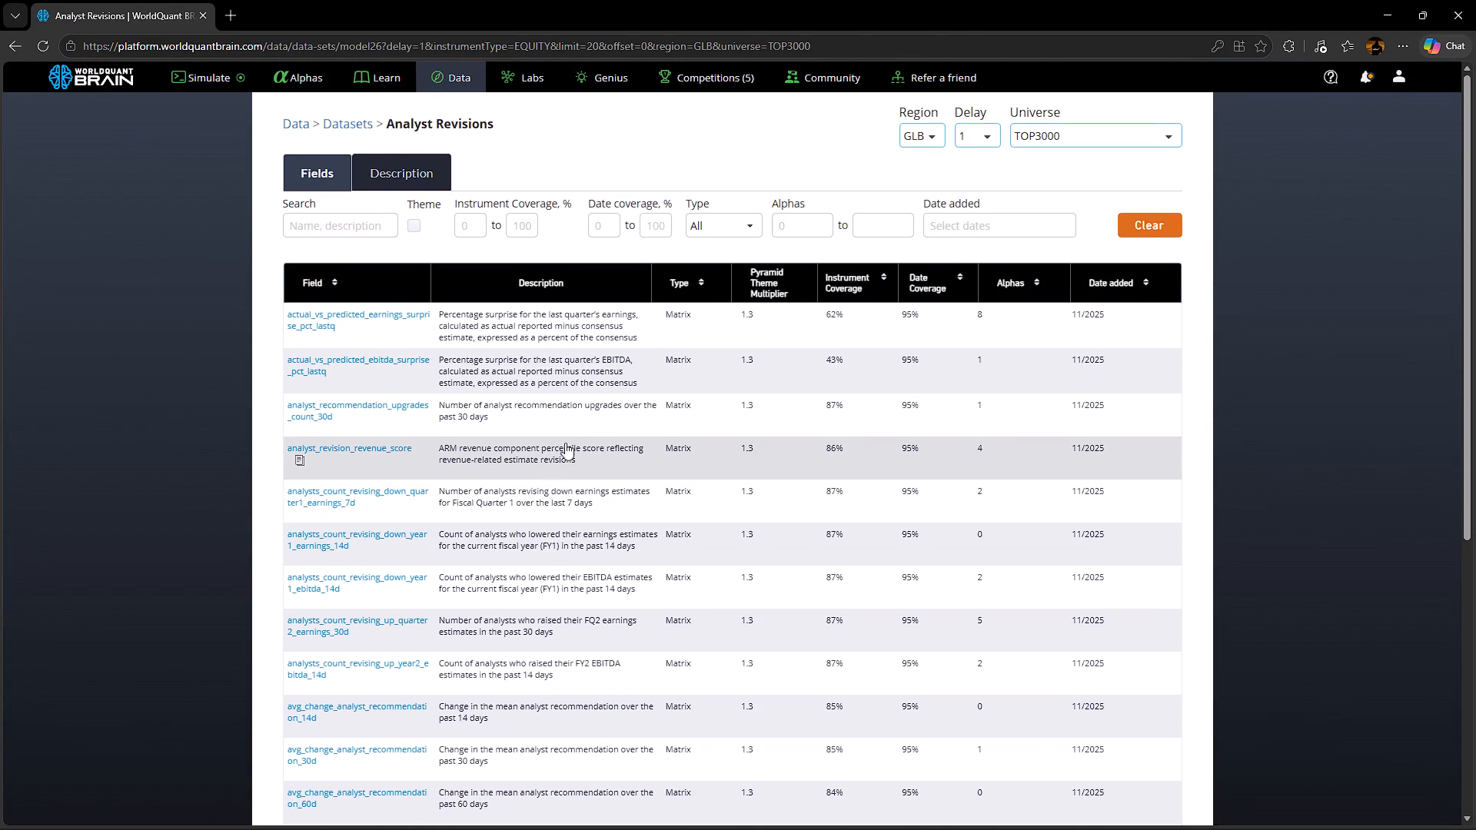
scroll(484, 471, down, 6)
scroll(553, 510, down, 5)
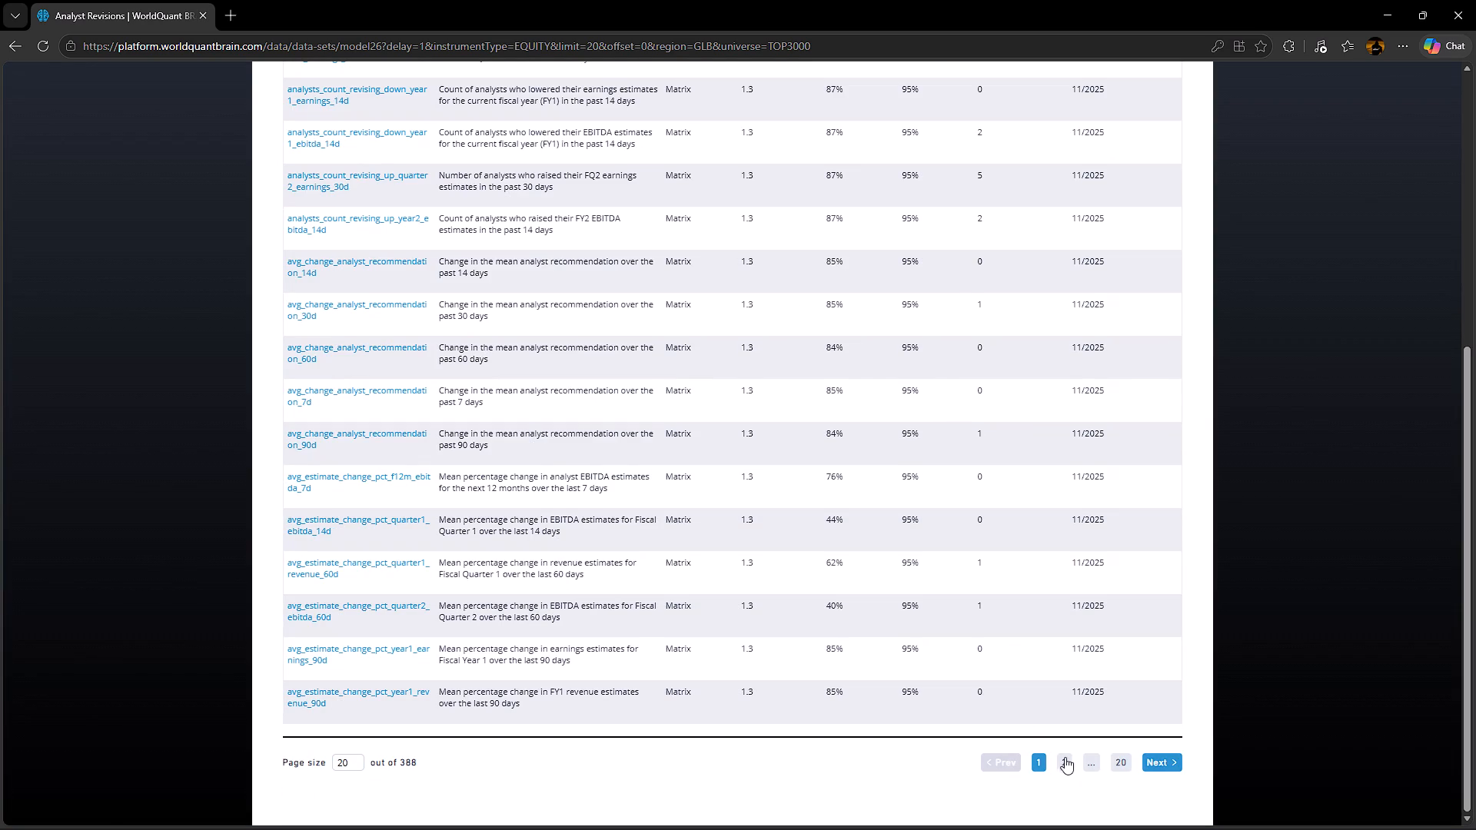
click(1069, 762)
scroll(975, 660, down, 7)
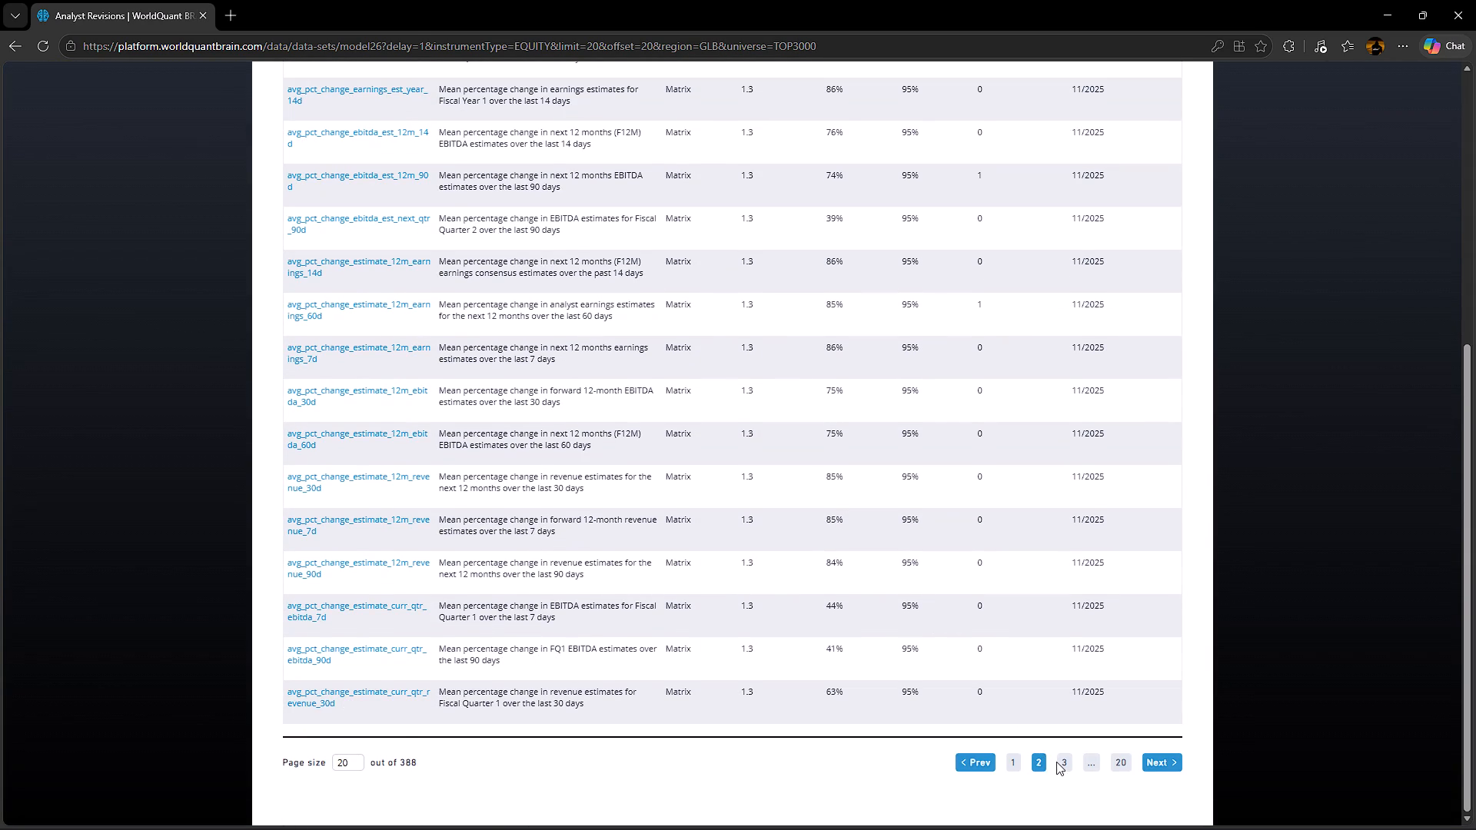
click(1059, 762)
scroll(617, 595, down, 6)
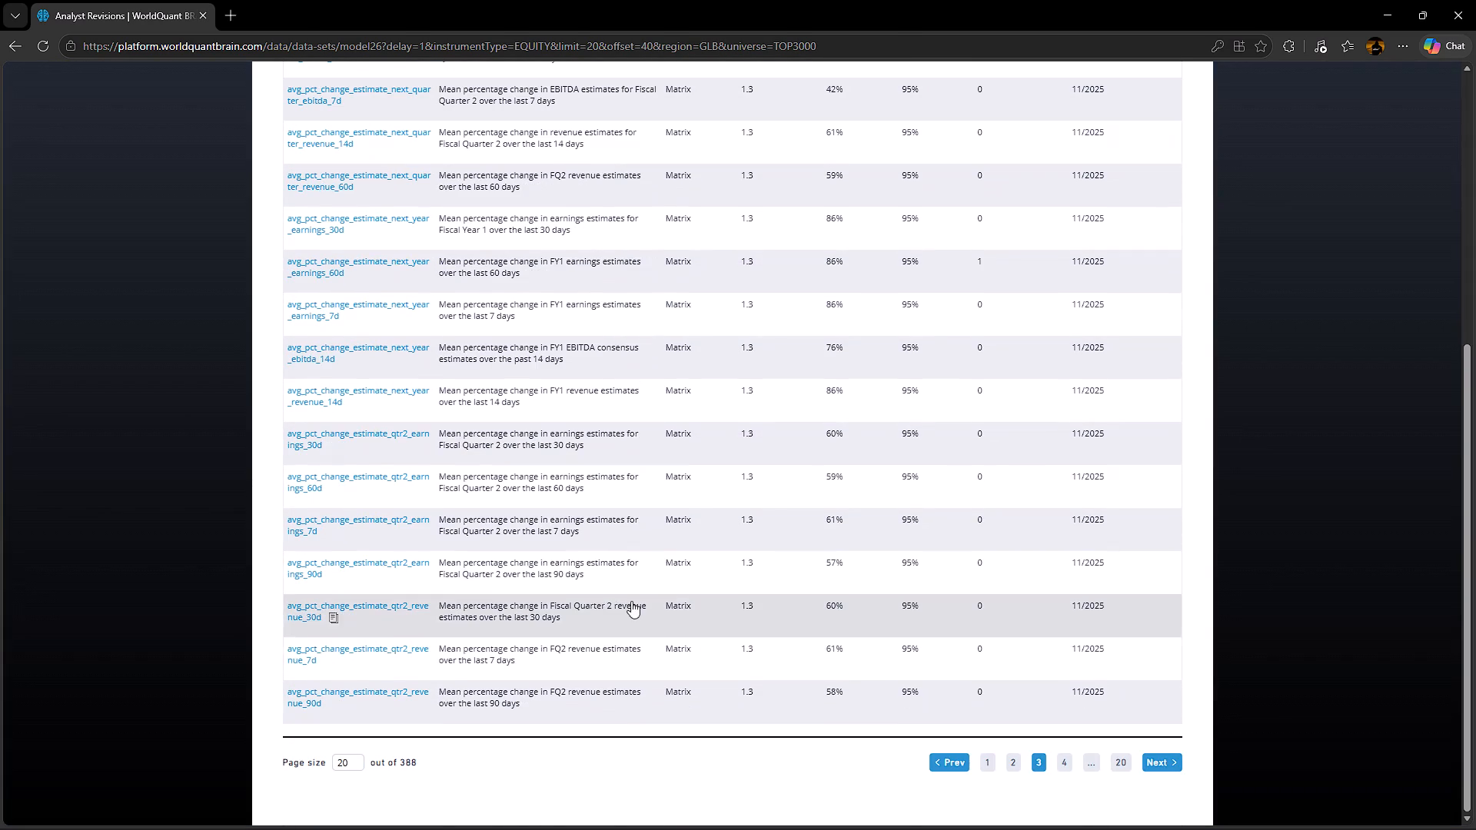
click(1070, 769)
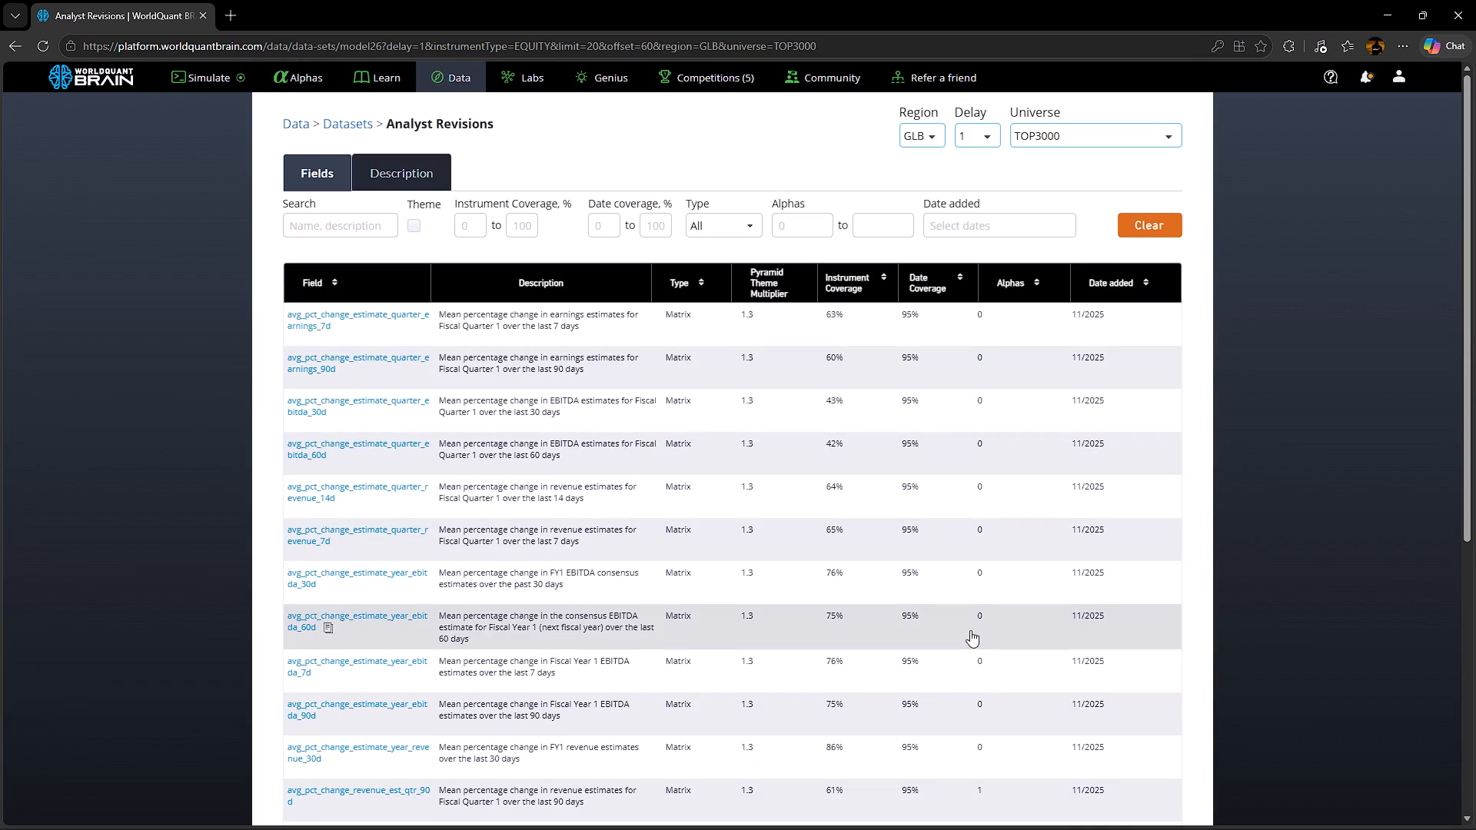
scroll(970, 630, down, 7)
click(1059, 760)
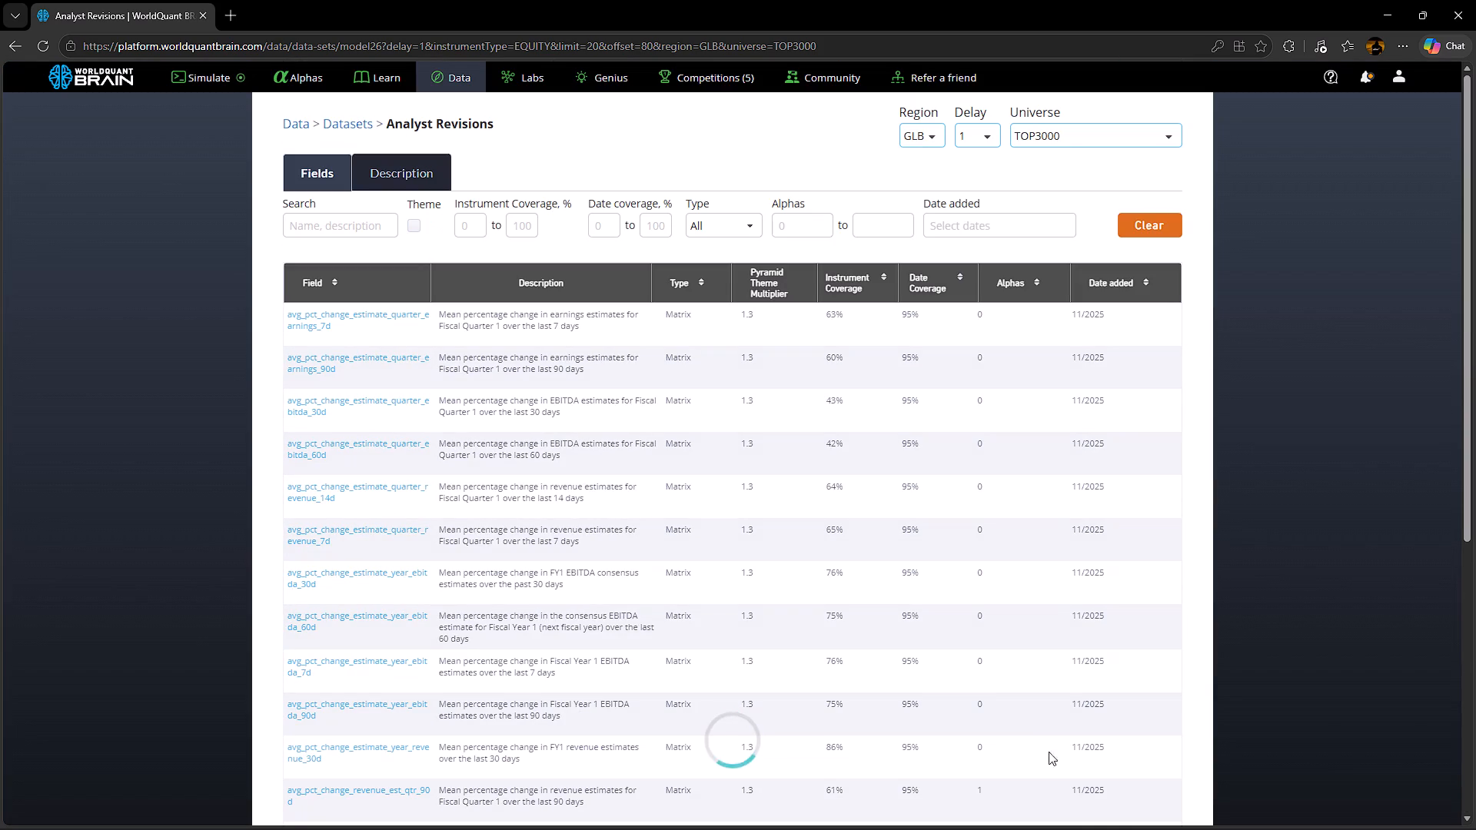
scroll(945, 666, down, 6)
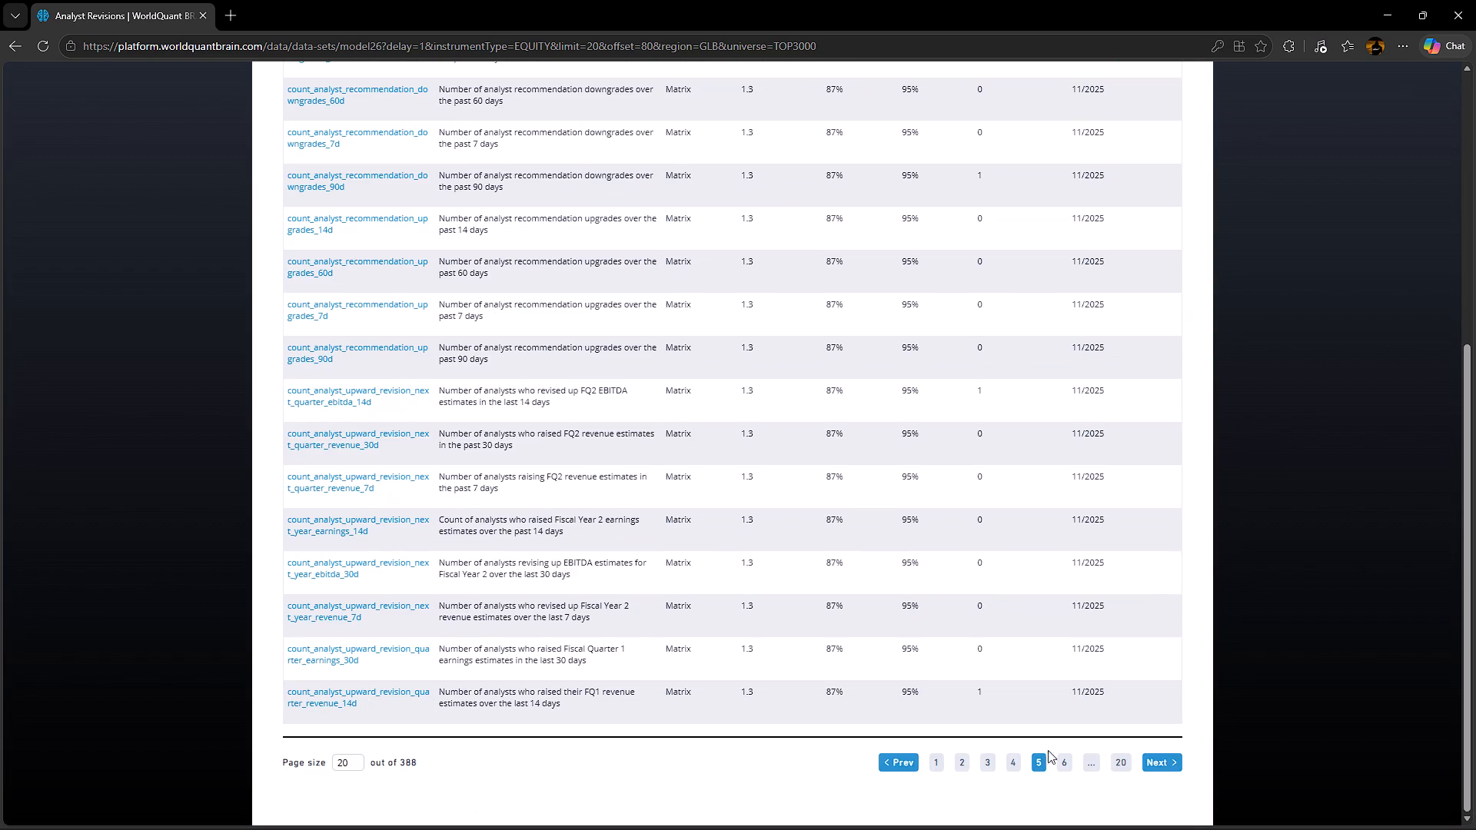
click(1064, 765)
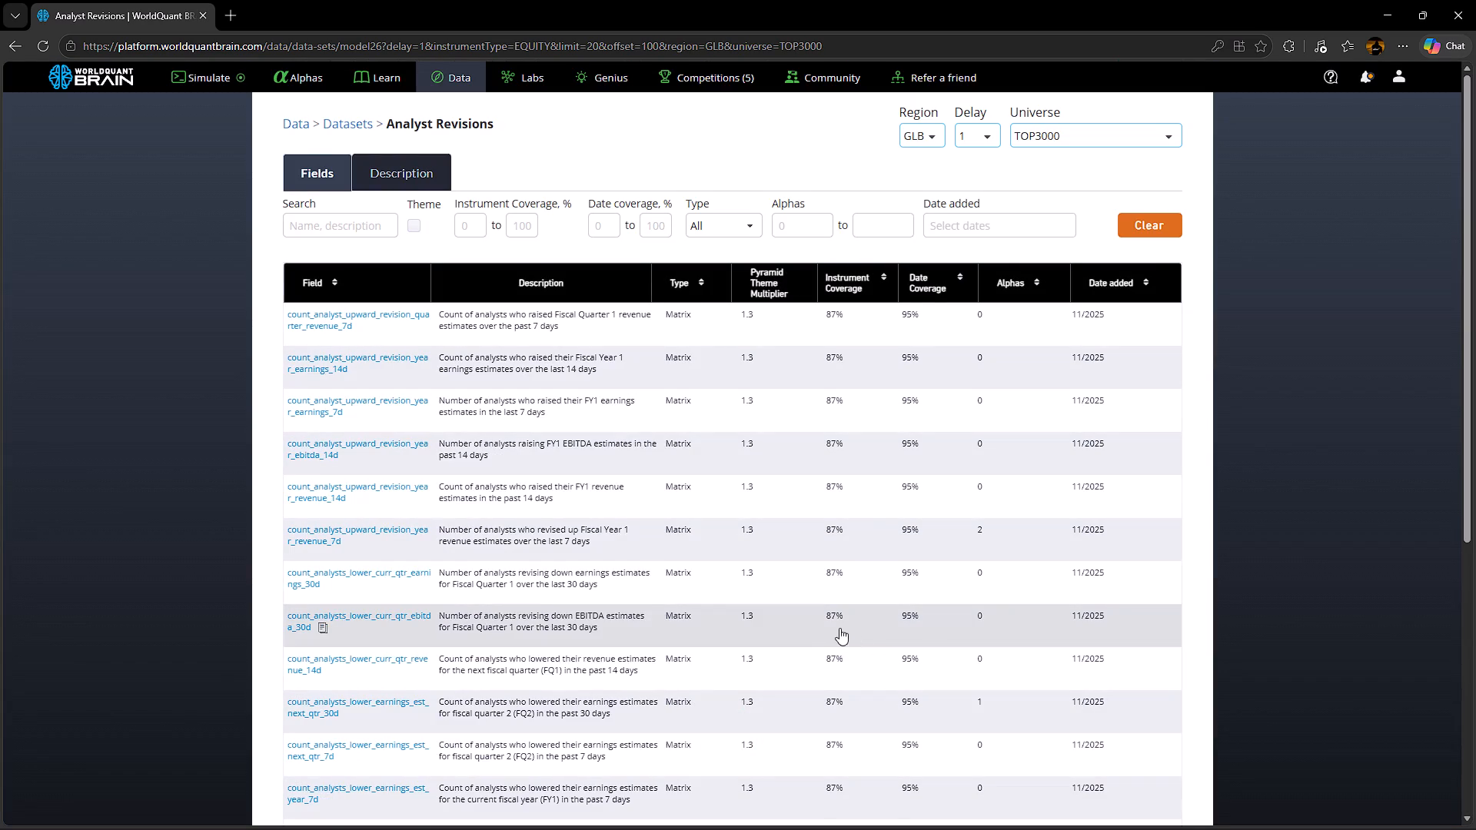
scroll(817, 624, down, 6)
scroll(928, 655, down, 4)
click(1062, 769)
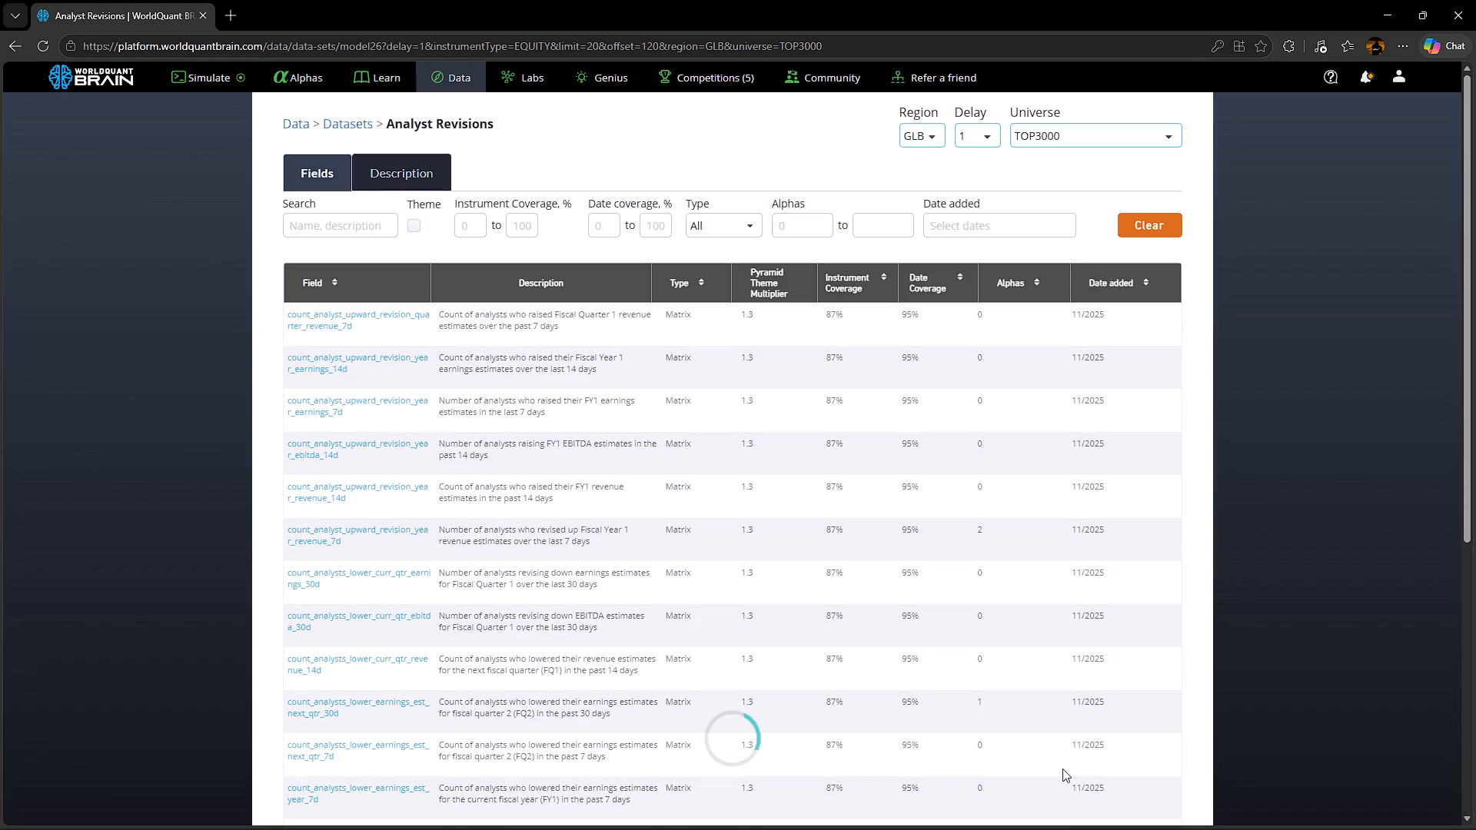
scroll(991, 690, down, 8)
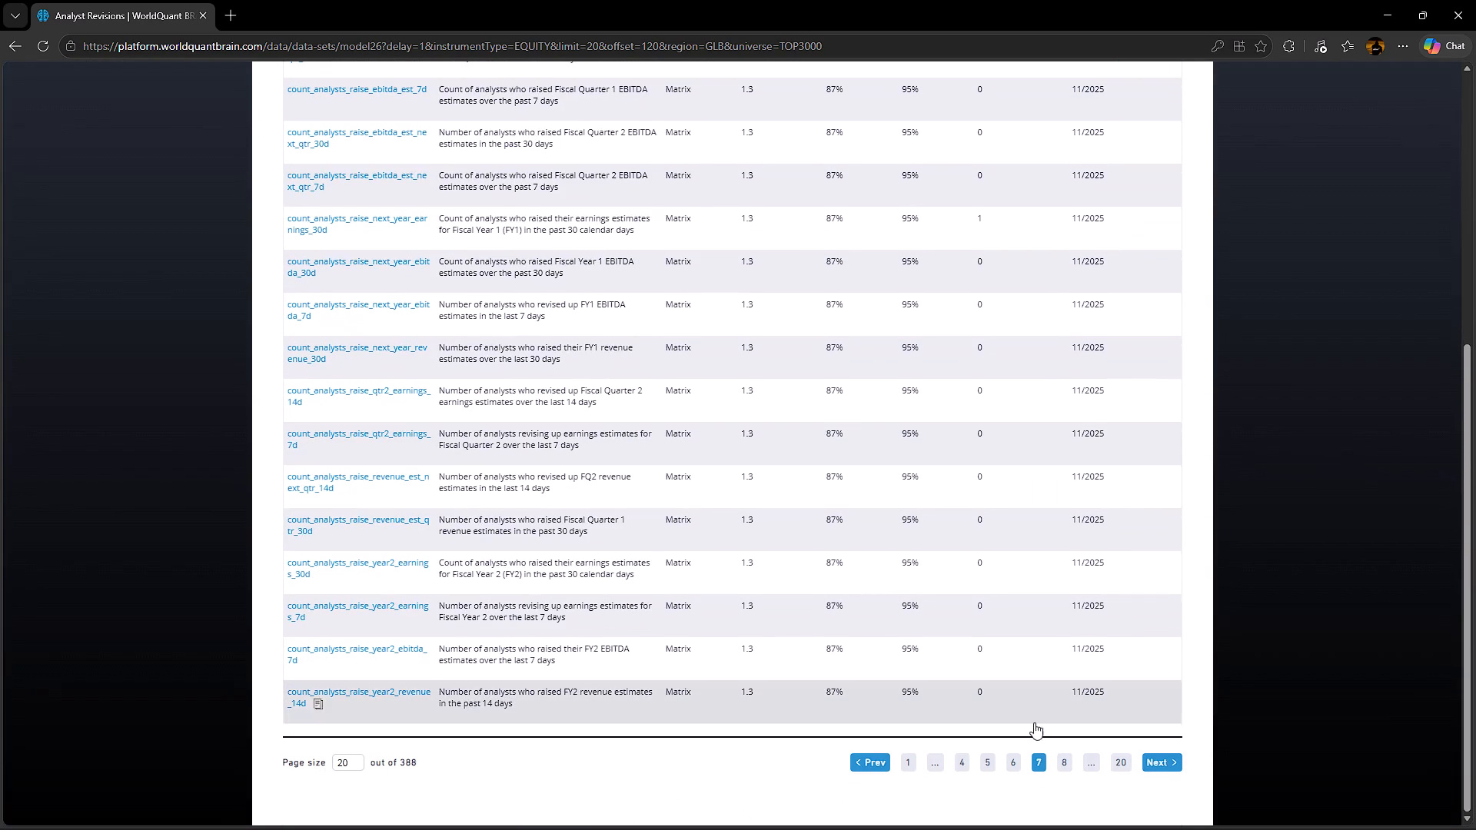
click(1070, 765)
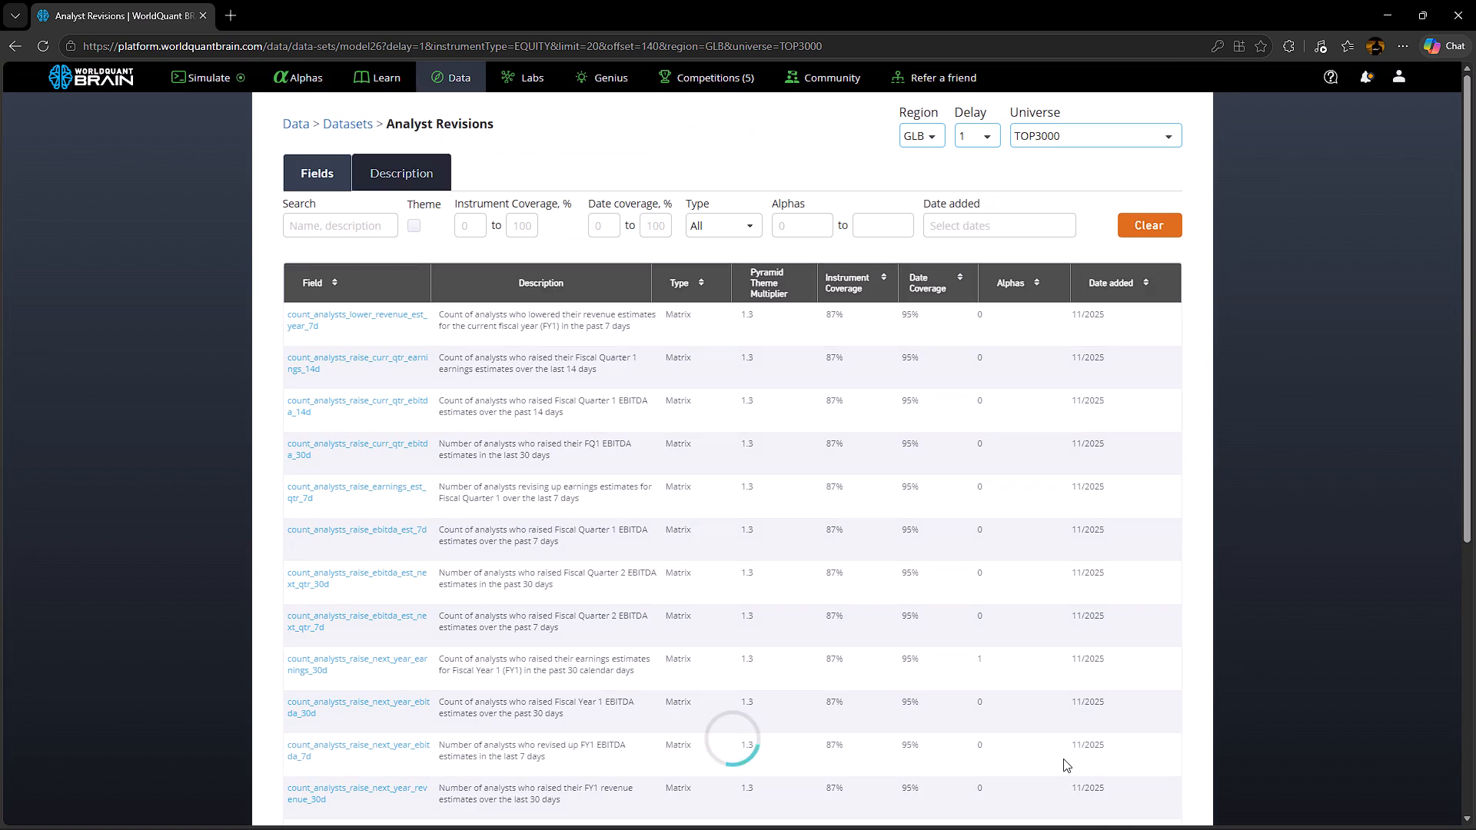
scroll(1052, 735, down, 7)
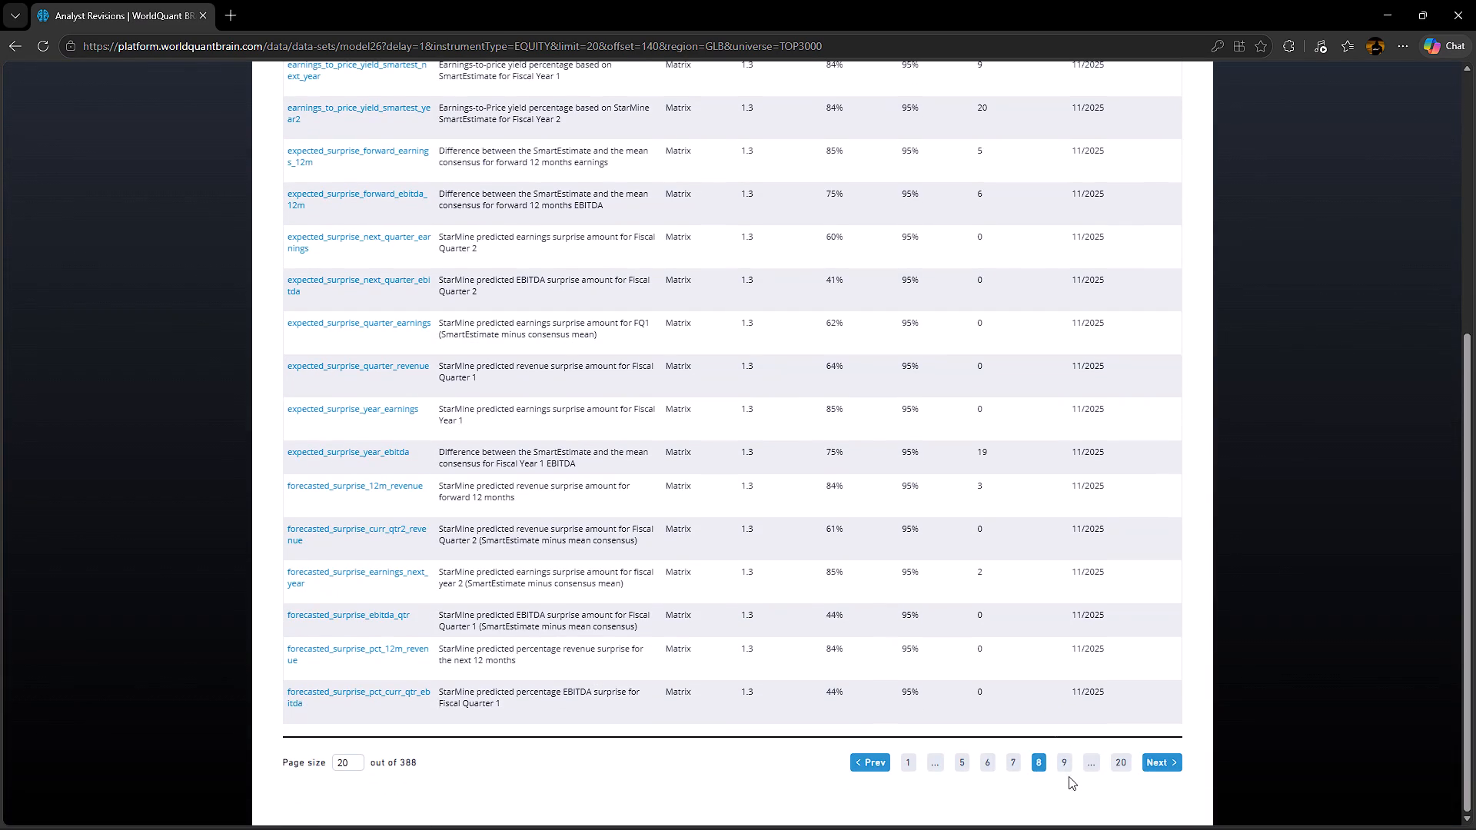
click(1069, 766)
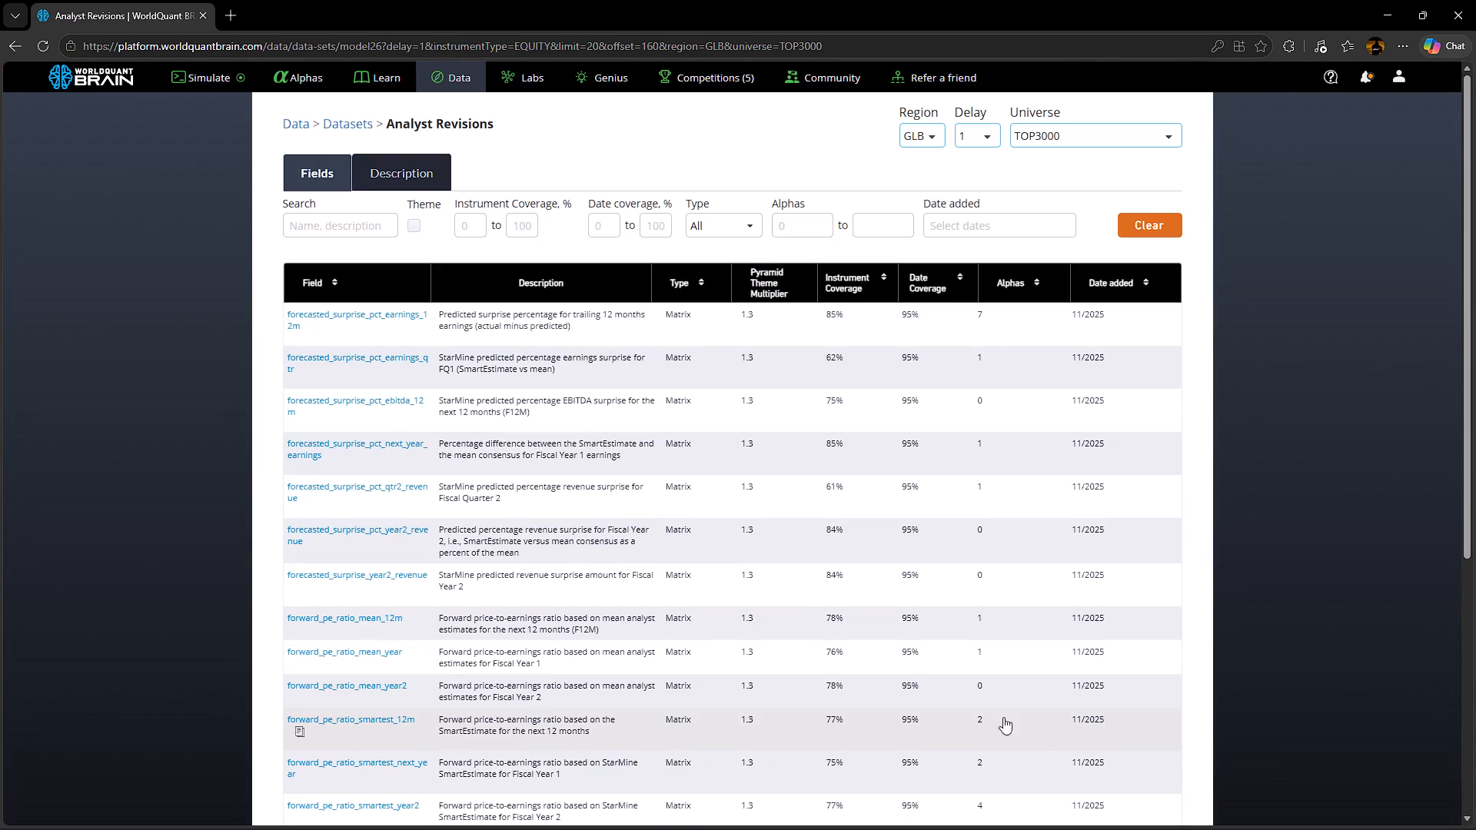
Replace mdl26_low_price_52 in the Simulation 3 expression with forward_pe_ratio_mean_12m from the dataset's field list and start a full simulation.
click(416, 617)
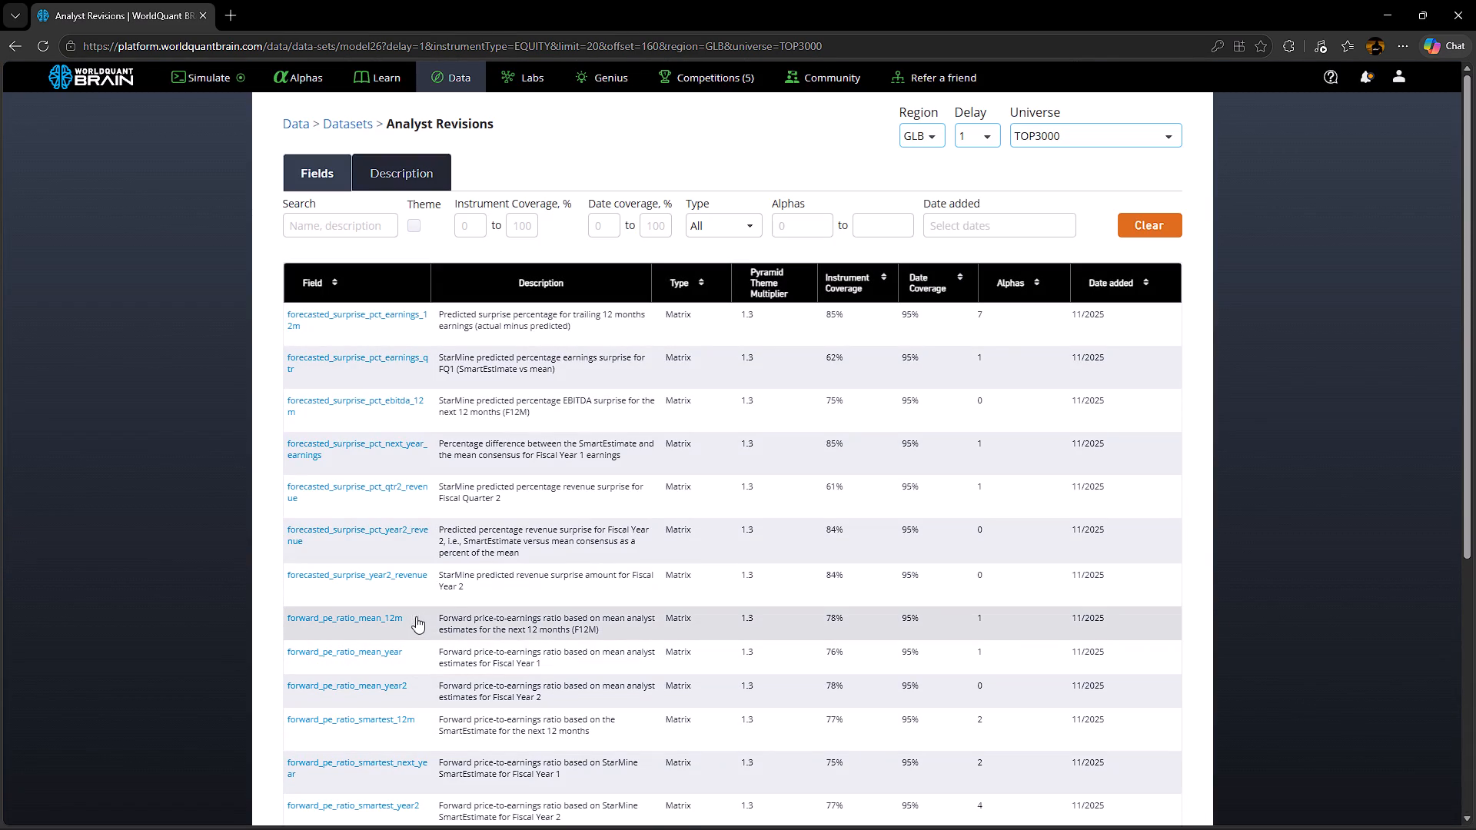
click(206, 81)
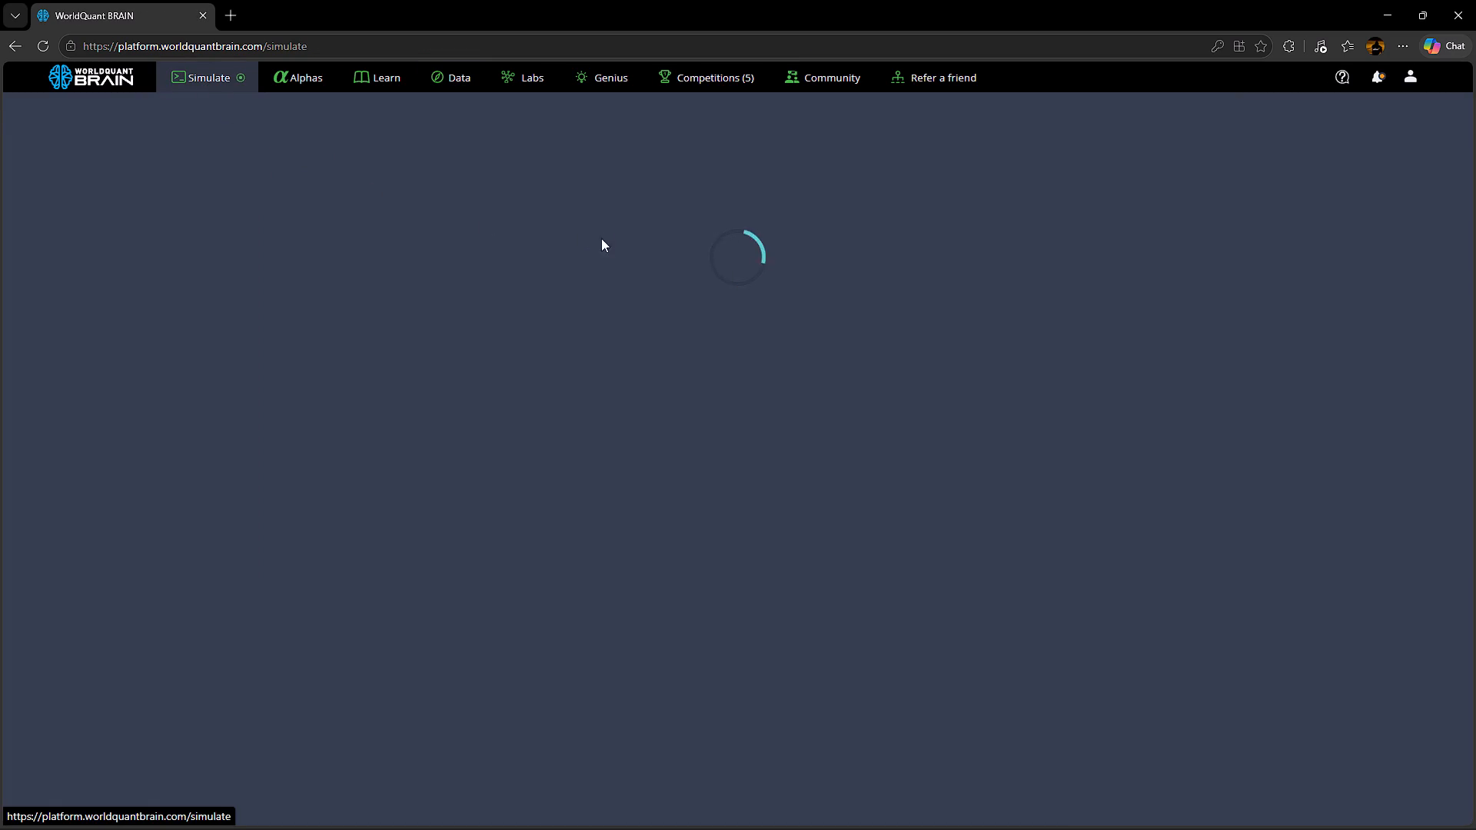
double_click(315, 191)
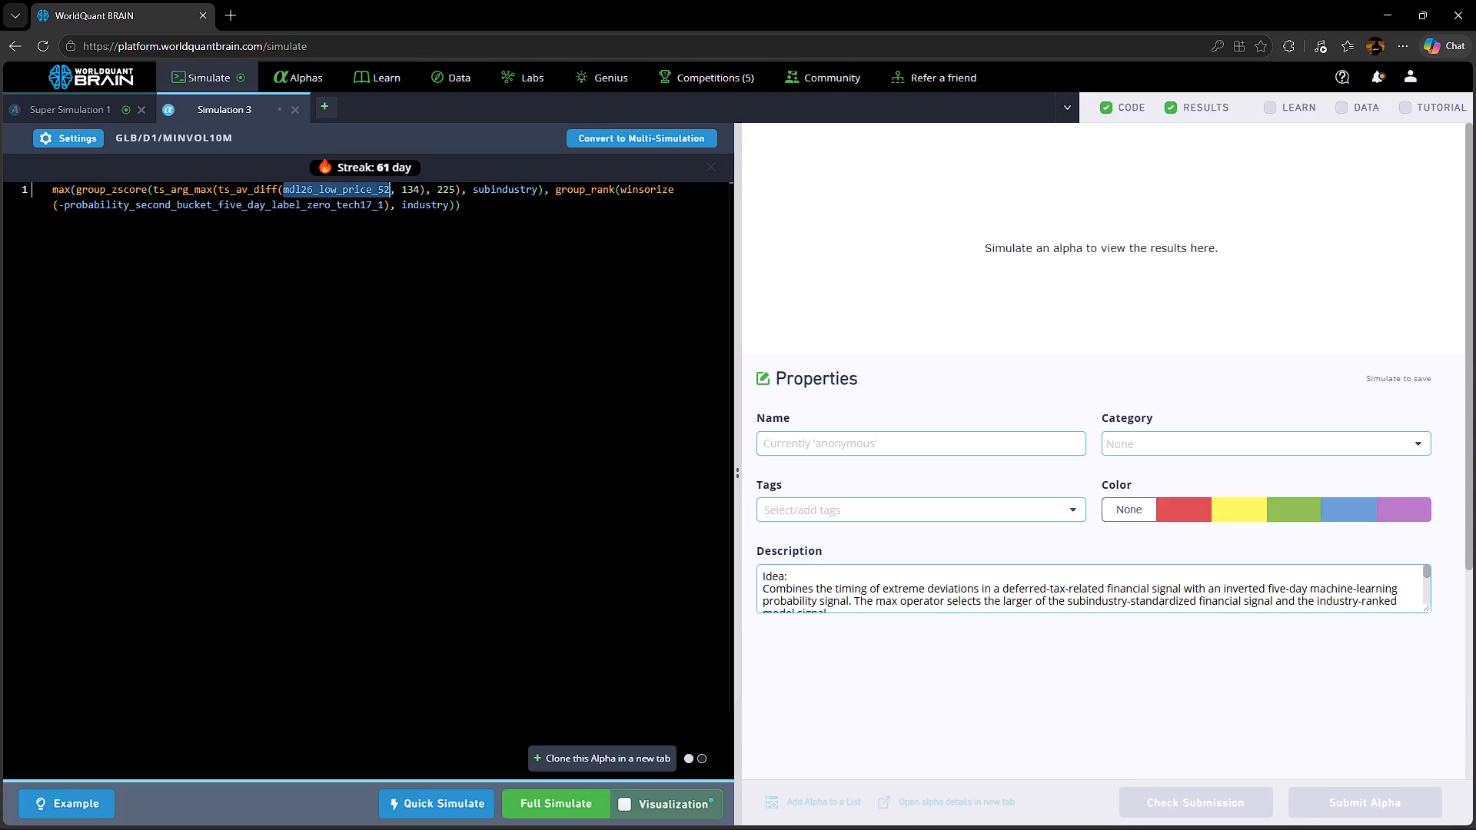
key(ctrl+v)
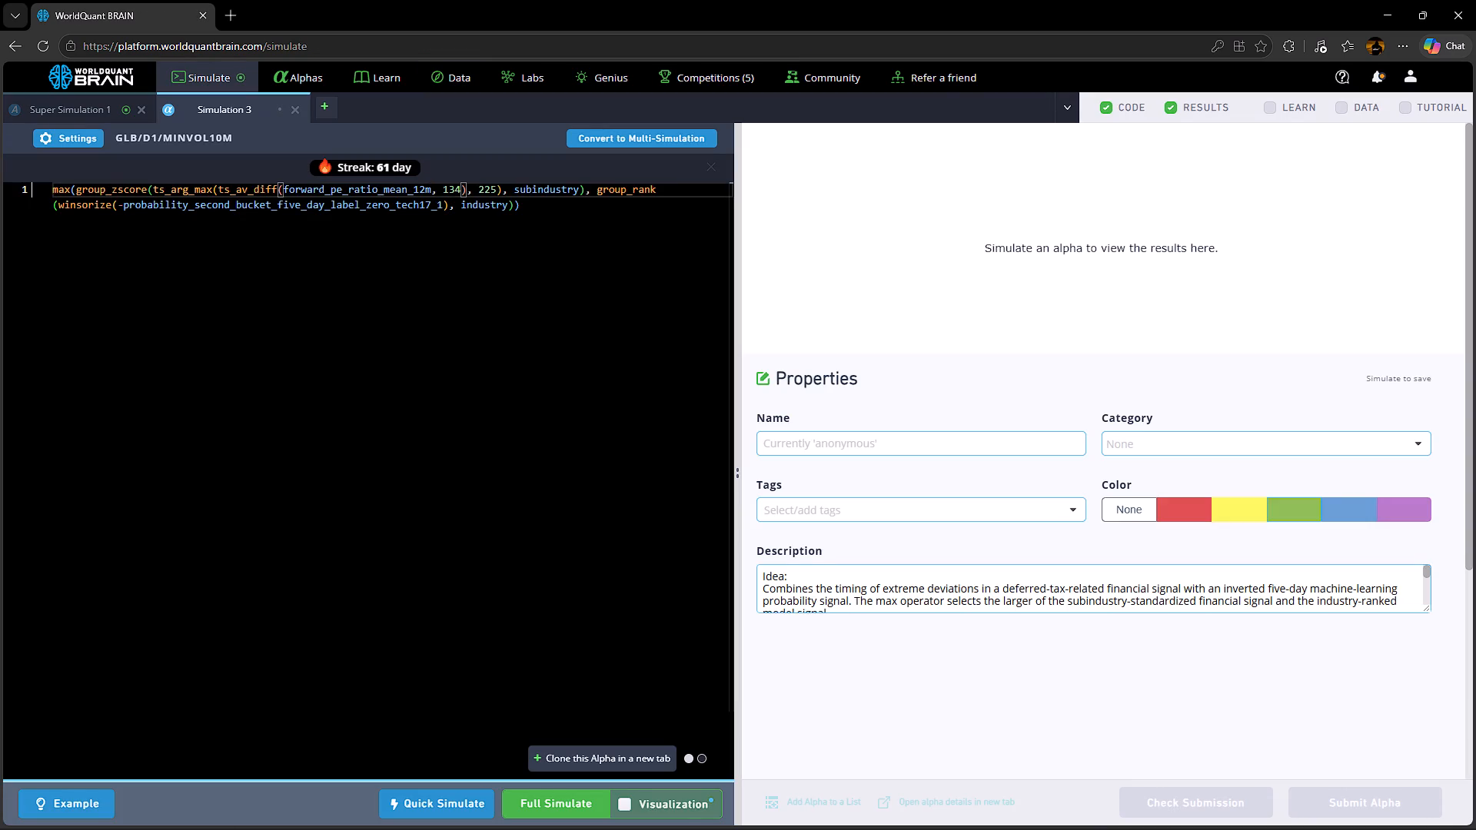
click(540, 808)
Review the Super Simulation 1 results with the test period shown, and expand the failed checks in IS Testing Status.
click(76, 103)
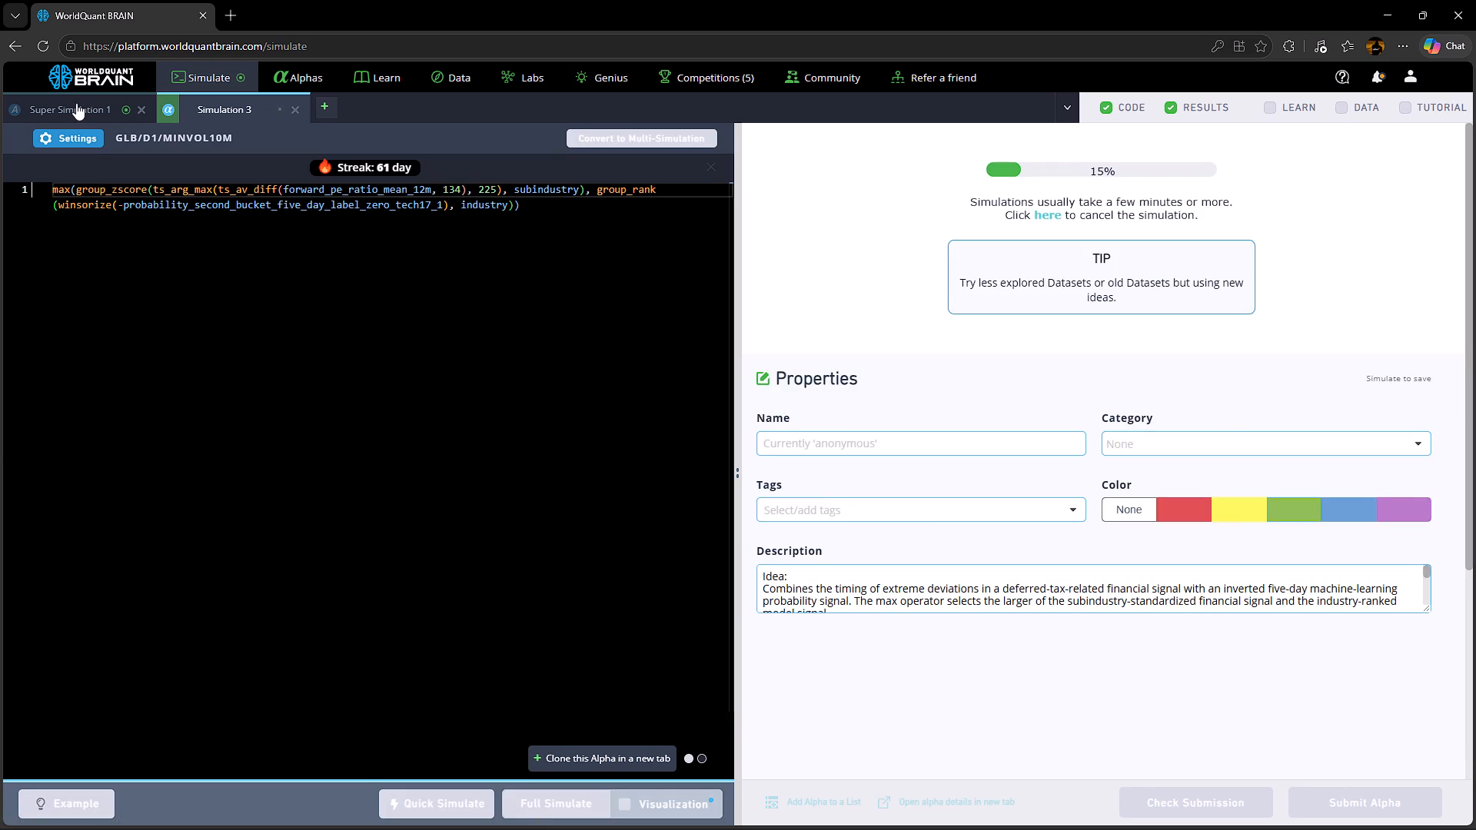
click(857, 149)
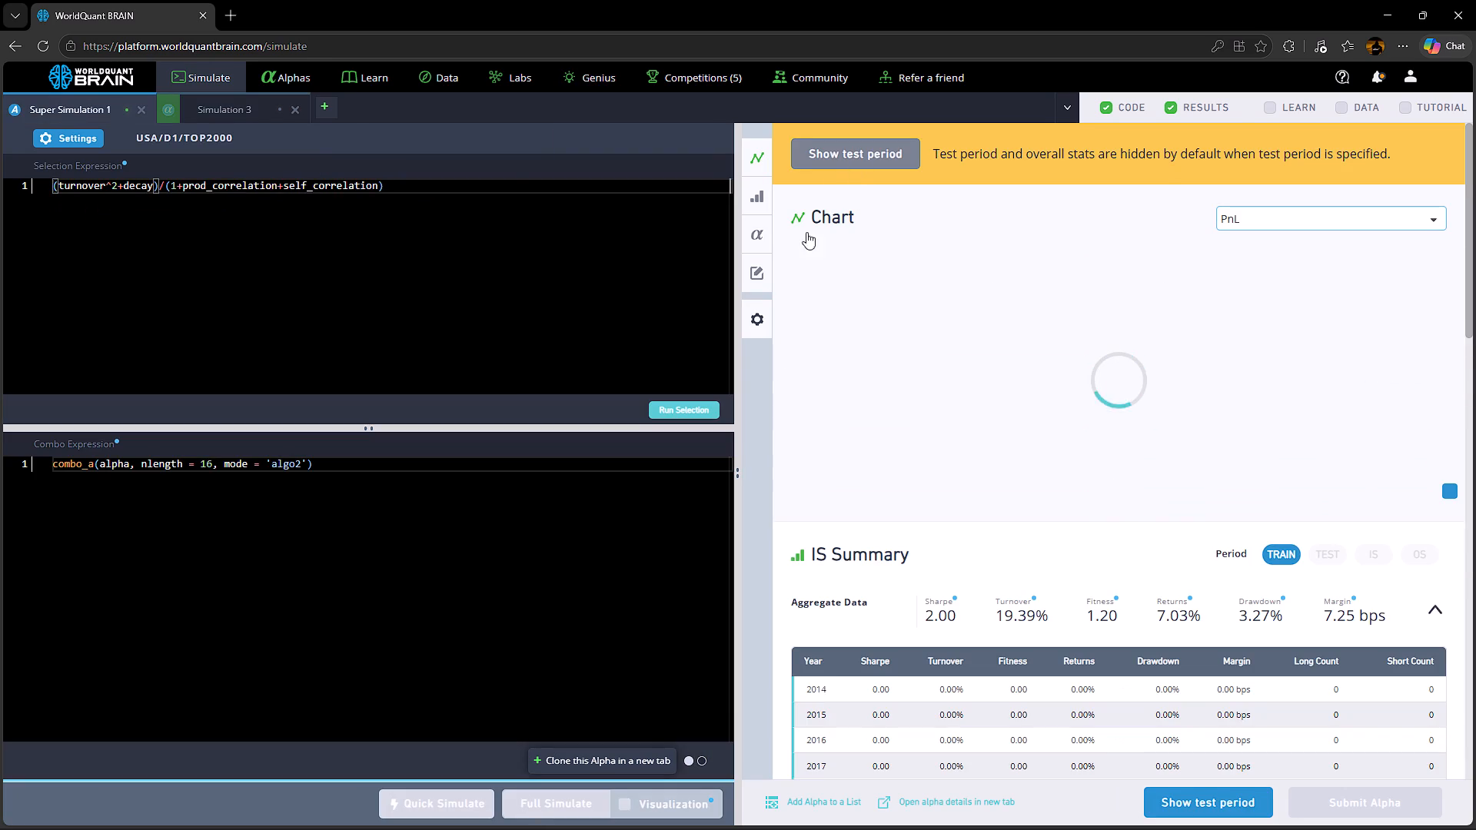
click(756, 239)
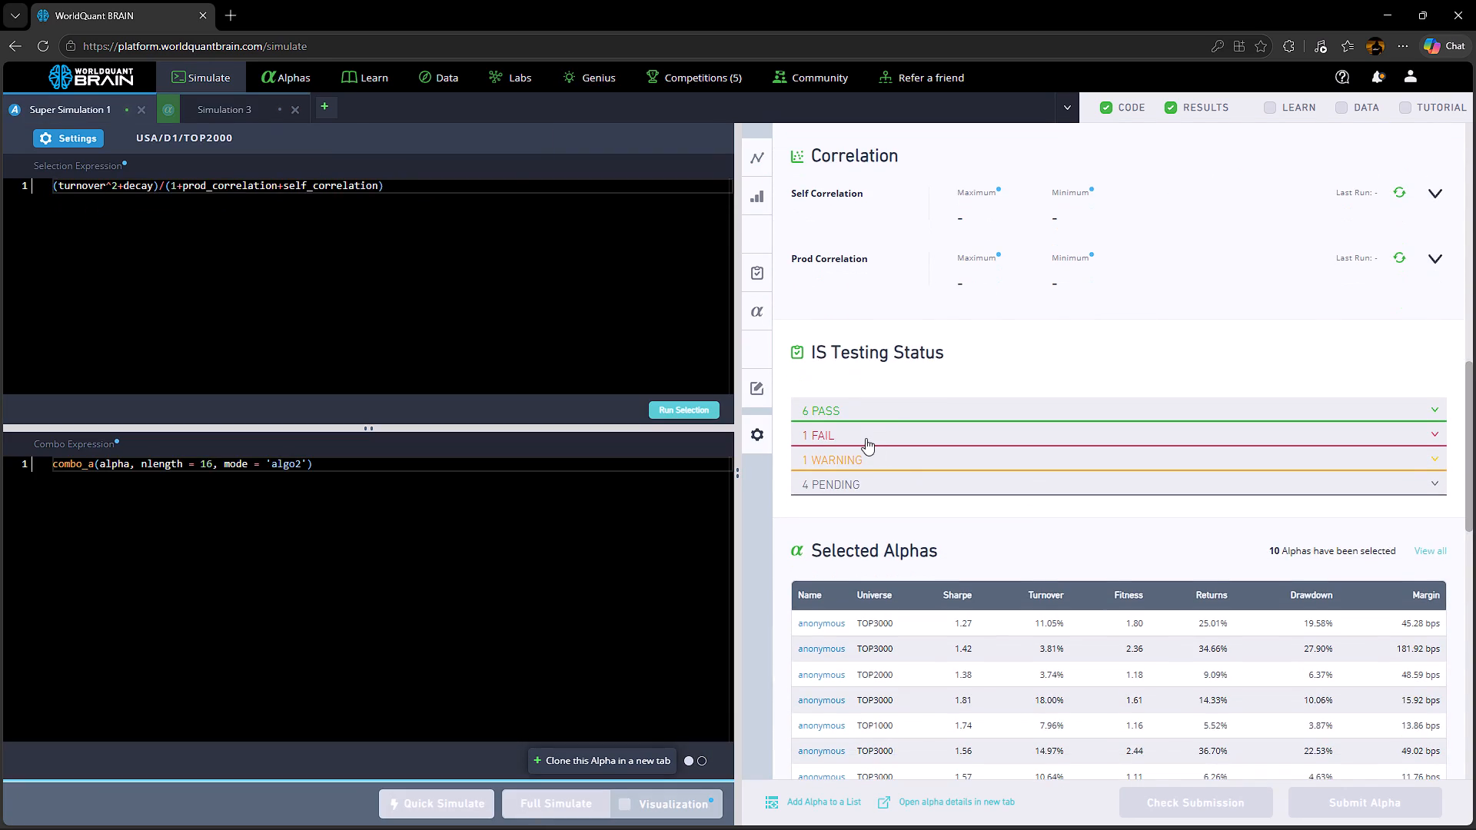
click(865, 433)
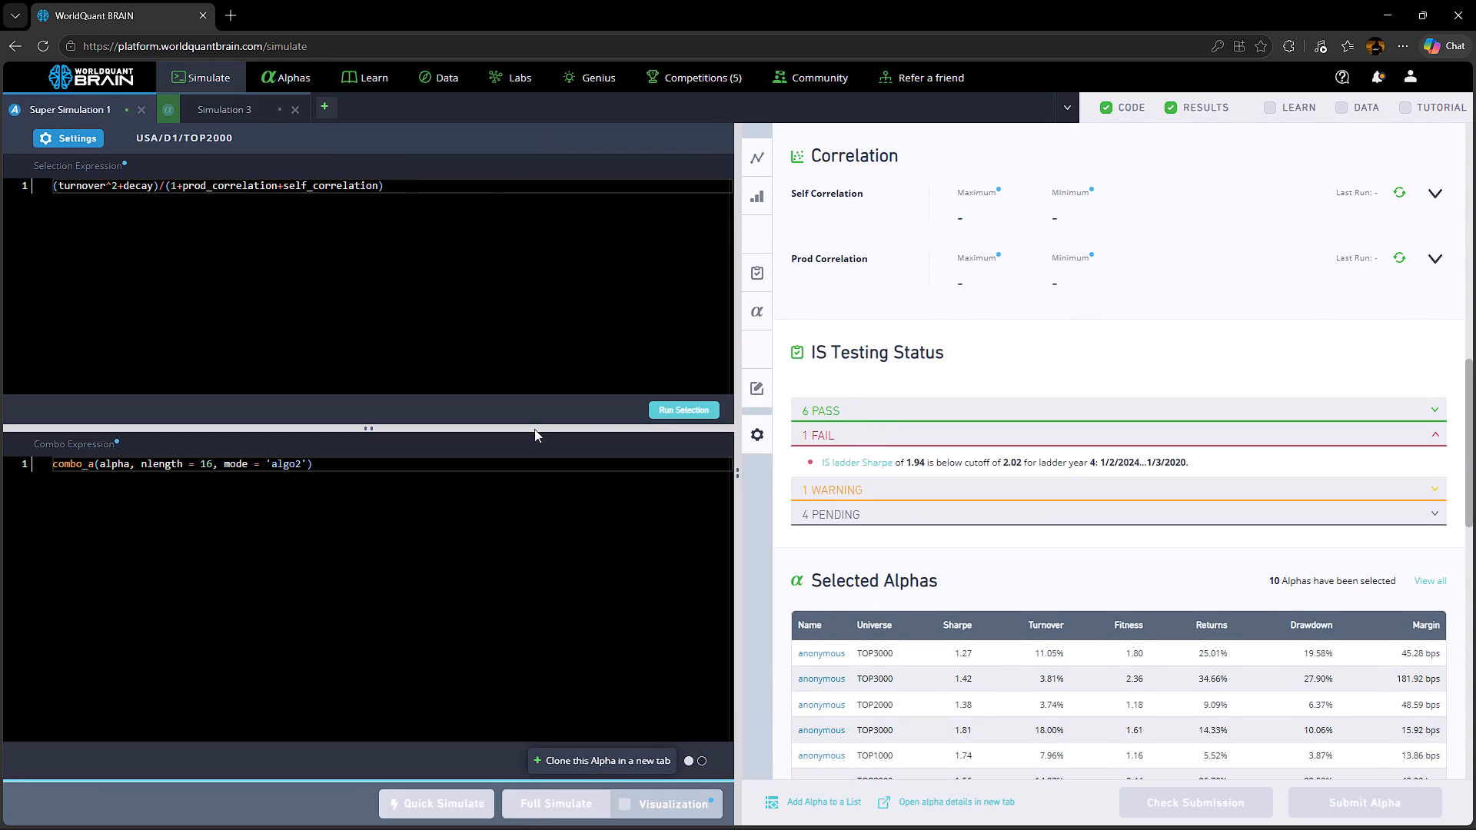
Set nlength to 36 in the super alpha's combo expression and start a full simulation.
click(205, 465)
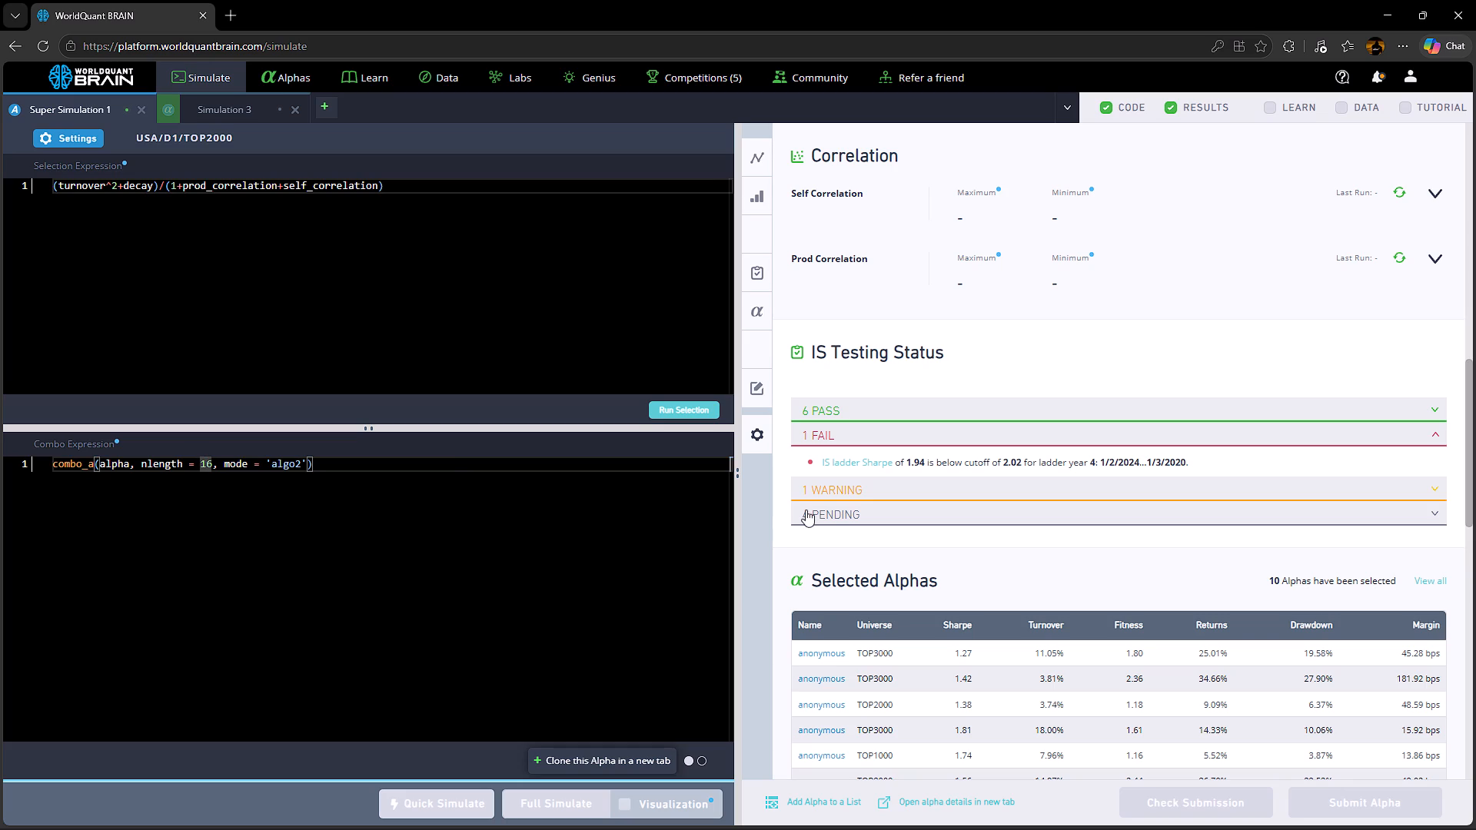
key(BackSpace)
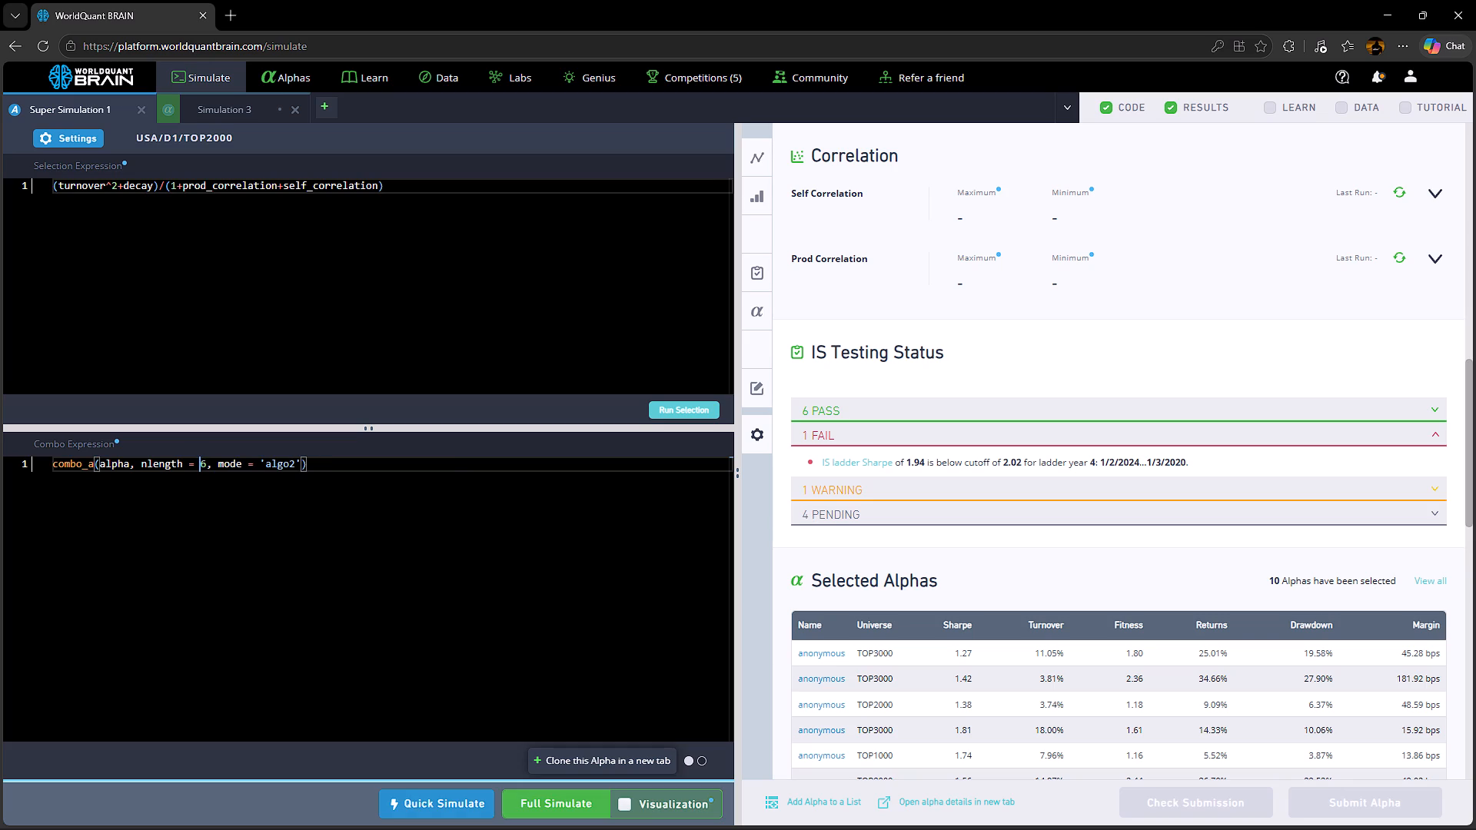
key(3)
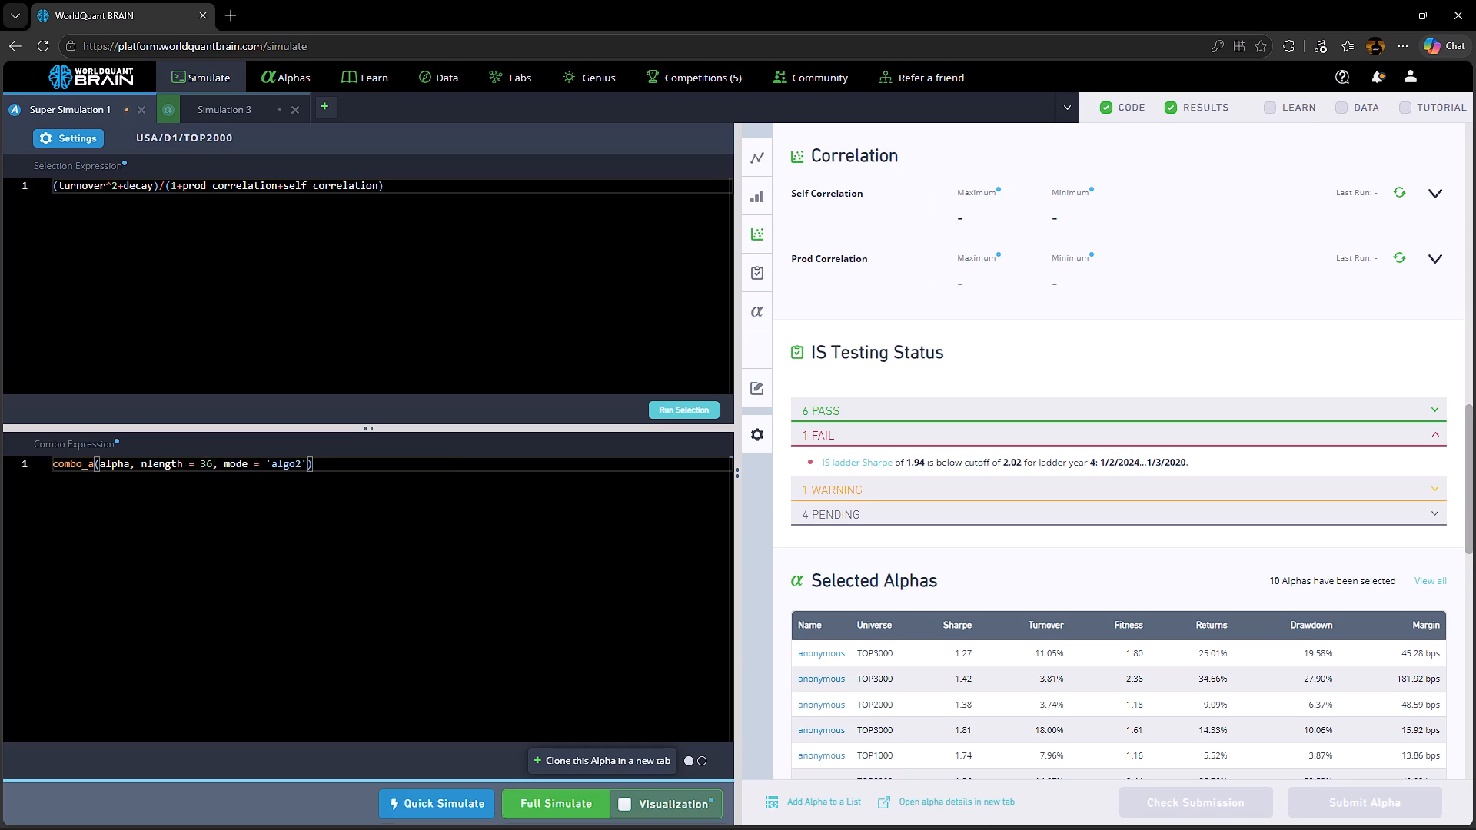
click(555, 792)
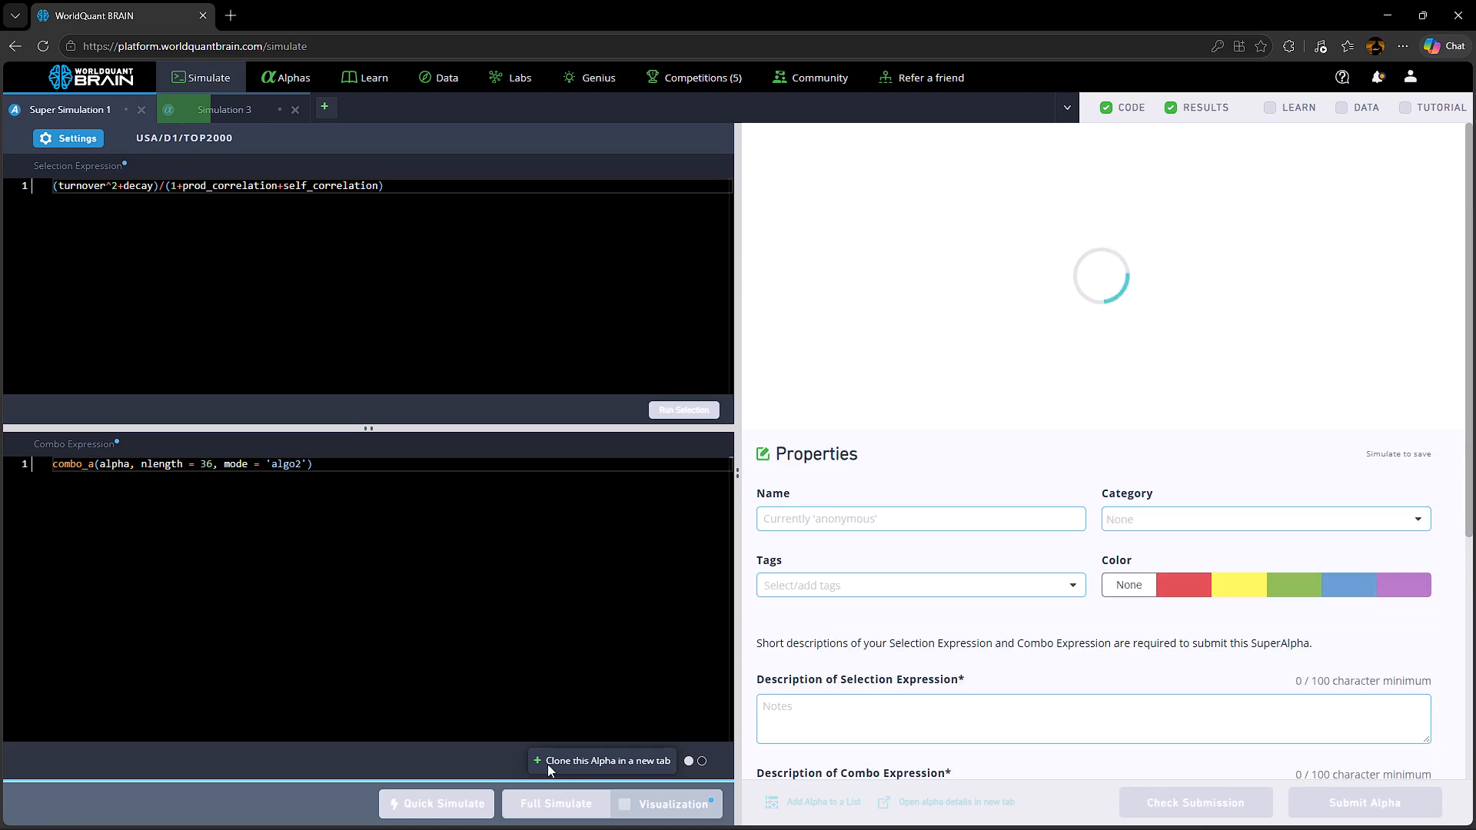
Look at Simulation 3, consult the Consultant Leaderboard, and return to the simulation workspace.
click(212, 107)
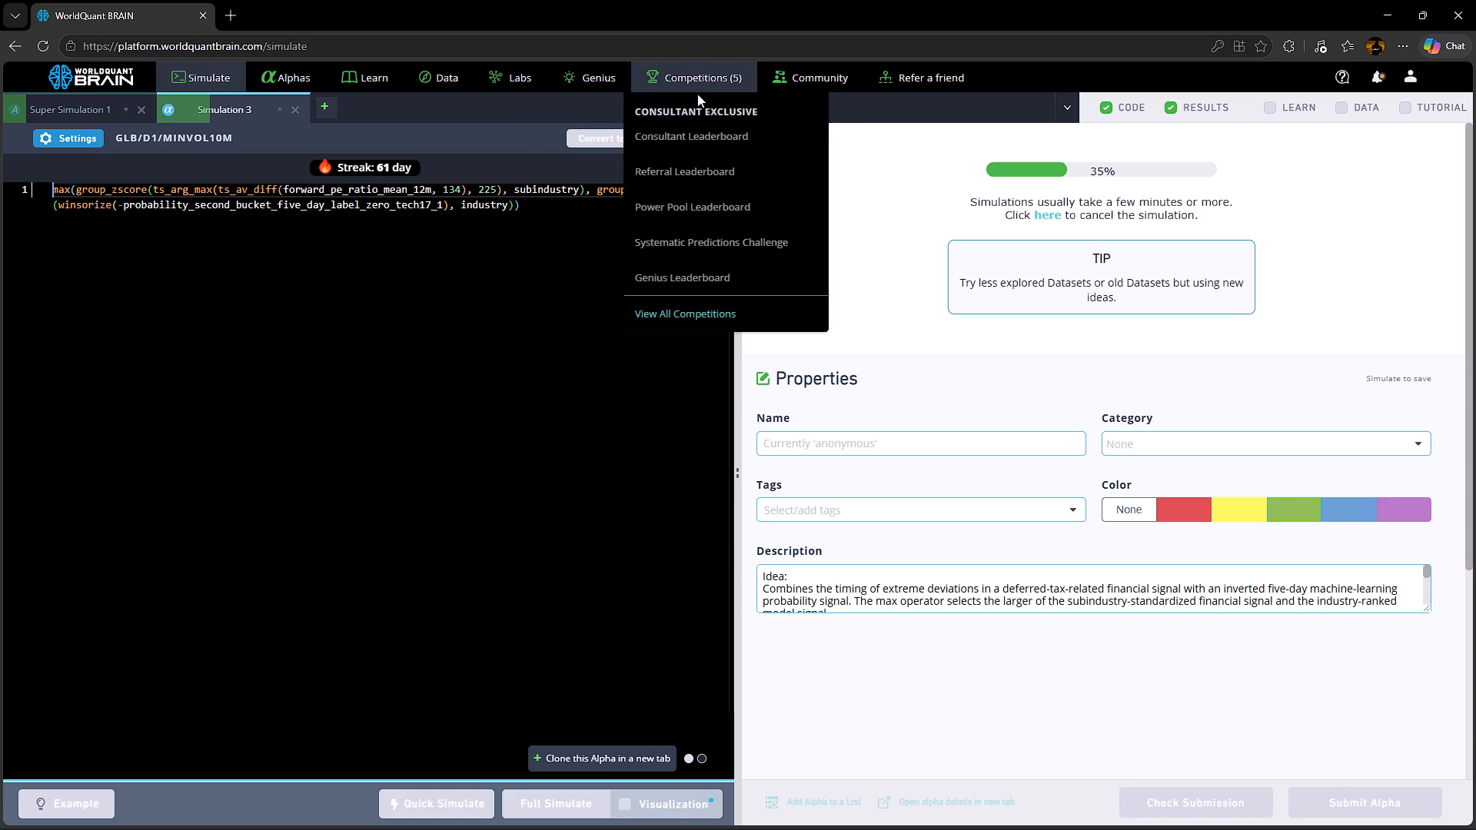
click(686, 136)
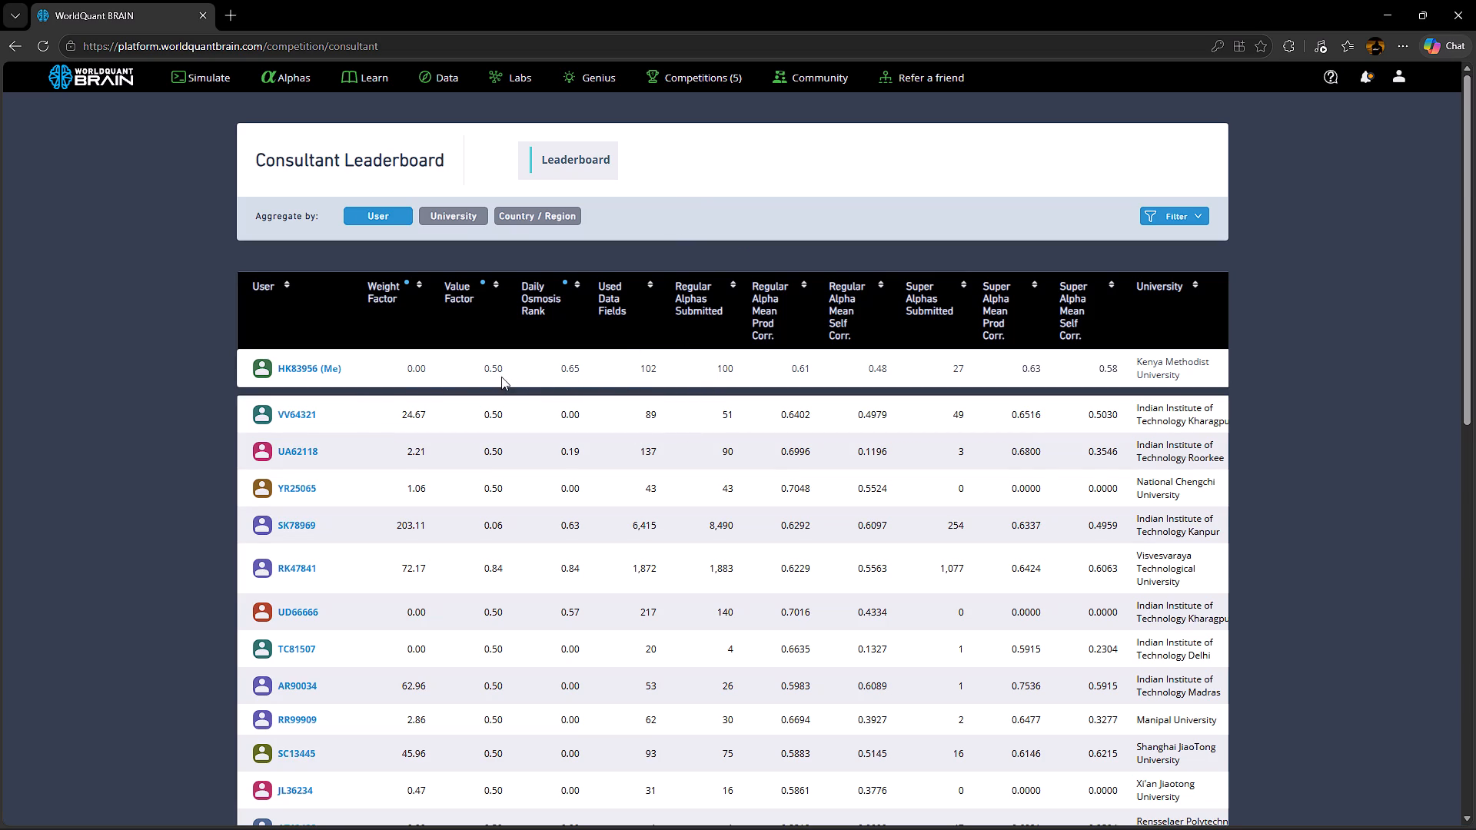
click(194, 82)
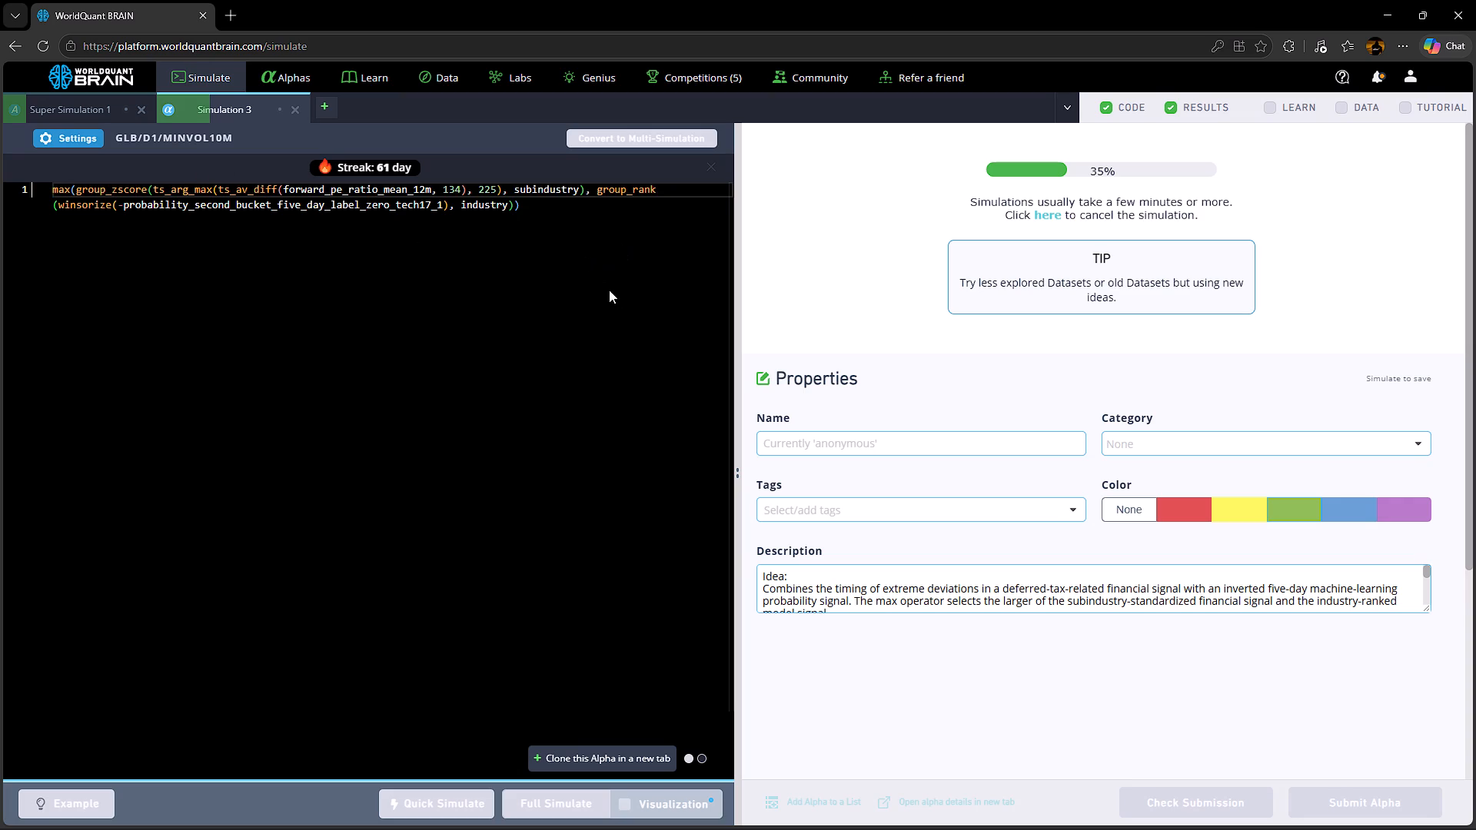
Check the progress of the running Super Simulation 1 and Simulation 3.
click(97, 110)
click(250, 104)
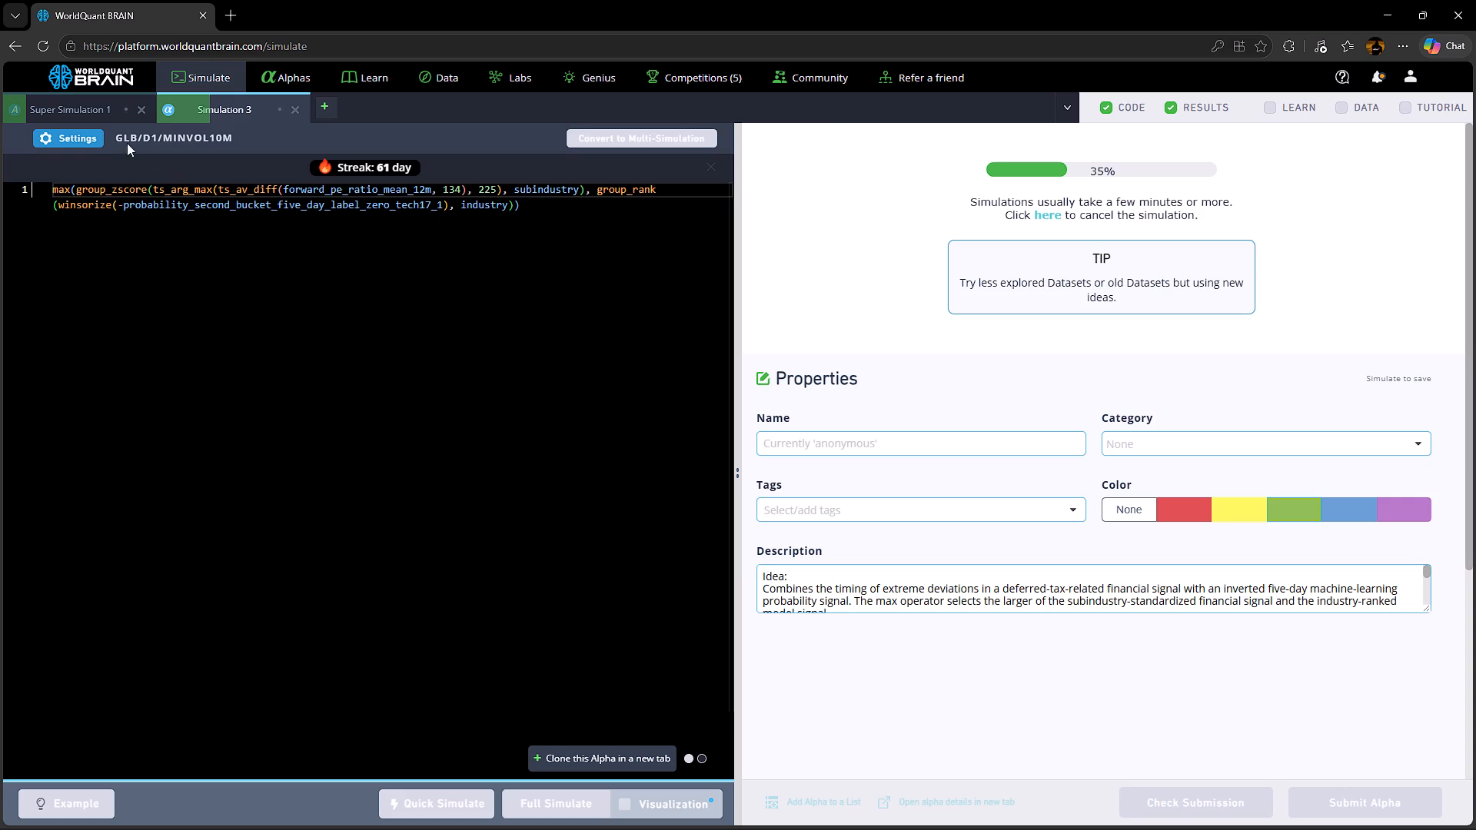
click(68, 111)
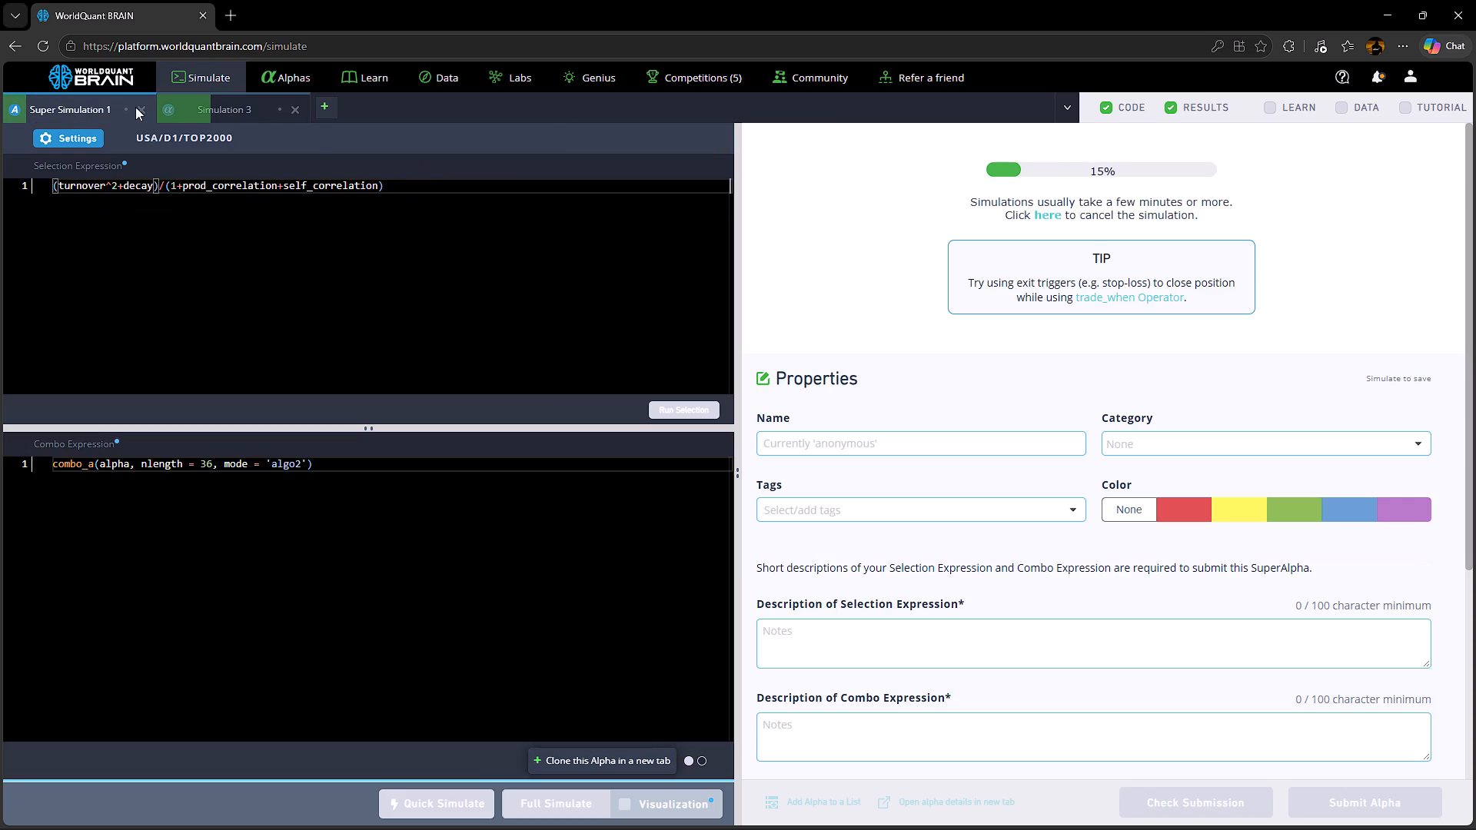
click(213, 108)
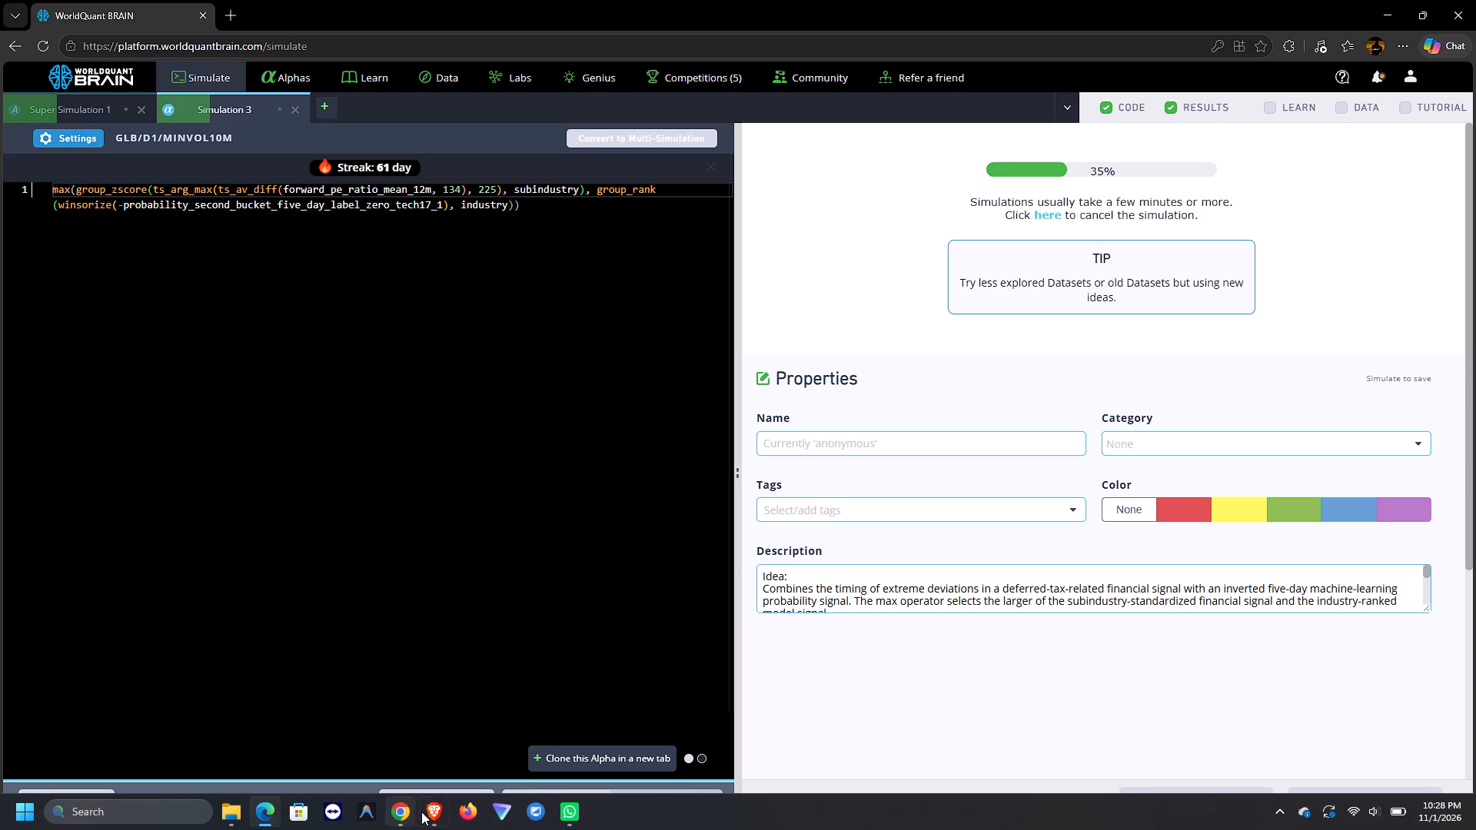
Find the Kuro app through the Windows search and launch it.
click(165, 808)
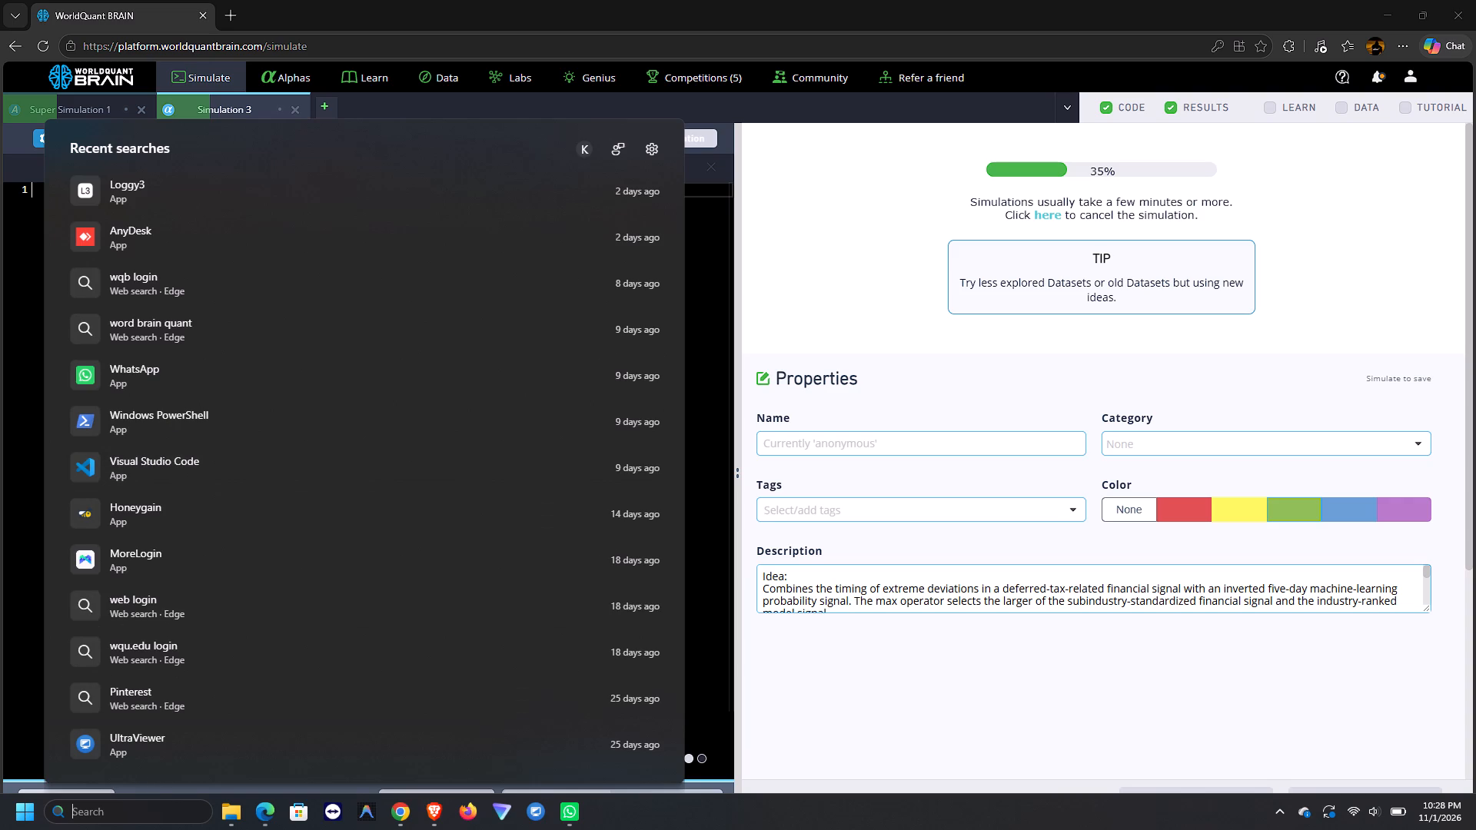
key(k)
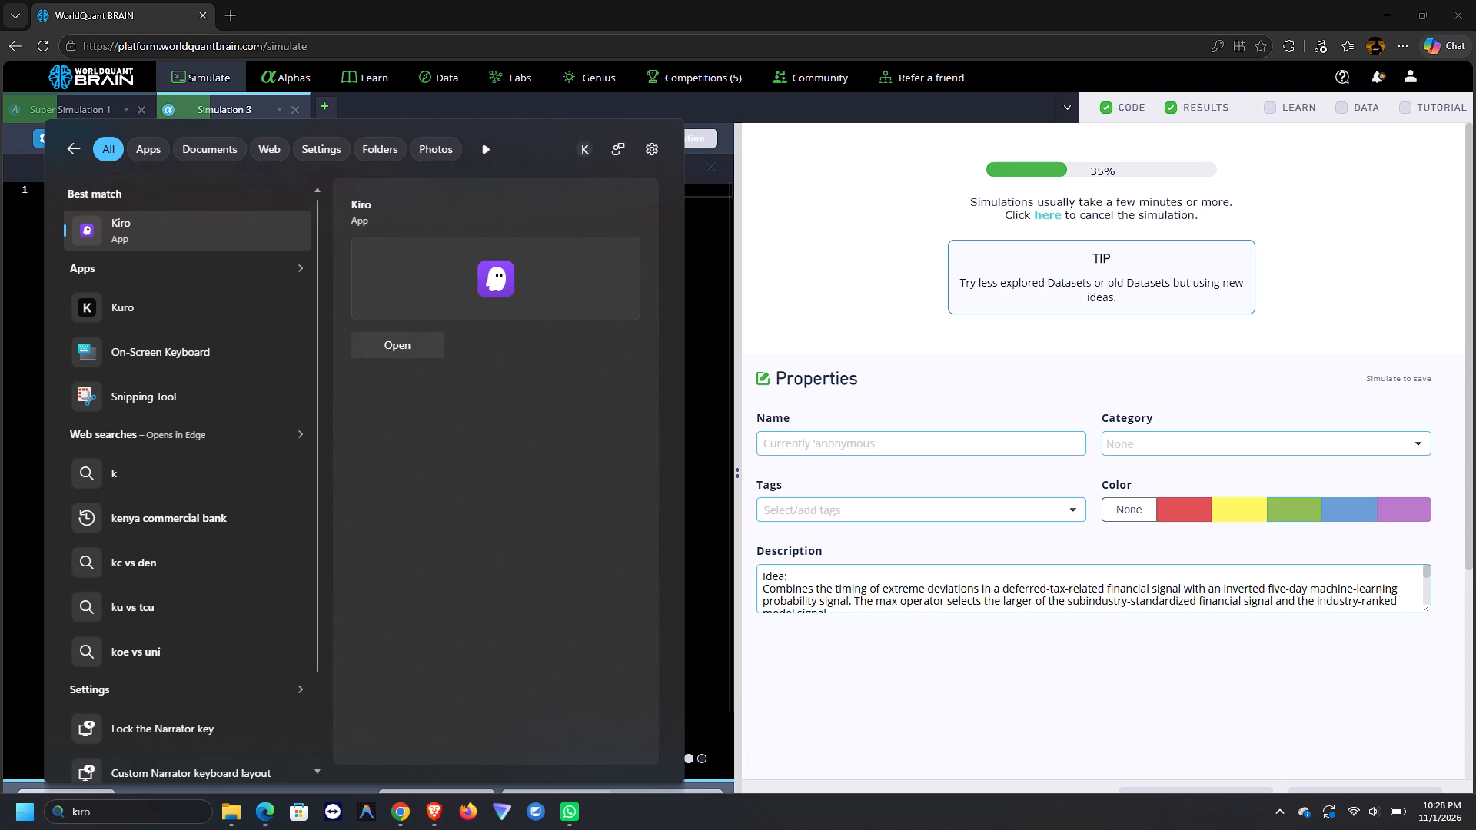
click(118, 307)
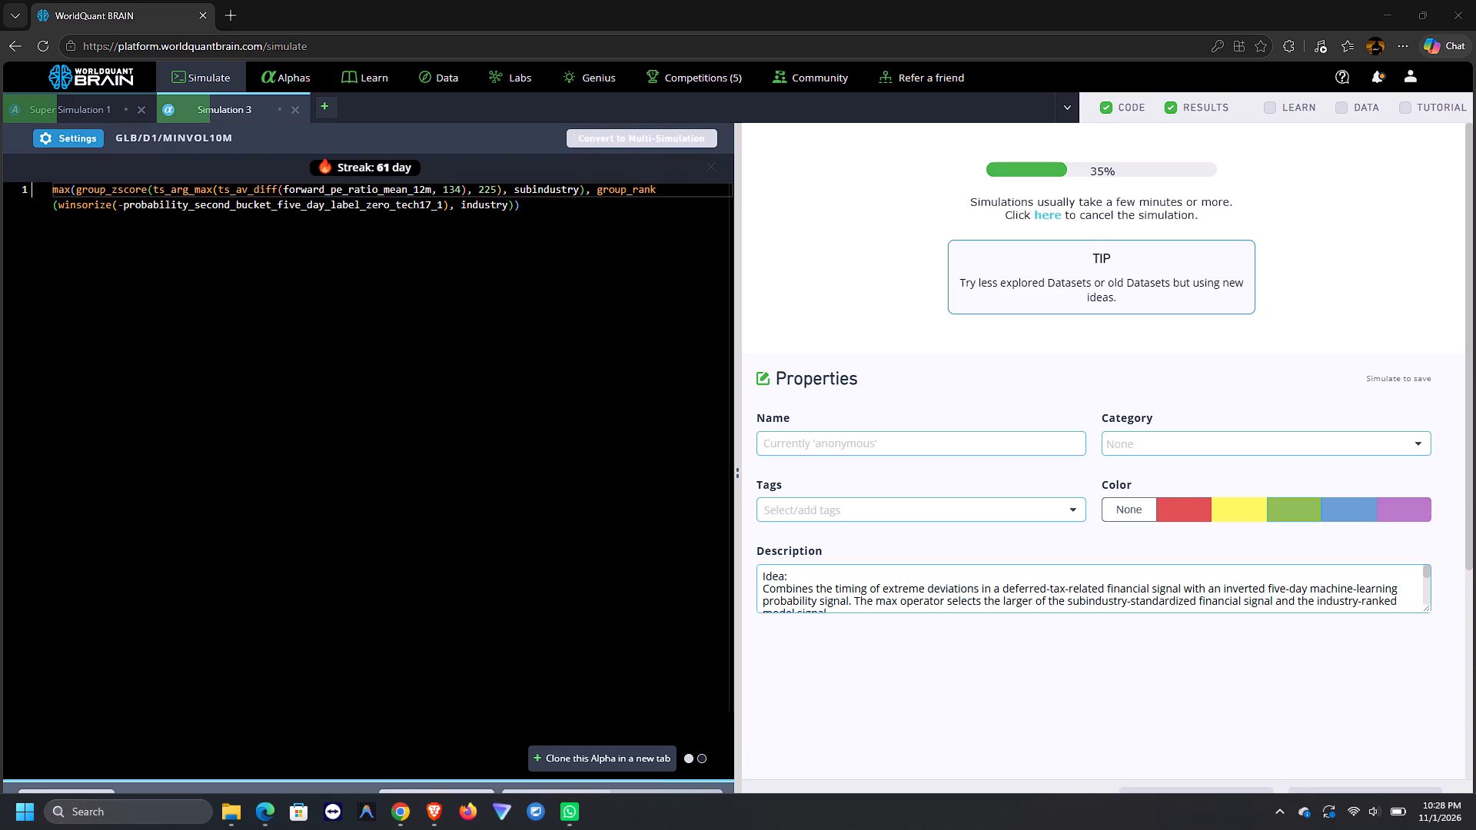
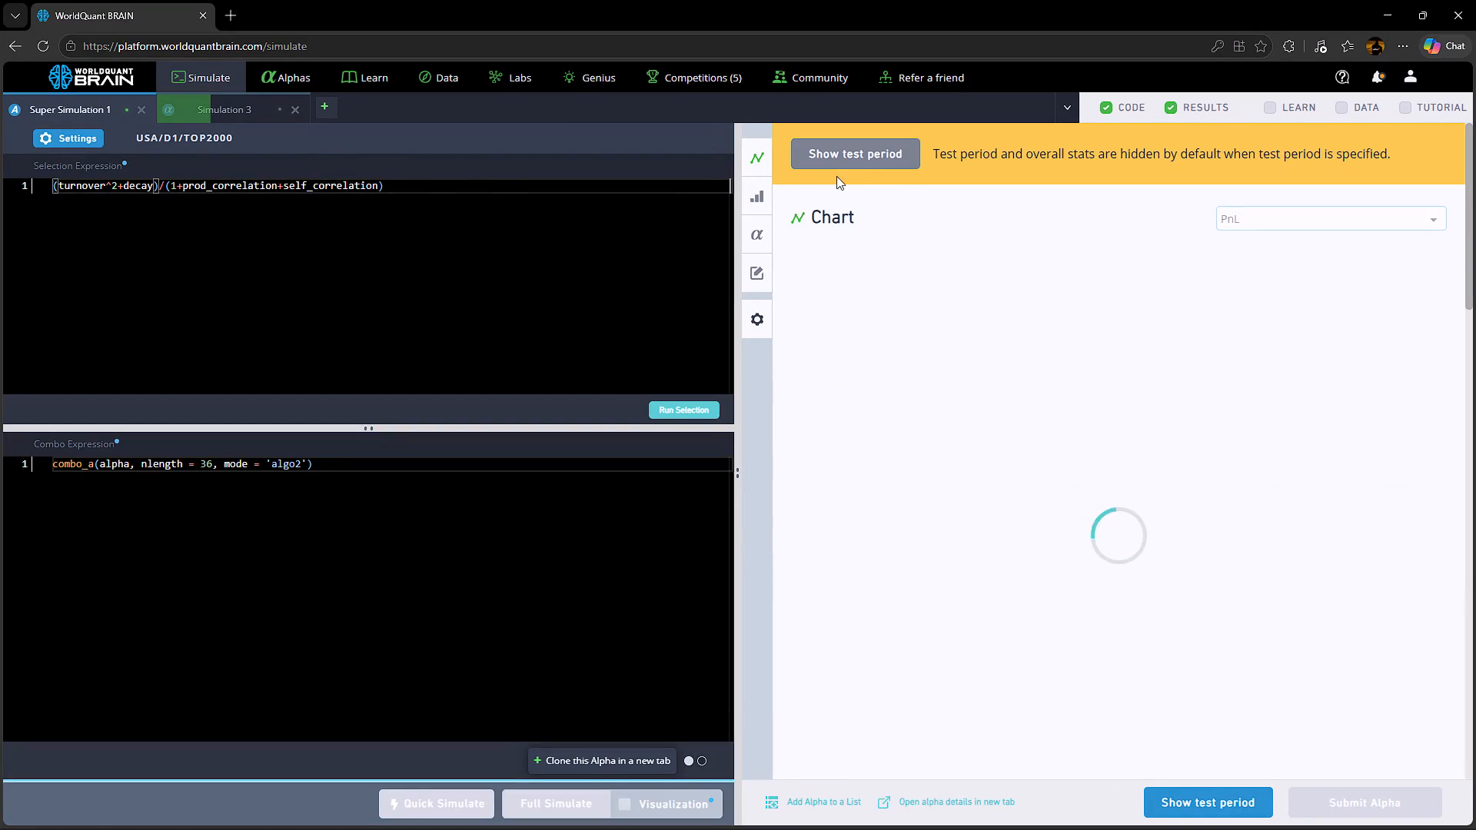
Show the test period for the super alpha's results and expand the failed checks in its IS Testing Status.
click(836, 153)
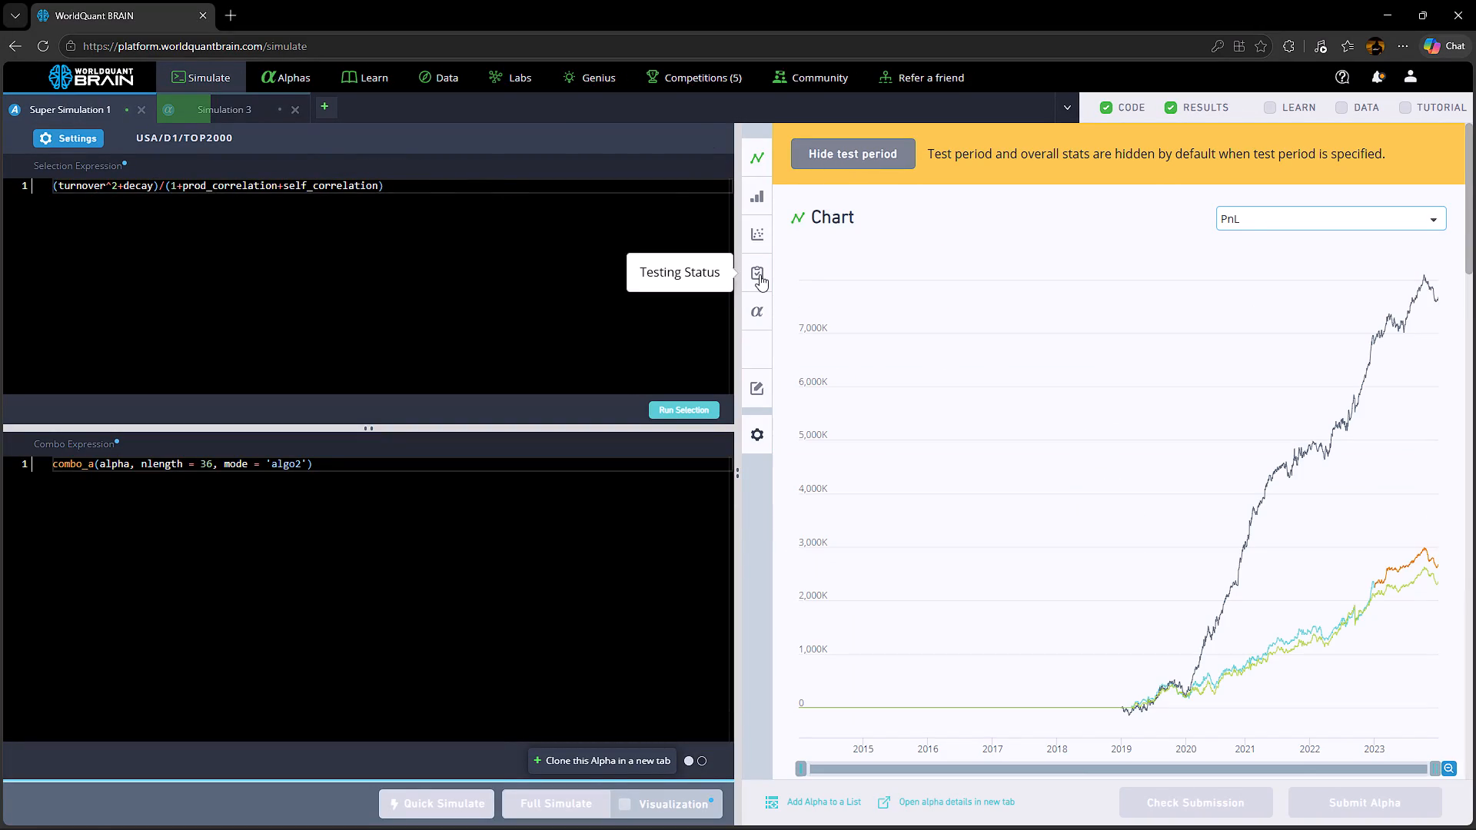
click(756, 244)
click(813, 440)
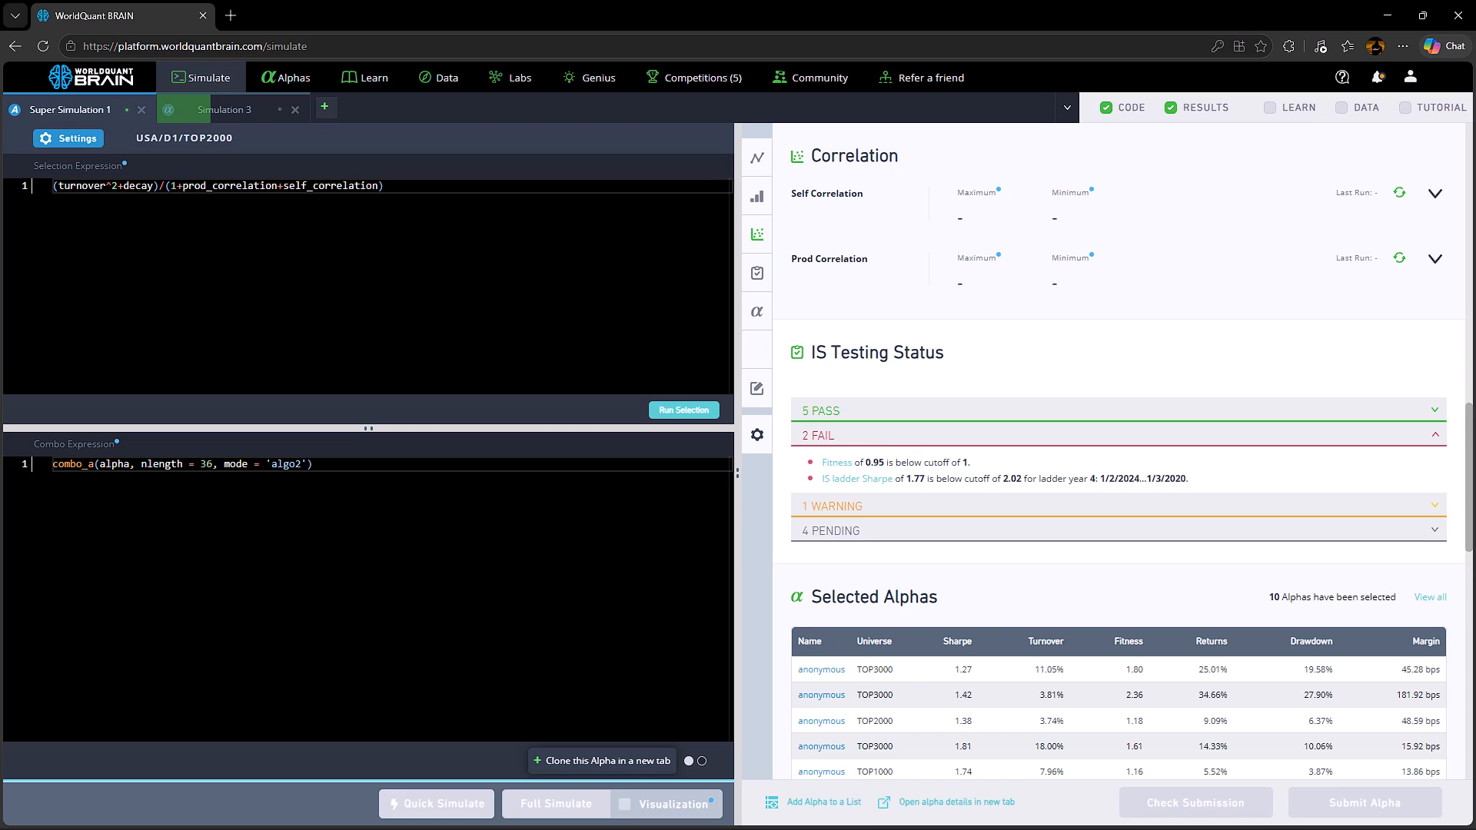
Change Super Simulation 1's combo settings to universe TOP3000 and neutralization Fast Factors, and apply them.
click(68, 143)
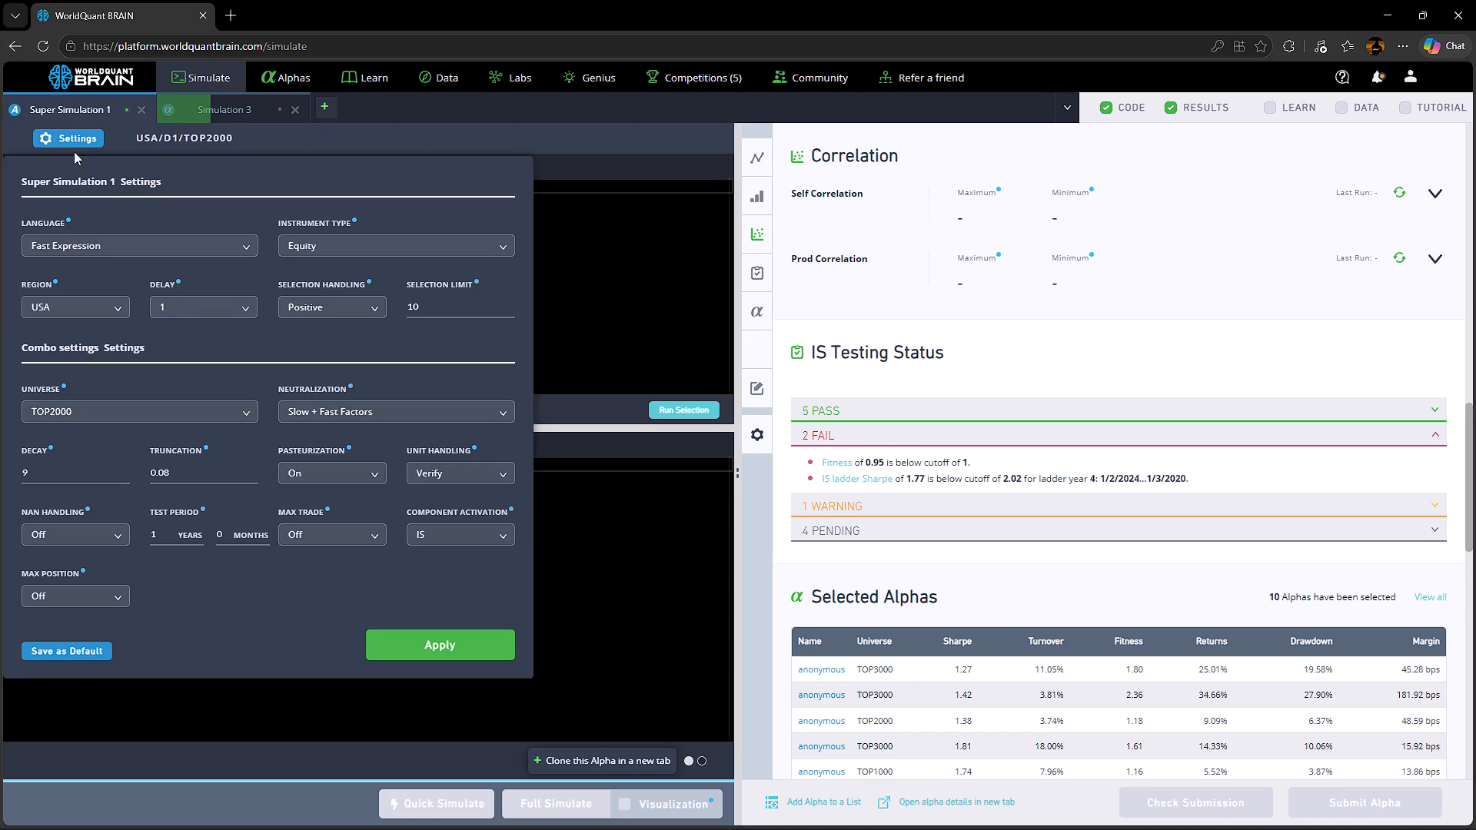
click(228, 412)
click(161, 434)
click(470, 410)
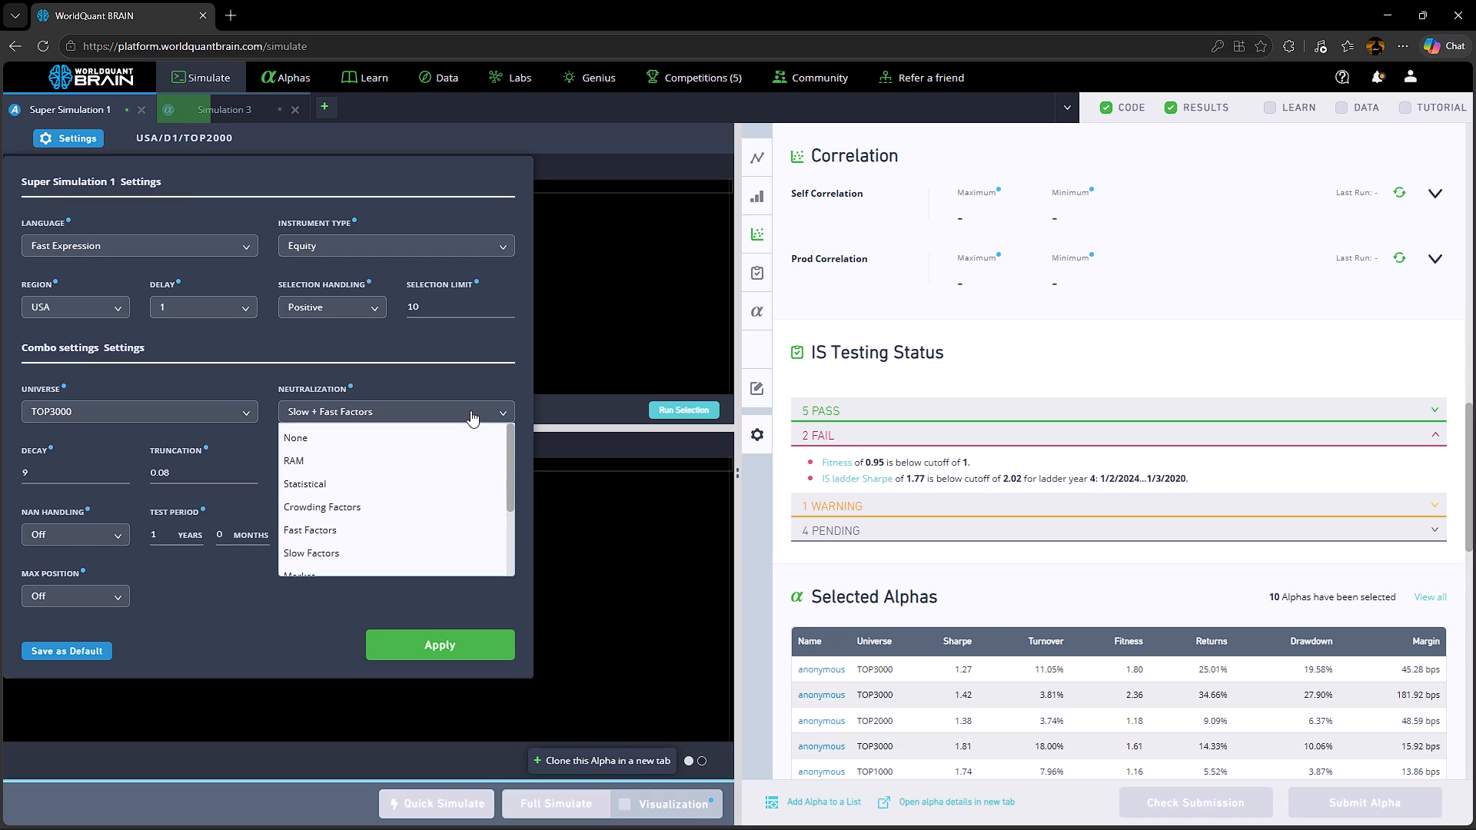
click(409, 530)
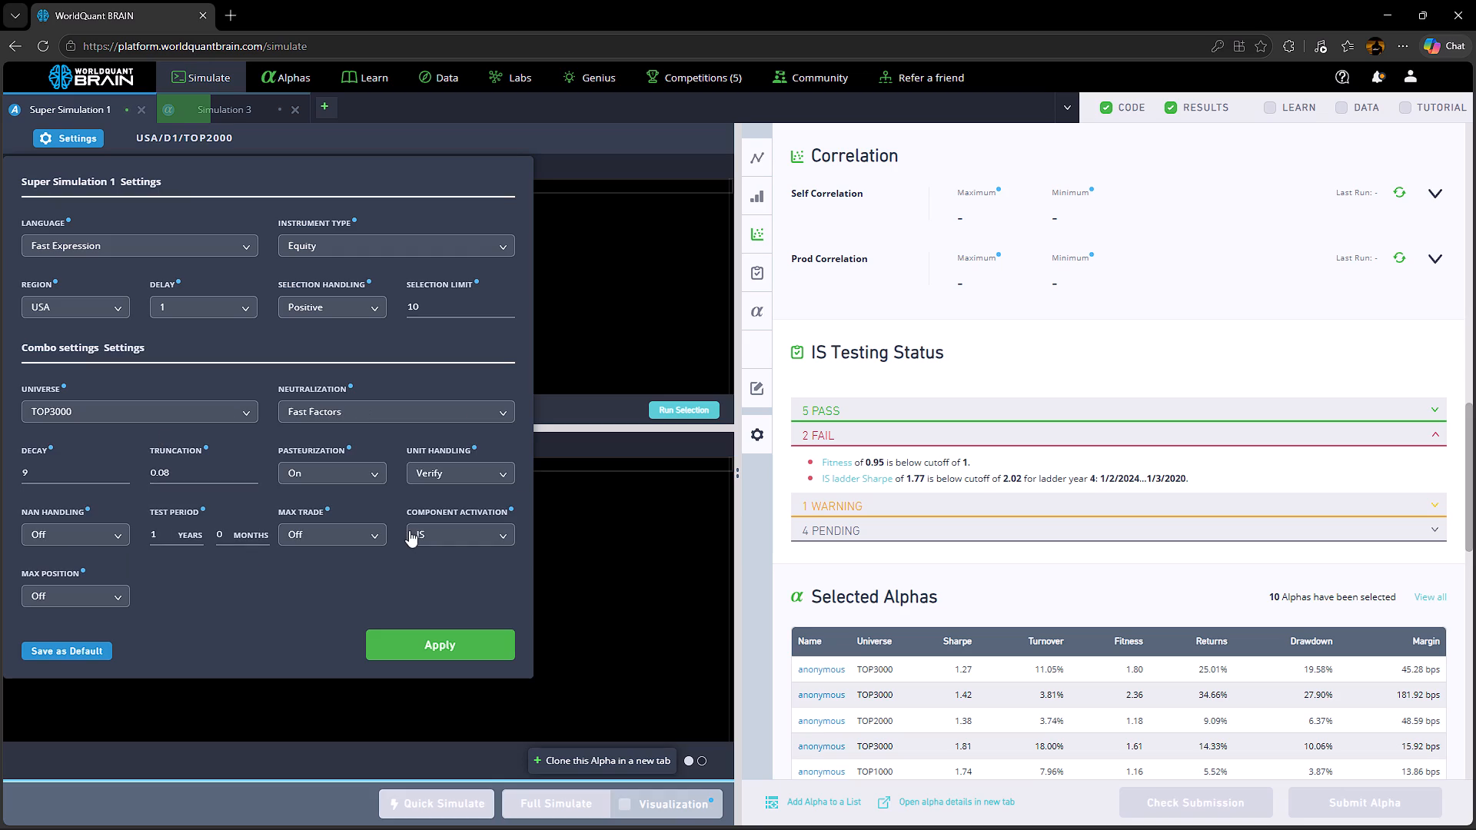
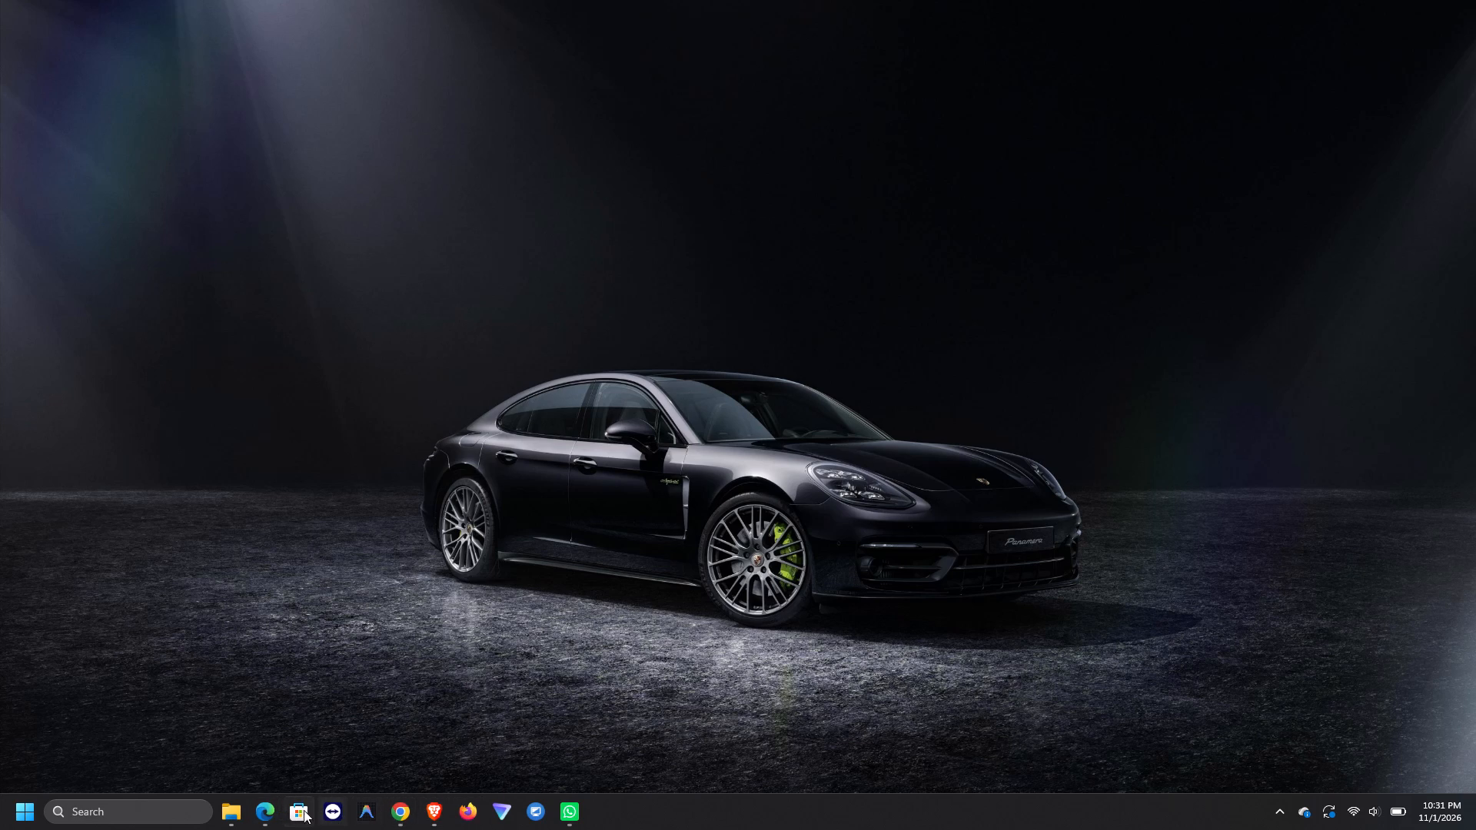
Replace the super alpha's selection expression with (turnover^2+decay)/(1+prod_correlation+self_correlation) in WorldQuant BRAIN and run a full simulation.
click(264, 805)
click(468, 294)
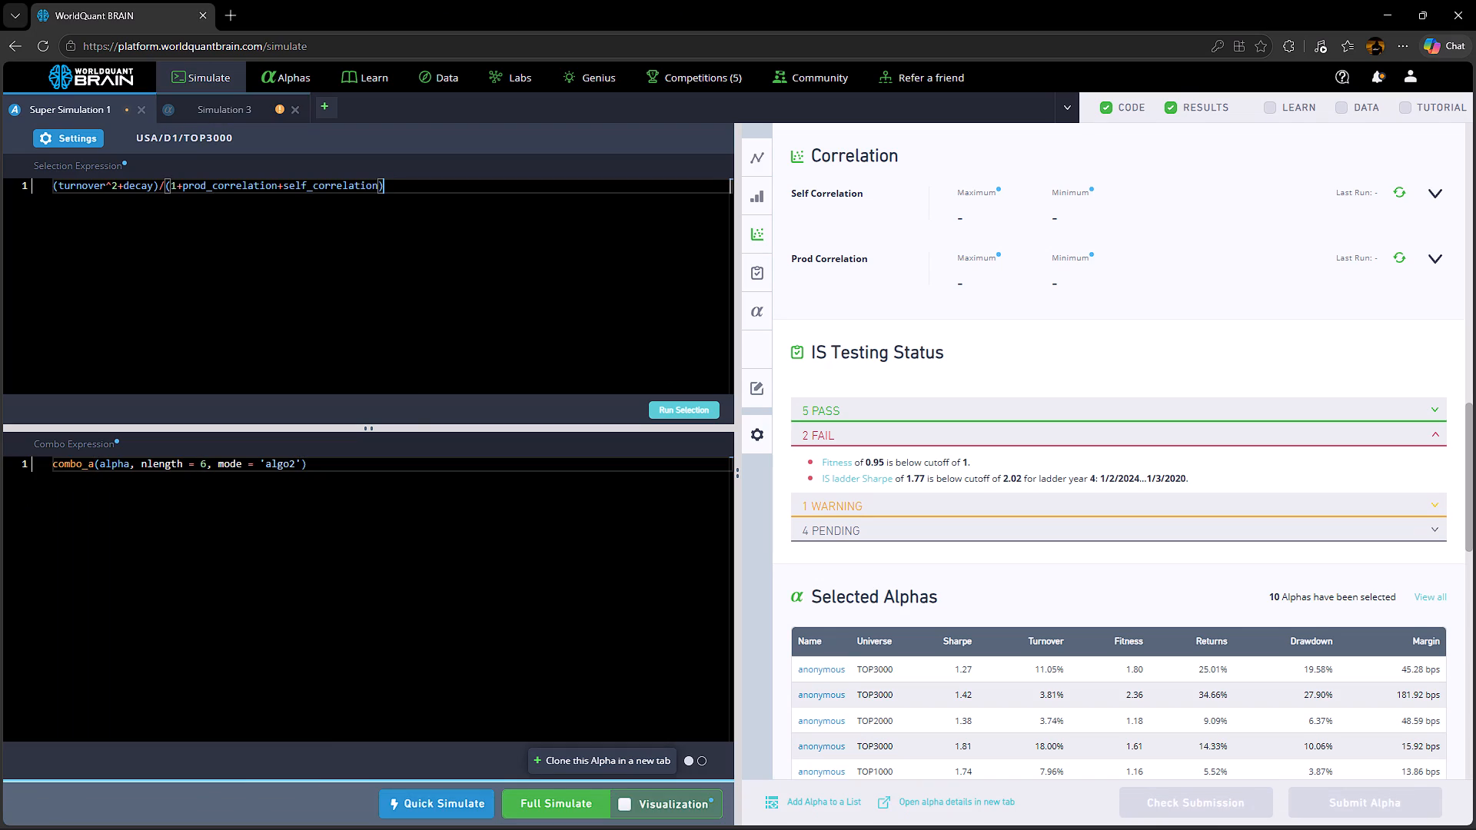
key(ctrl+a)
key(ctrl+v)
click(573, 798)
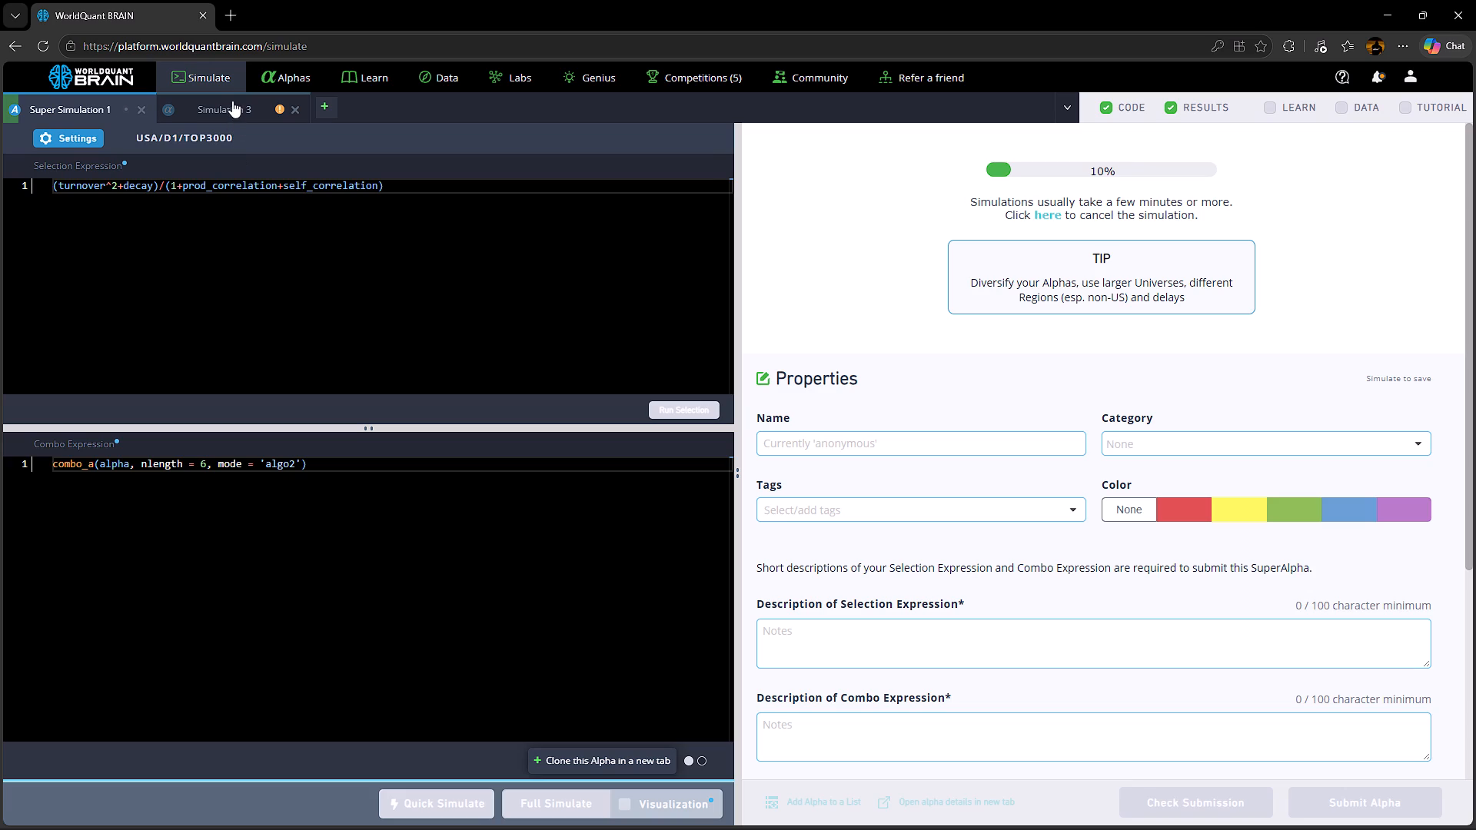
In Simulation 3, show the test period and expand the warning and passed checks in the GLB alpha's IS Testing Status.
click(231, 105)
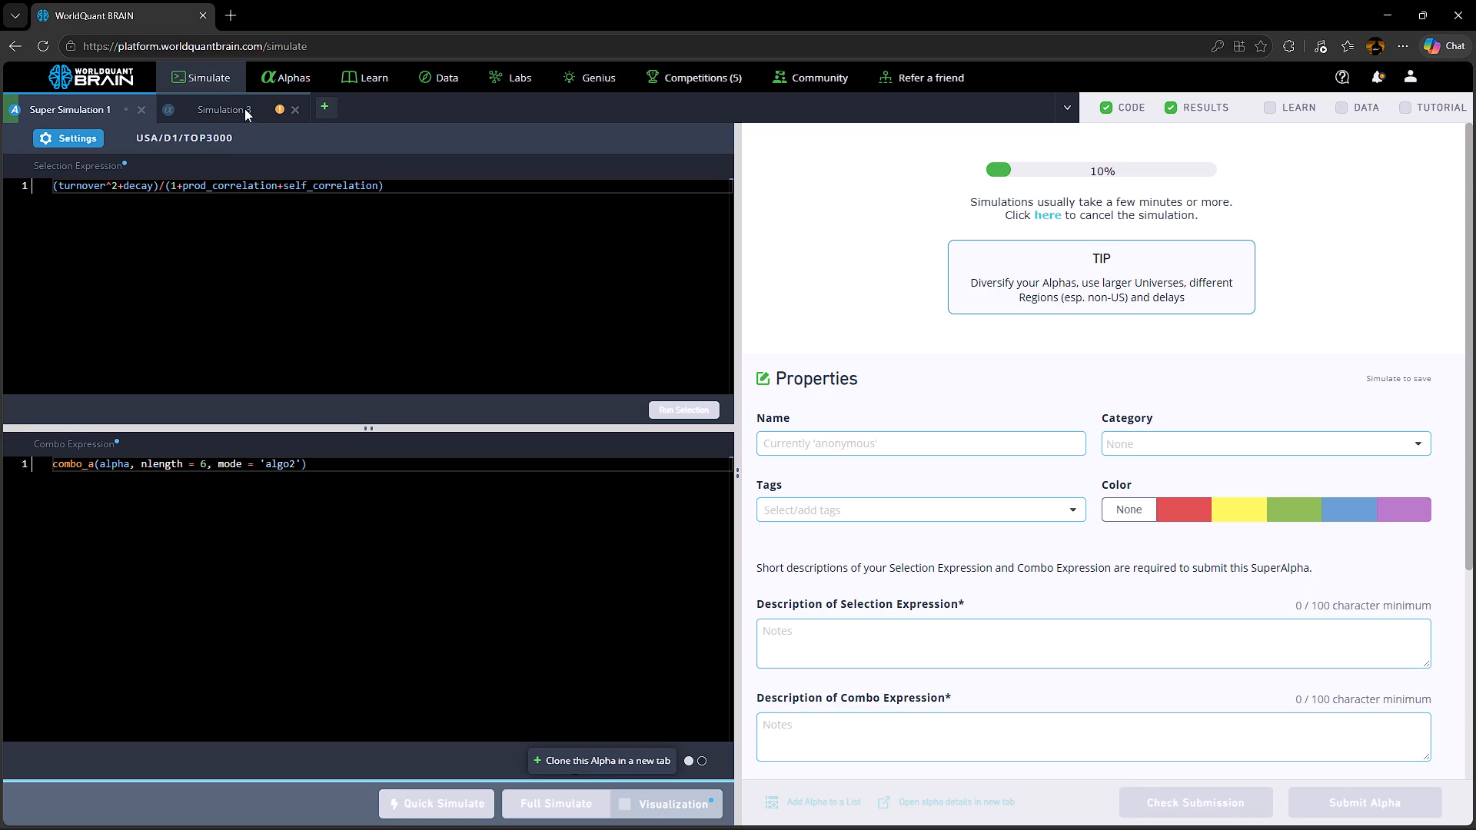
click(819, 153)
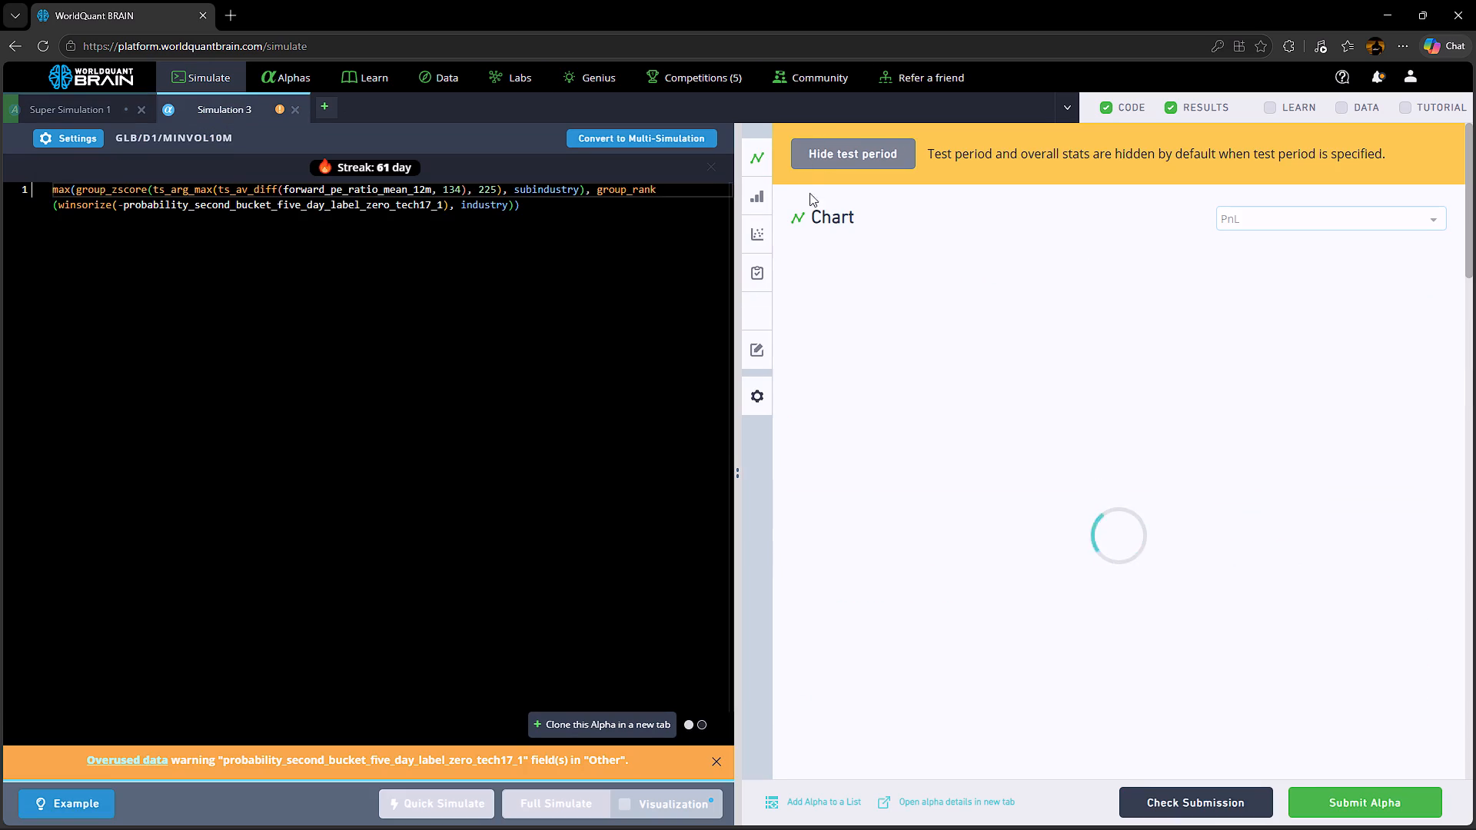
click(759, 237)
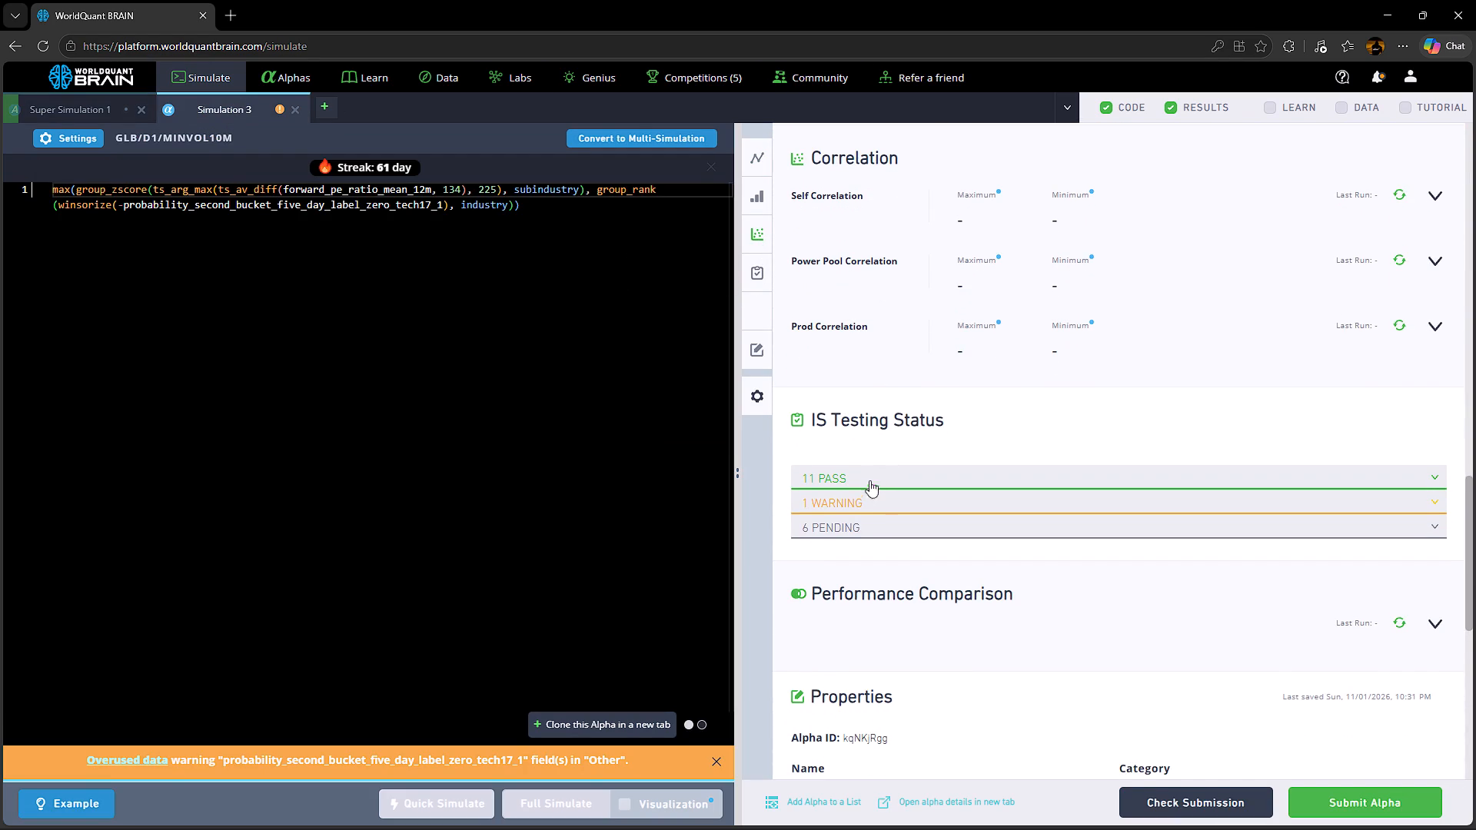
click(866, 496)
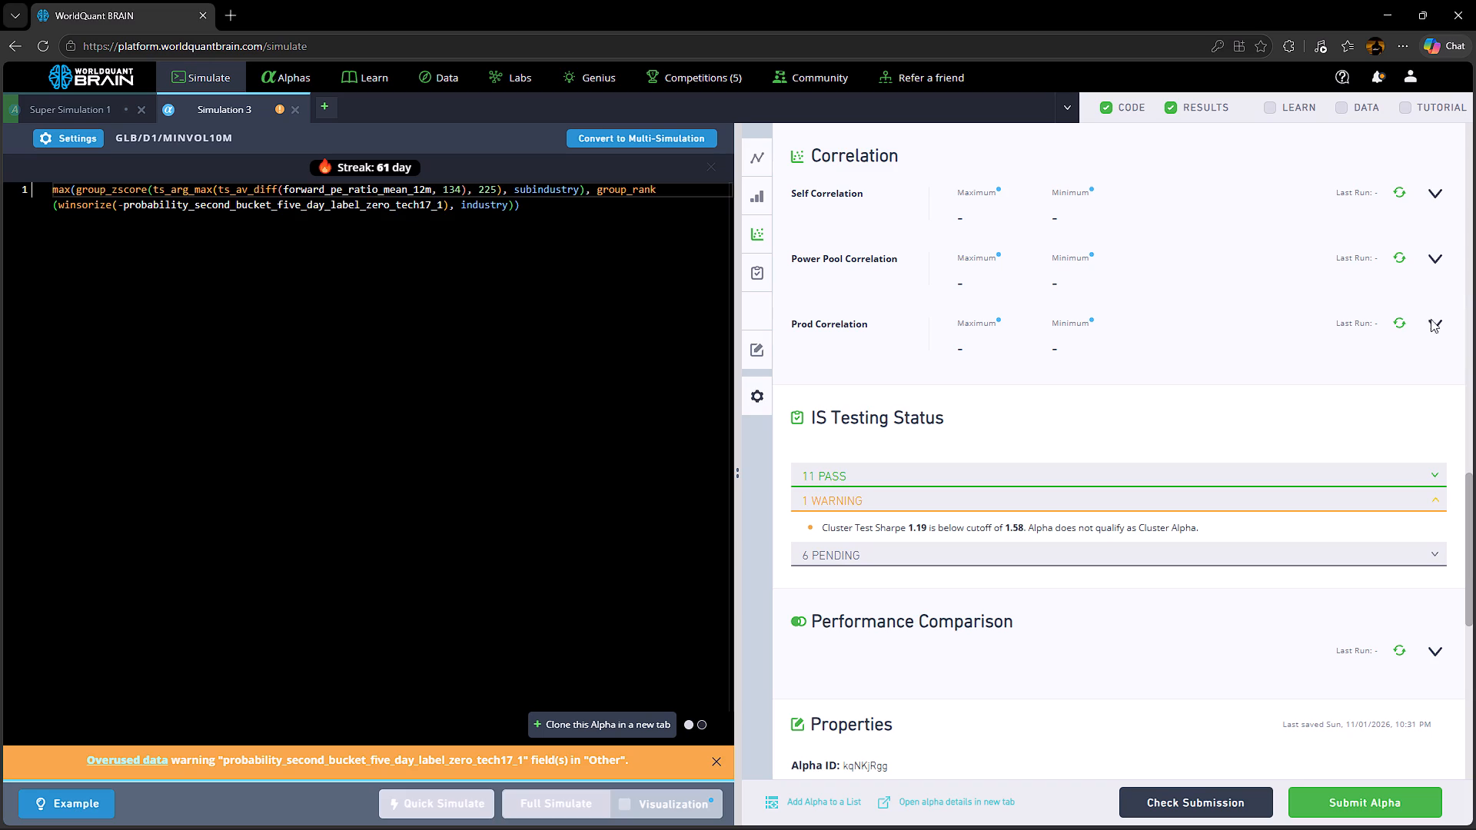
click(1409, 476)
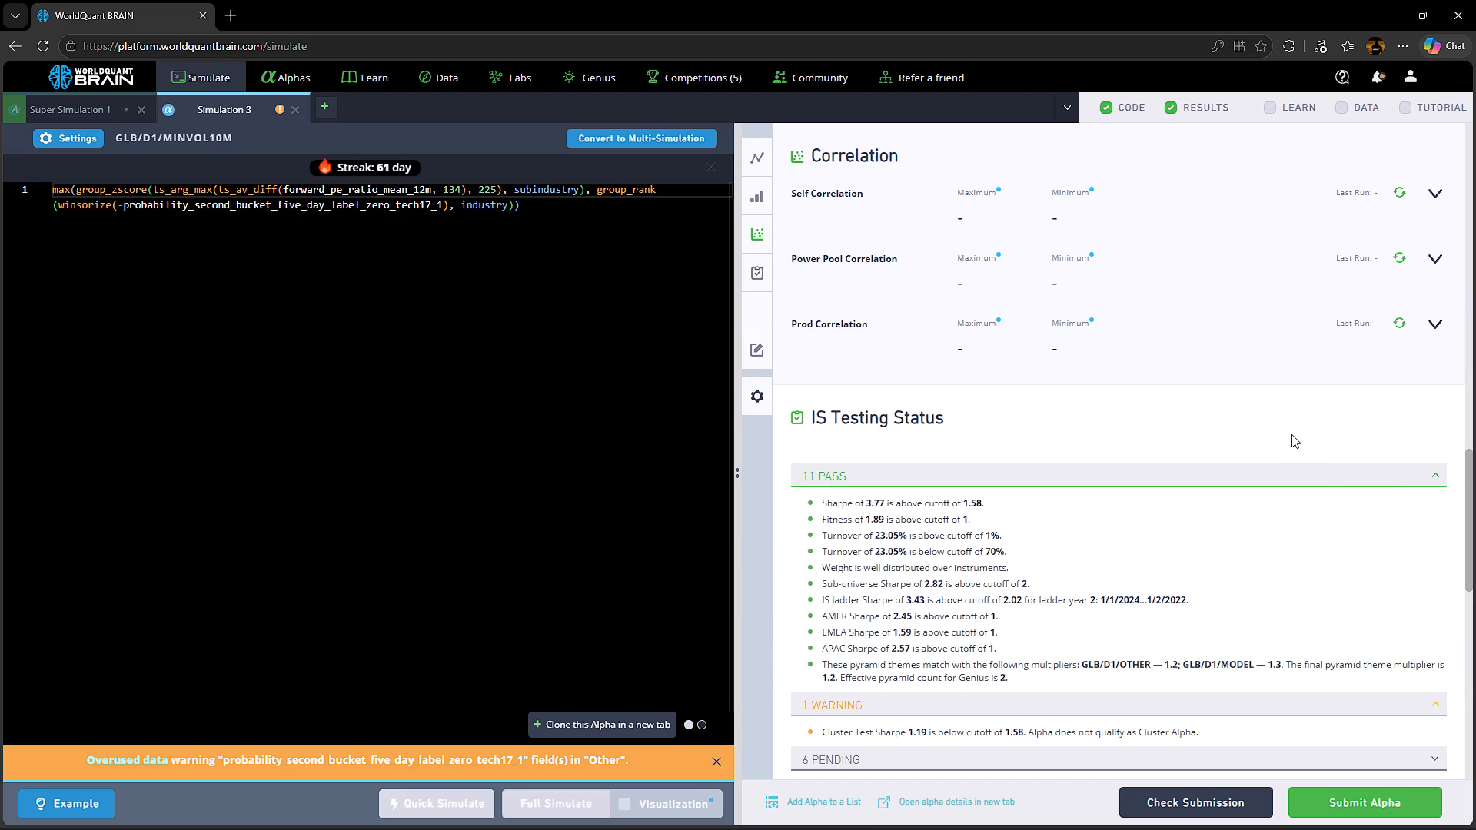
Run the GLB alpha's Prod Correlation and show its IS Summary for the IS period.
click(1433, 324)
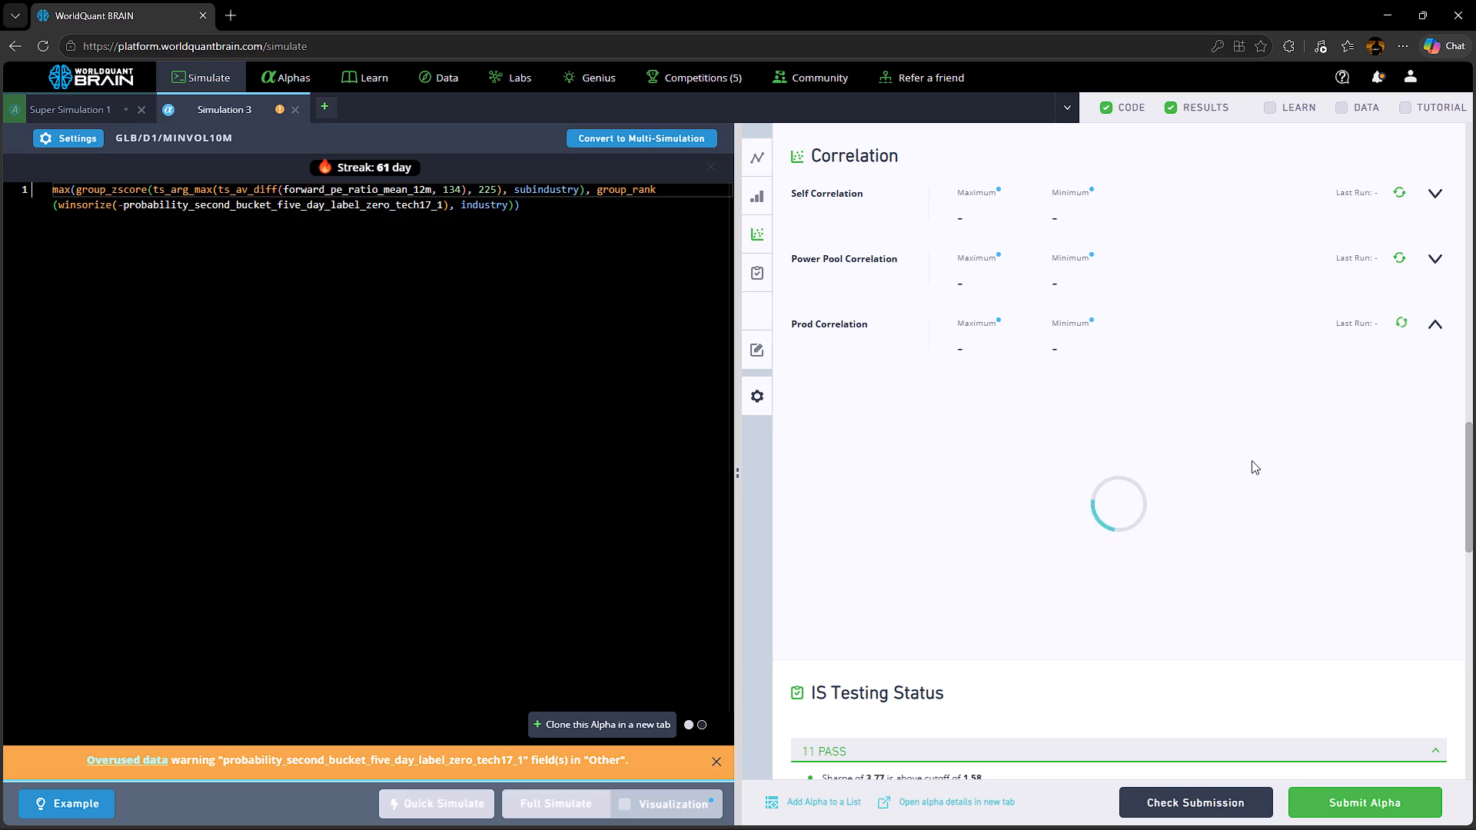
scroll(571, 450, down, 4)
scroll(570, 450, up, 3)
scroll(1066, 506, up, 11)
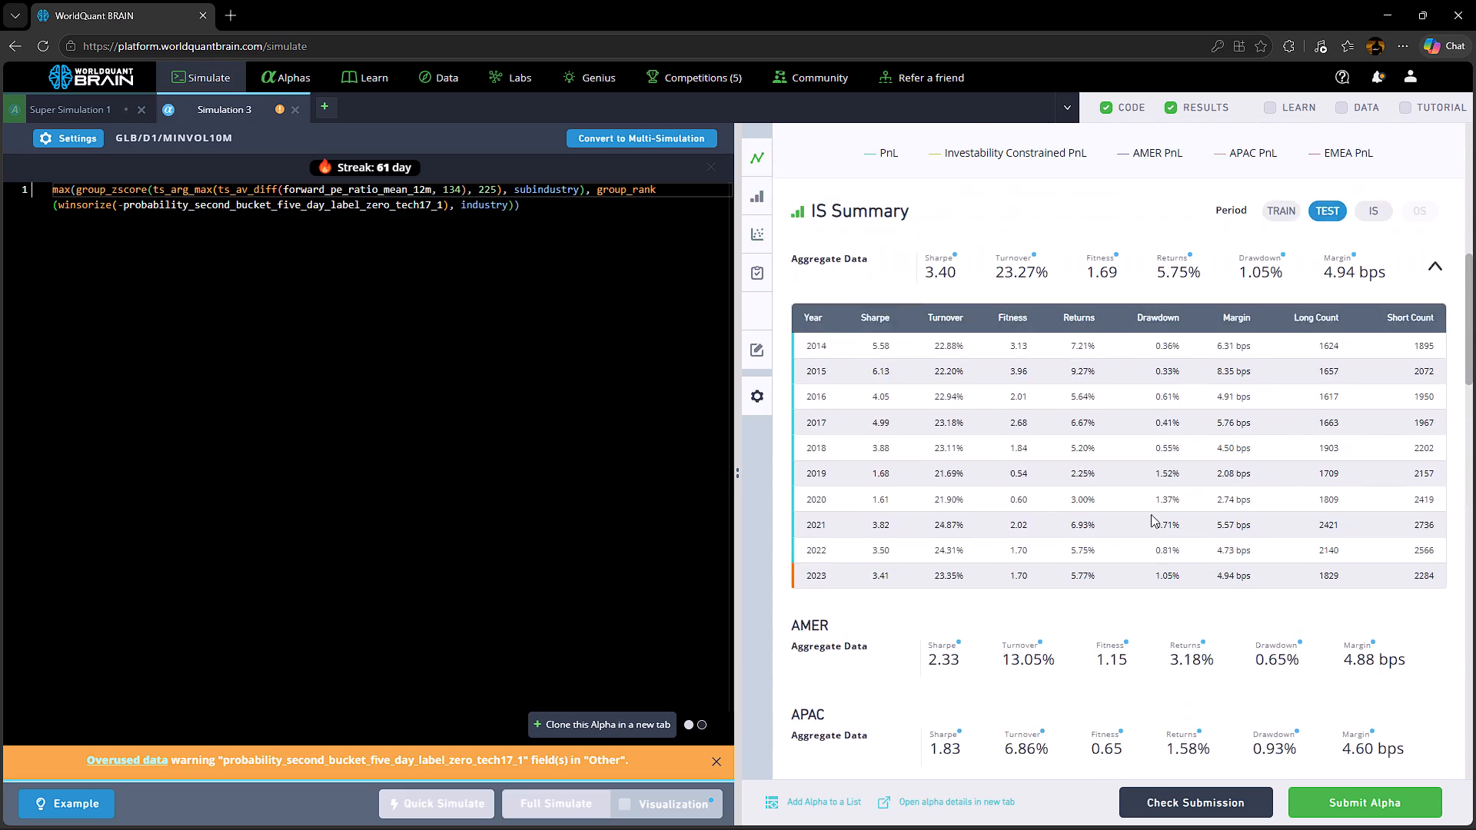
scroll(1156, 510, up, 3)
click(1375, 437)
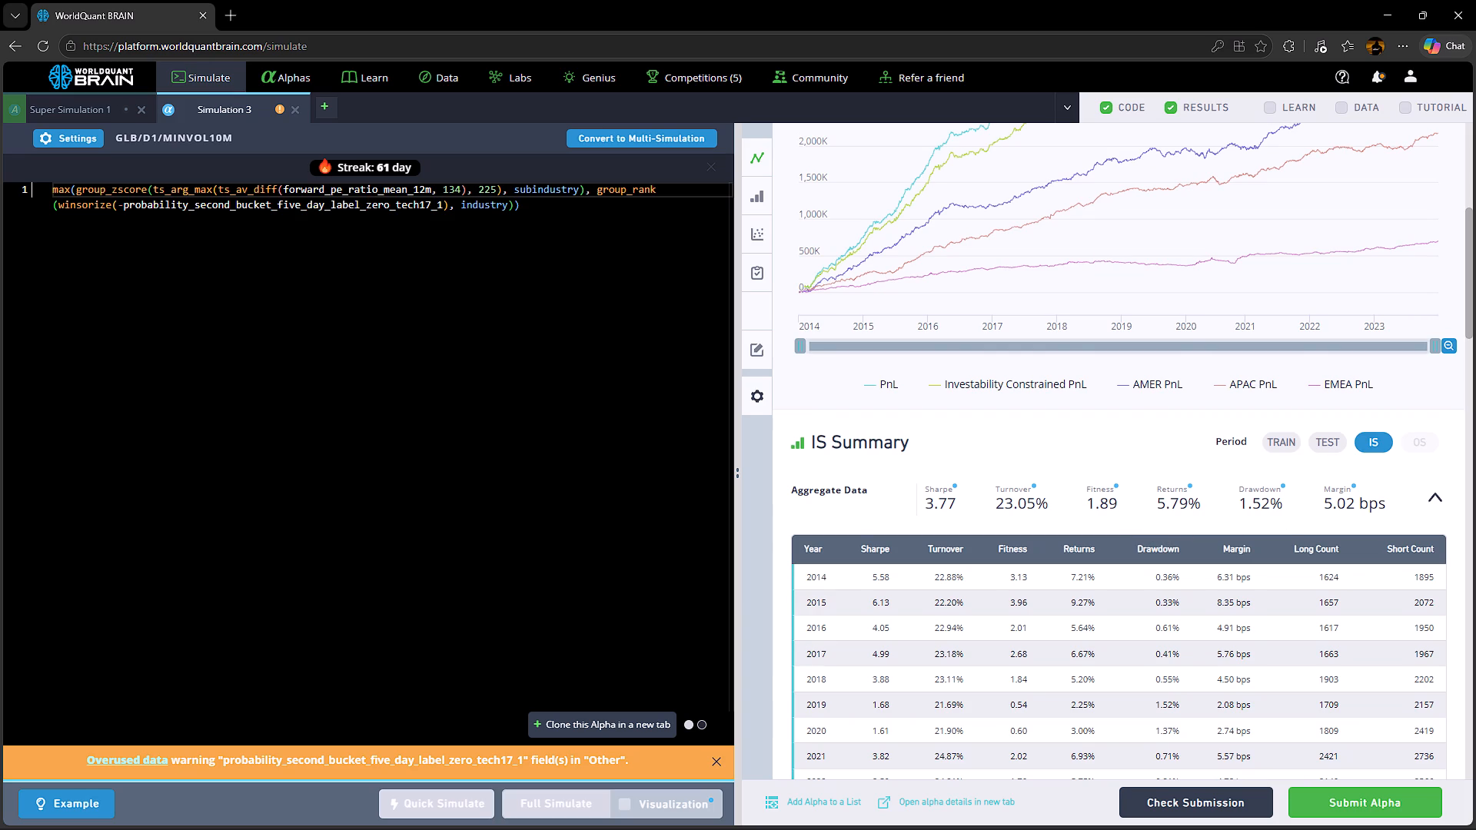
Copy the full Idea and Rationale text from ChatGPT's Alpha Strategy Definition chat into the GLB alpha's Description property.
key(alt+Tab)
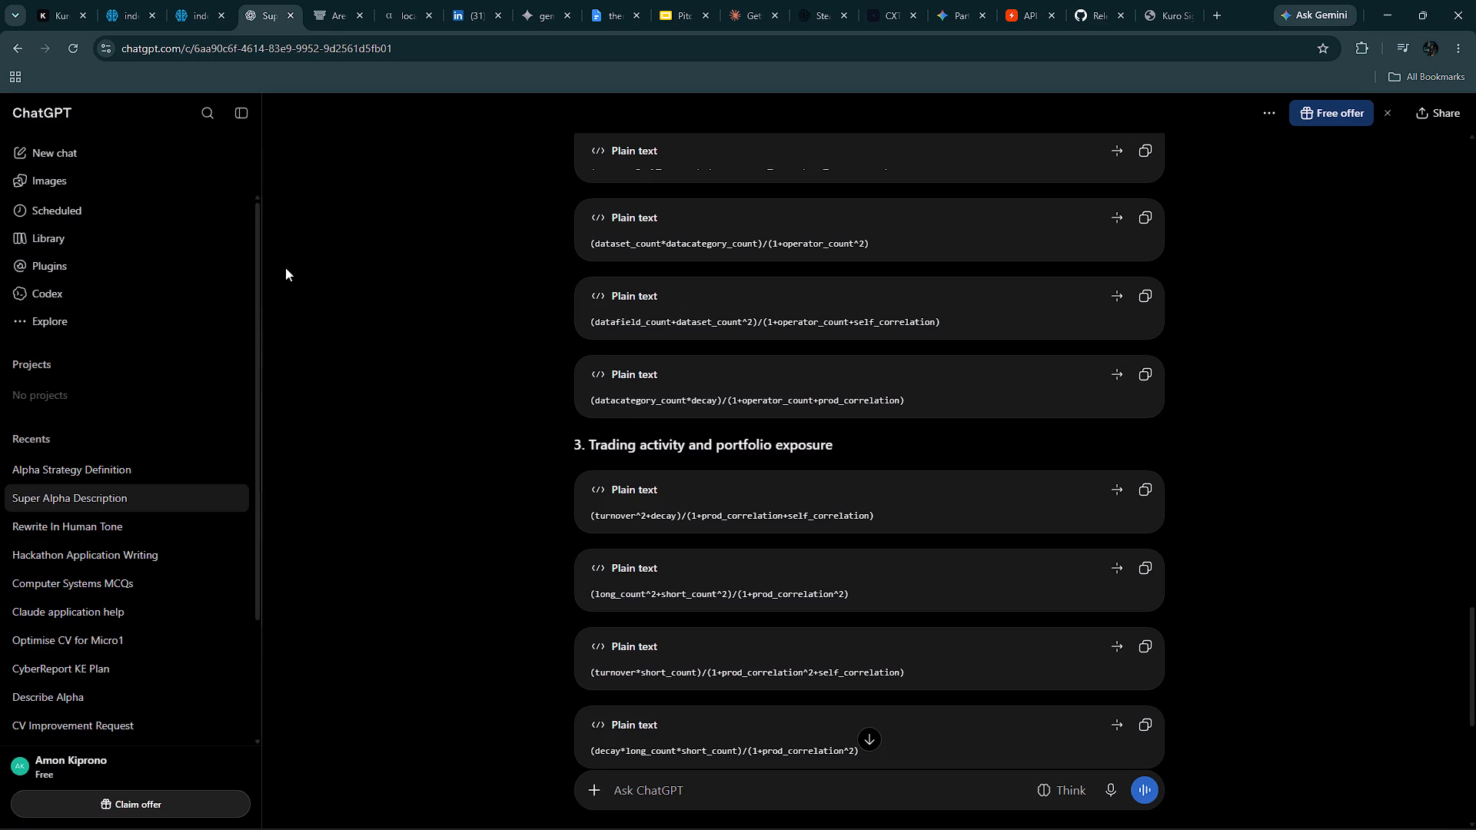
click(39, 466)
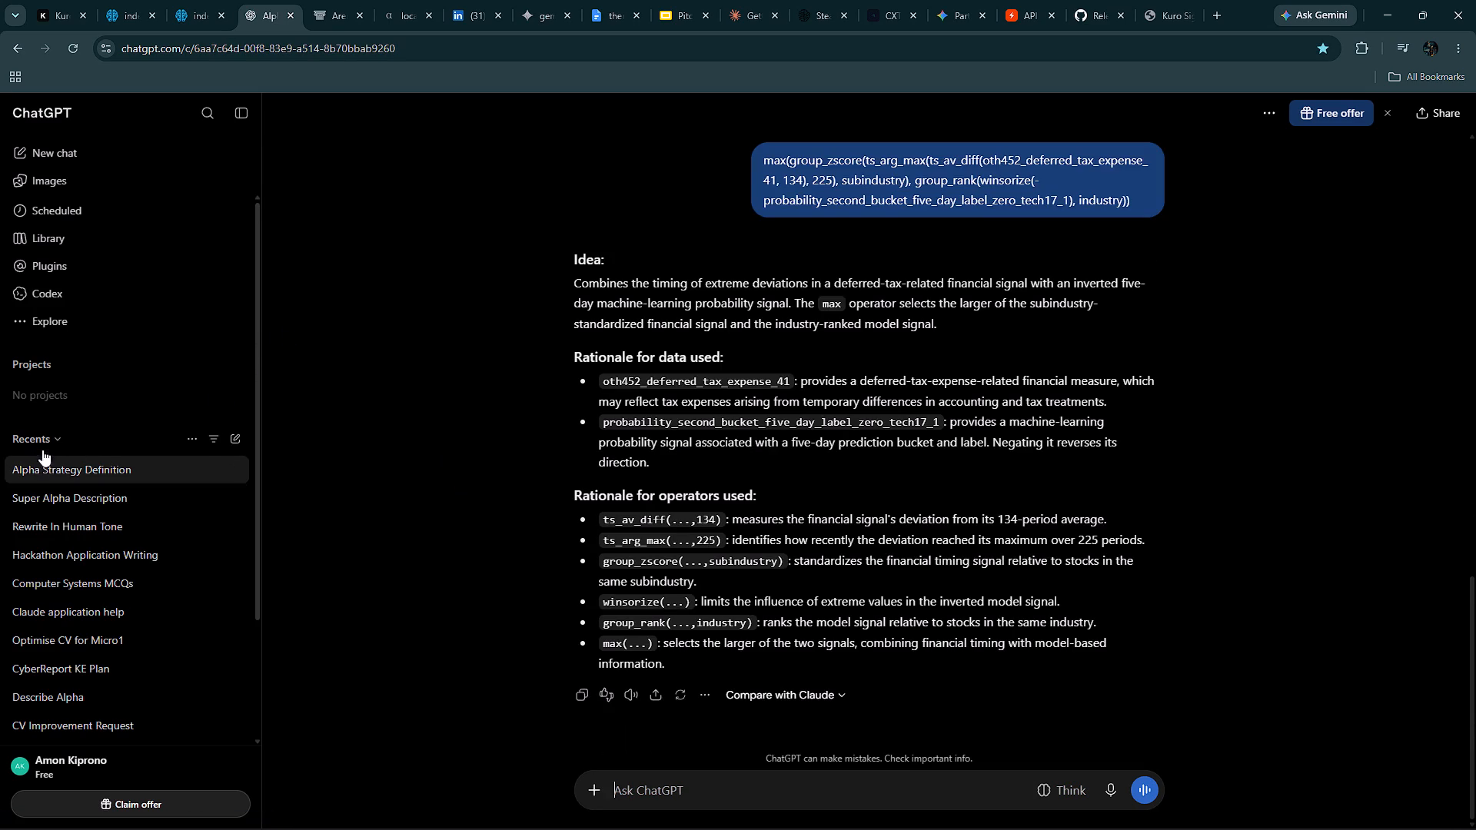
drag(570, 254, 627, 370)
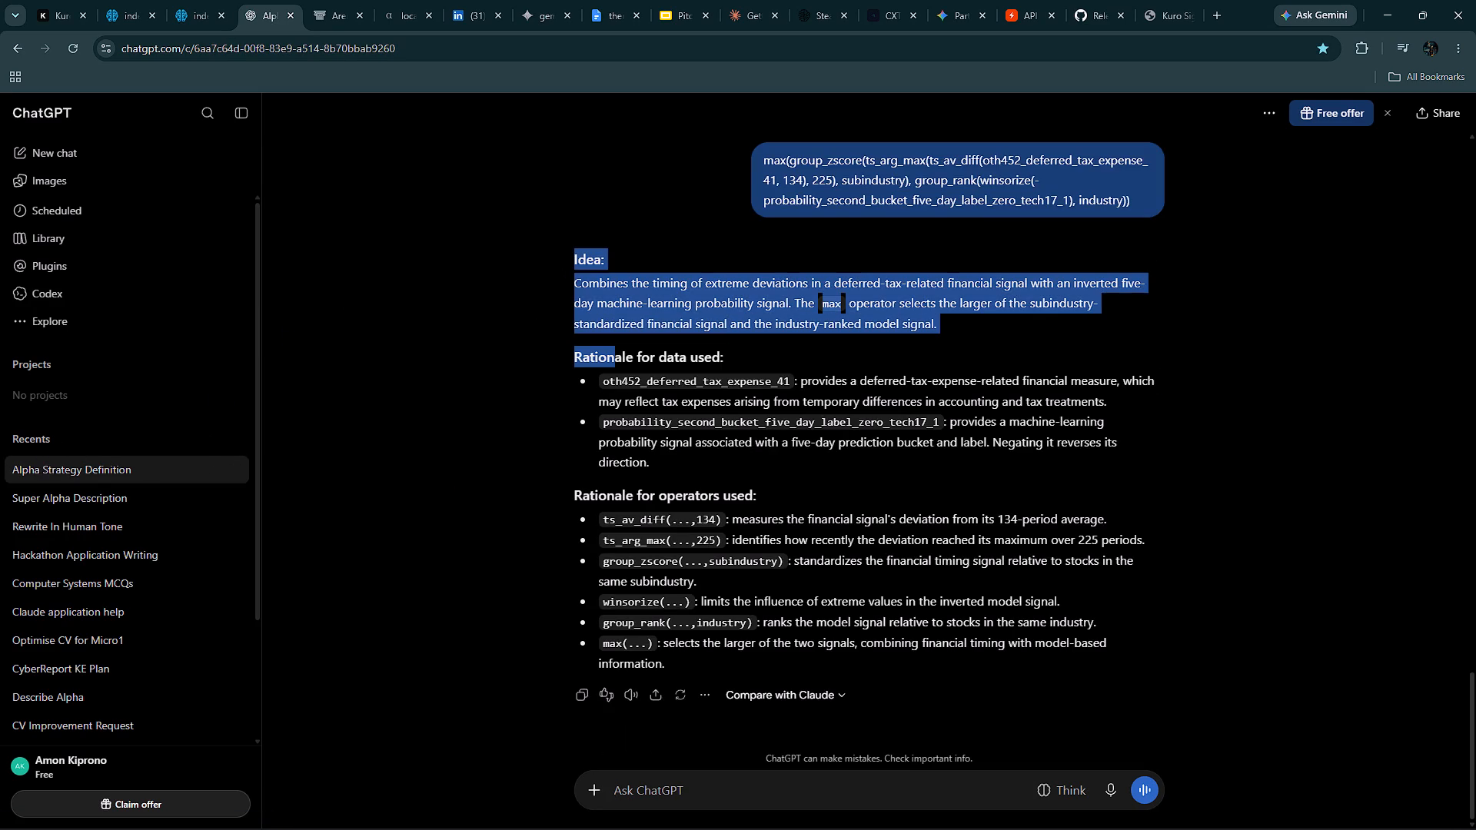
drag(627, 370, 796, 670)
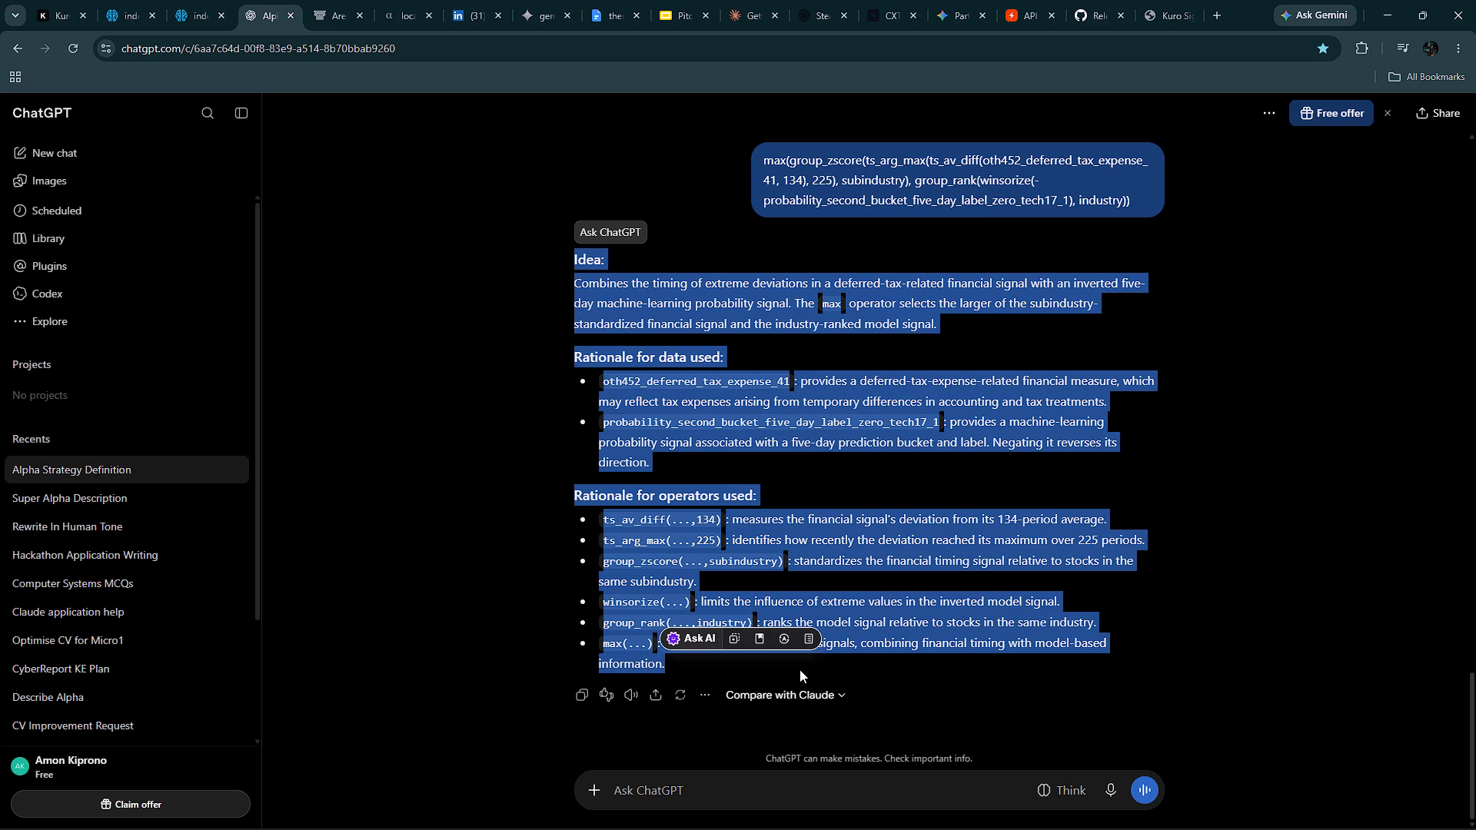
key(ctrl+c)
key(alt+Tab)
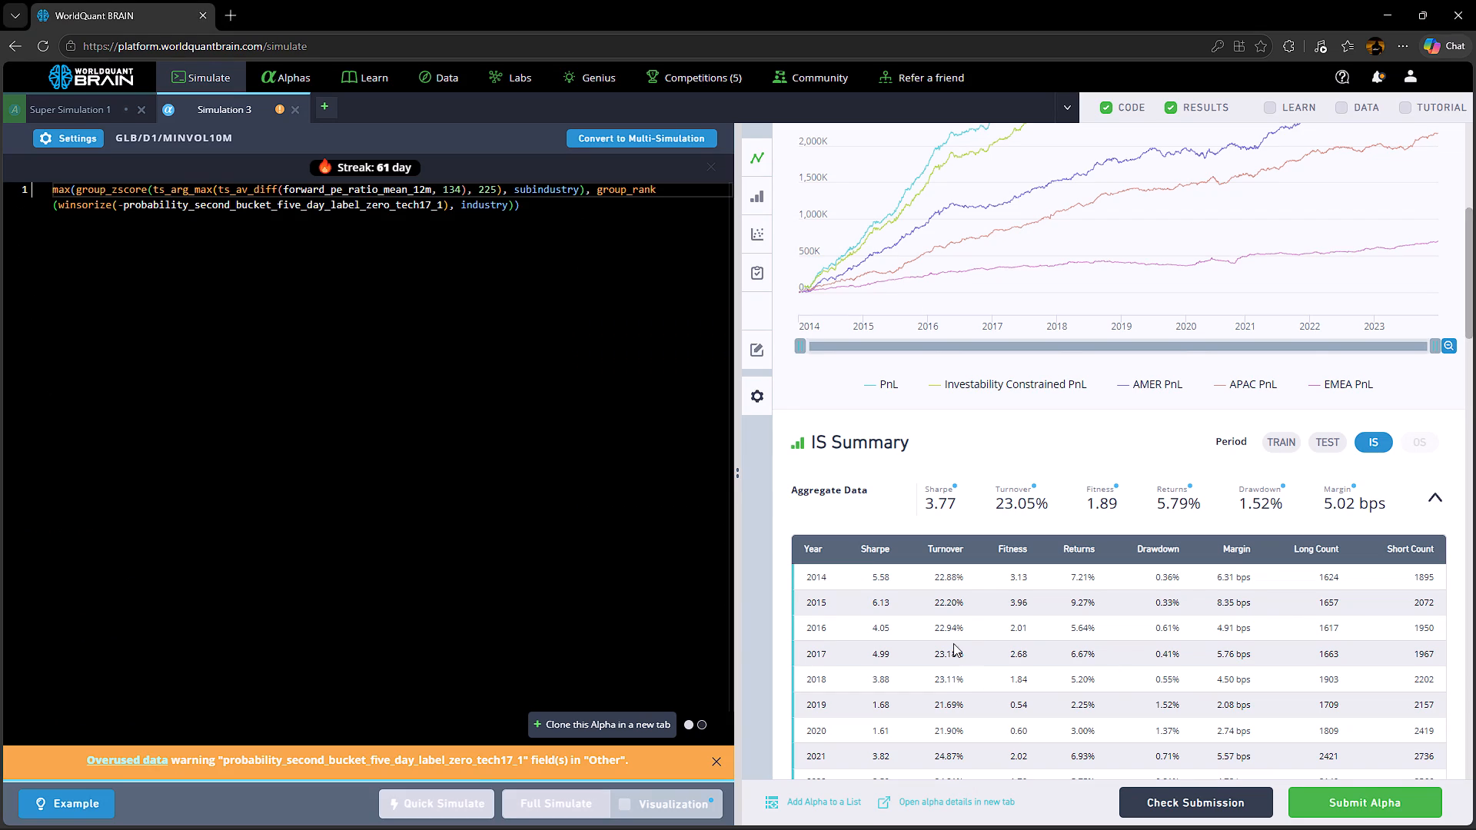
scroll(957, 577, down, 6)
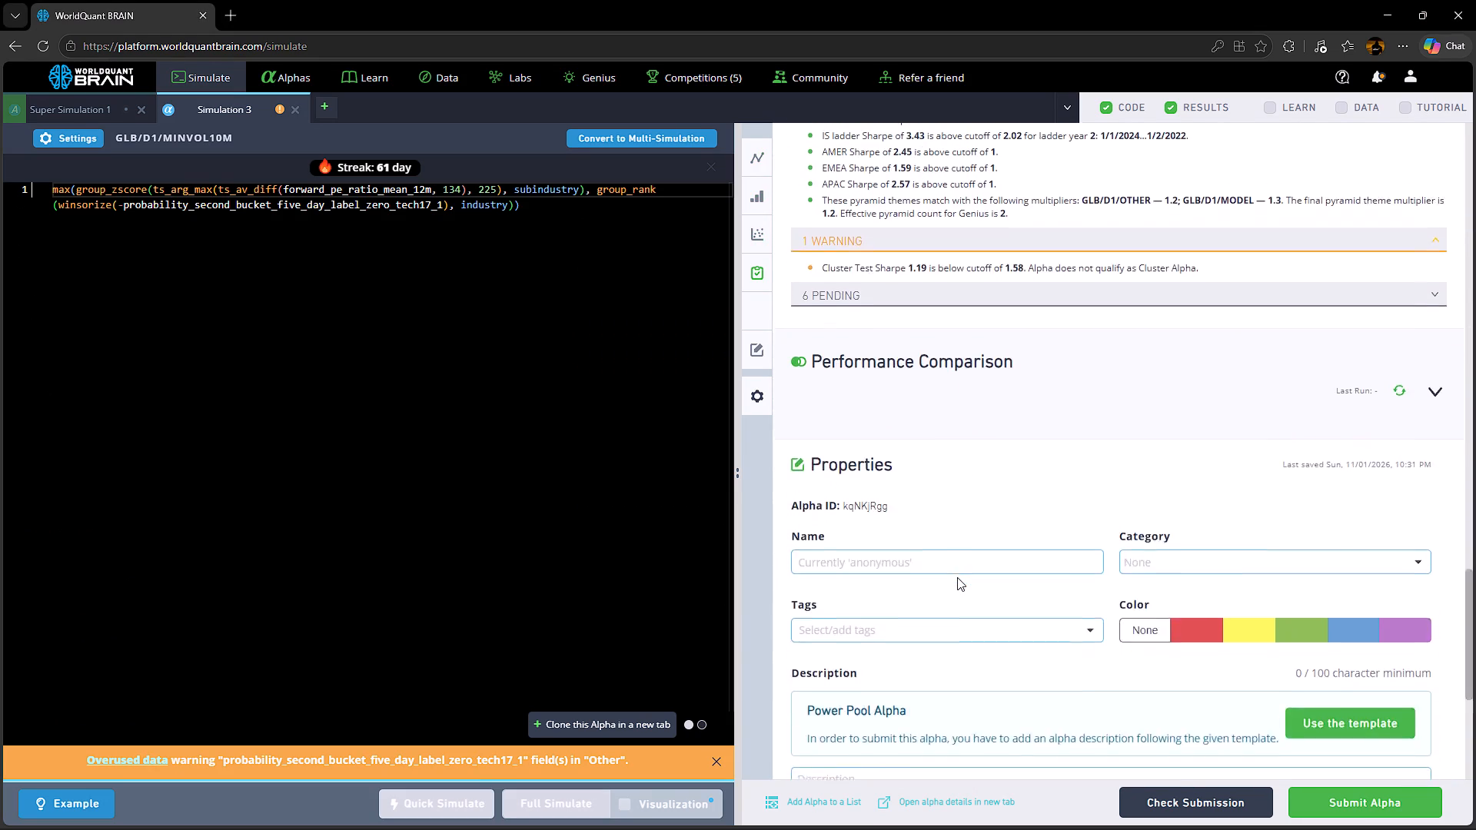
scroll(957, 577, down, 3)
click(835, 386)
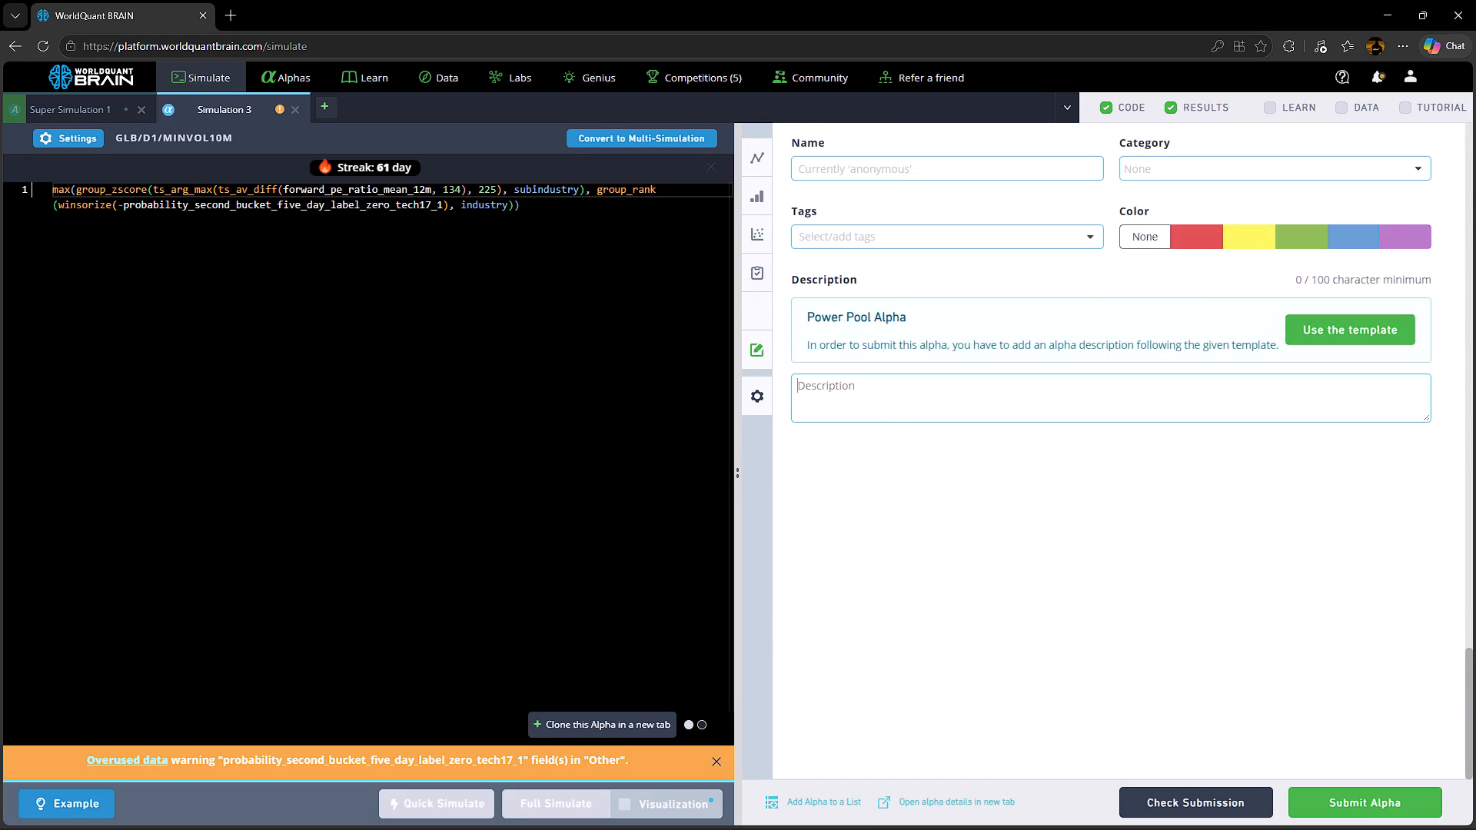
key(ctrl+v)
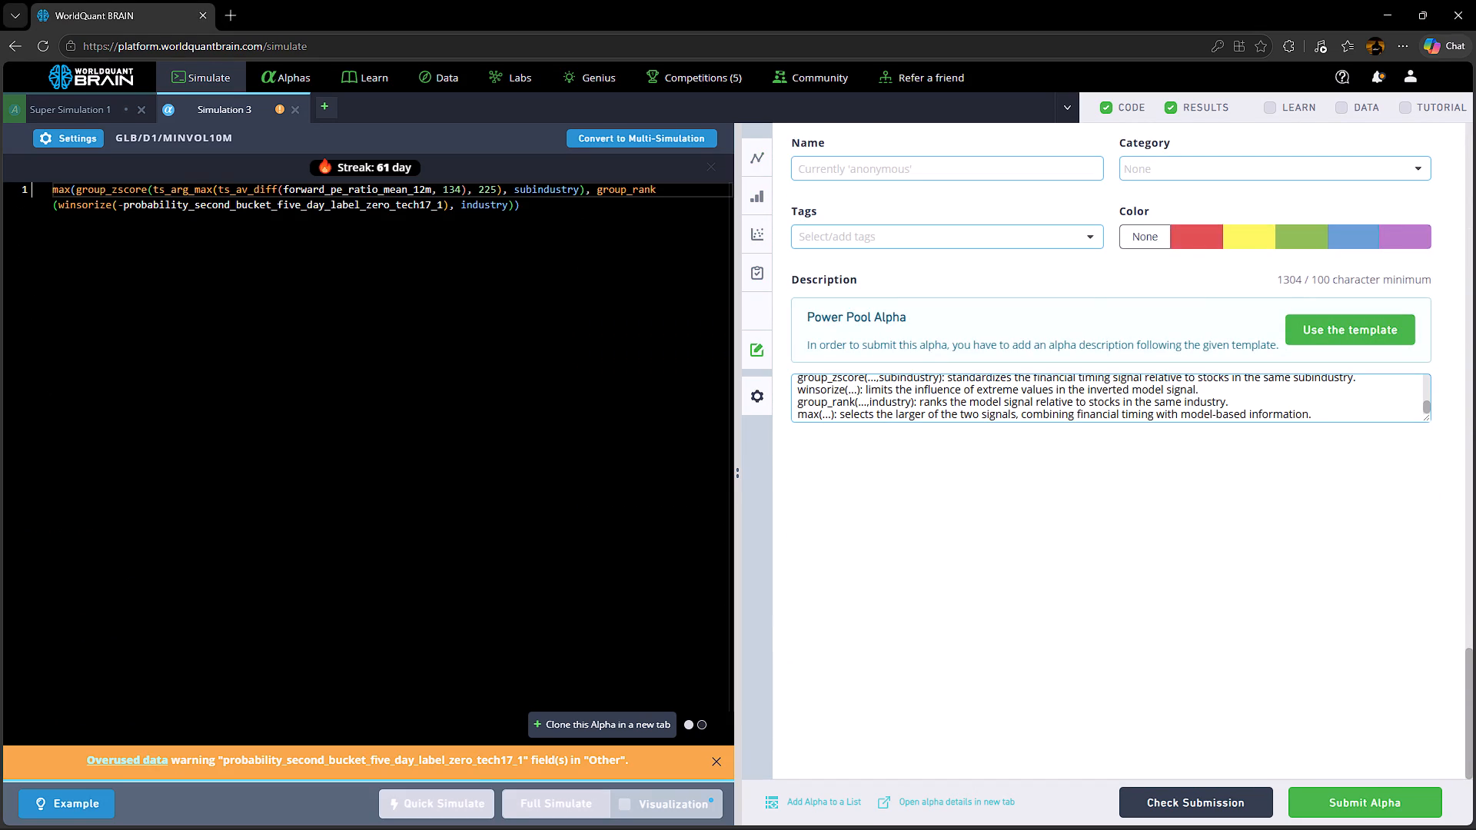
scroll(957, 414, up, 7)
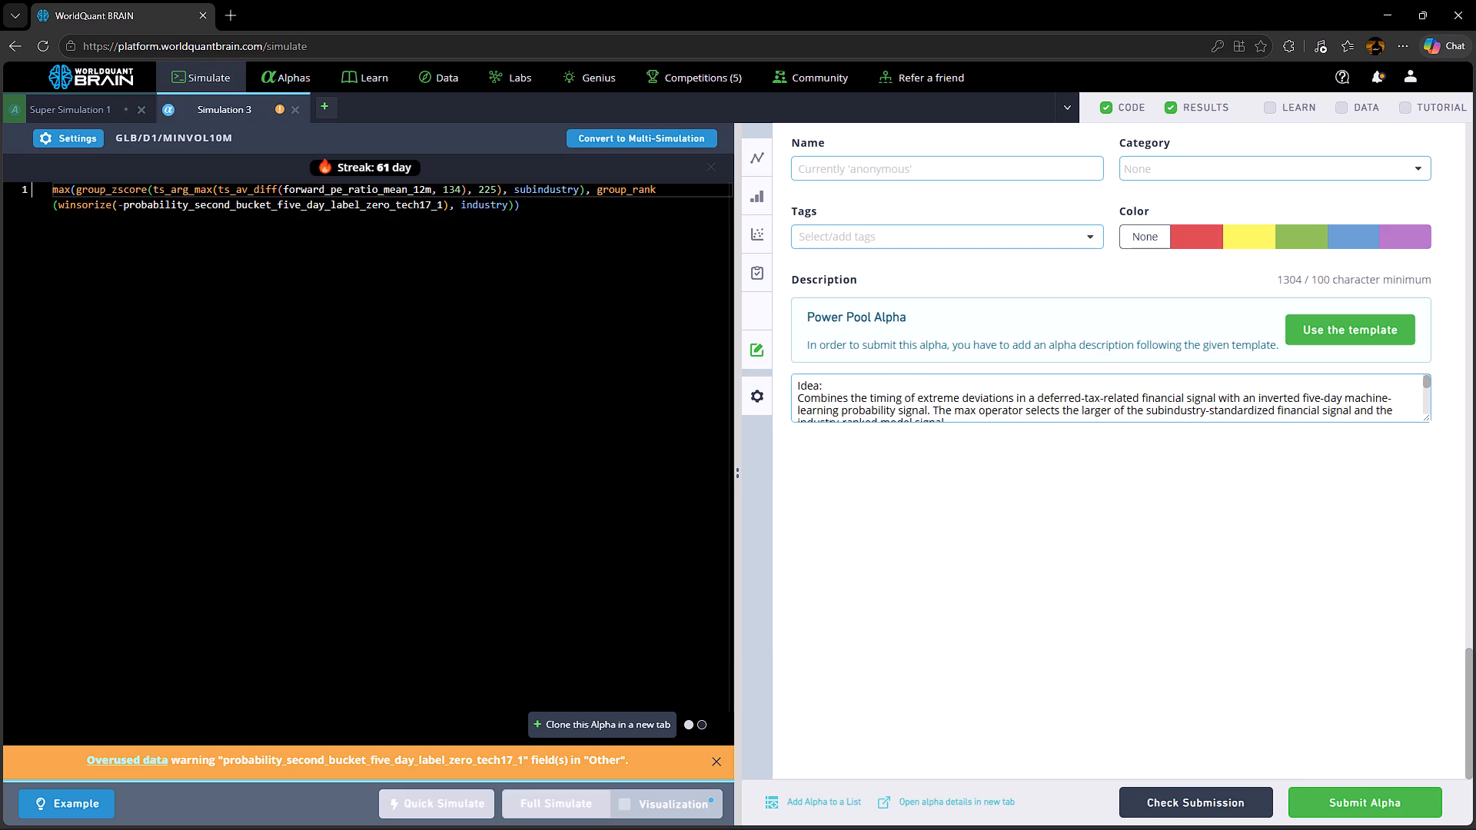
scroll(949, 399, down, 13)
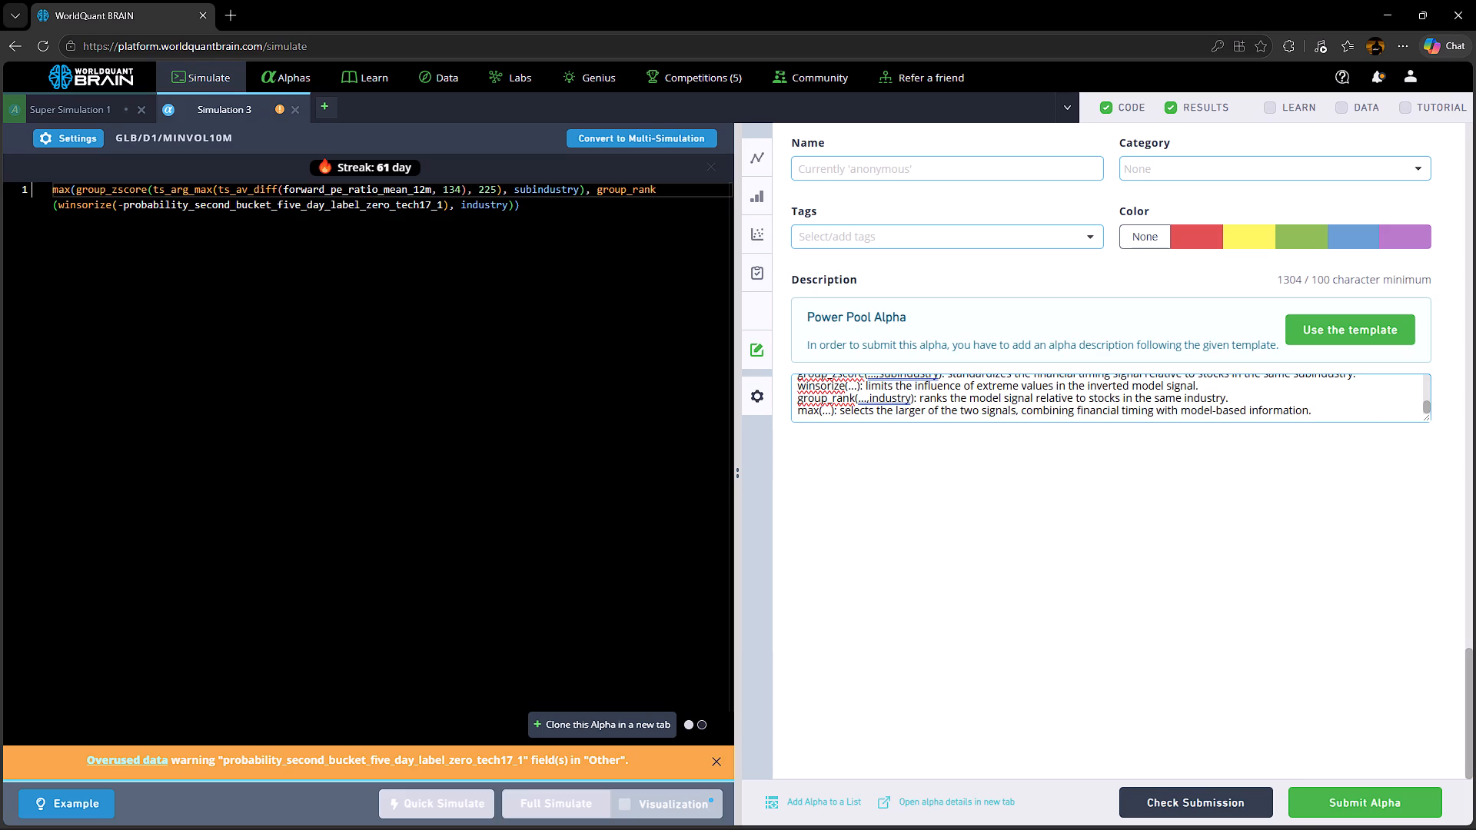
Submit the GLB alpha and dismiss the overused data warning.
click(1371, 802)
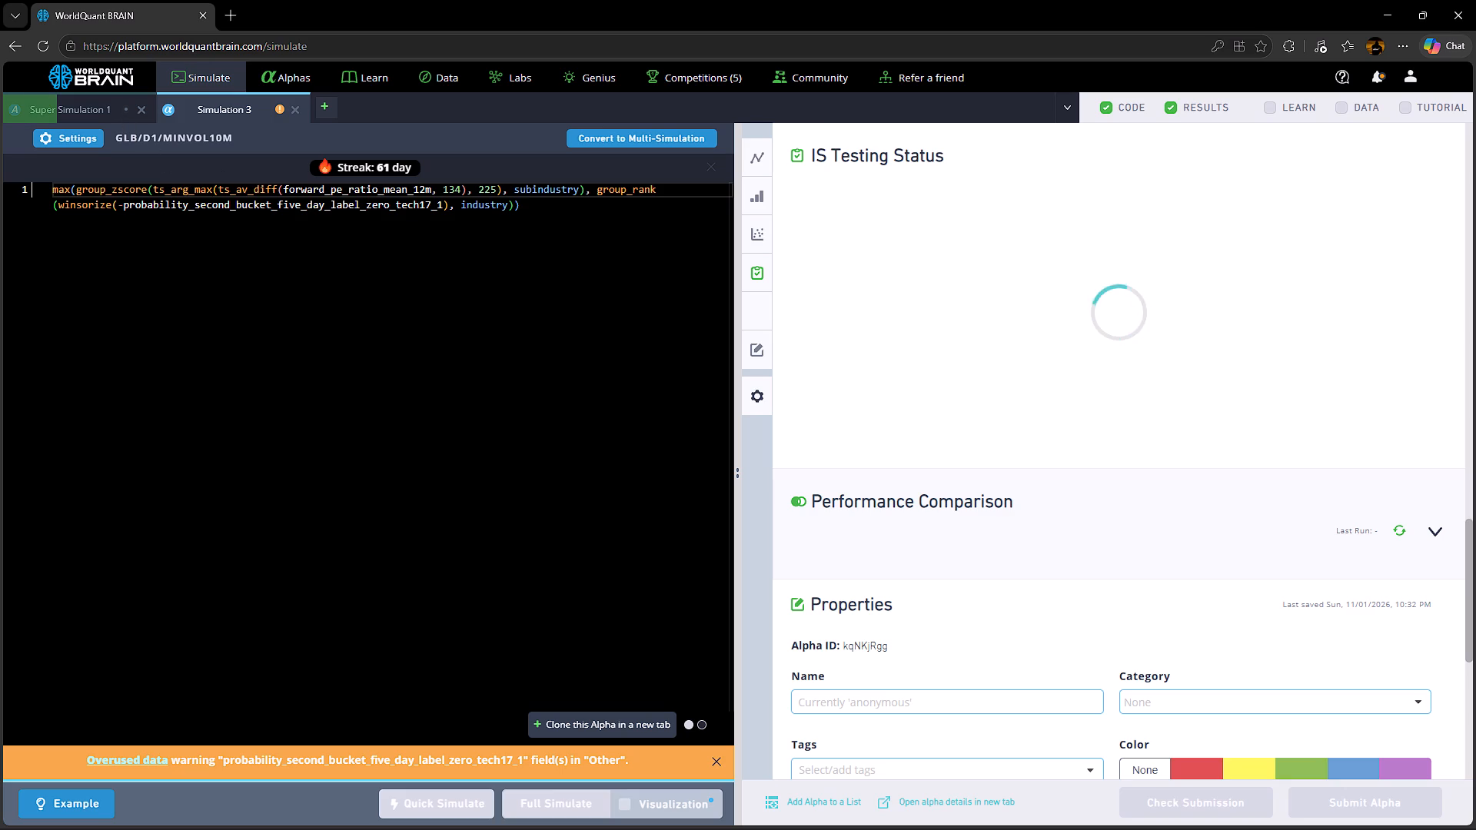
click(714, 758)
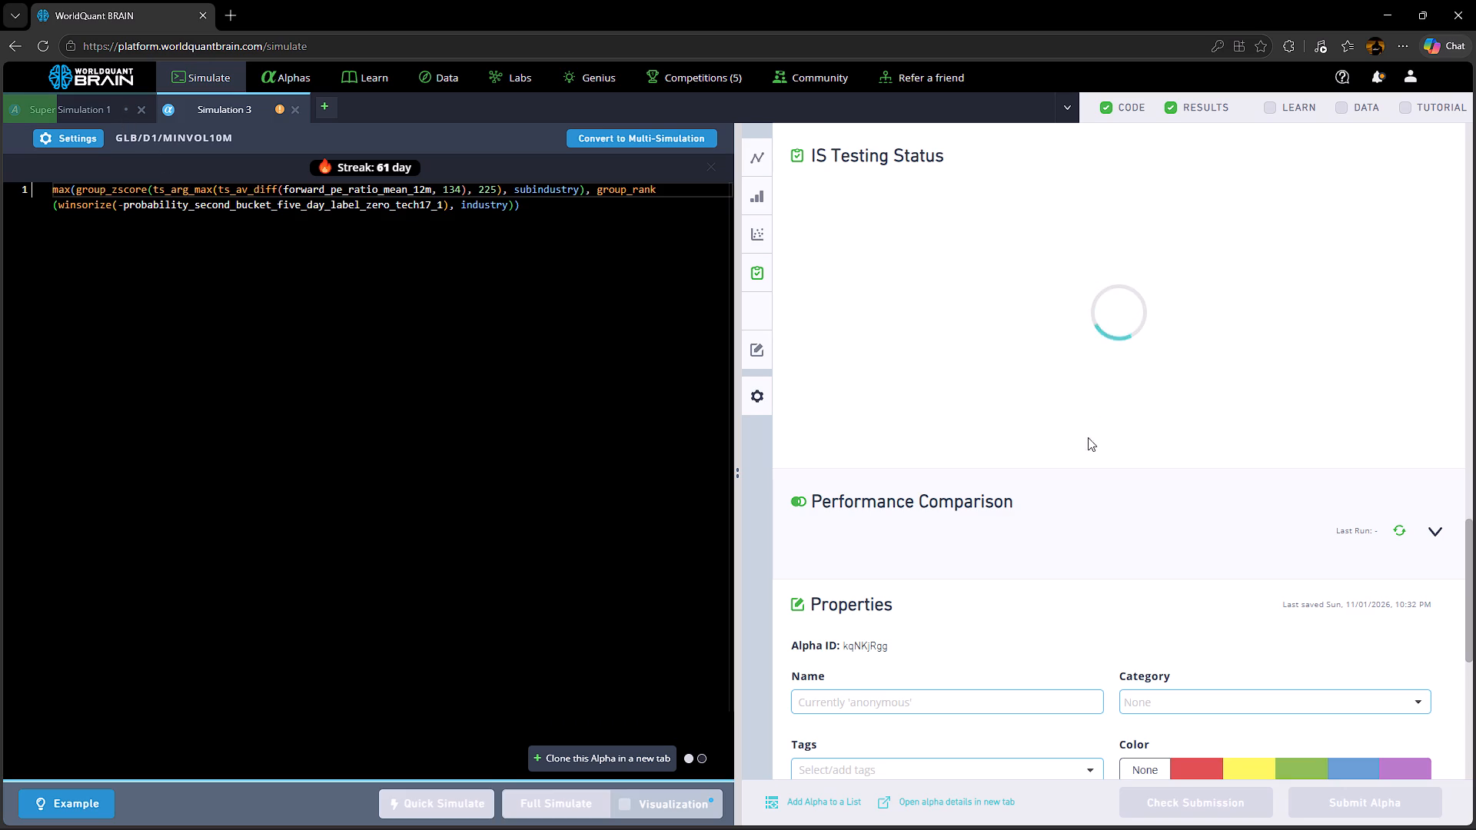
Review the GLB alpha's IS Summary, correlation, testing status and properties after the submission request.
scroll(1075, 464, down, 9)
scroll(1071, 471, up, 3)
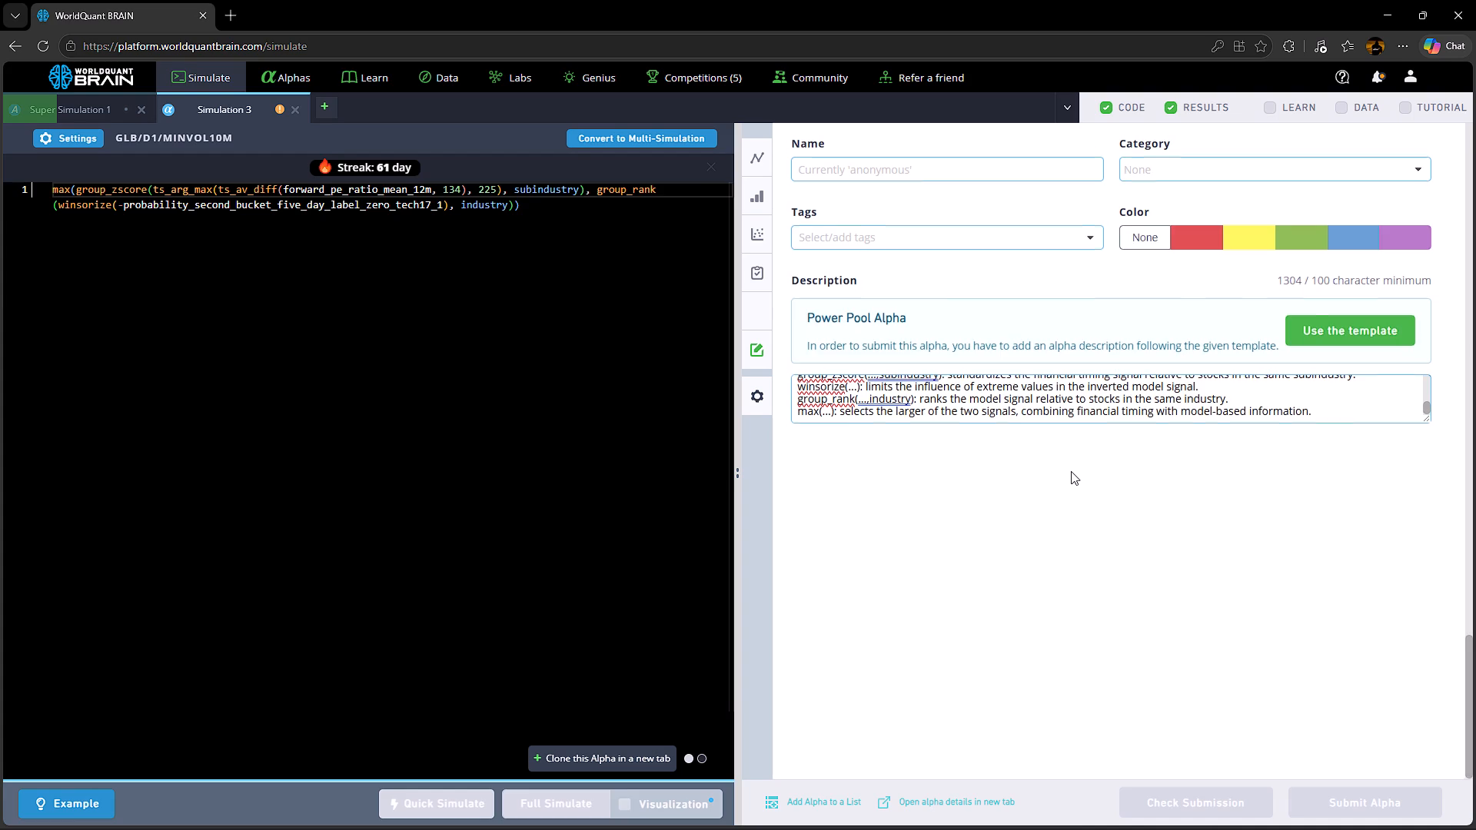
scroll(1071, 470, up, 3)
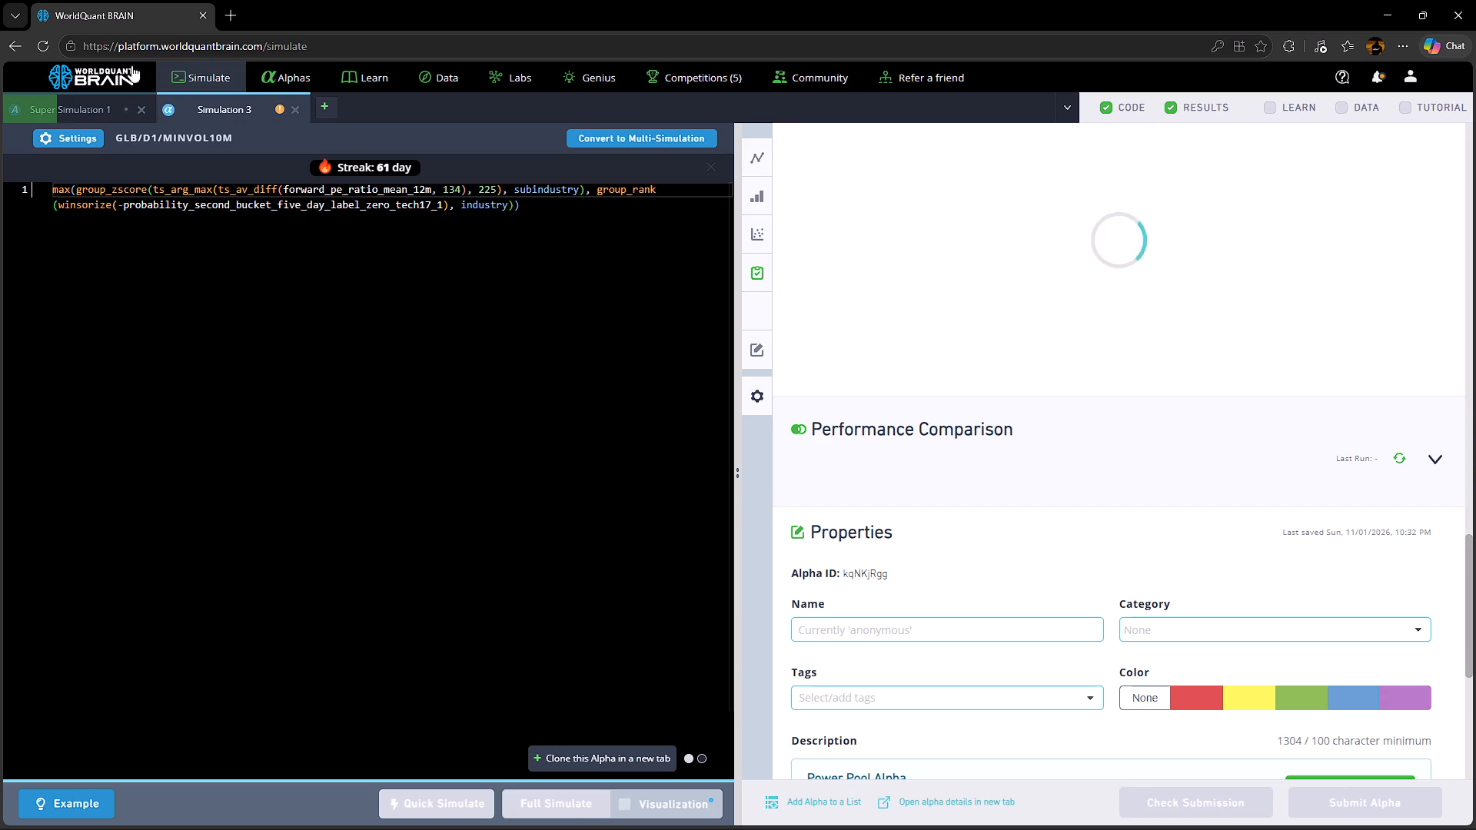
scroll(1125, 434, up, 4)
scroll(1120, 429, down, 6)
scroll(1112, 430, up, 11)
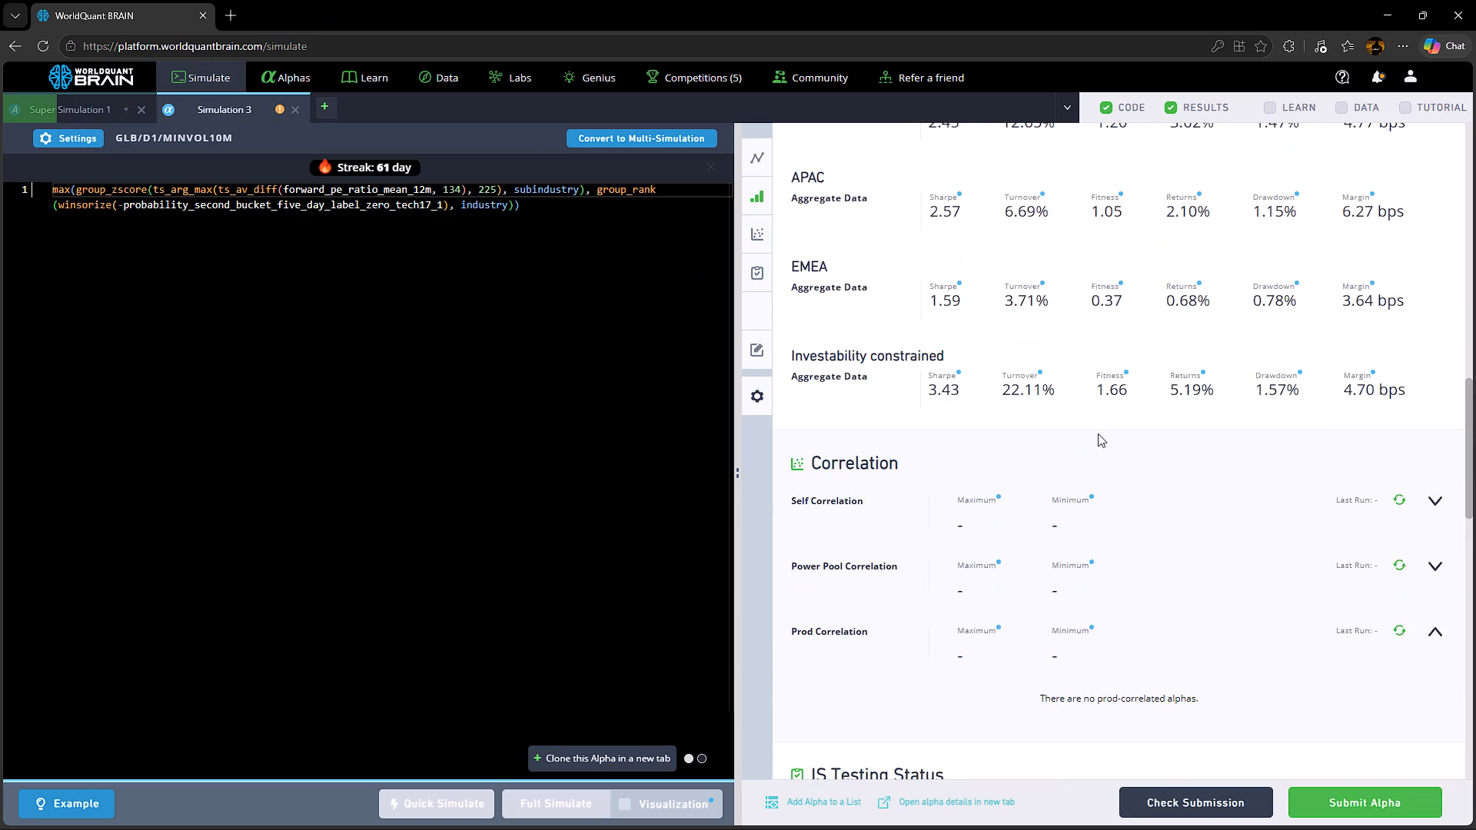
scroll(1097, 434, up, 12)
scroll(1092, 427, down, 9)
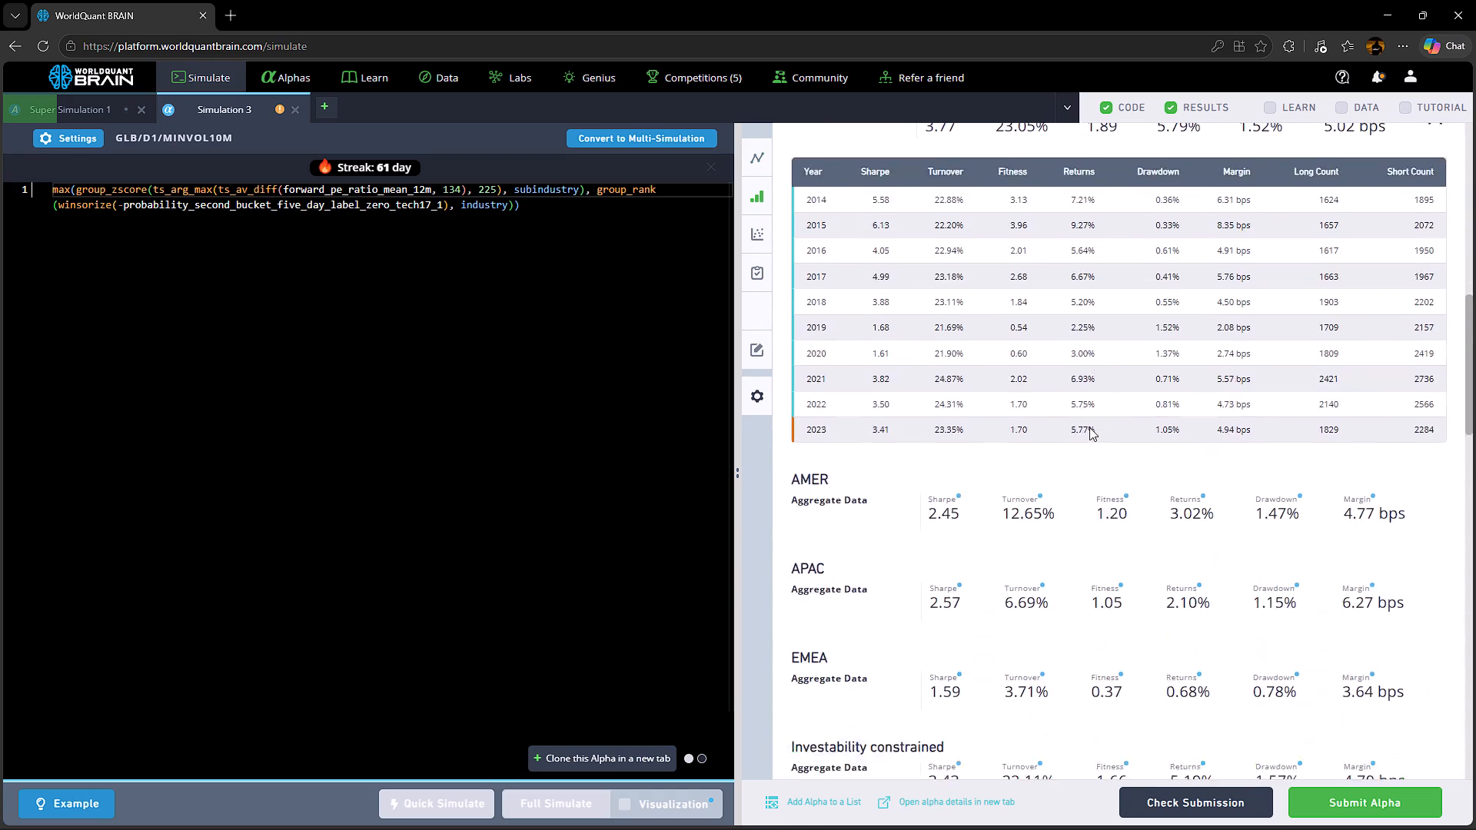
scroll(1089, 427, down, 16)
scroll(1086, 426, down, 11)
scroll(1084, 450, up, 5)
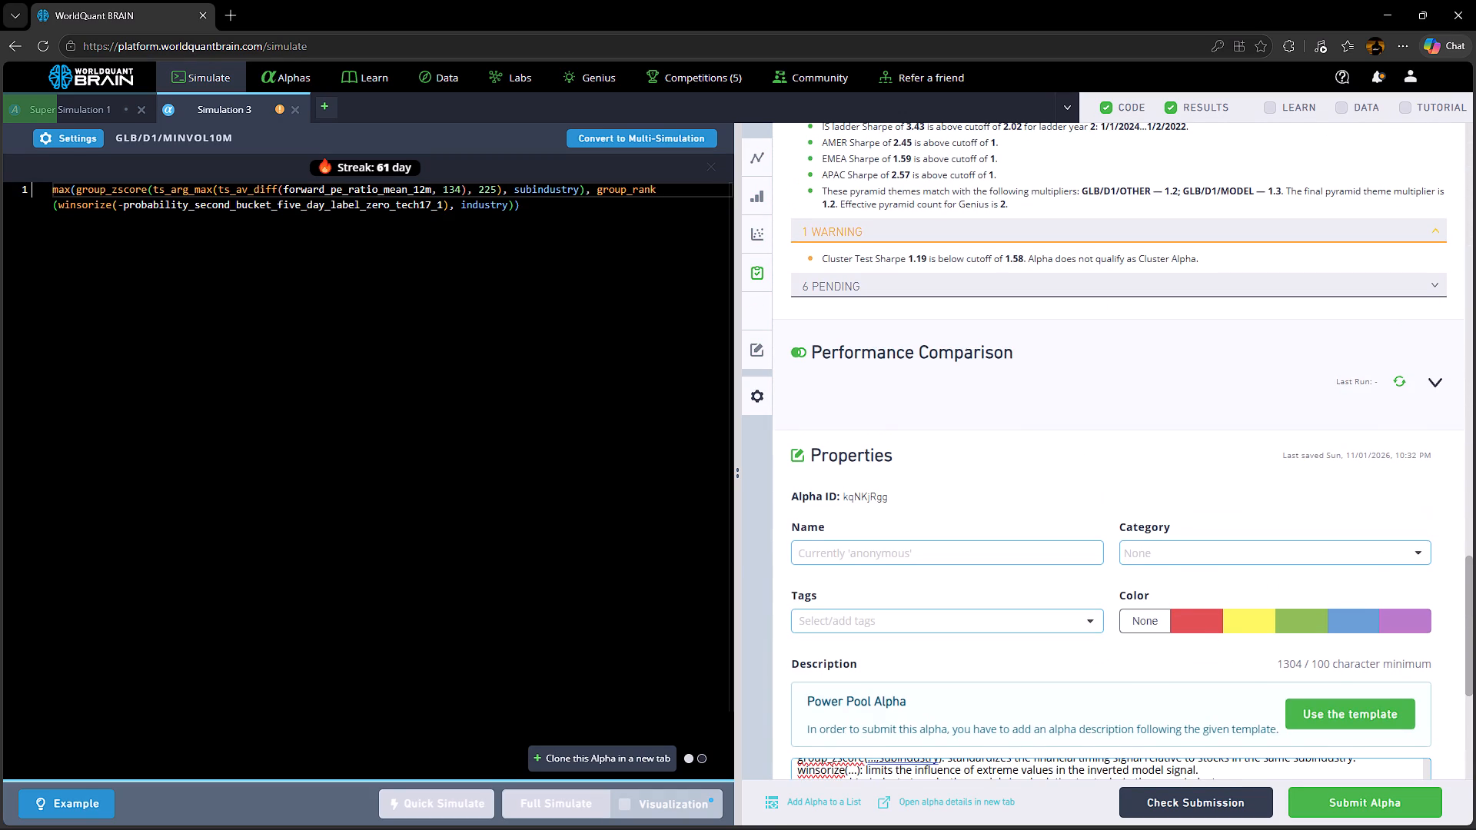
Try submitting the GLB alpha again and expand the failed check in its IS Testing Status.
click(1334, 795)
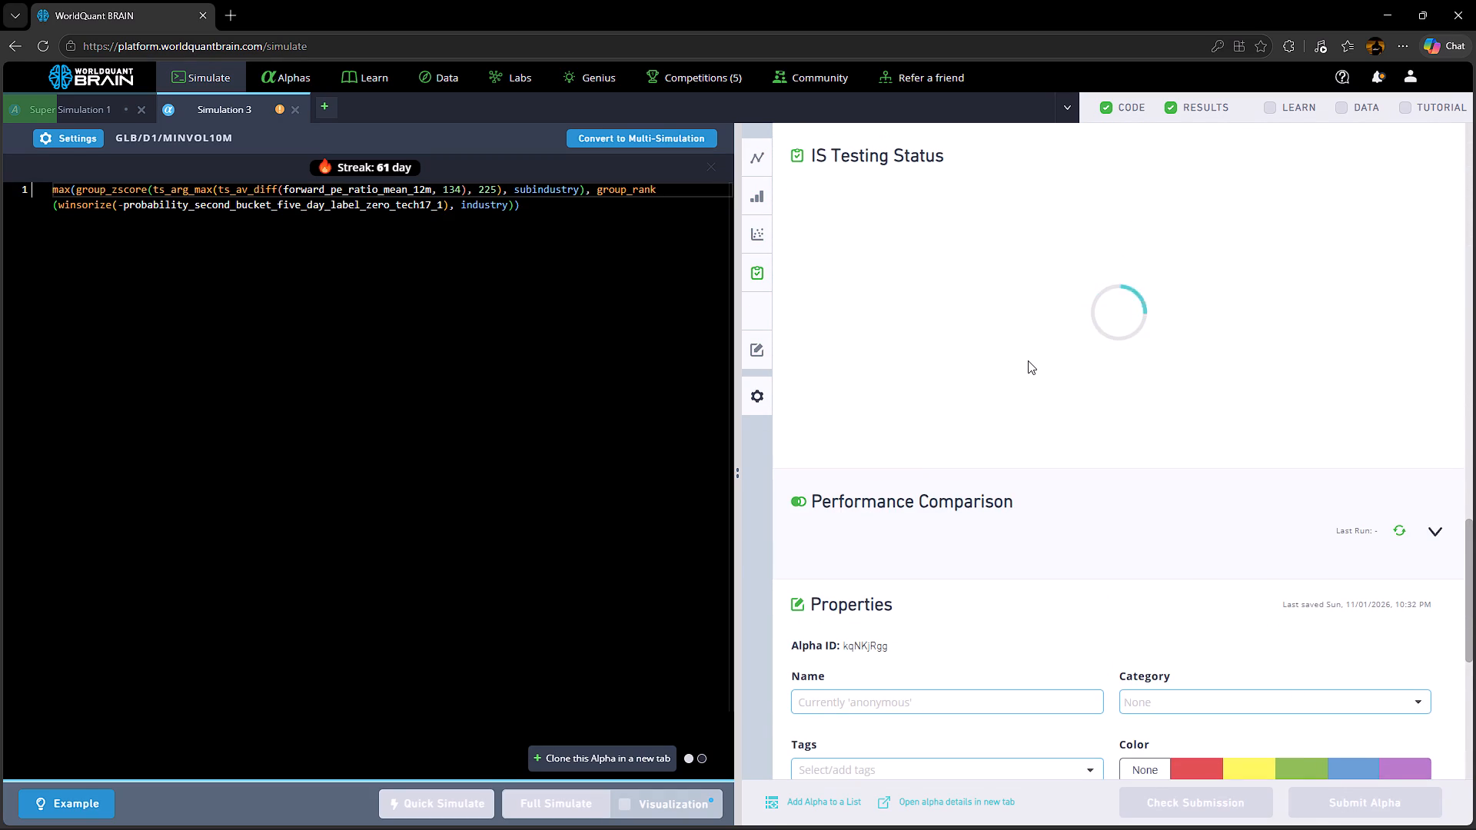
click(913, 151)
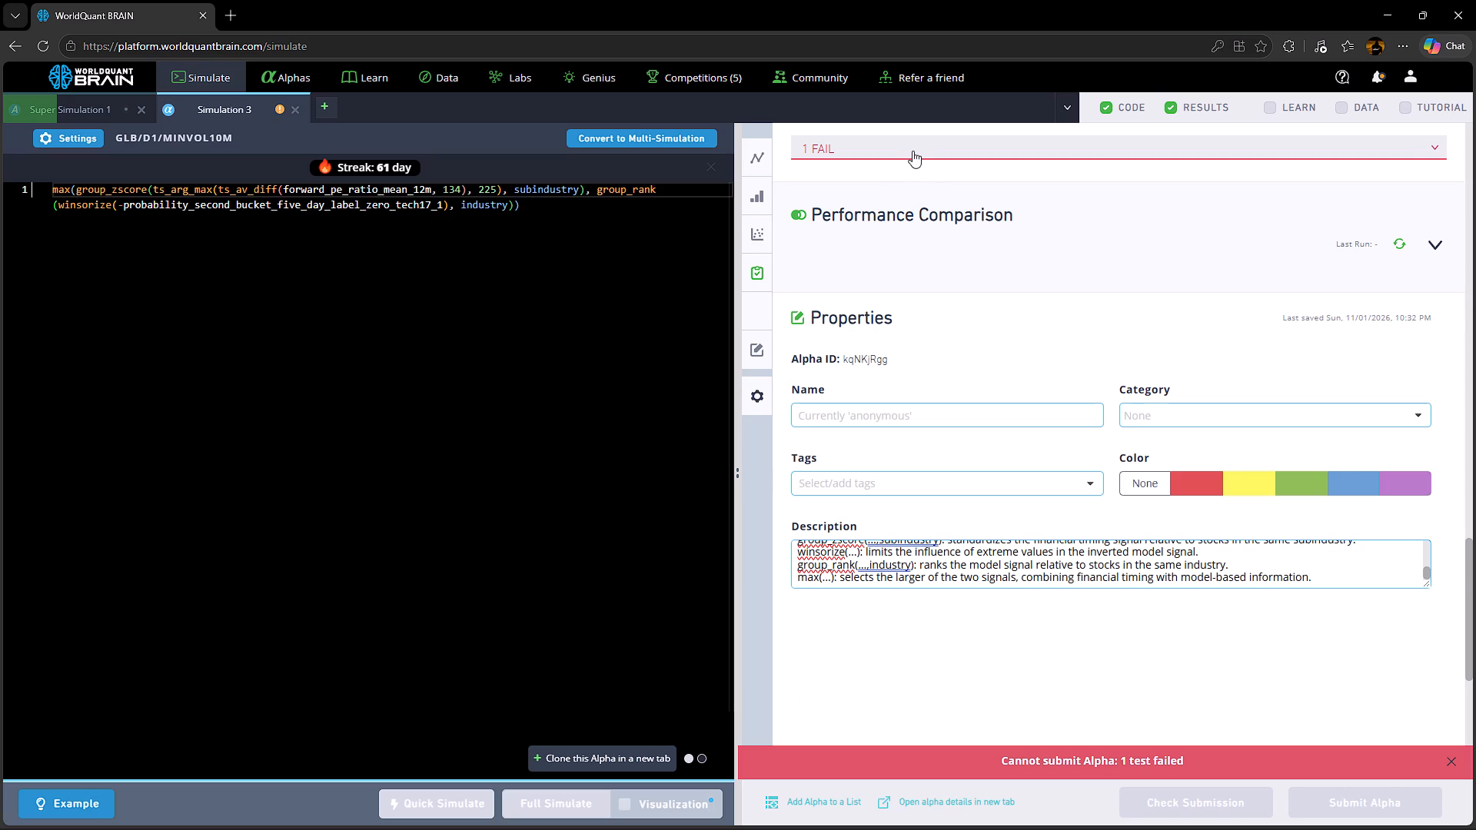
scroll(907, 252, up, 5)
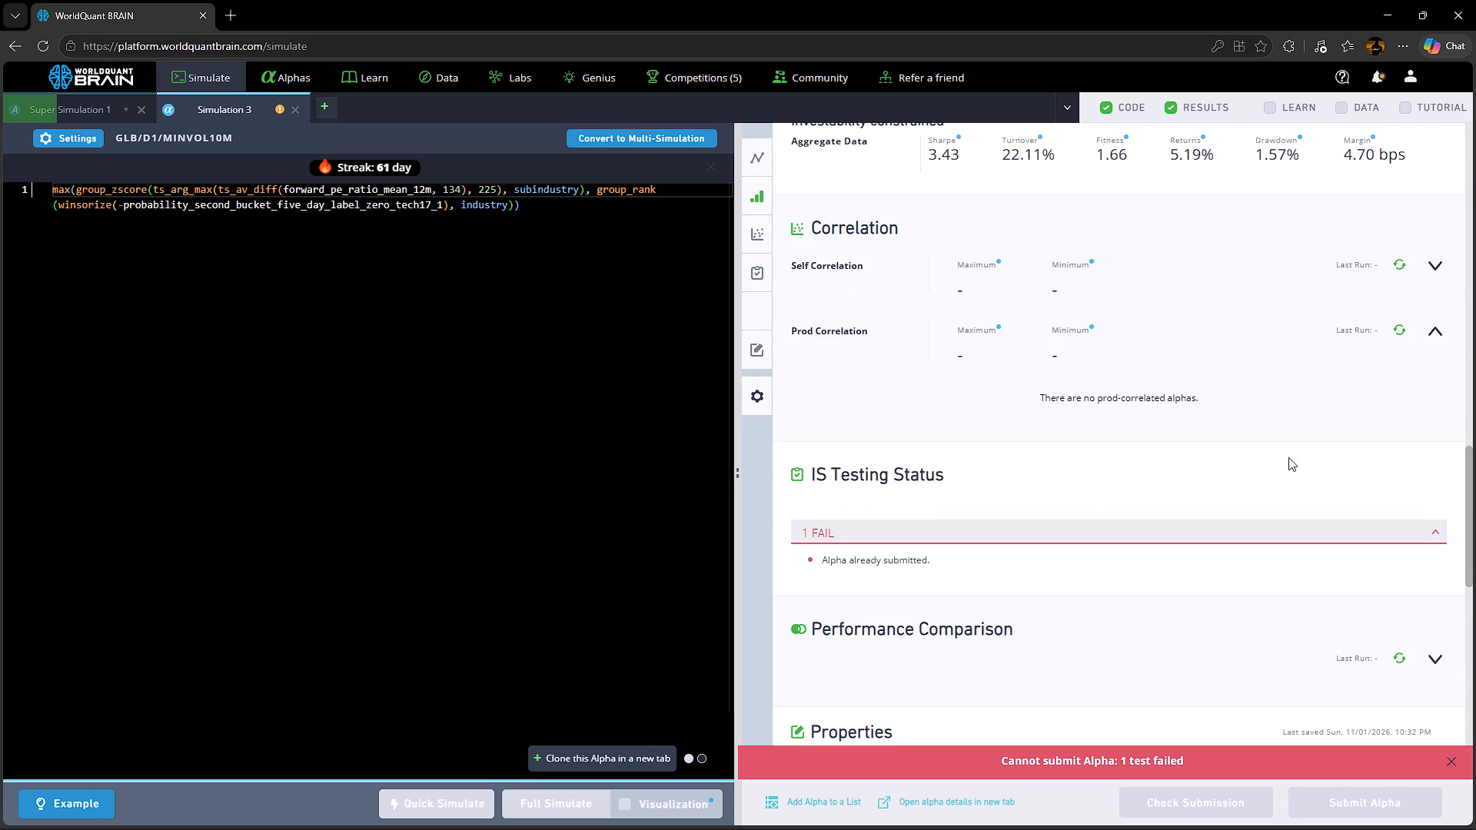
Close the GLB alpha's Simulation 3 and run the submission check on the super alpha.
click(294, 107)
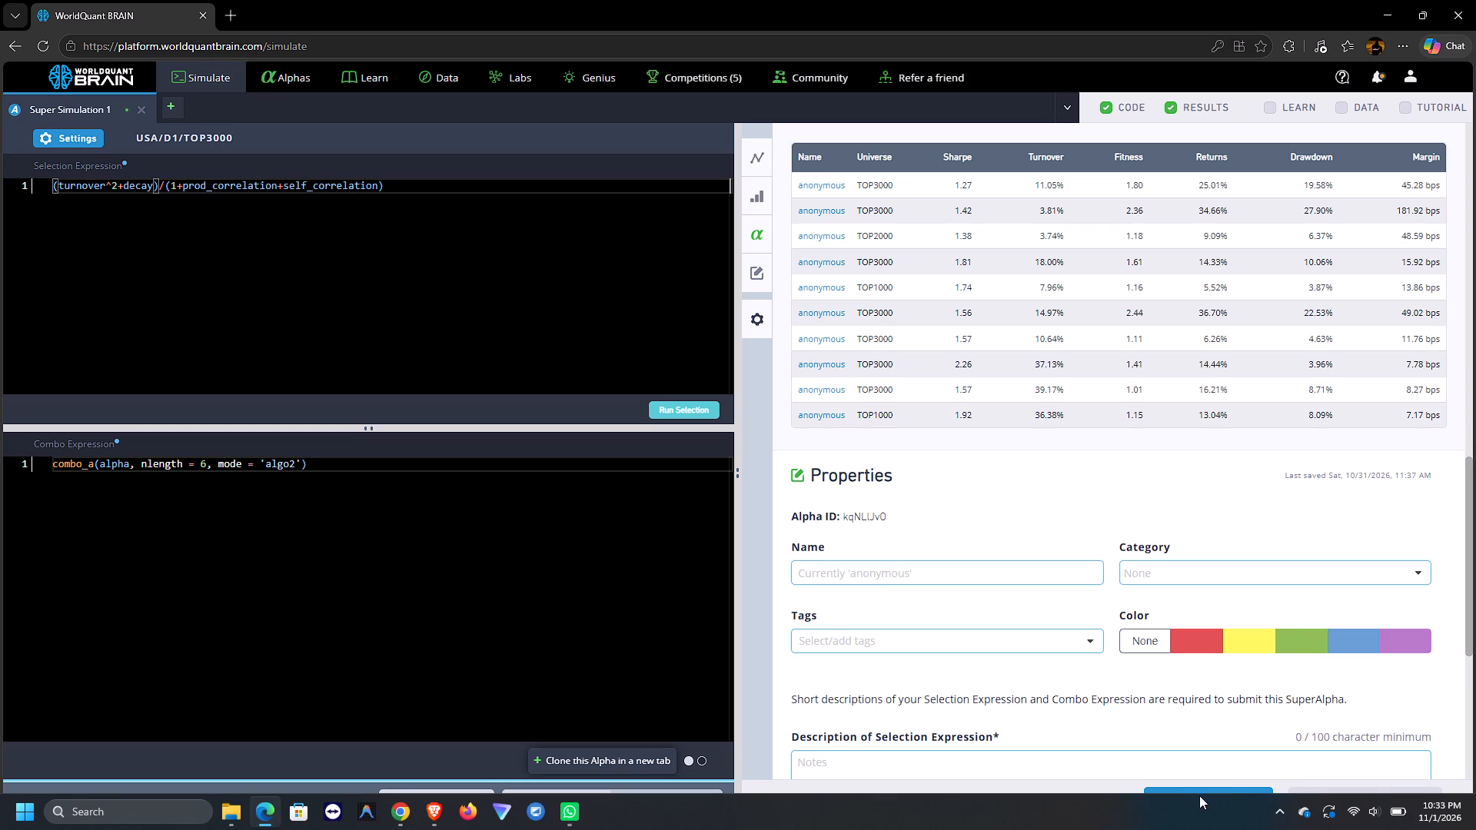
click(1200, 804)
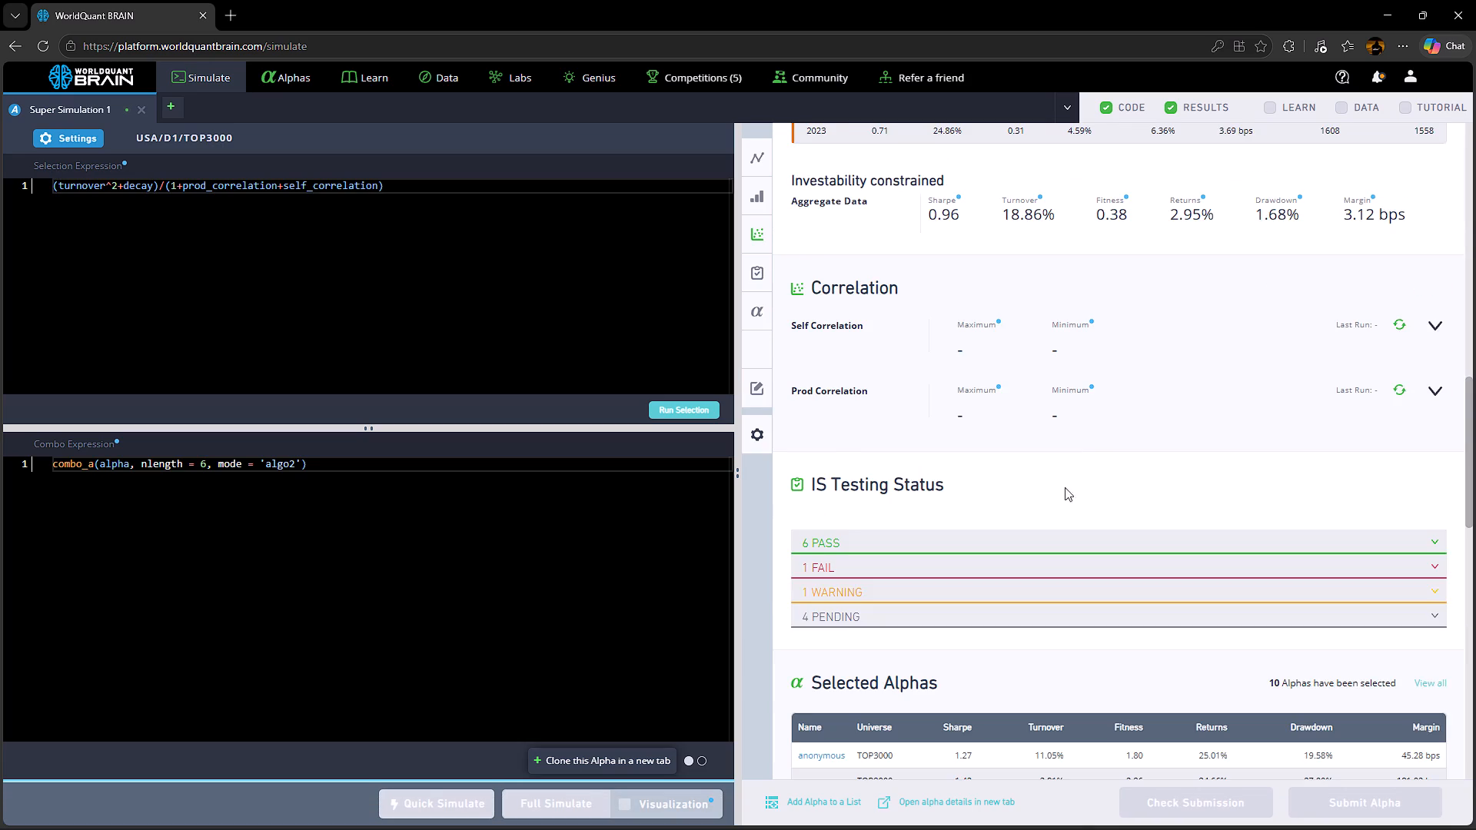
Expand the failed check in the super alpha's IS Testing Status and run its Prod Correlation calculation.
scroll(1052, 466, down, 3)
click(842, 341)
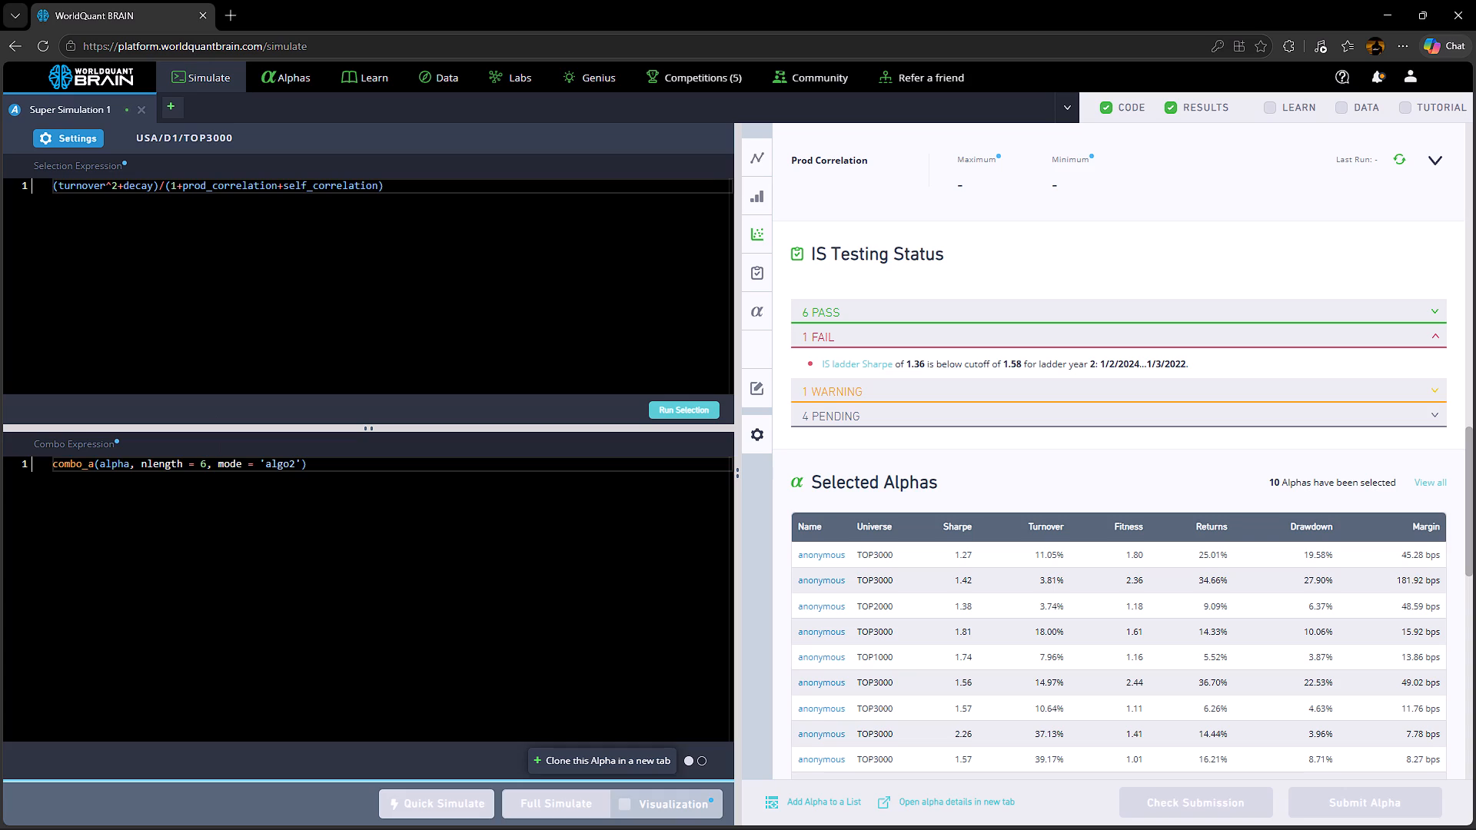
scroll(1075, 344, up, 1)
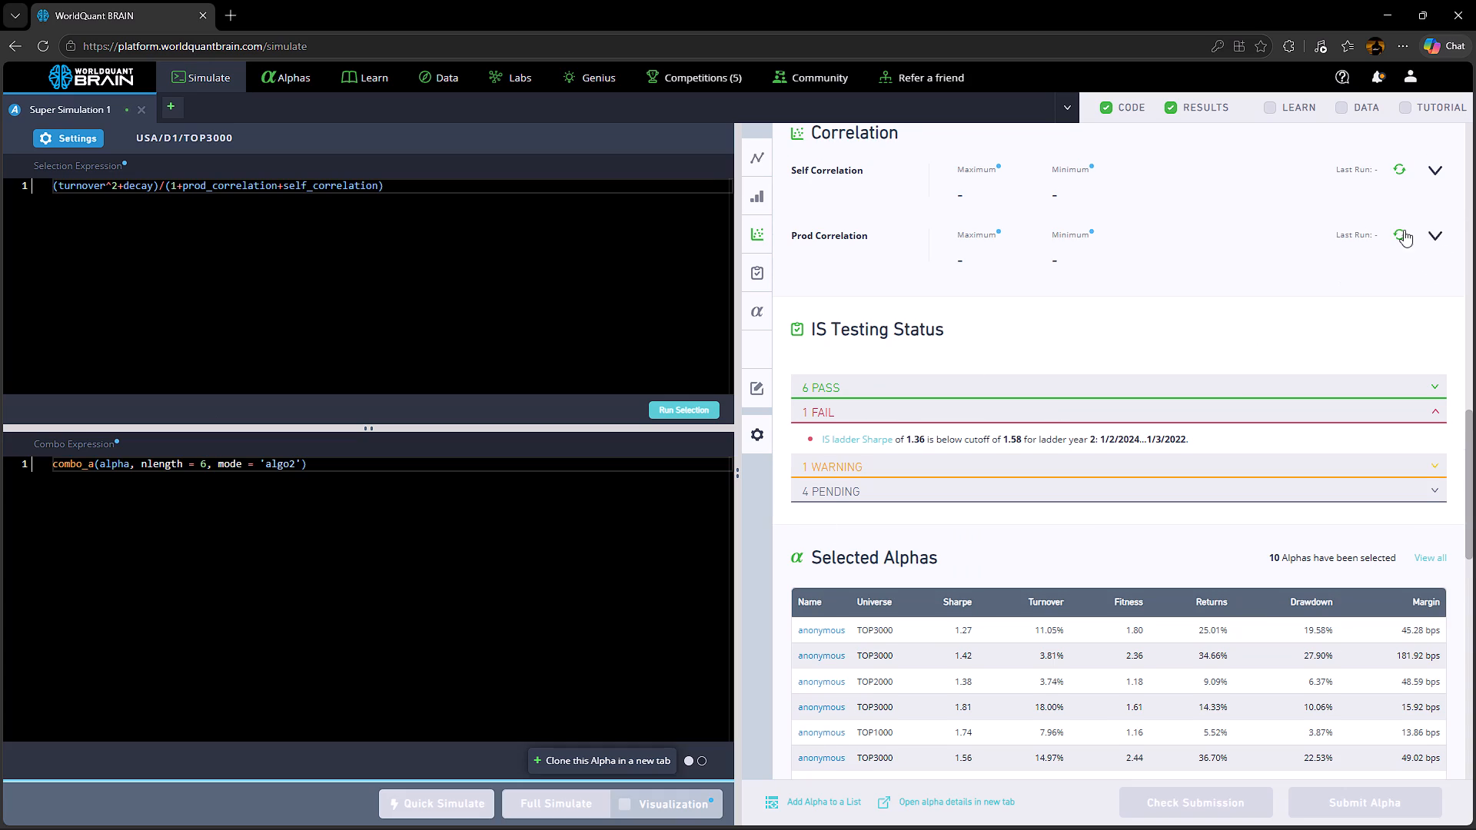
click(1398, 229)
click(1398, 236)
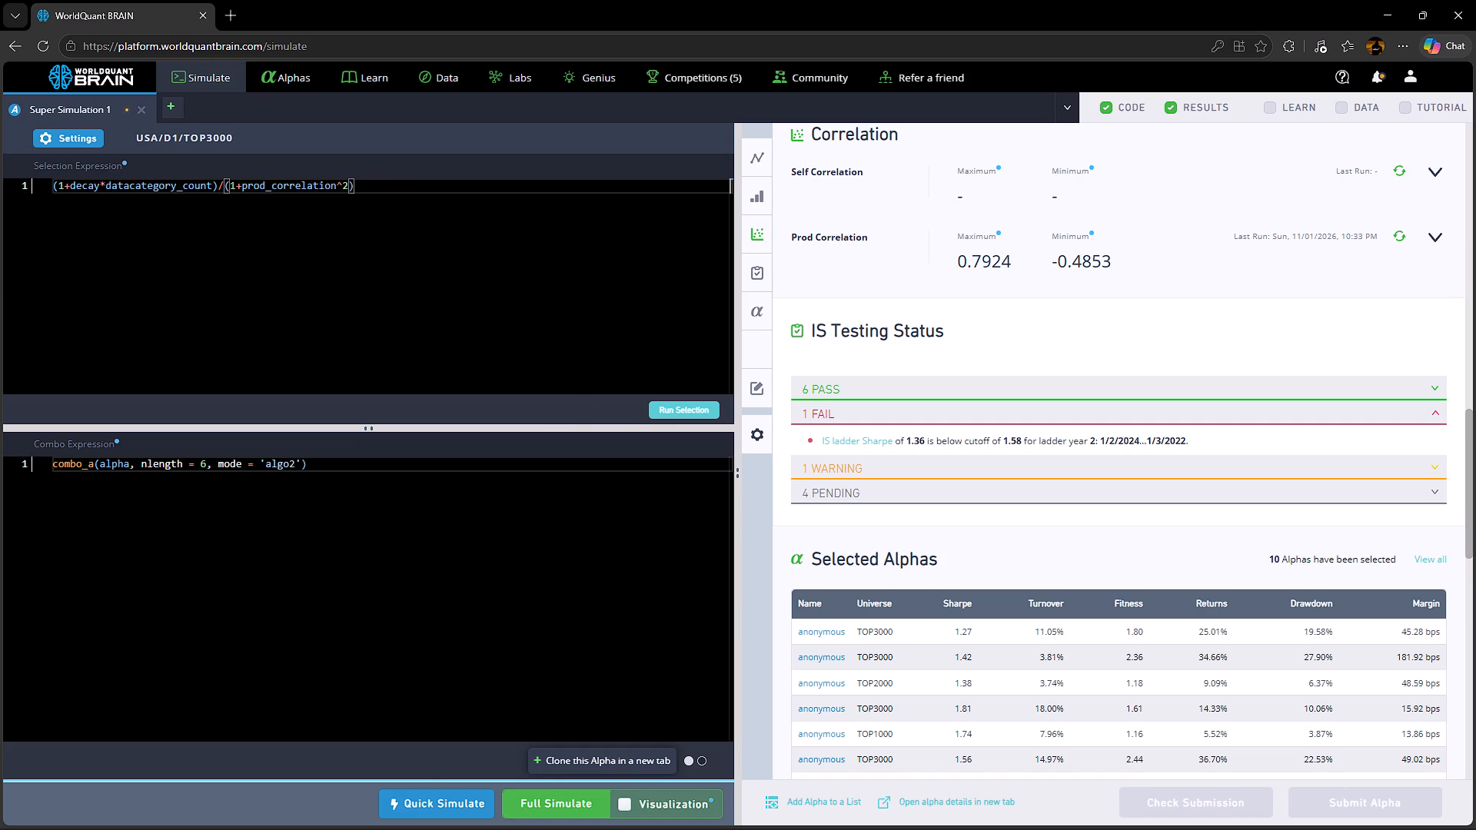
click(537, 804)
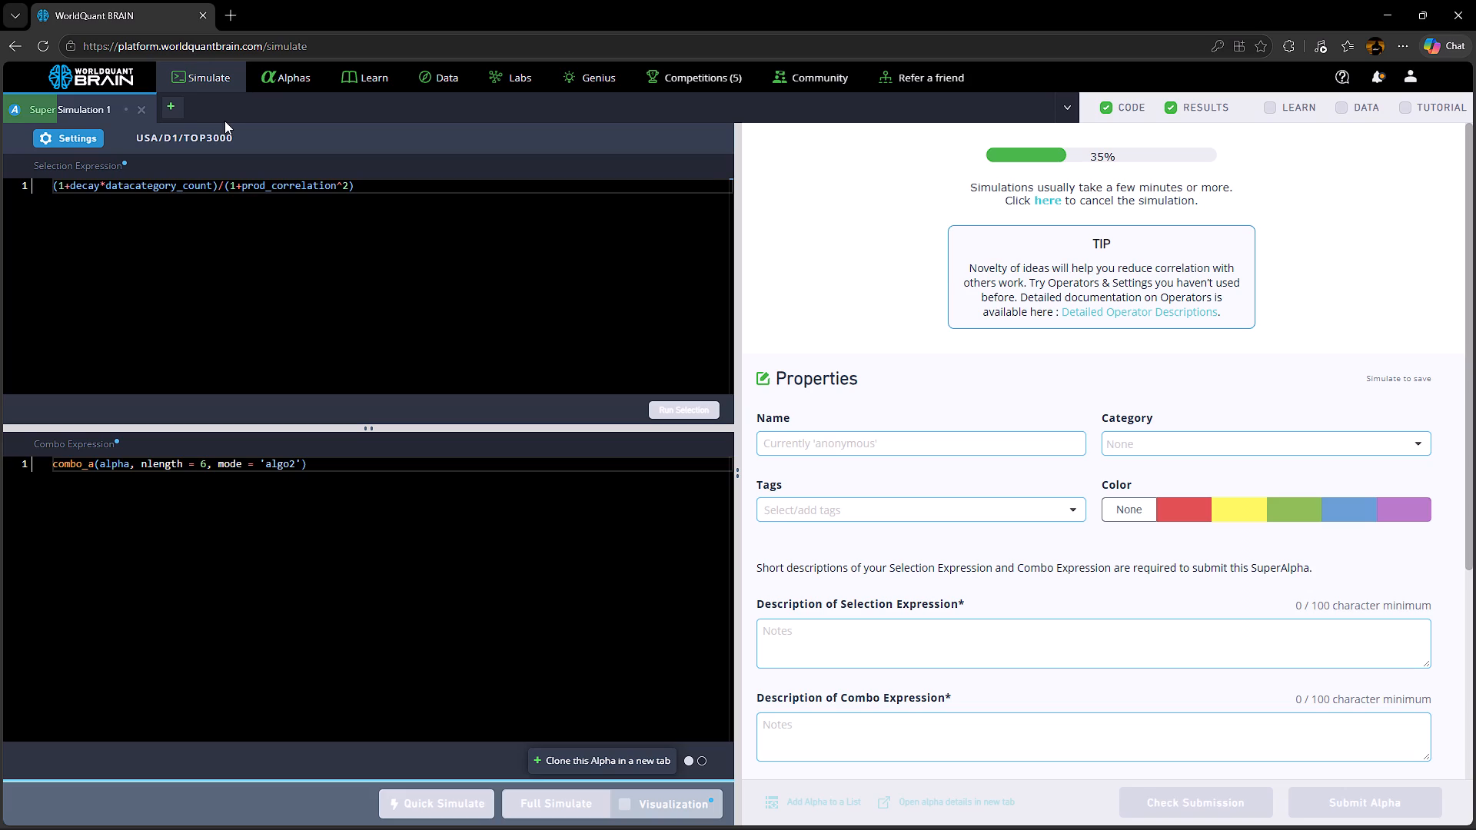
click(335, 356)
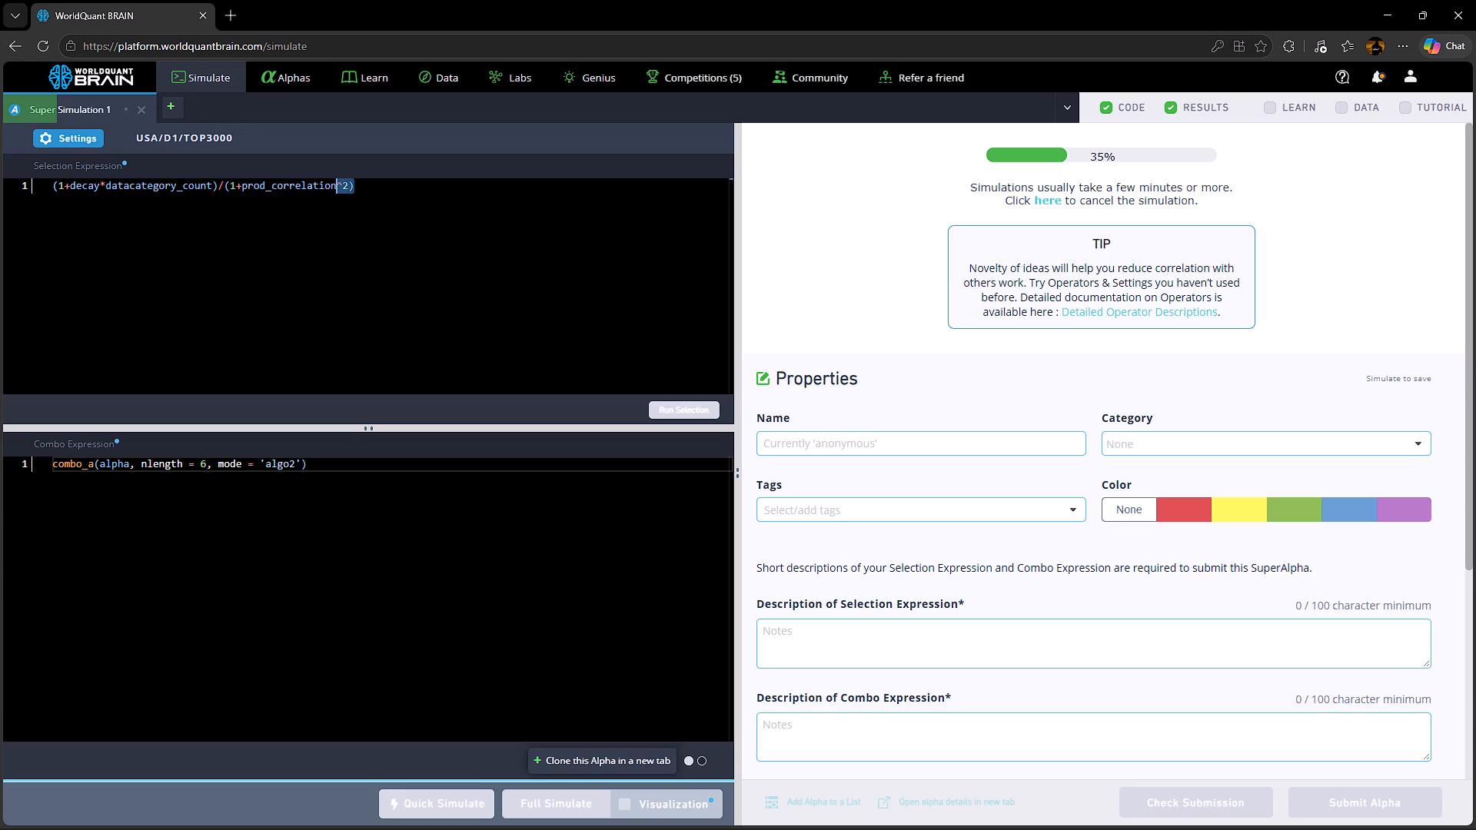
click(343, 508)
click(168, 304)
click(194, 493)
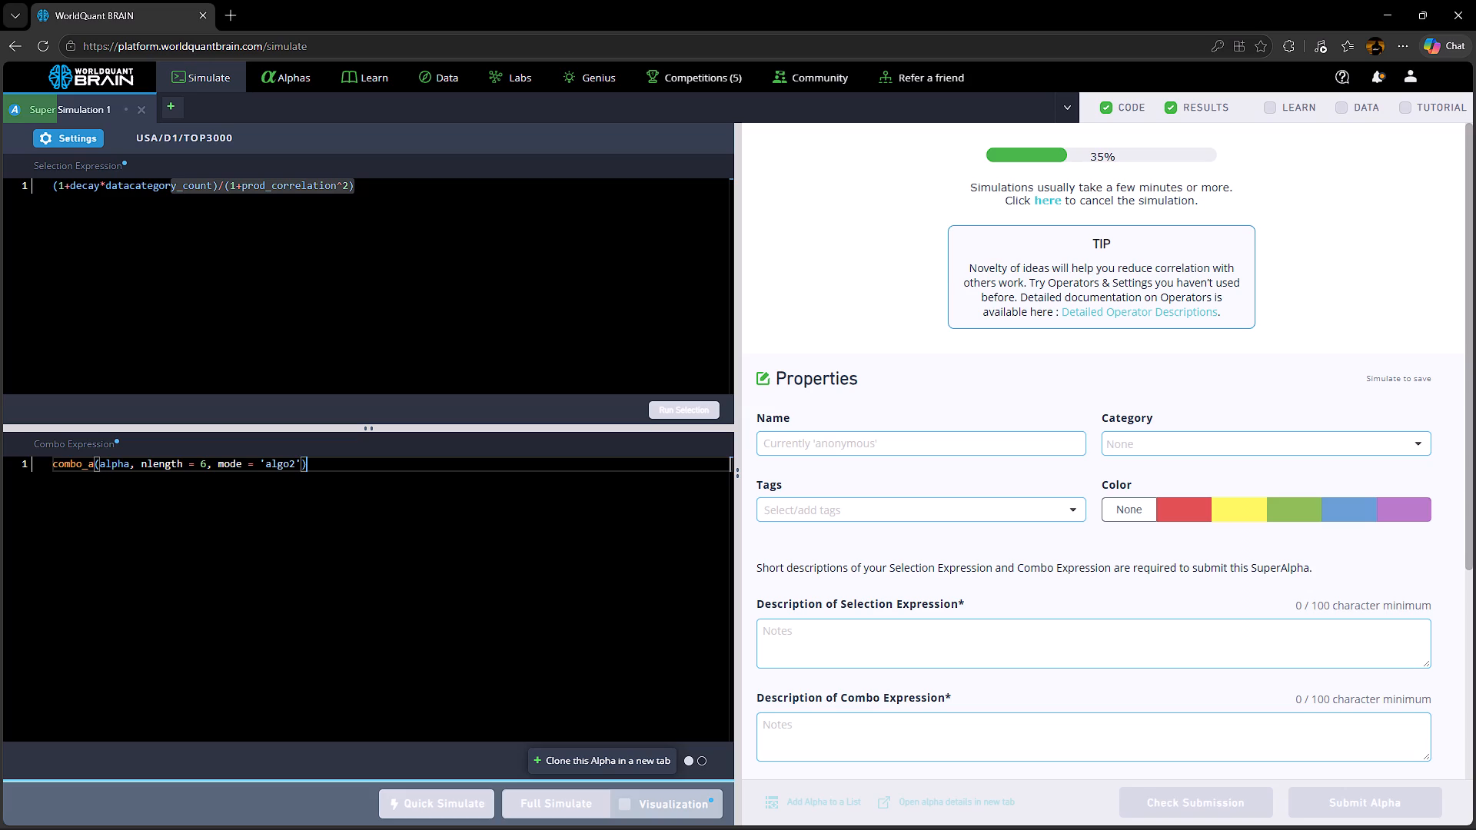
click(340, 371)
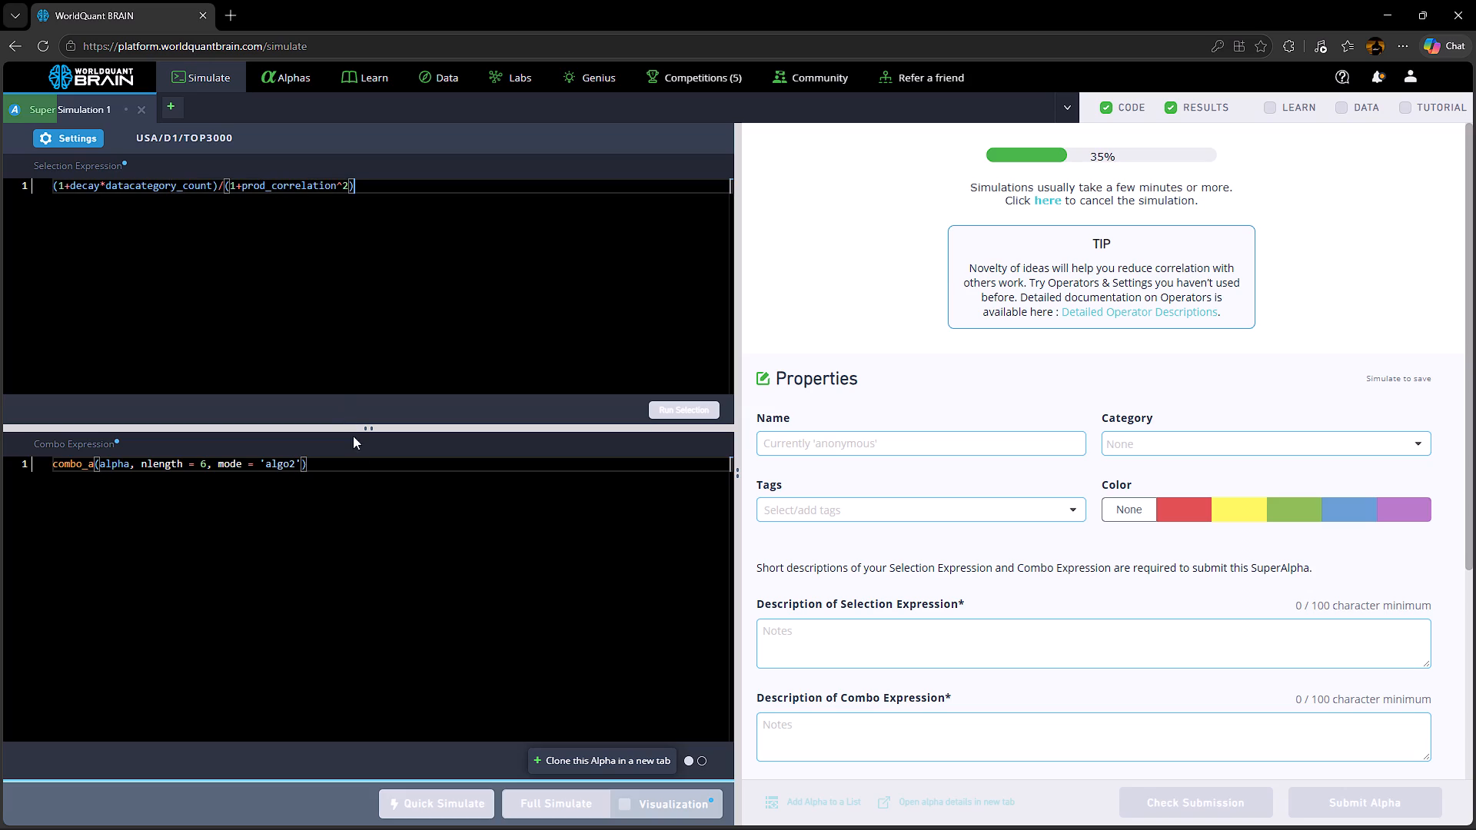
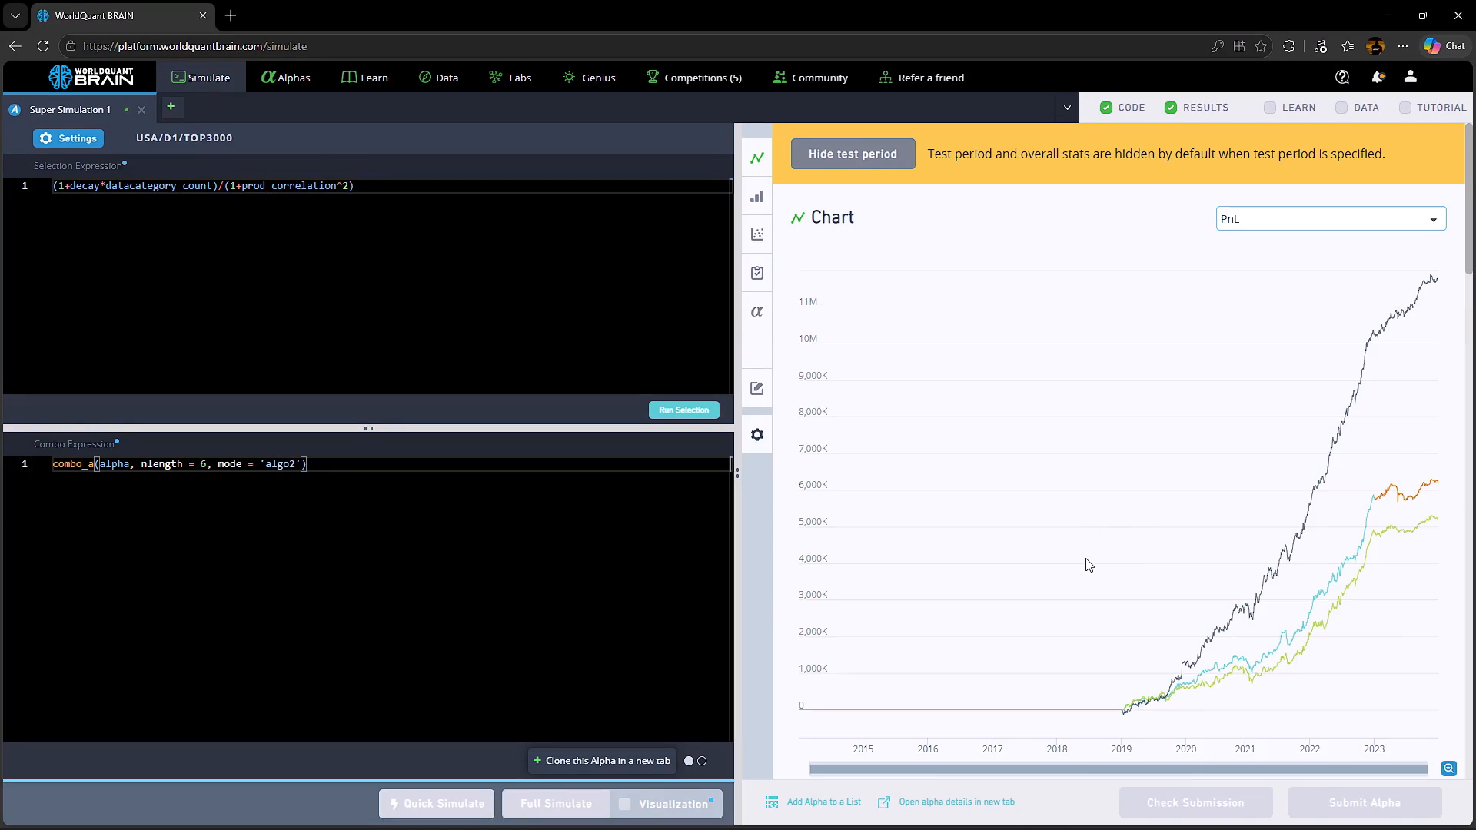
scroll(1085, 558, down, 18)
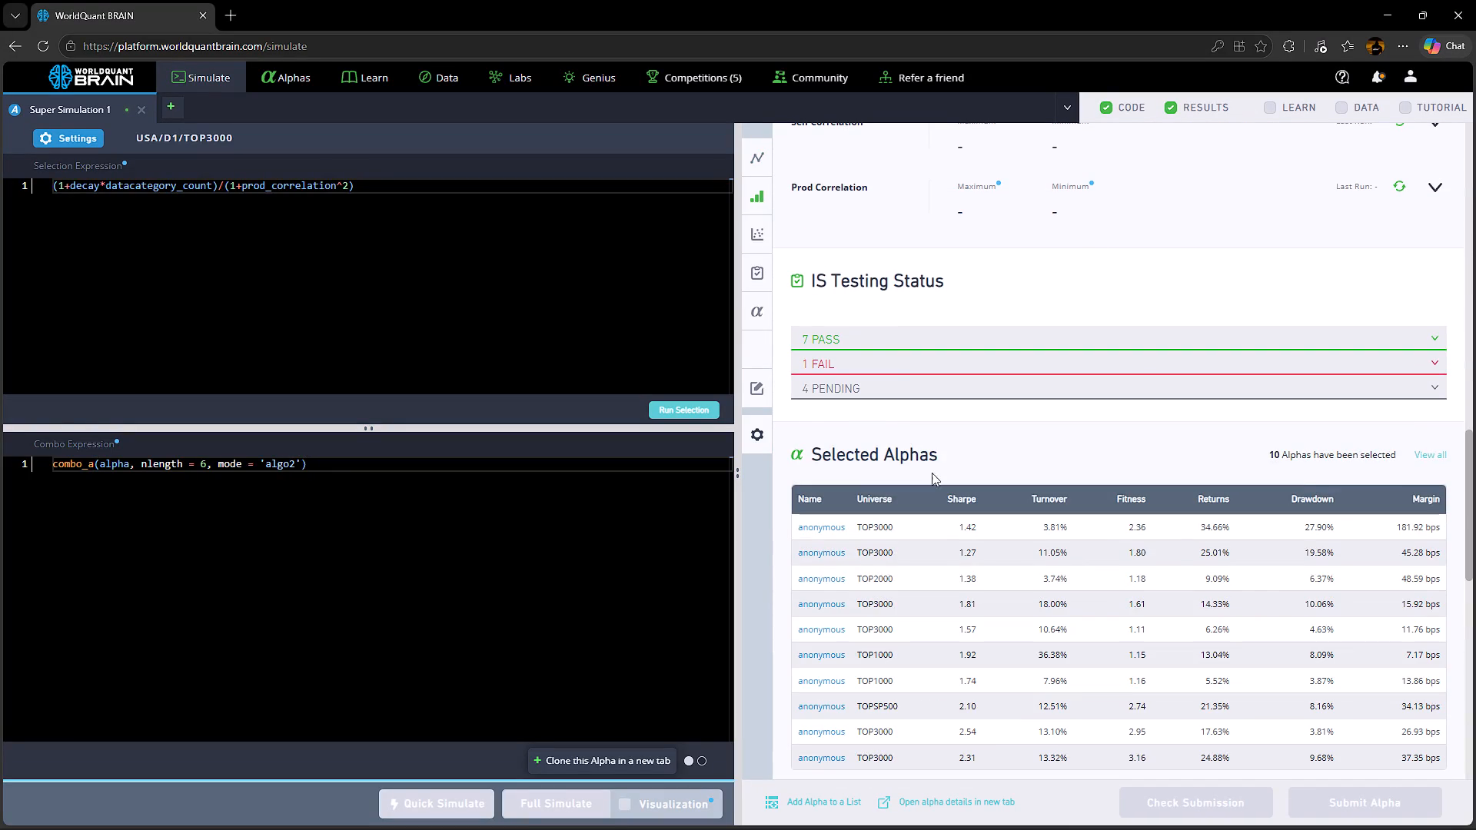
click(868, 307)
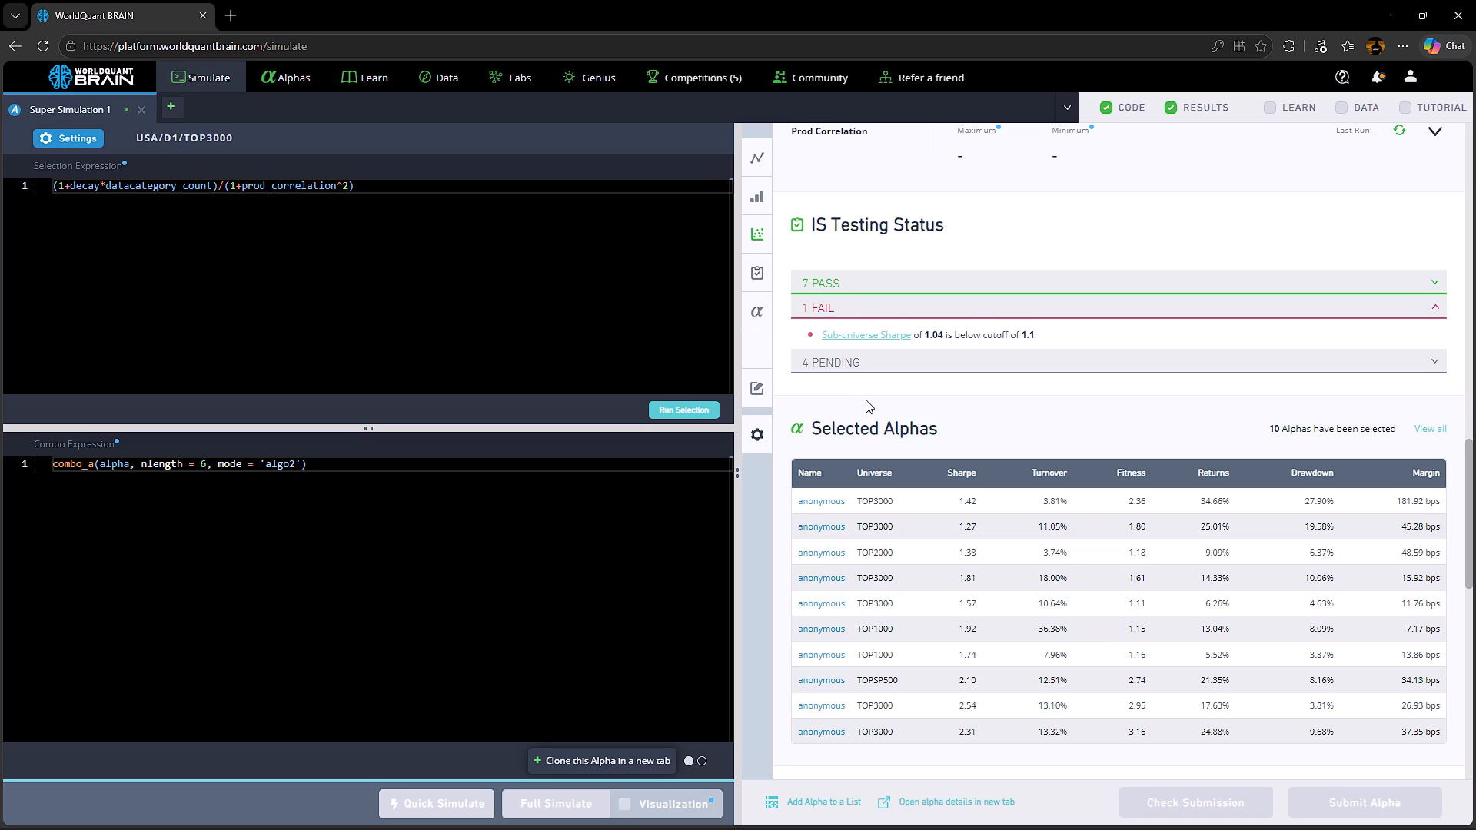
Set the super simulation's universe to TOP2000 and apply the settings.
click(199, 463)
click(84, 136)
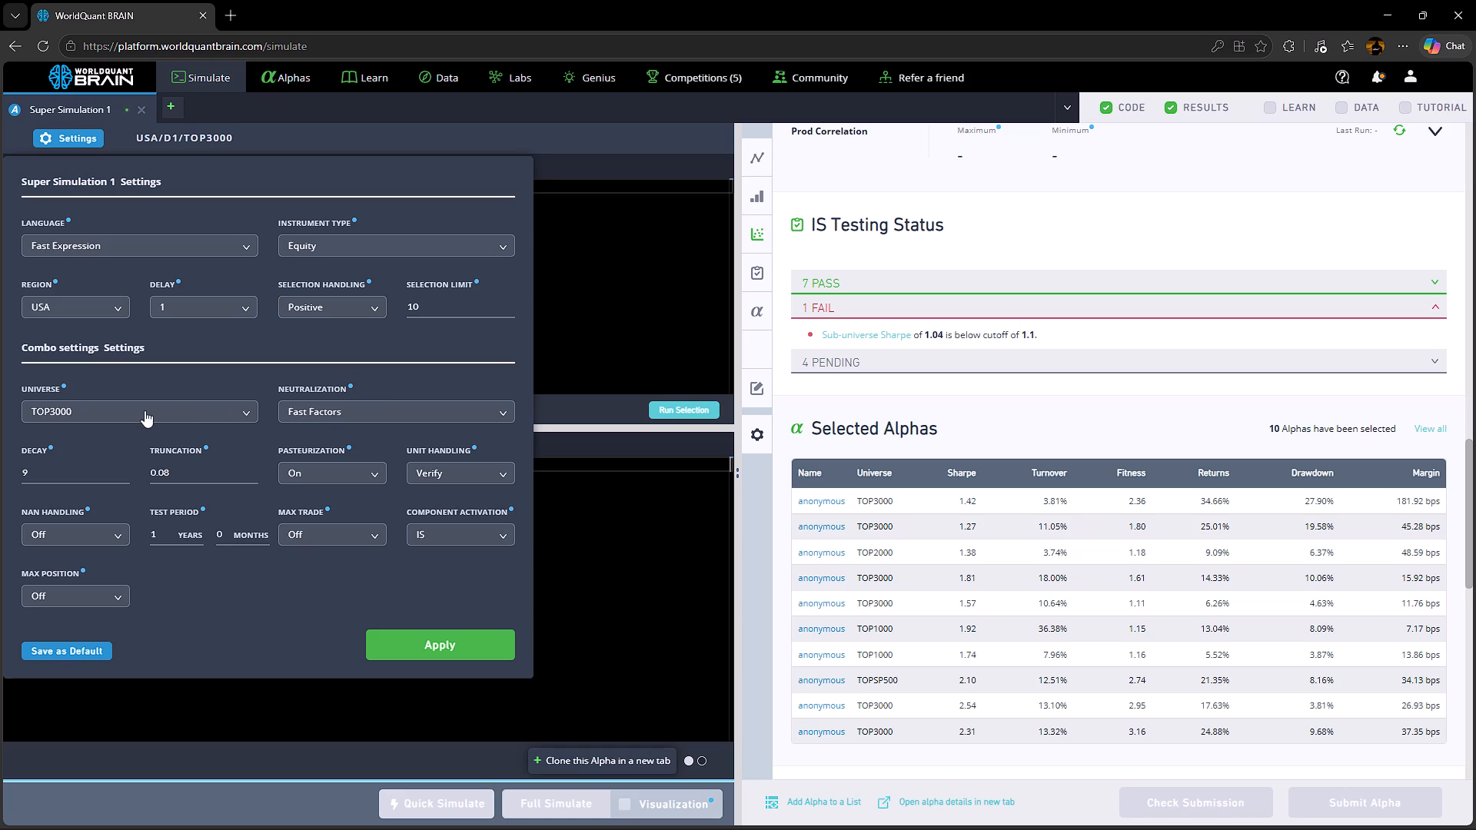
click(150, 410)
click(98, 471)
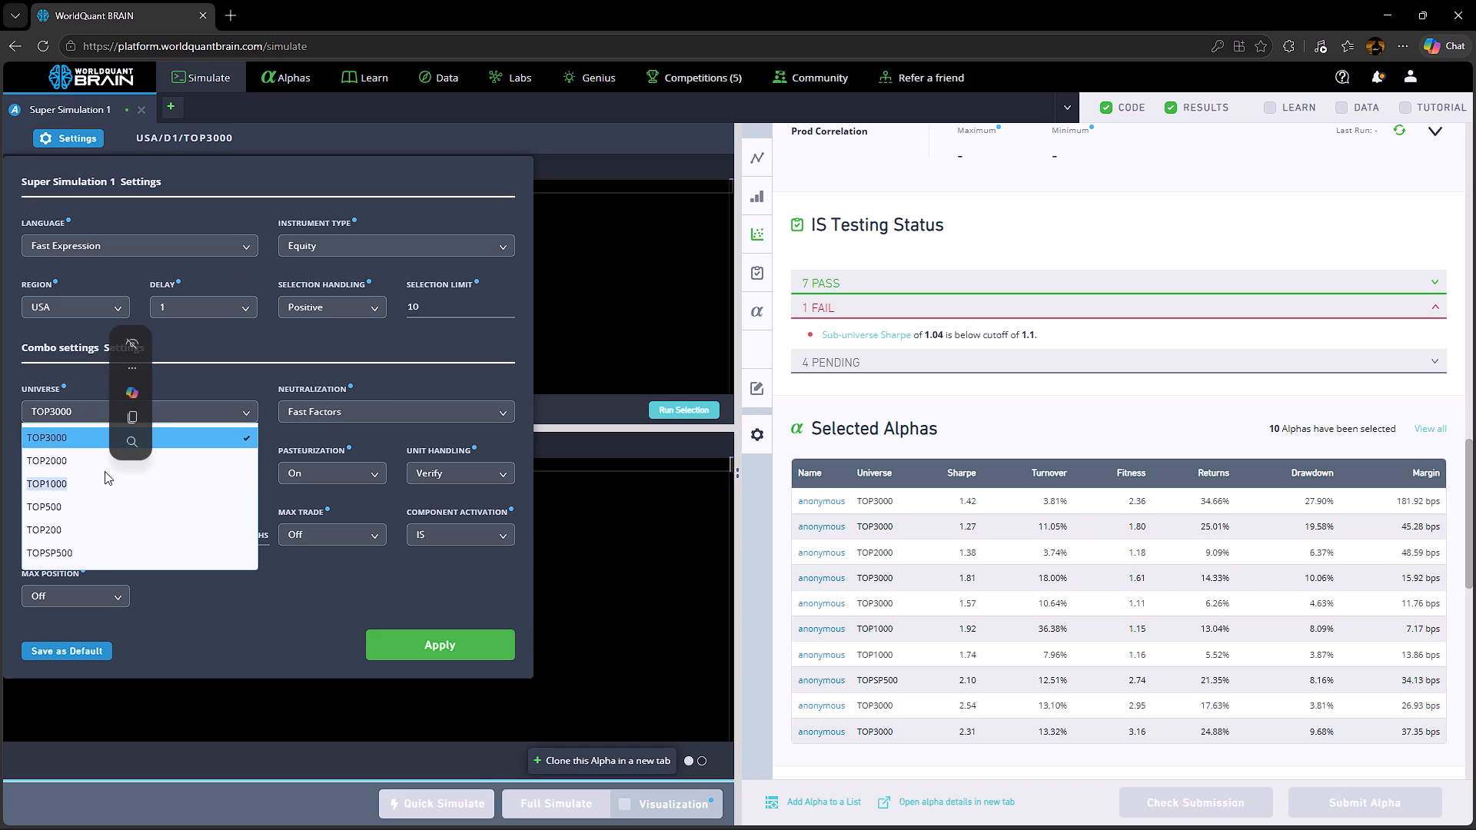
click(87, 462)
click(475, 647)
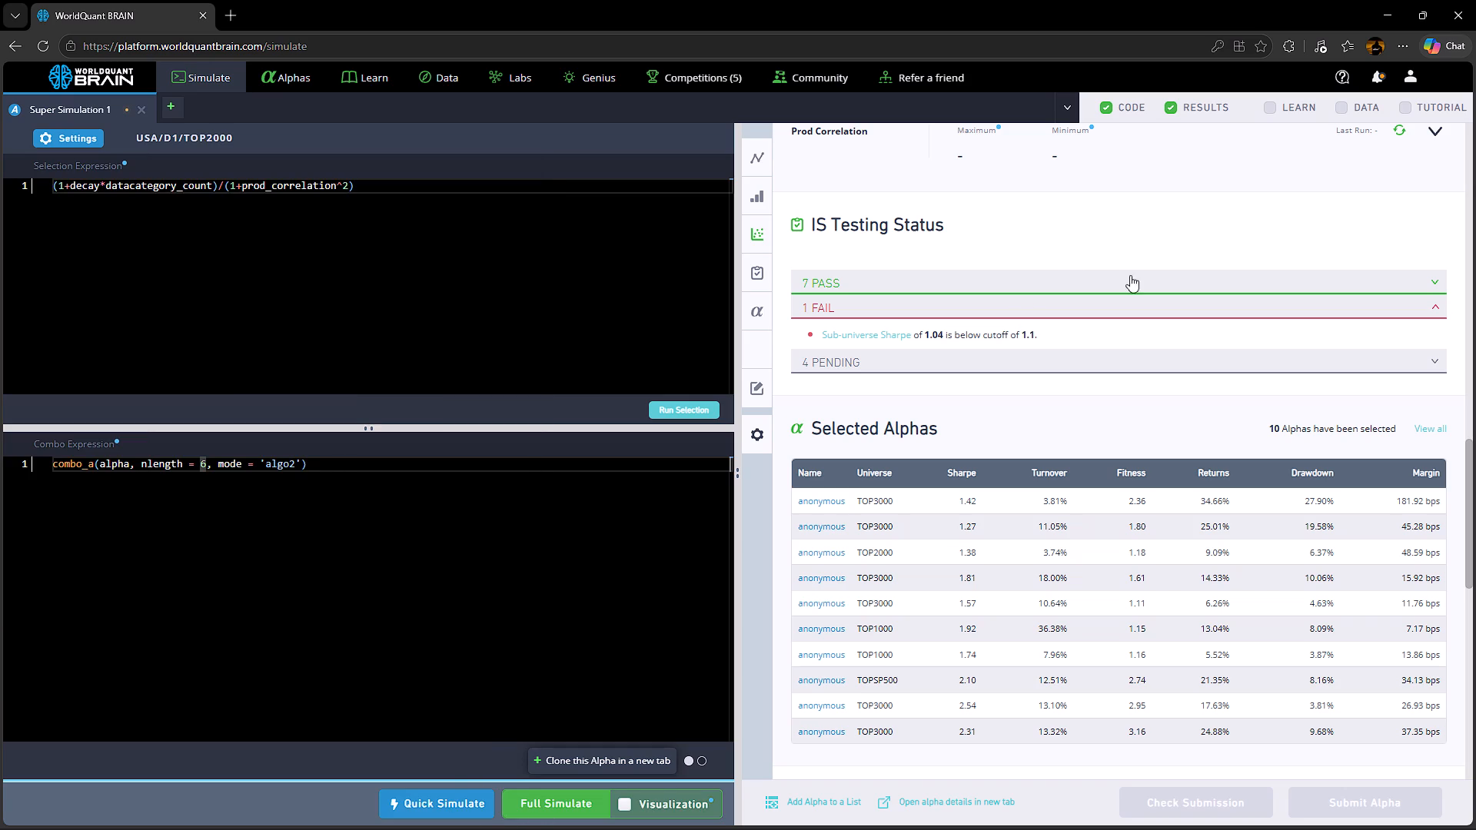
Run the Prod Correlation calculation for the existing super alpha result.
scroll(1131, 274, up, 4)
click(1399, 436)
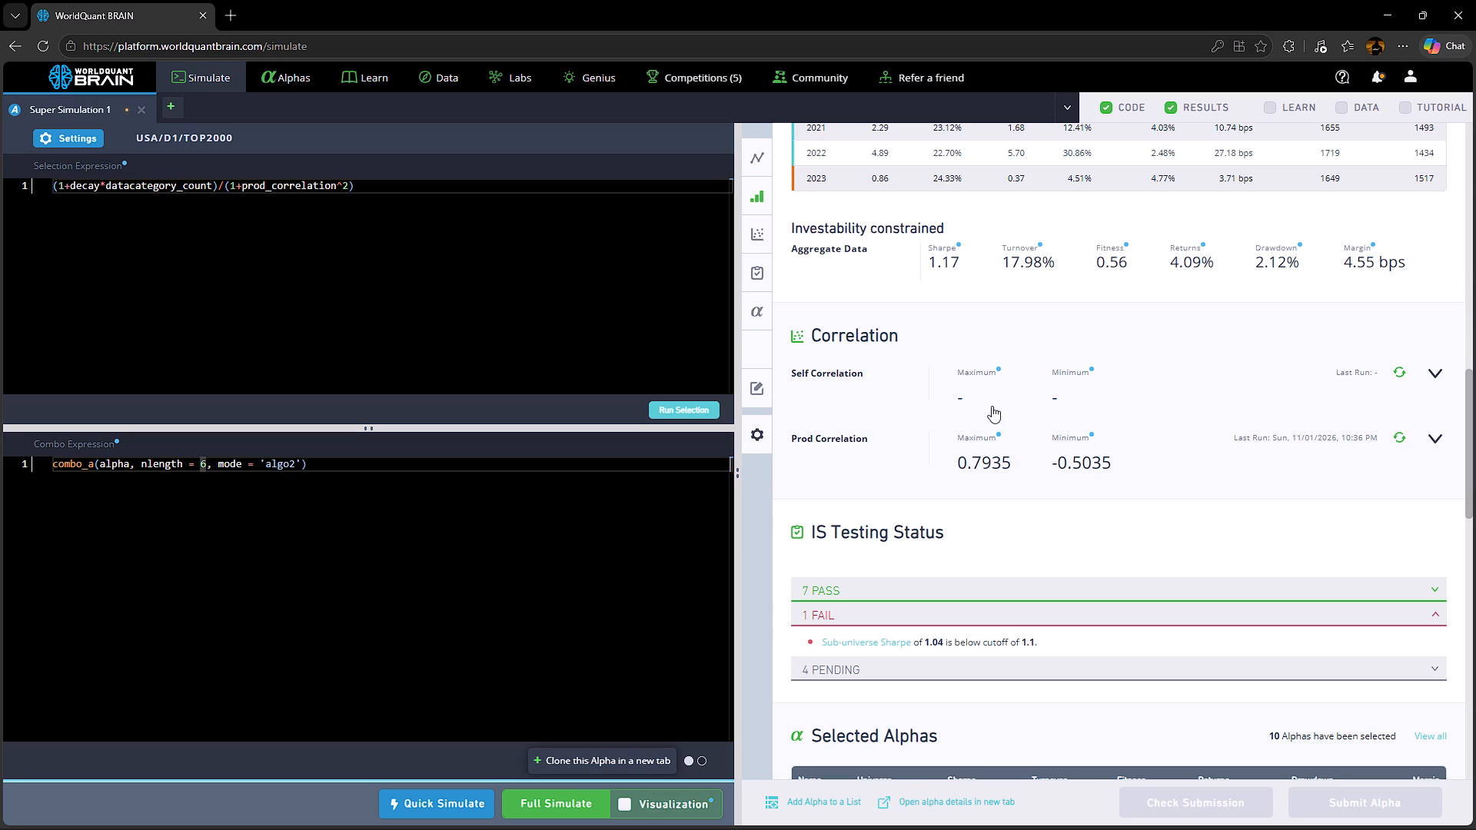
Run a full simulation of the super alpha on the TOP2000 universe.
click(545, 798)
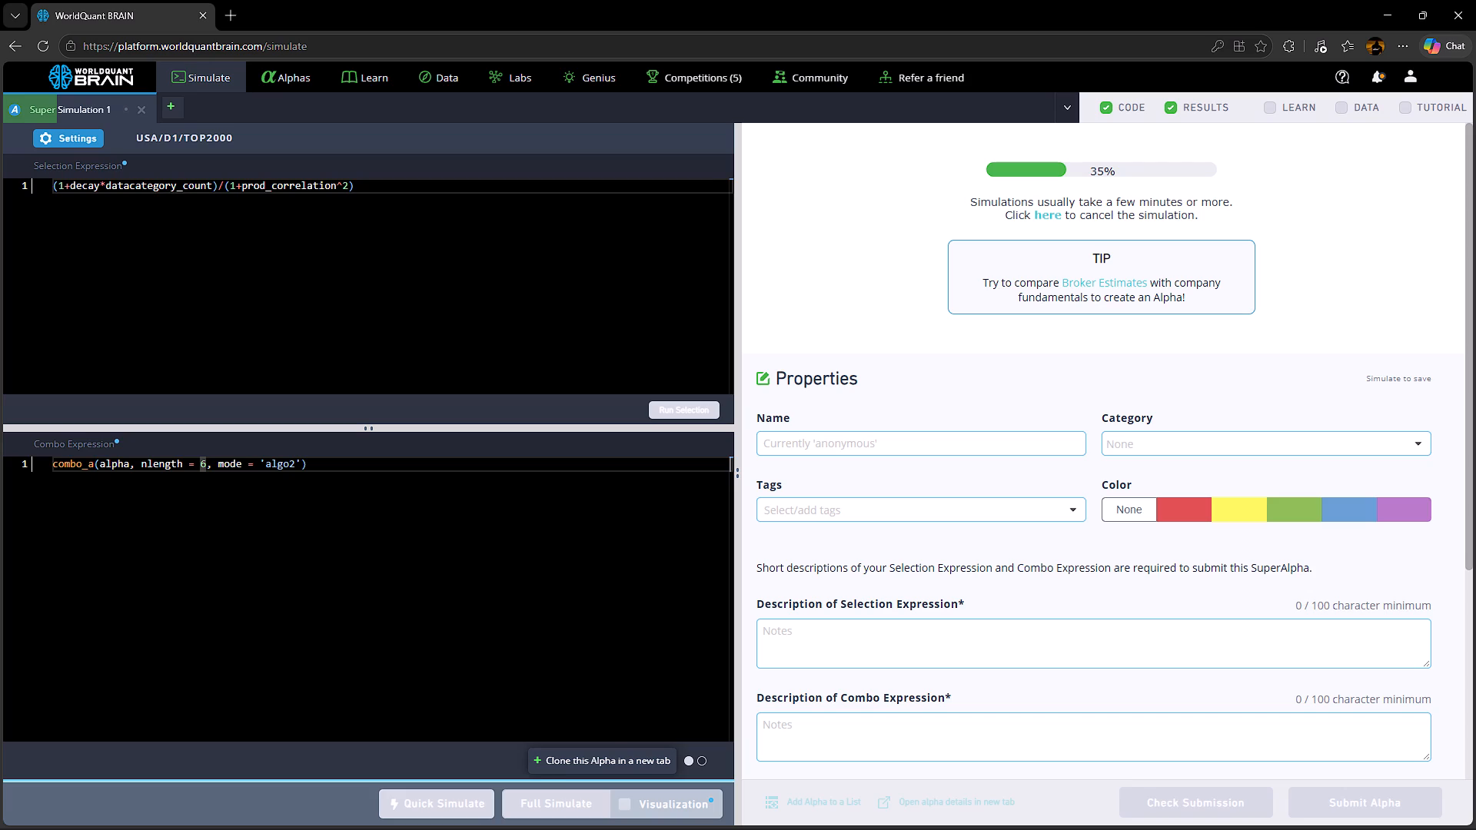
Clone the super alpha into a new simulation.
click(537, 755)
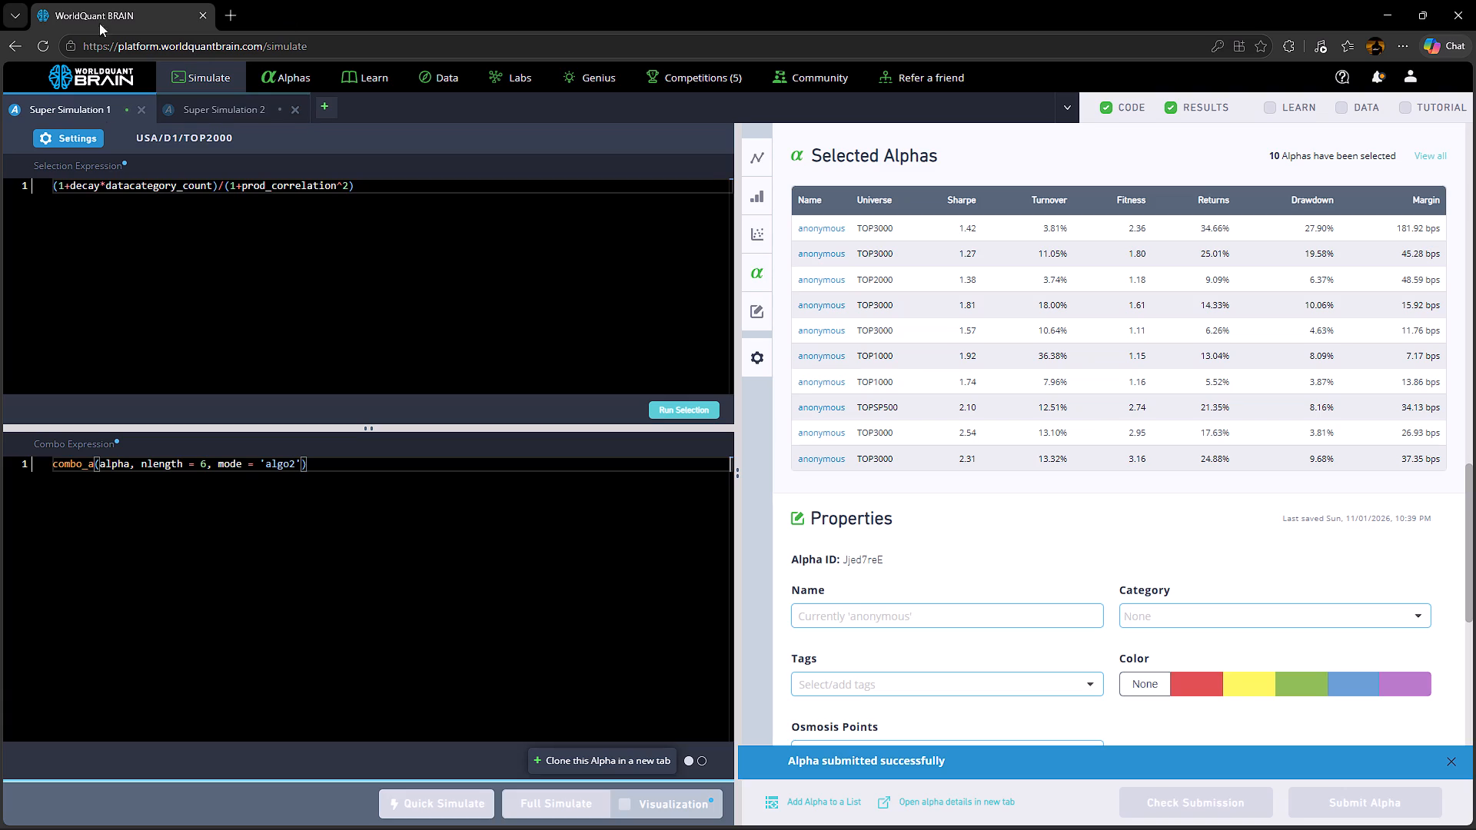
In Super Simulation 2, show the test period and expand the passed checks under IS Testing Status.
click(214, 105)
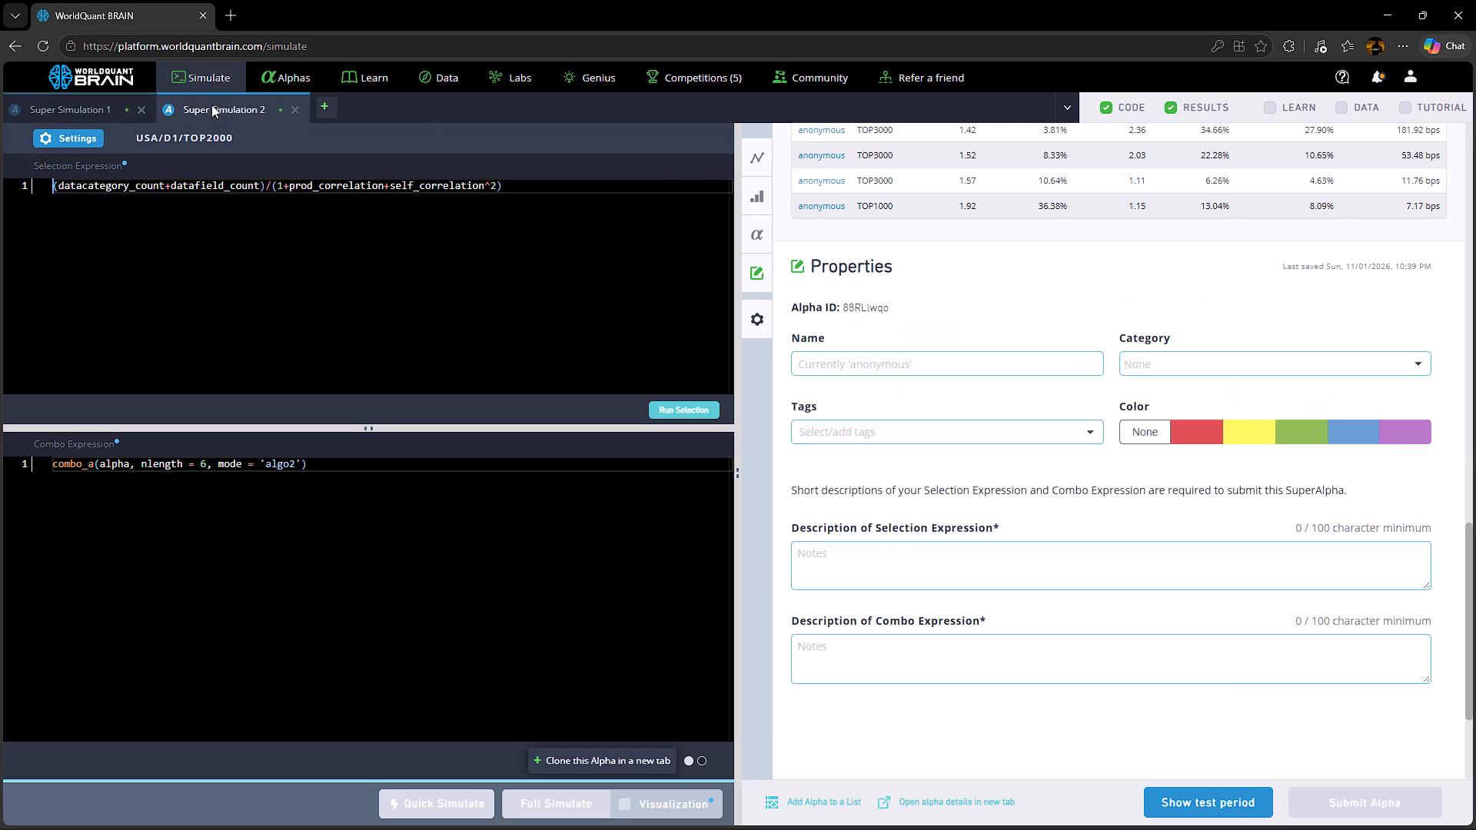
click(1196, 798)
scroll(788, 195, up, 2)
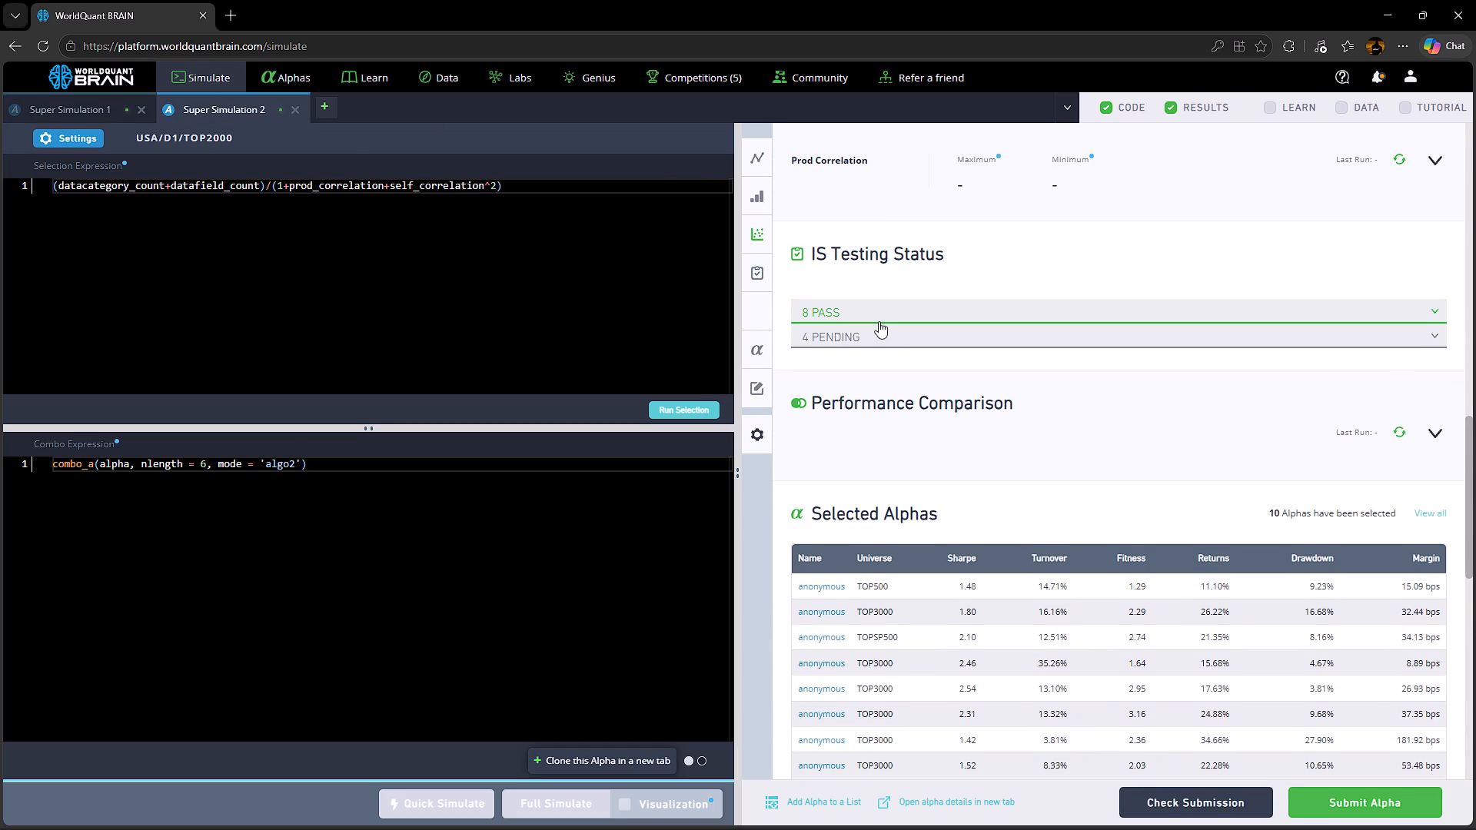
click(879, 318)
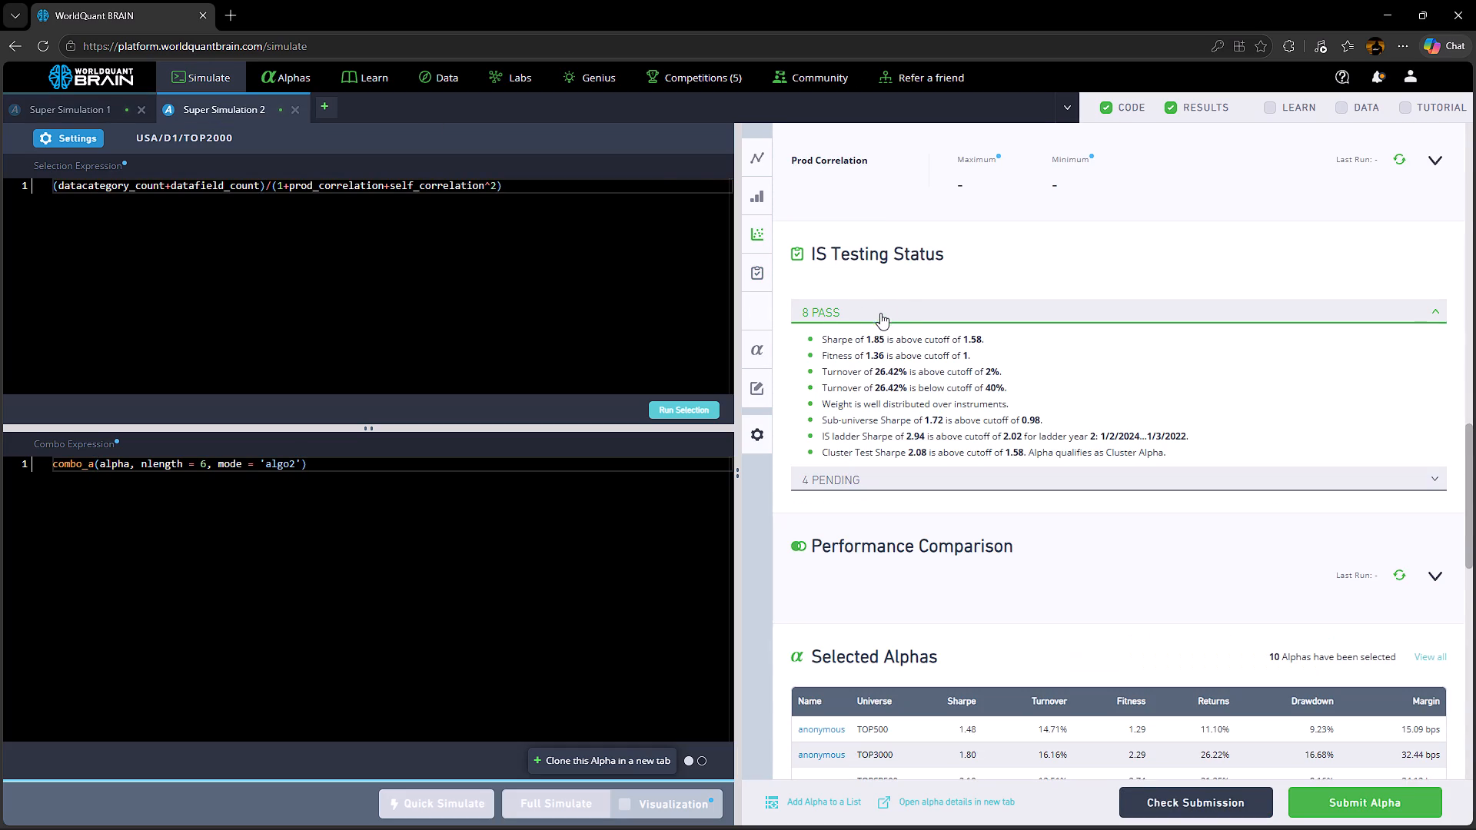
Run the Prod Correlation check for Super Simulation 2's alpha.
scroll(1037, 279, up, 2)
scroll(1233, 277, up, 2)
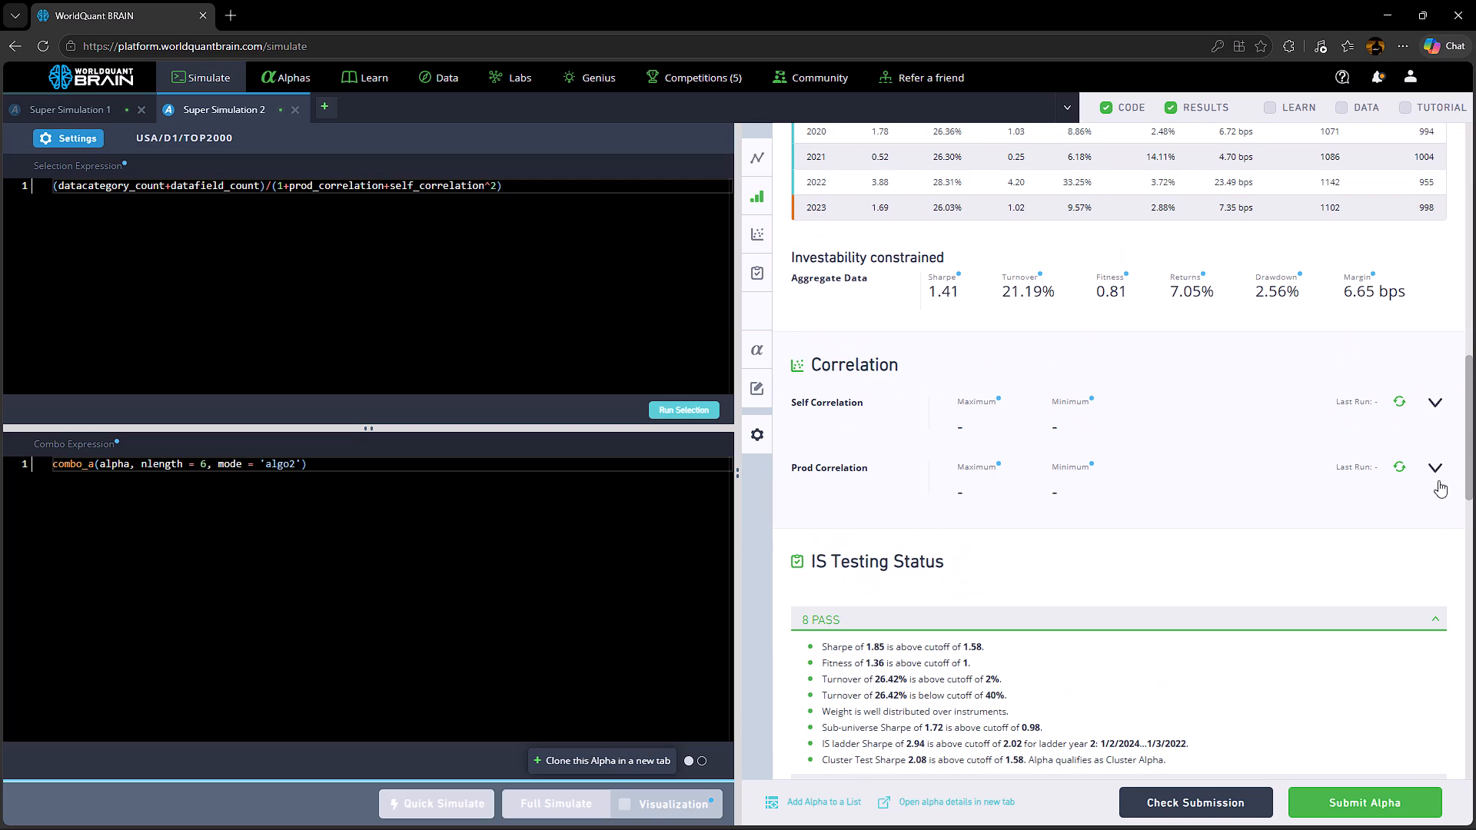
click(1403, 466)
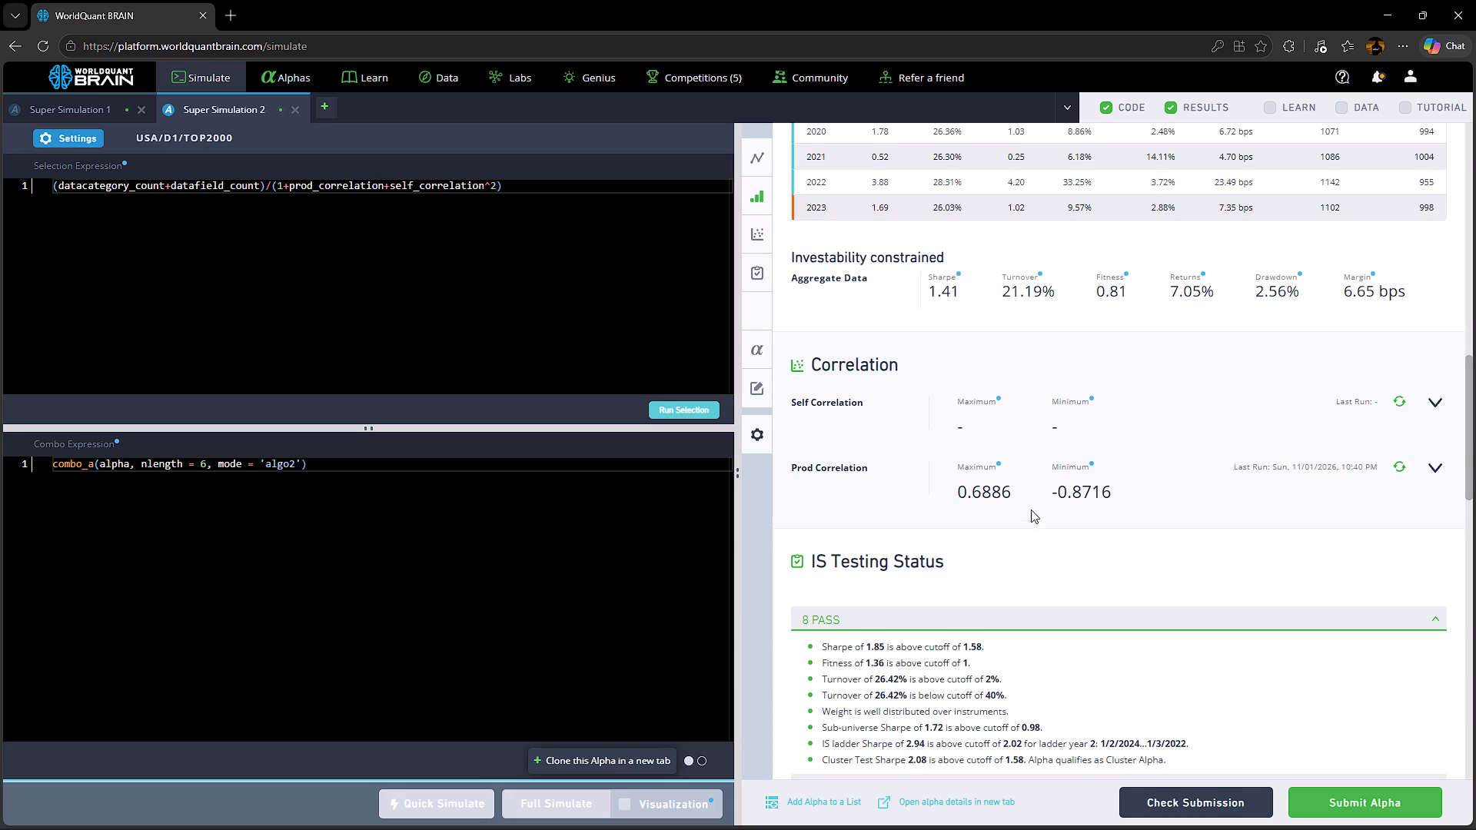
Set the color of Super Simulation 2's alpha to green in its properties.
scroll(1062, 544, down, 16)
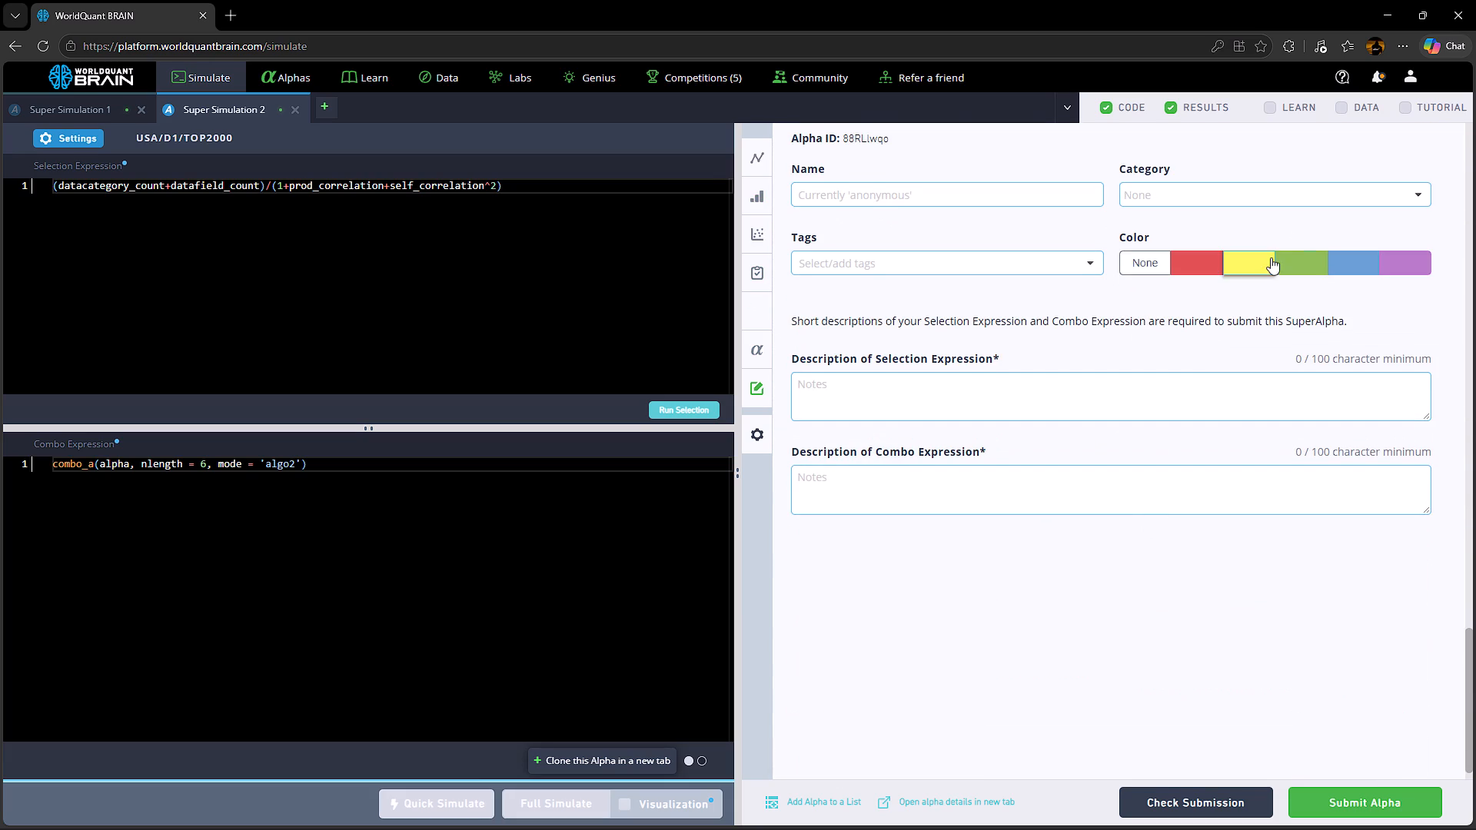
click(1304, 261)
Close Super Simulation 1.
click(141, 110)
Expand Super Simulation 2's Prod Correlation distribution and examine it together with the IS Testing Status.
scroll(1181, 553, down, 5)
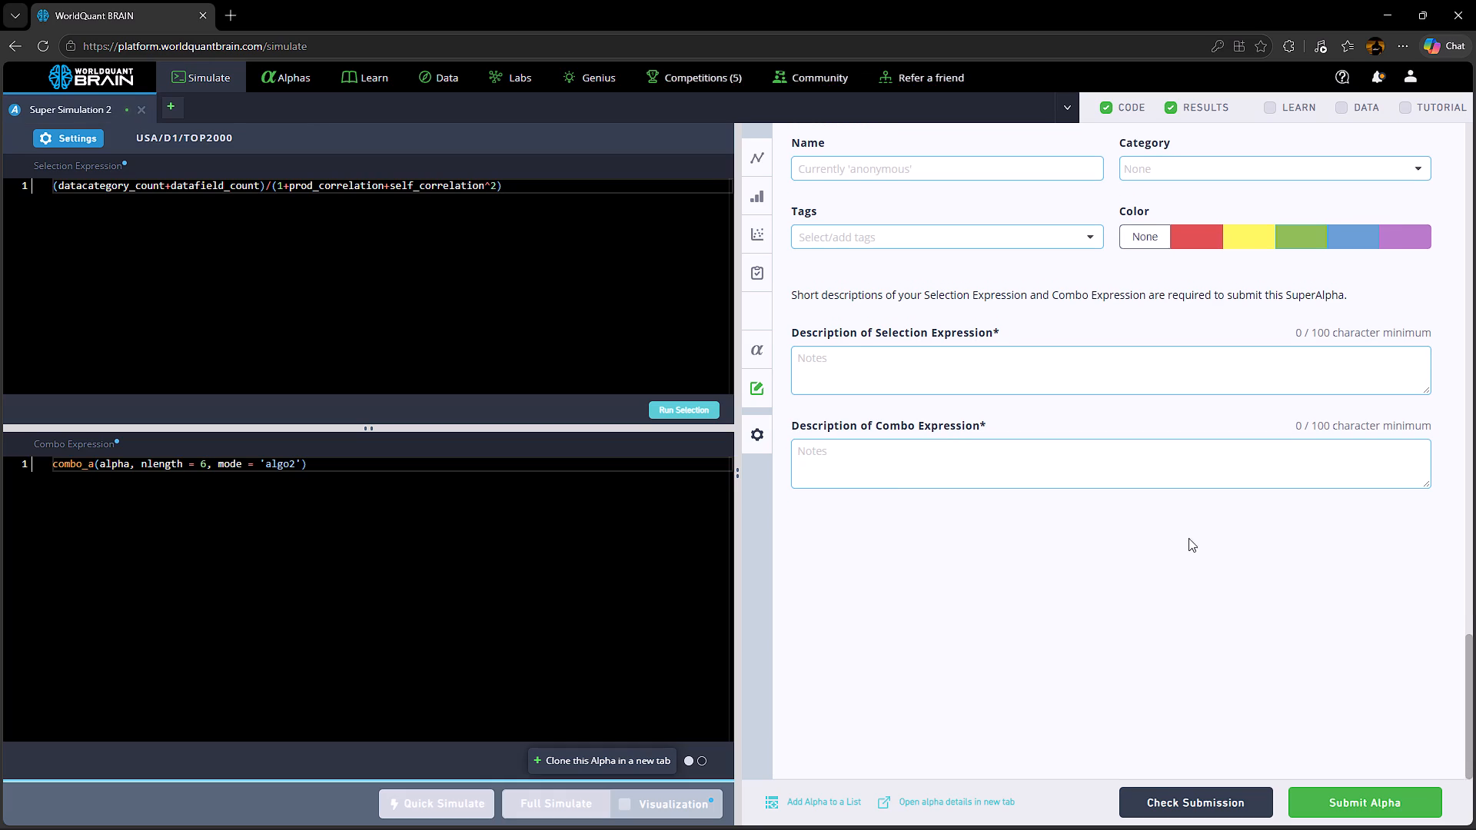
scroll(1187, 518, up, 13)
scroll(1108, 397, up, 4)
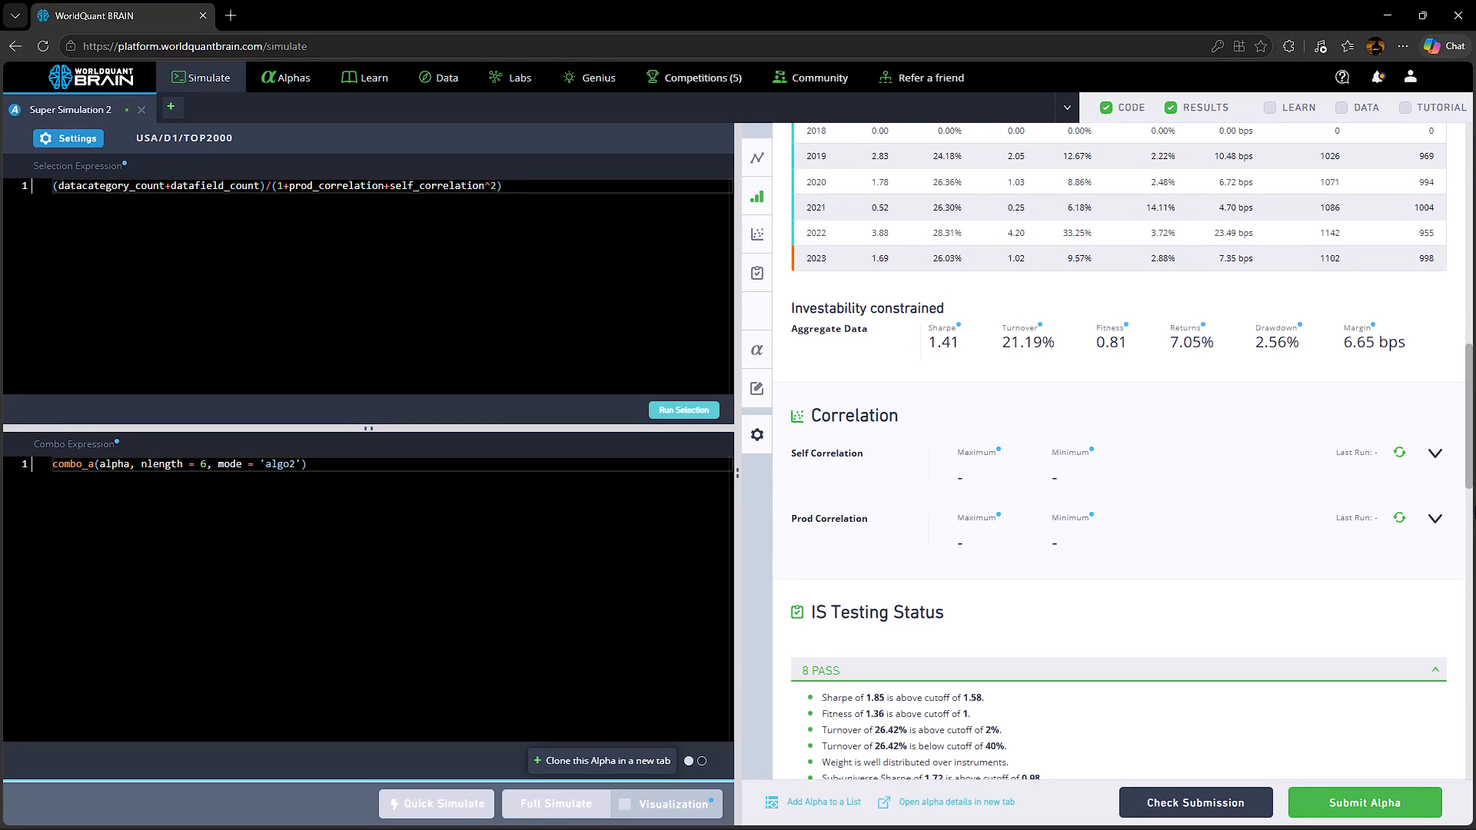
click(1433, 520)
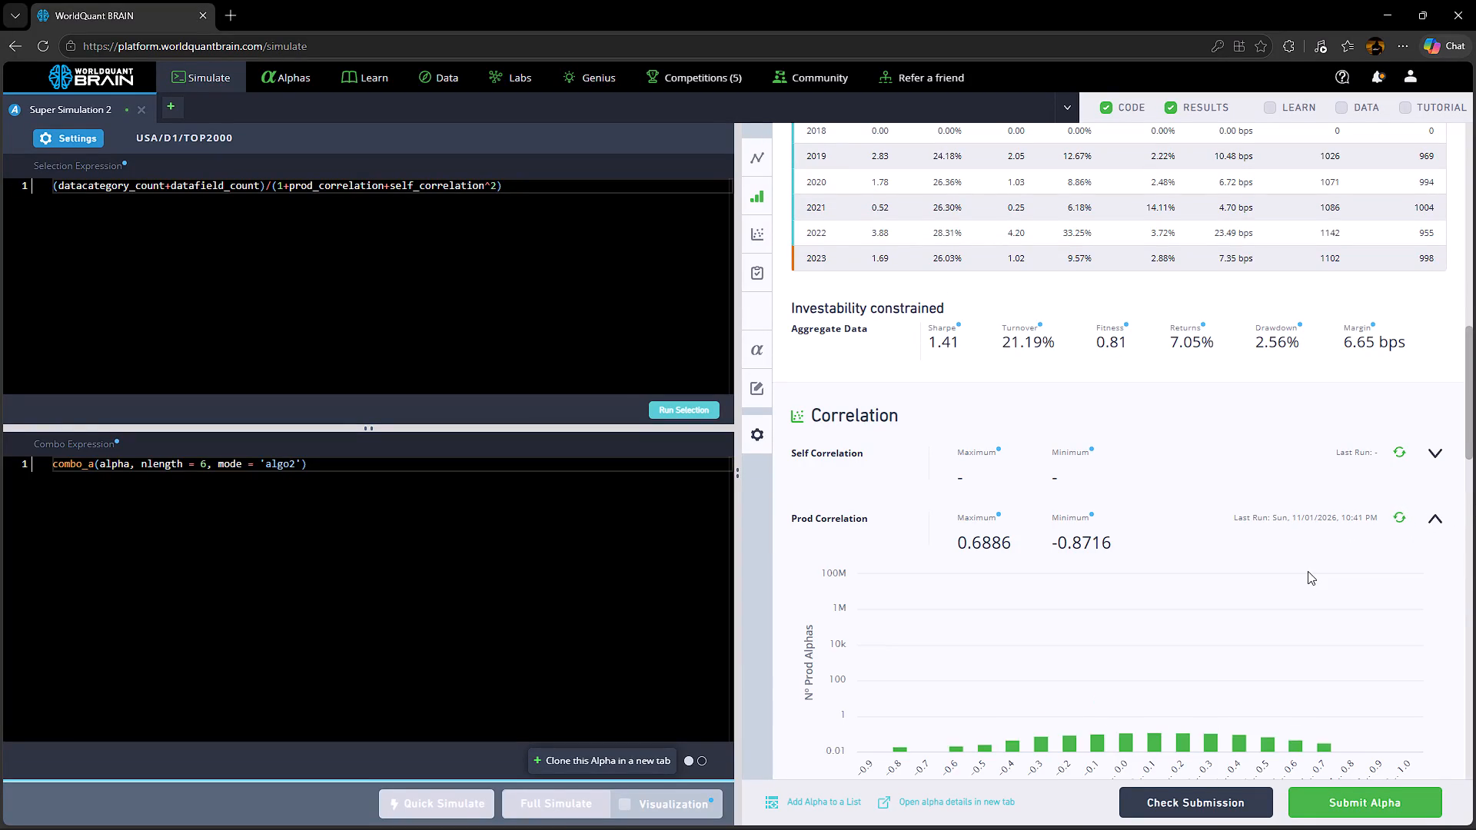
scroll(1039, 556, down, 5)
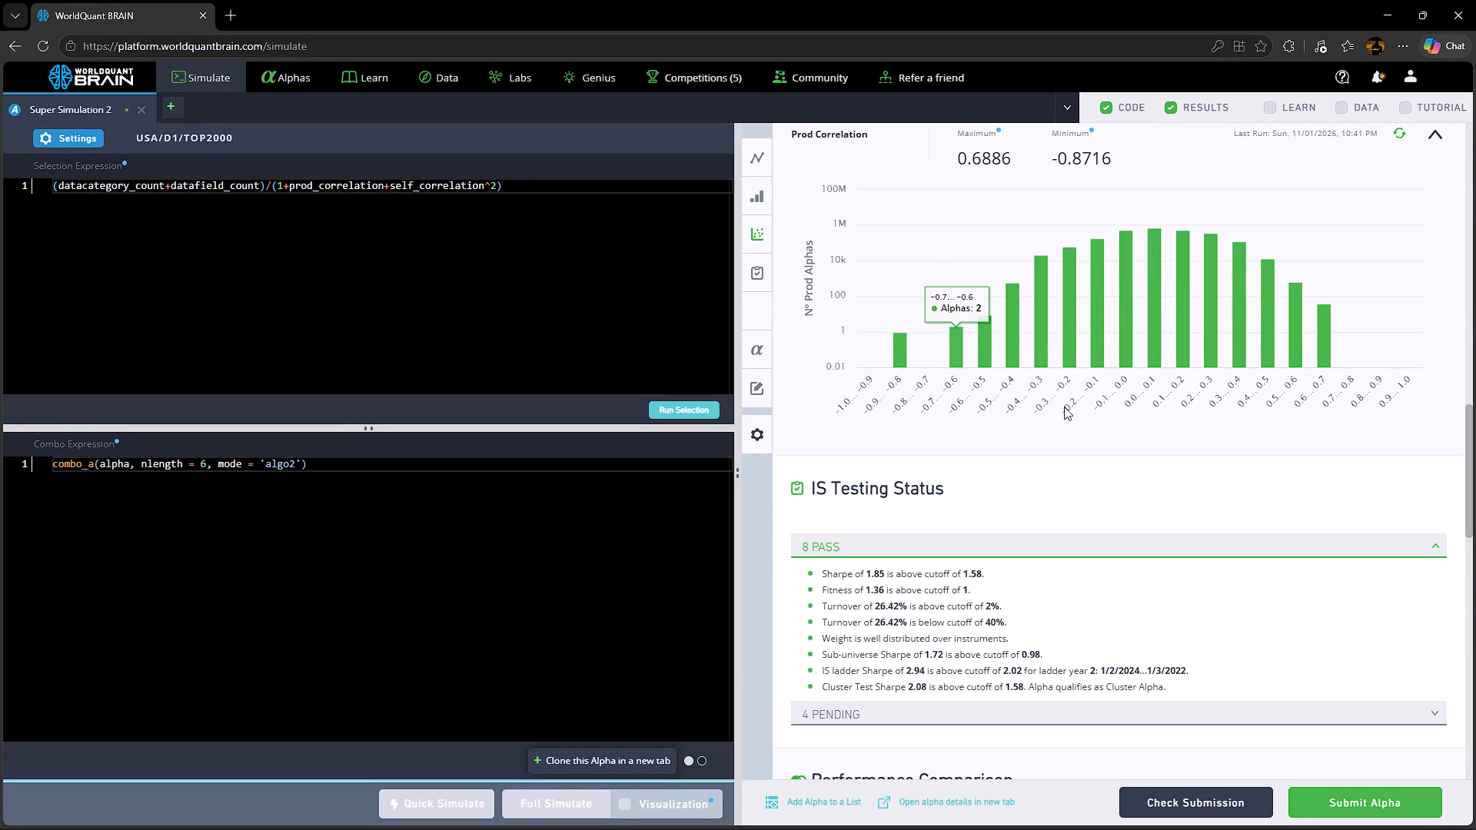
scroll(1064, 407, down, 1)
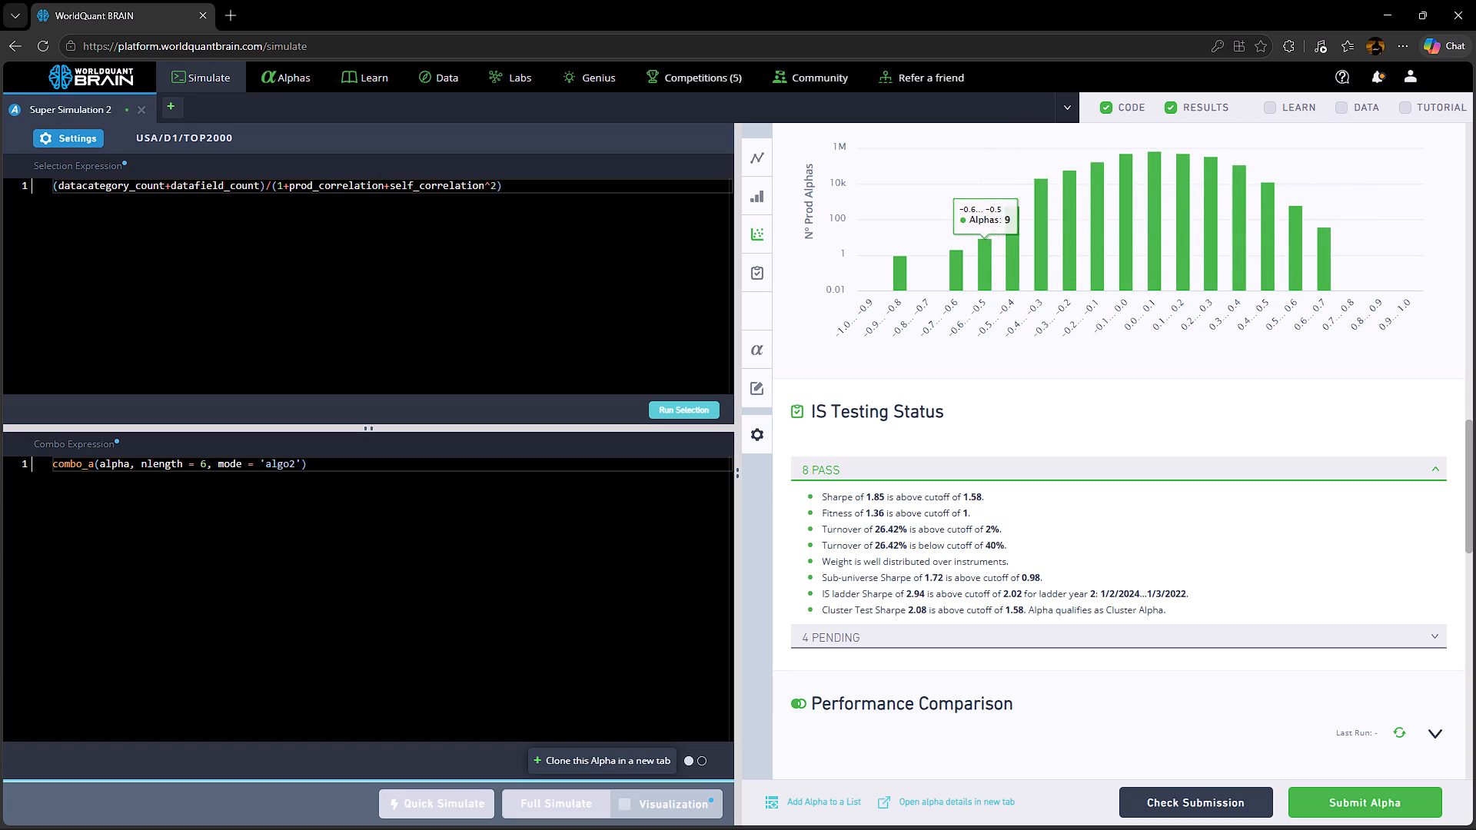
Review Super Simulation 2's PnL chart, yearly IS Summary, correlation chart and Selected Alphas list.
click(640, 289)
click(485, 482)
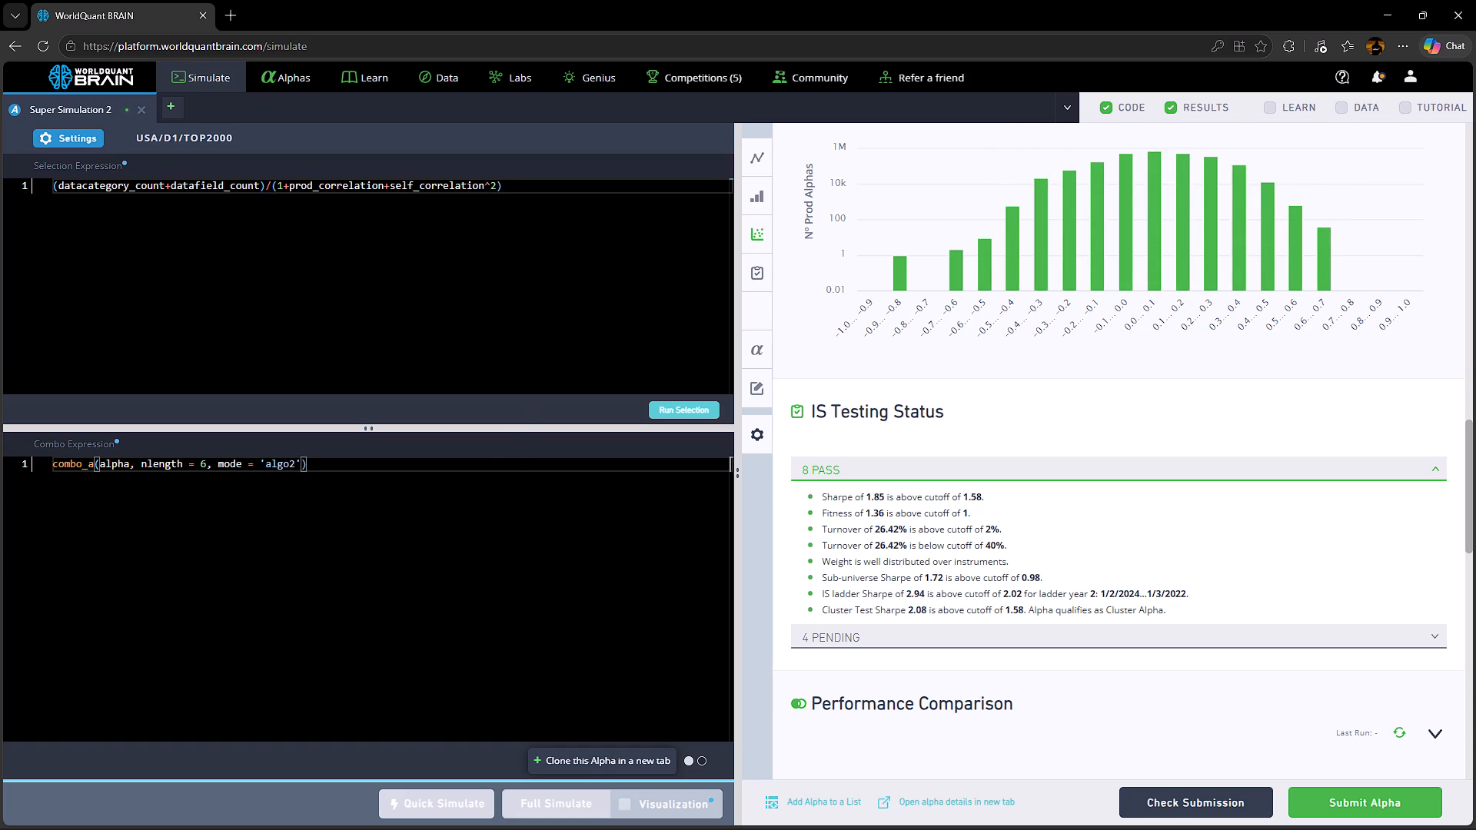
scroll(1235, 509, up, 9)
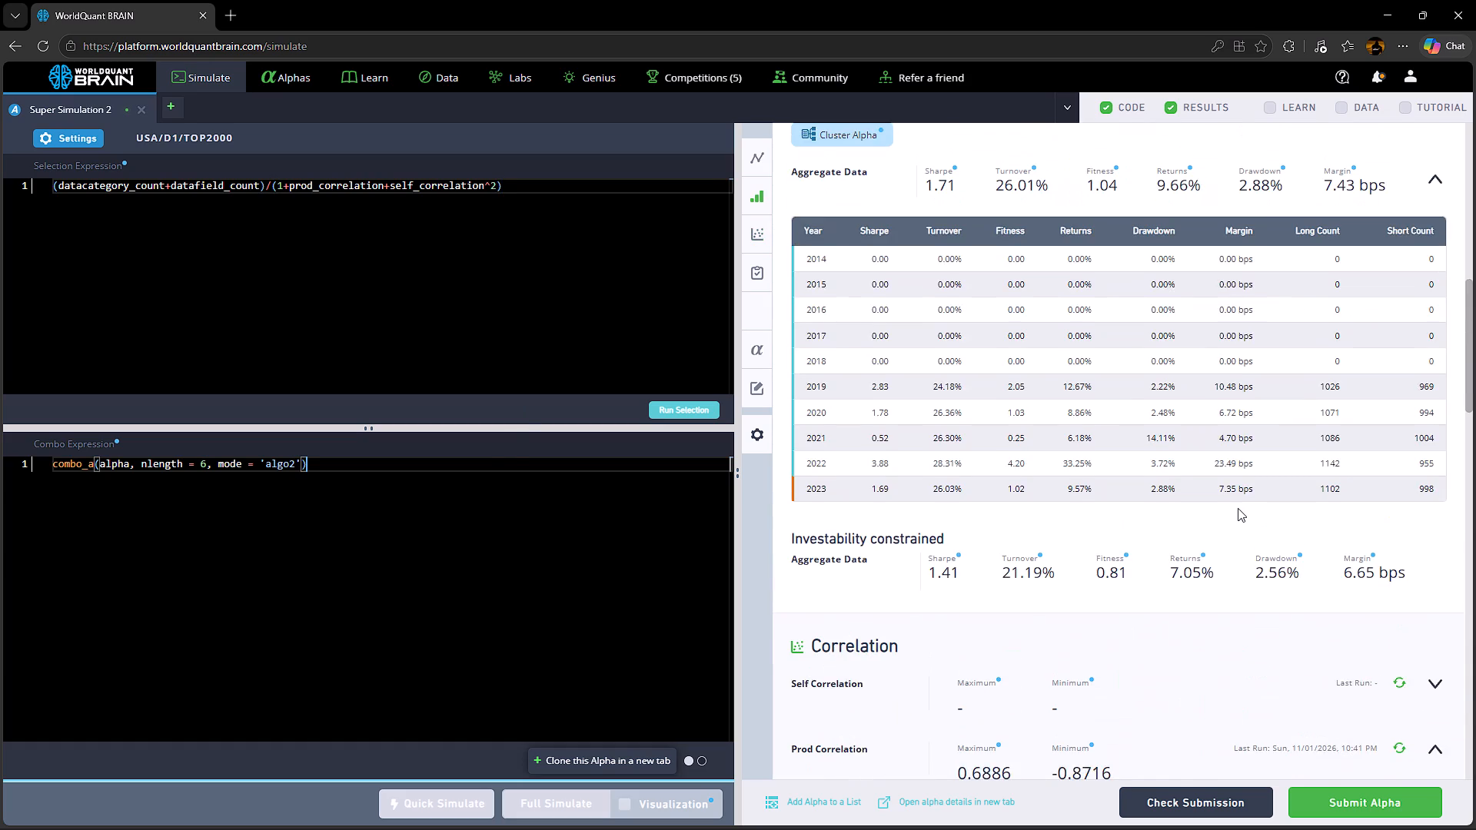
scroll(1236, 509, up, 5)
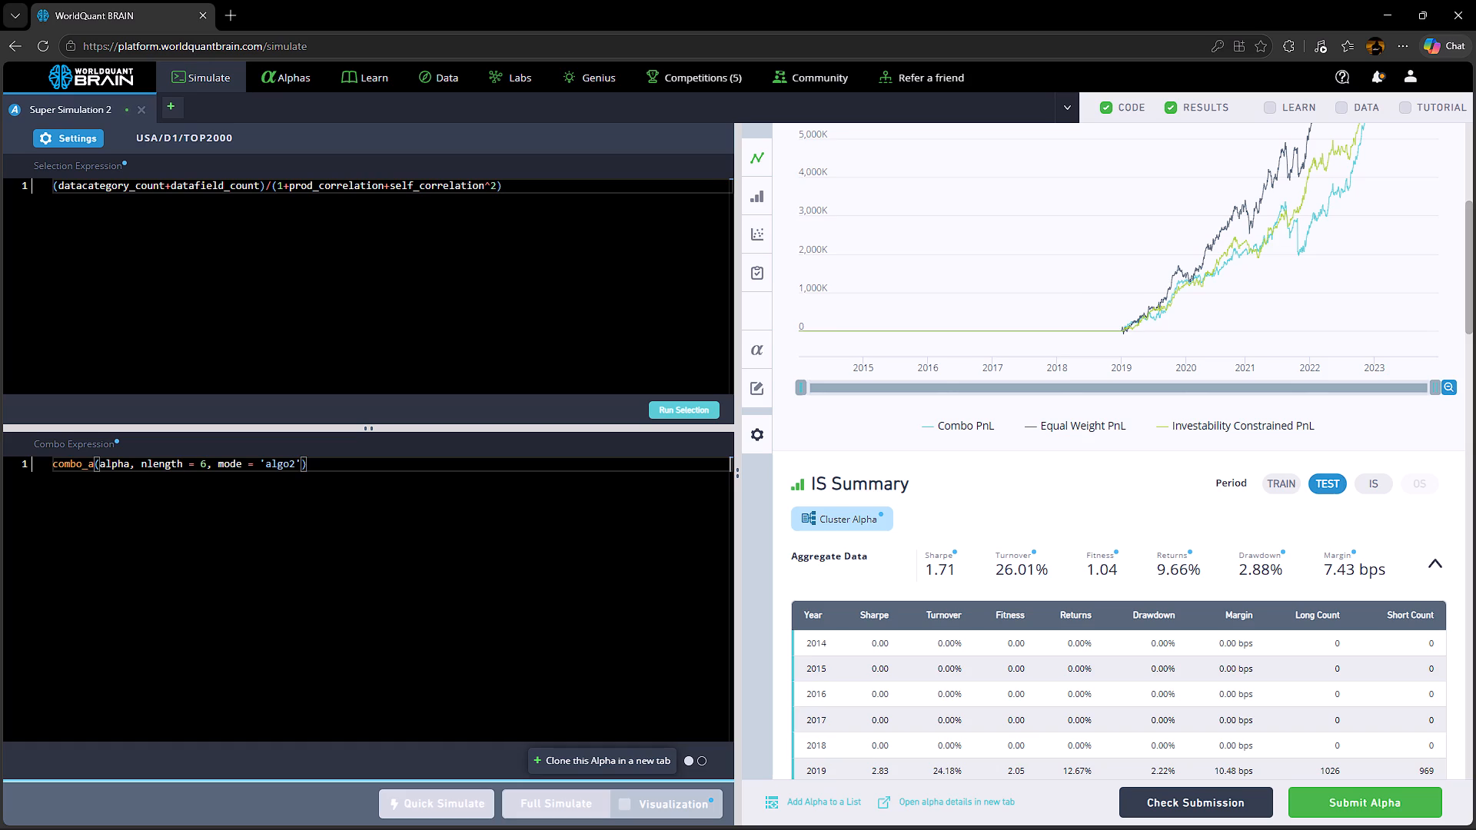
scroll(1004, 281, down, 14)
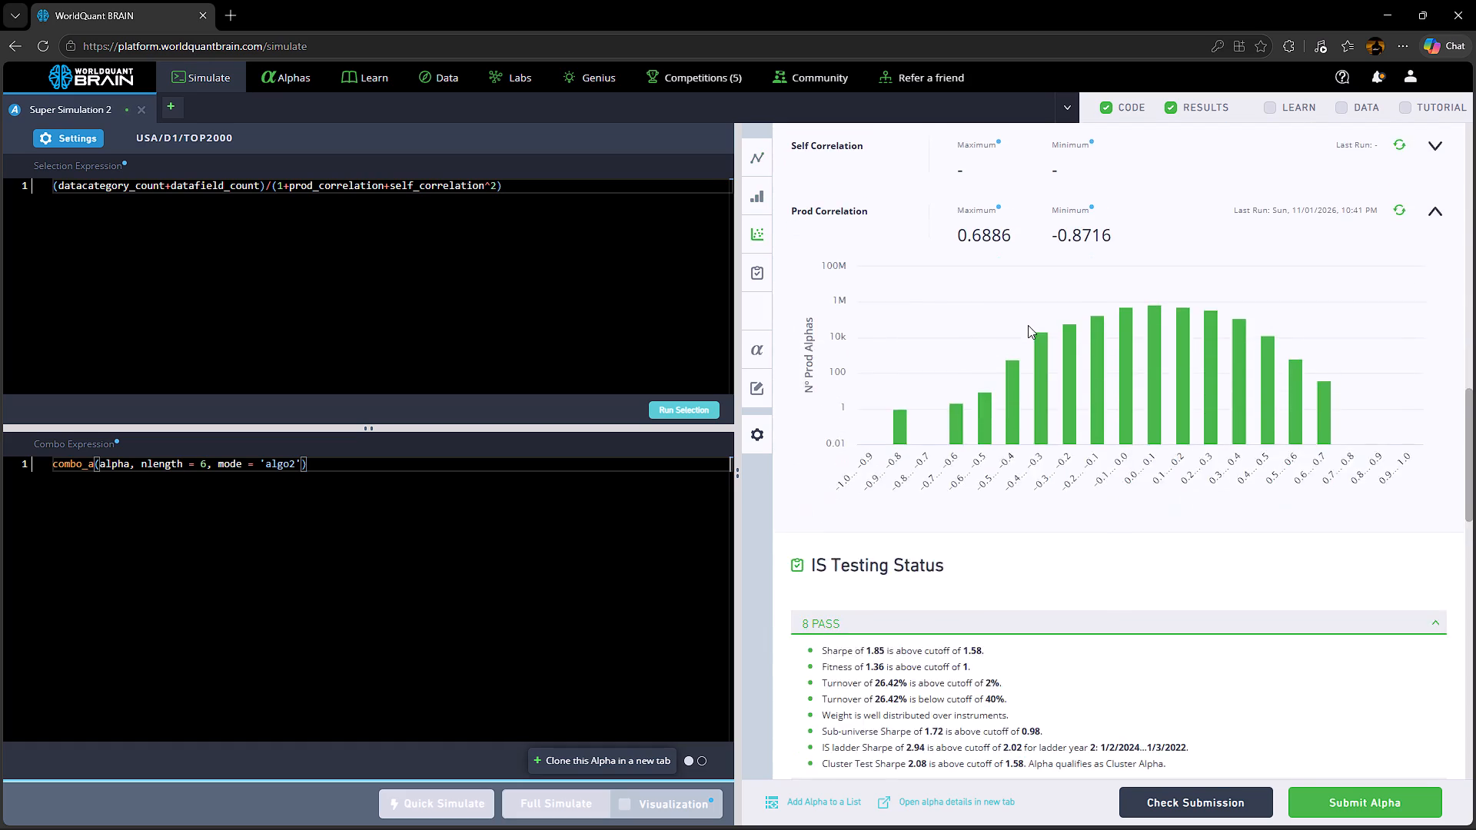
scroll(1028, 325, down, 8)
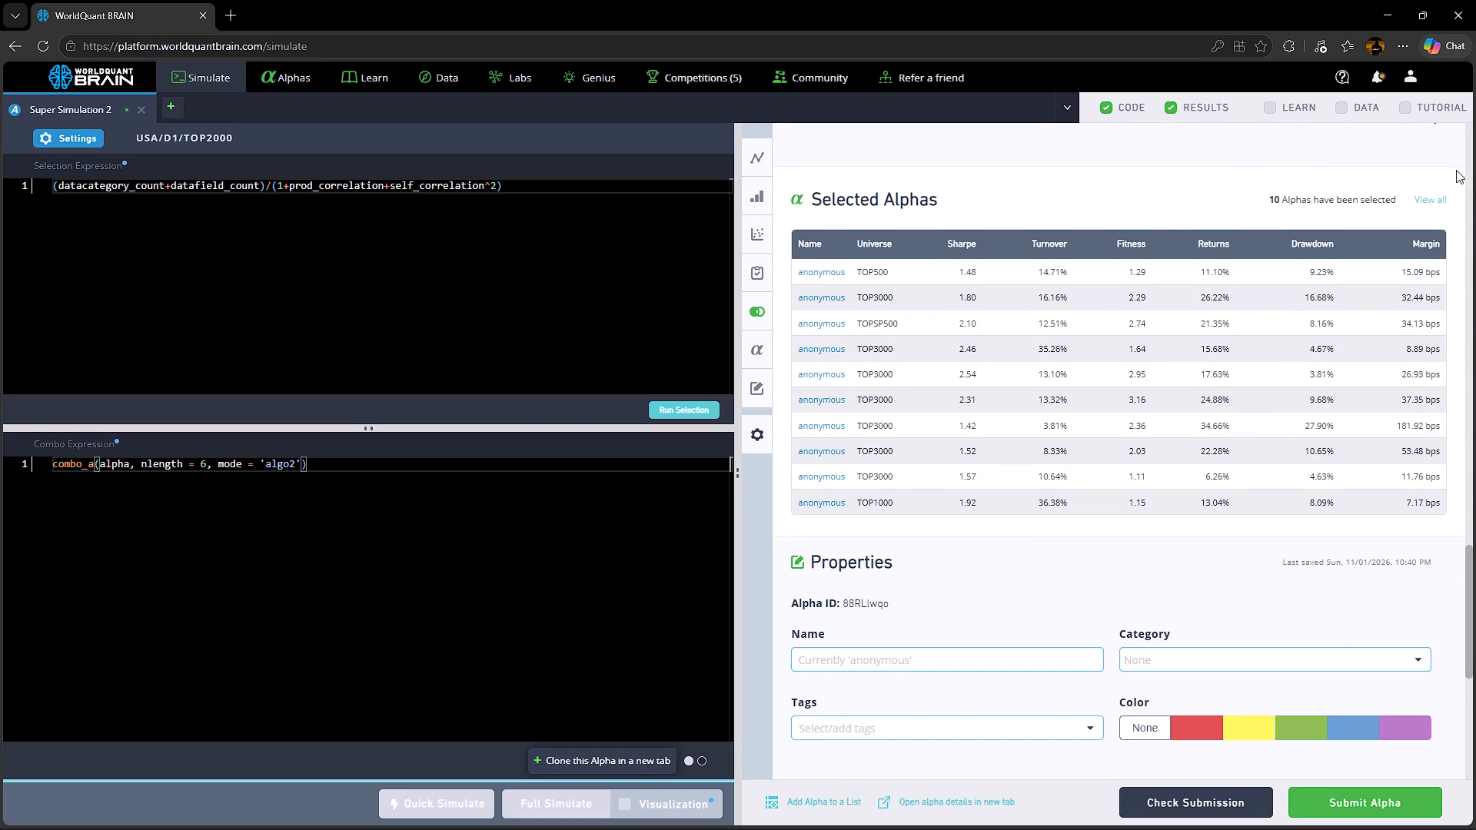
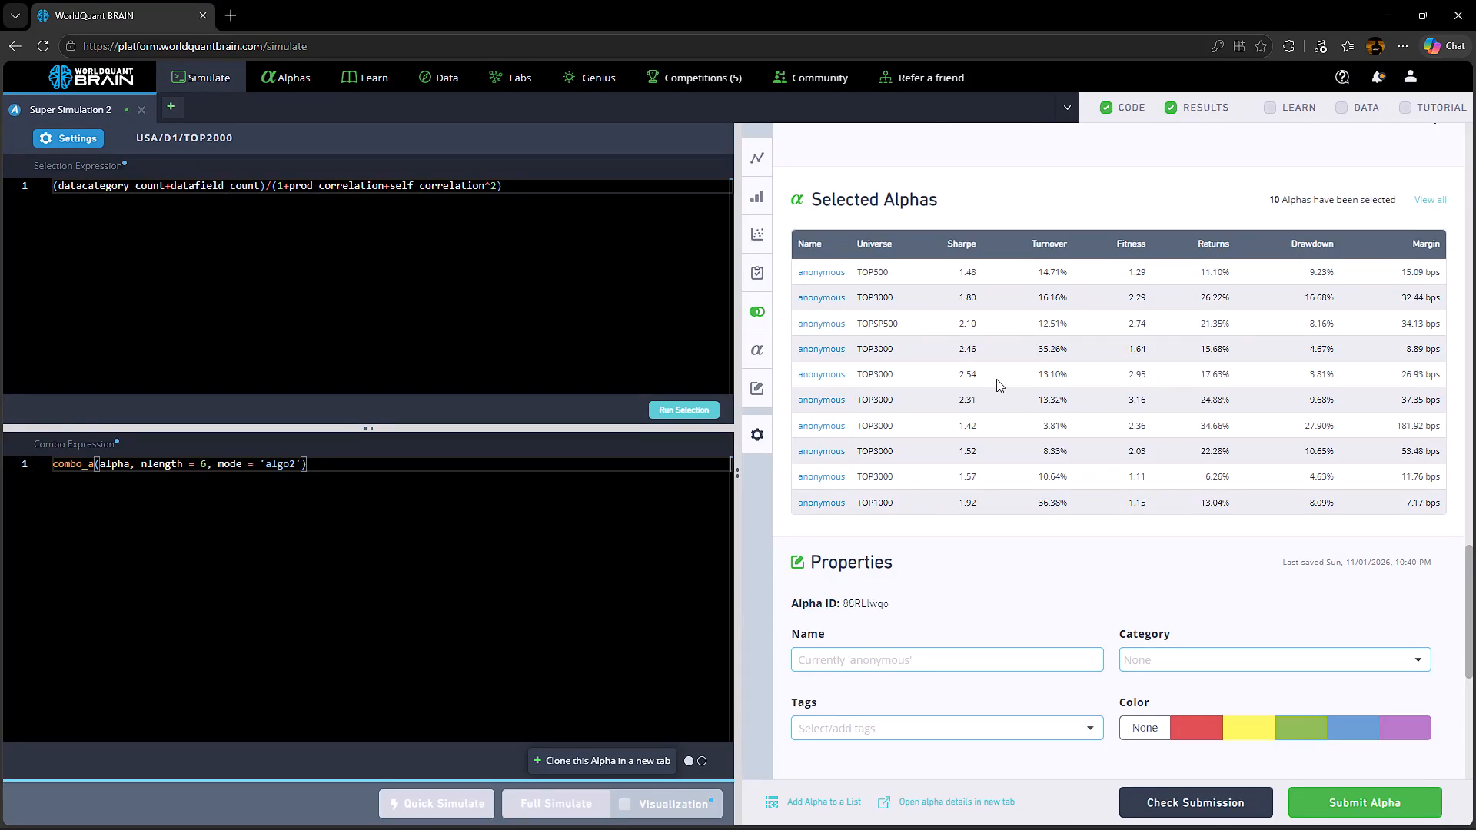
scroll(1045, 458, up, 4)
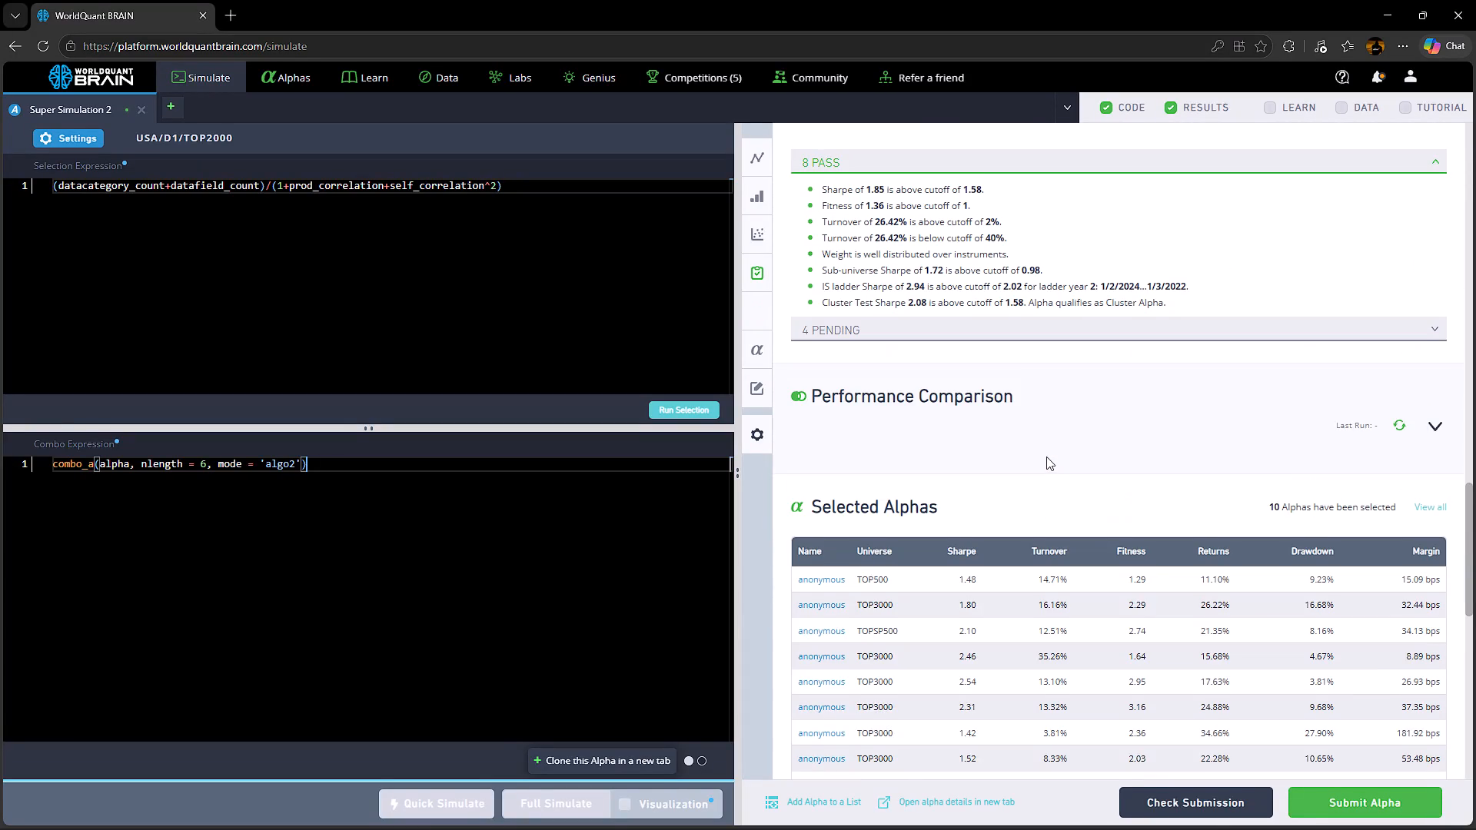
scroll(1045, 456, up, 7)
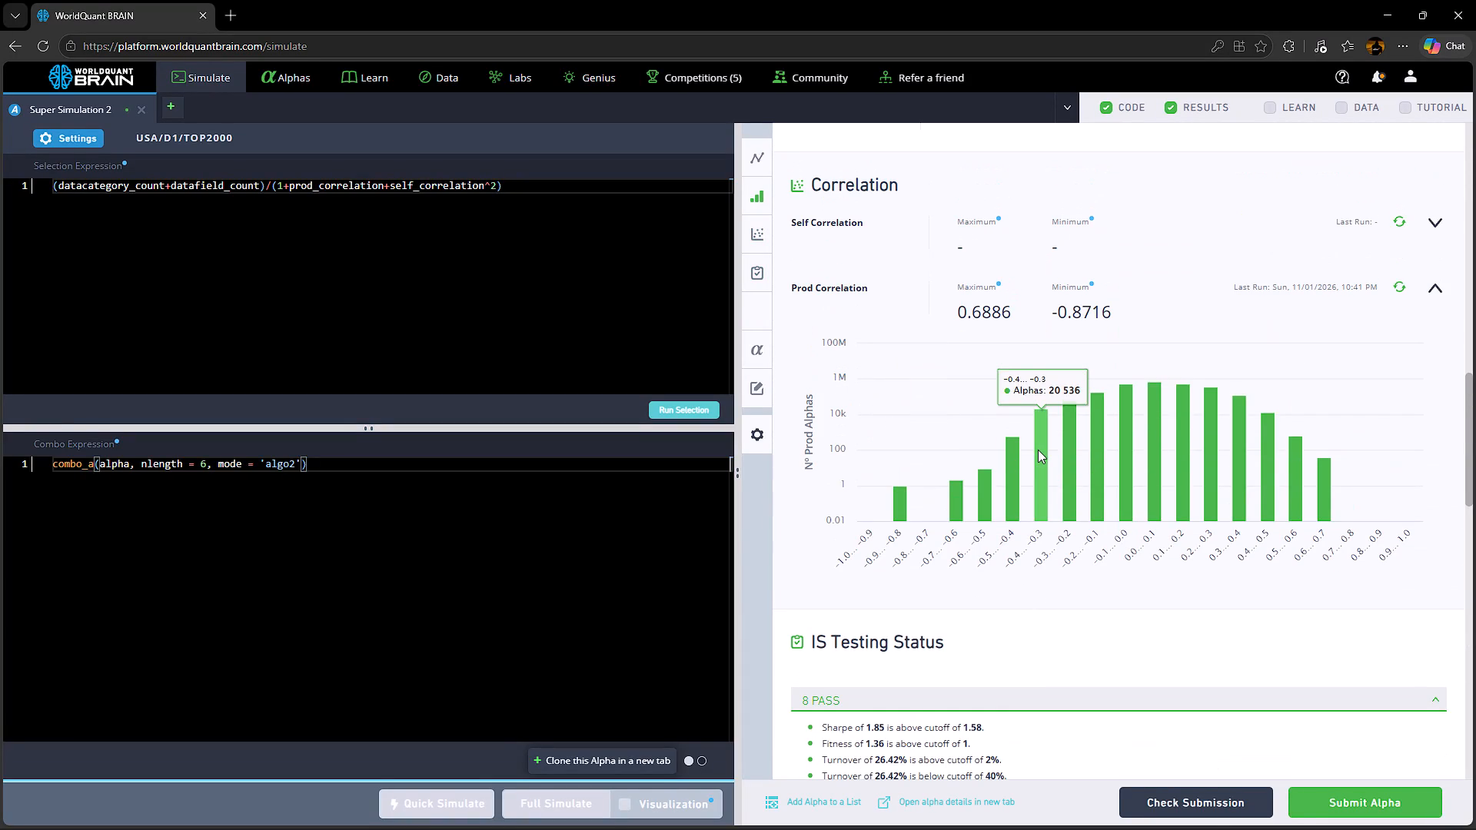
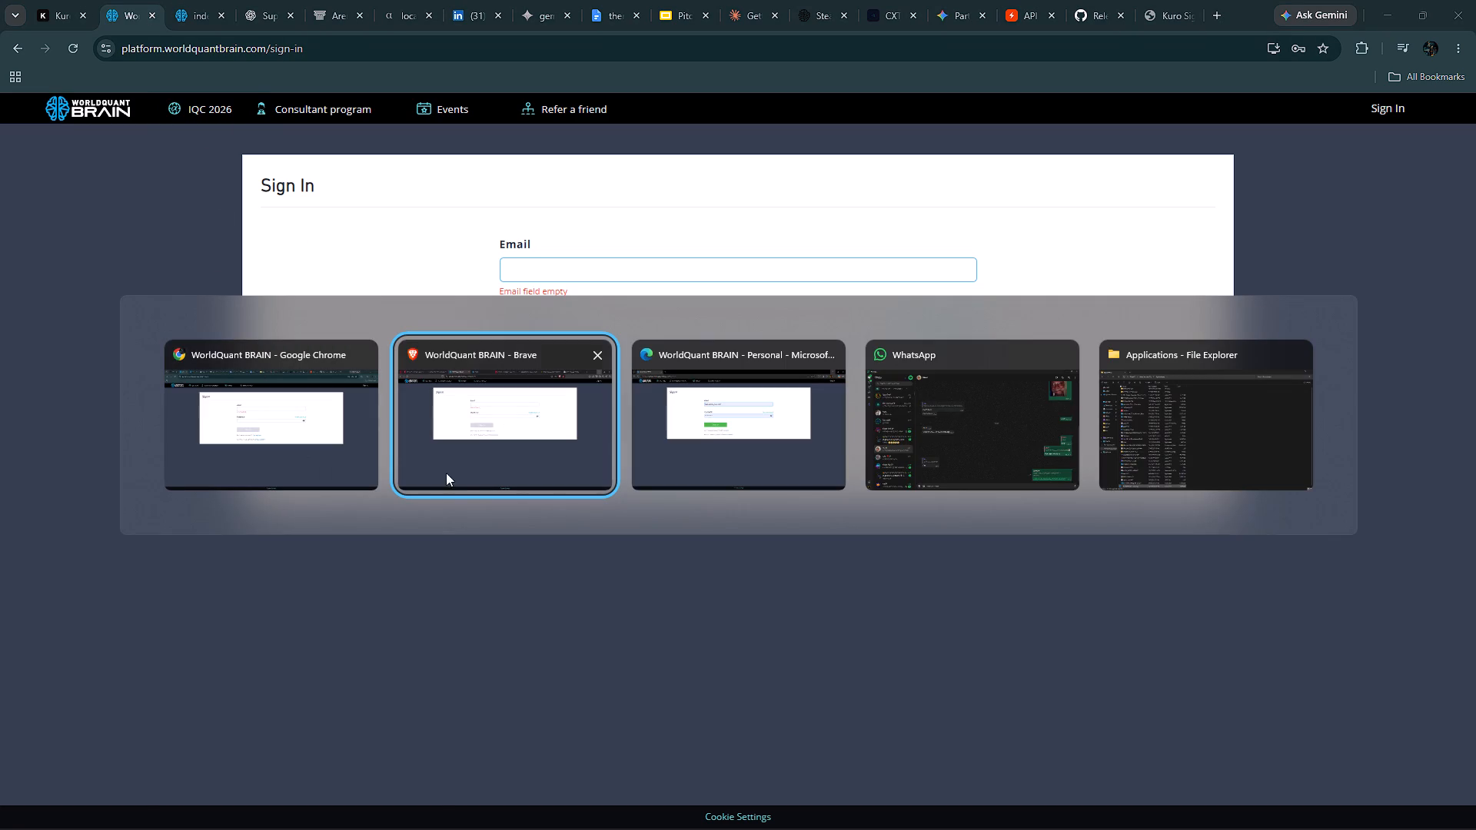
key(alt+Tab)
click(588, 382)
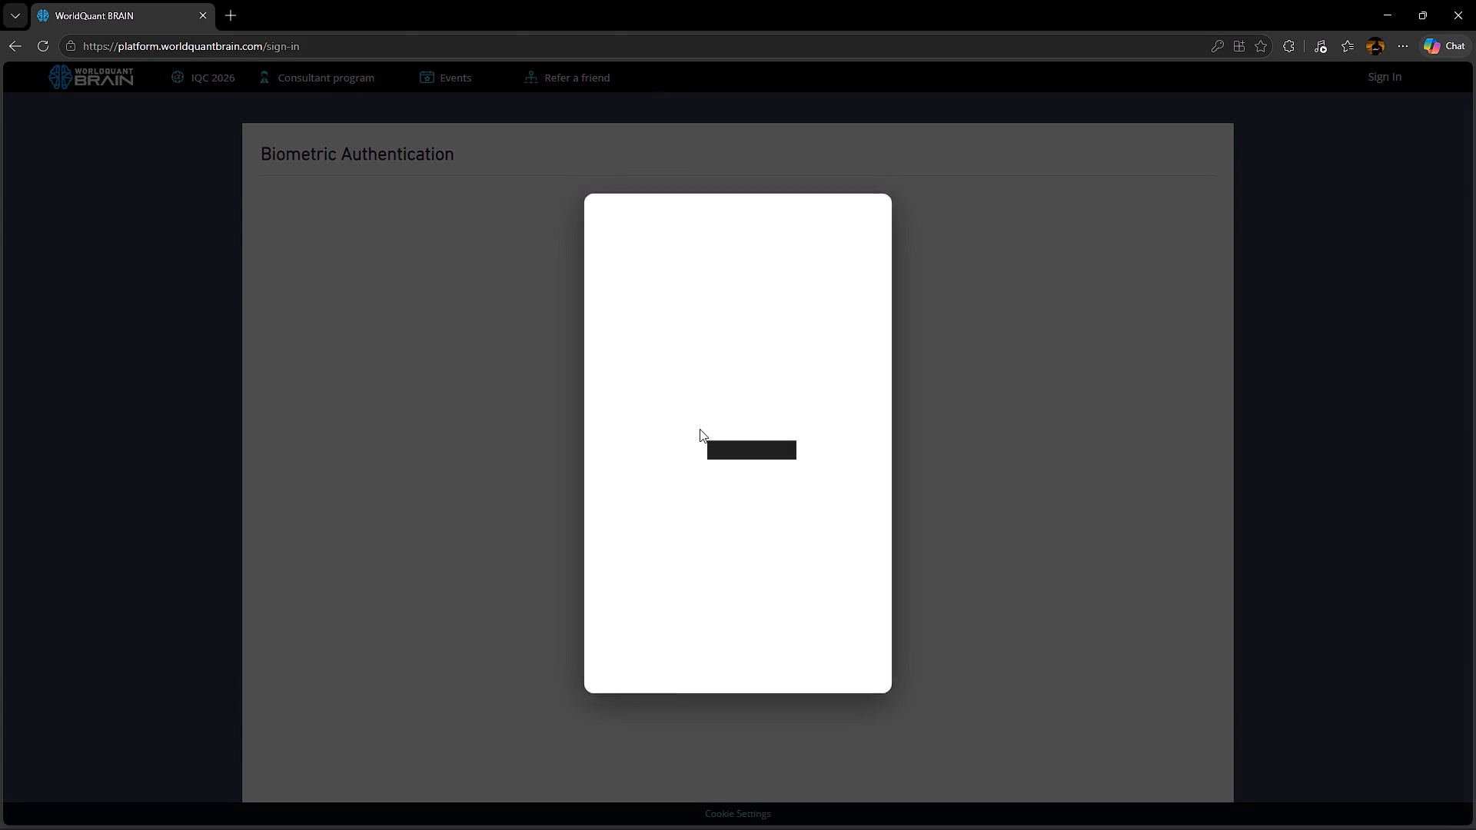
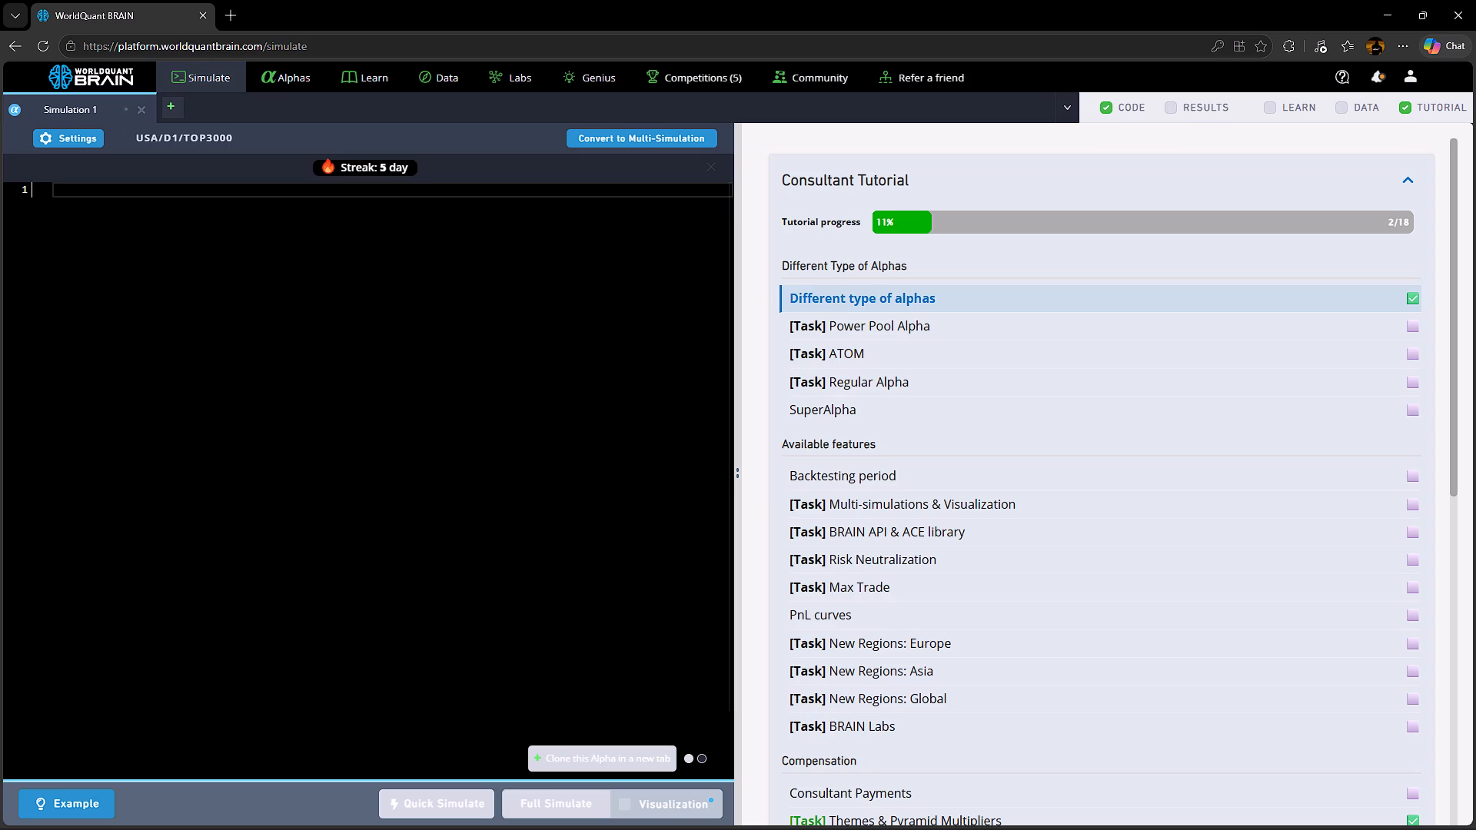
Open unsubmitted alpha QPvm87mr, reveal its test period, expand its testing warnings and run its Prod Correlation.
click(288, 68)
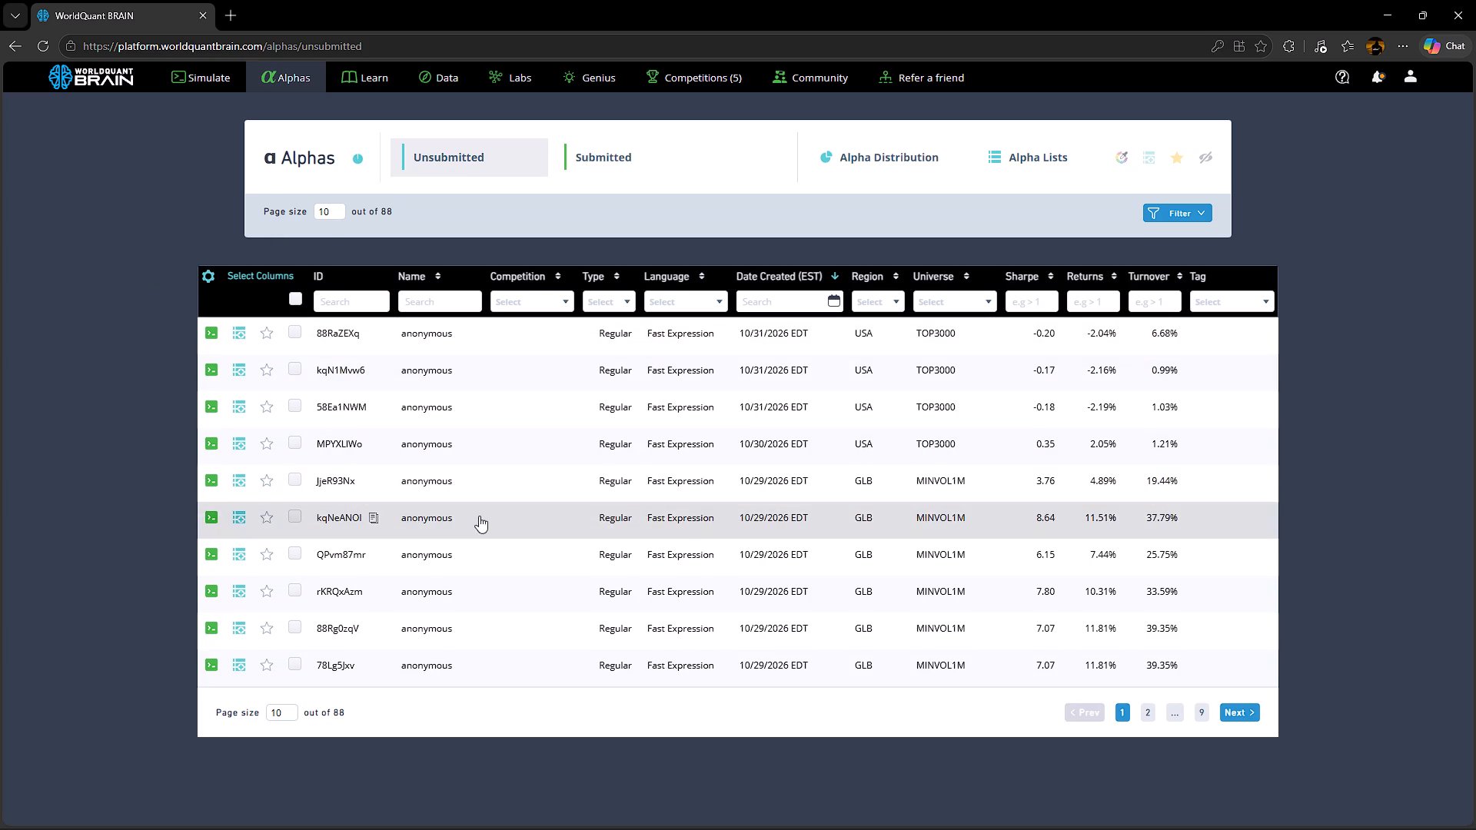
click(459, 565)
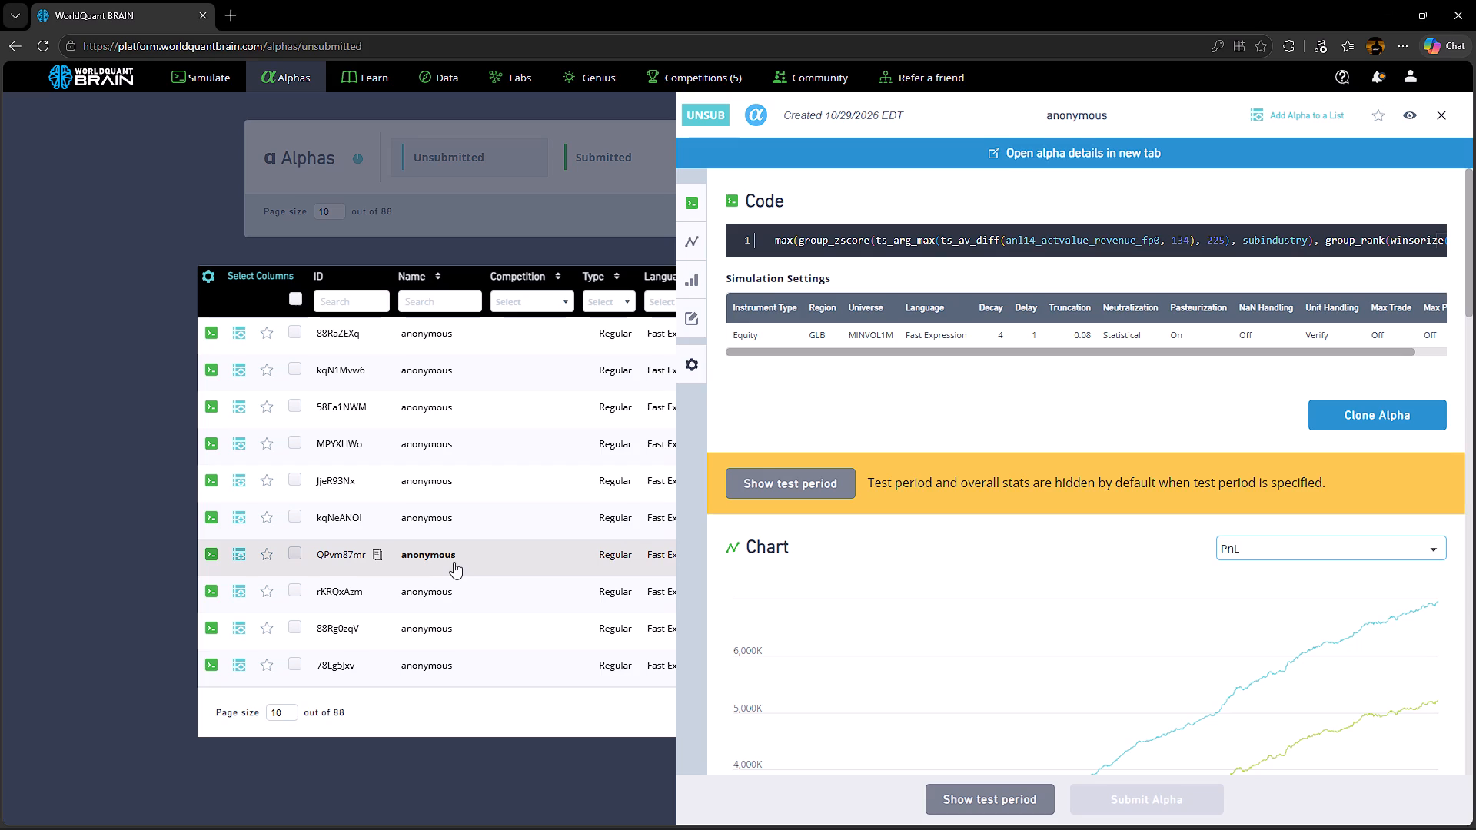
click(794, 484)
scroll(839, 593, down, 11)
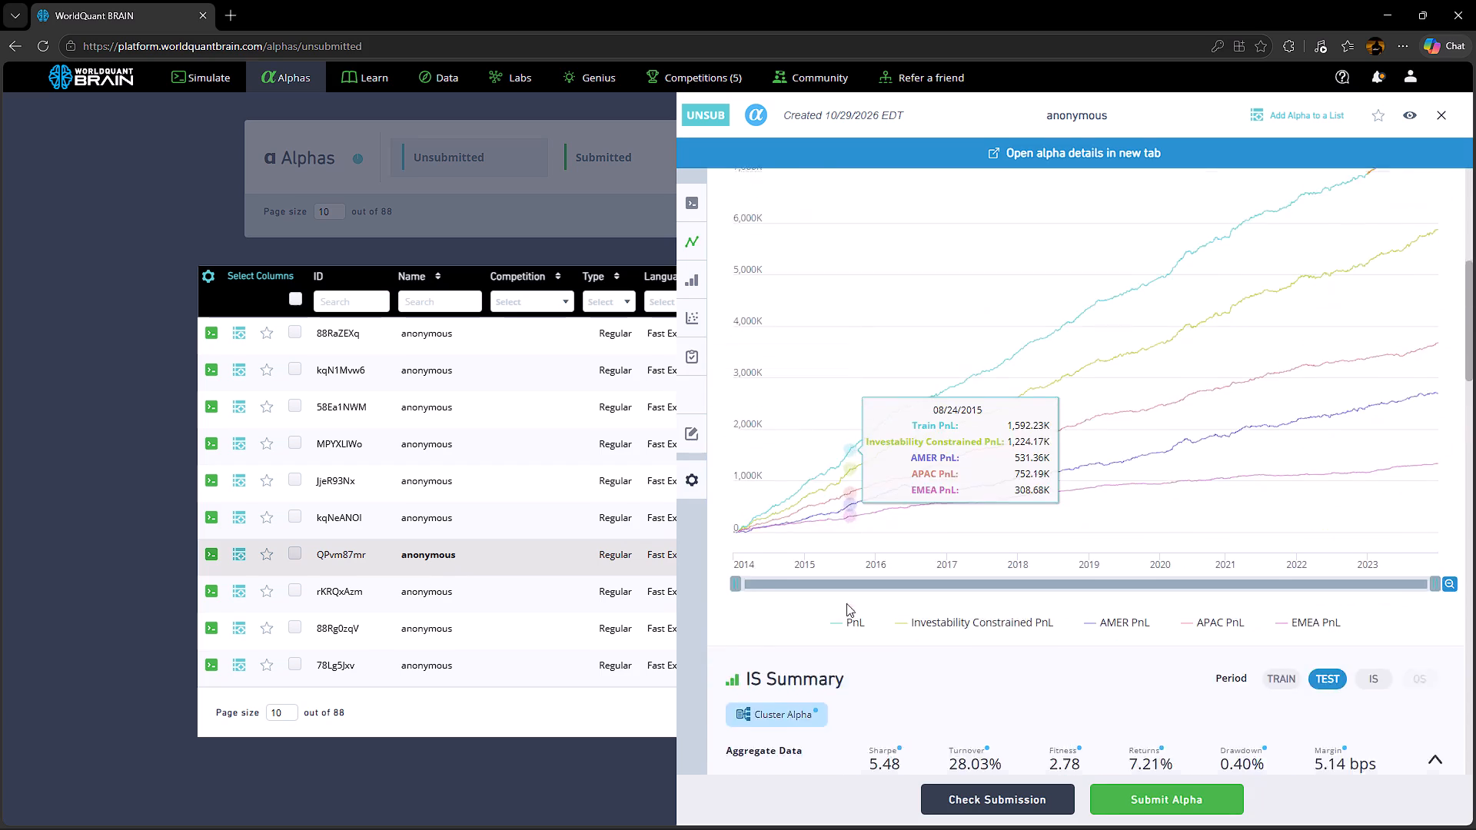
scroll(846, 603, down, 9)
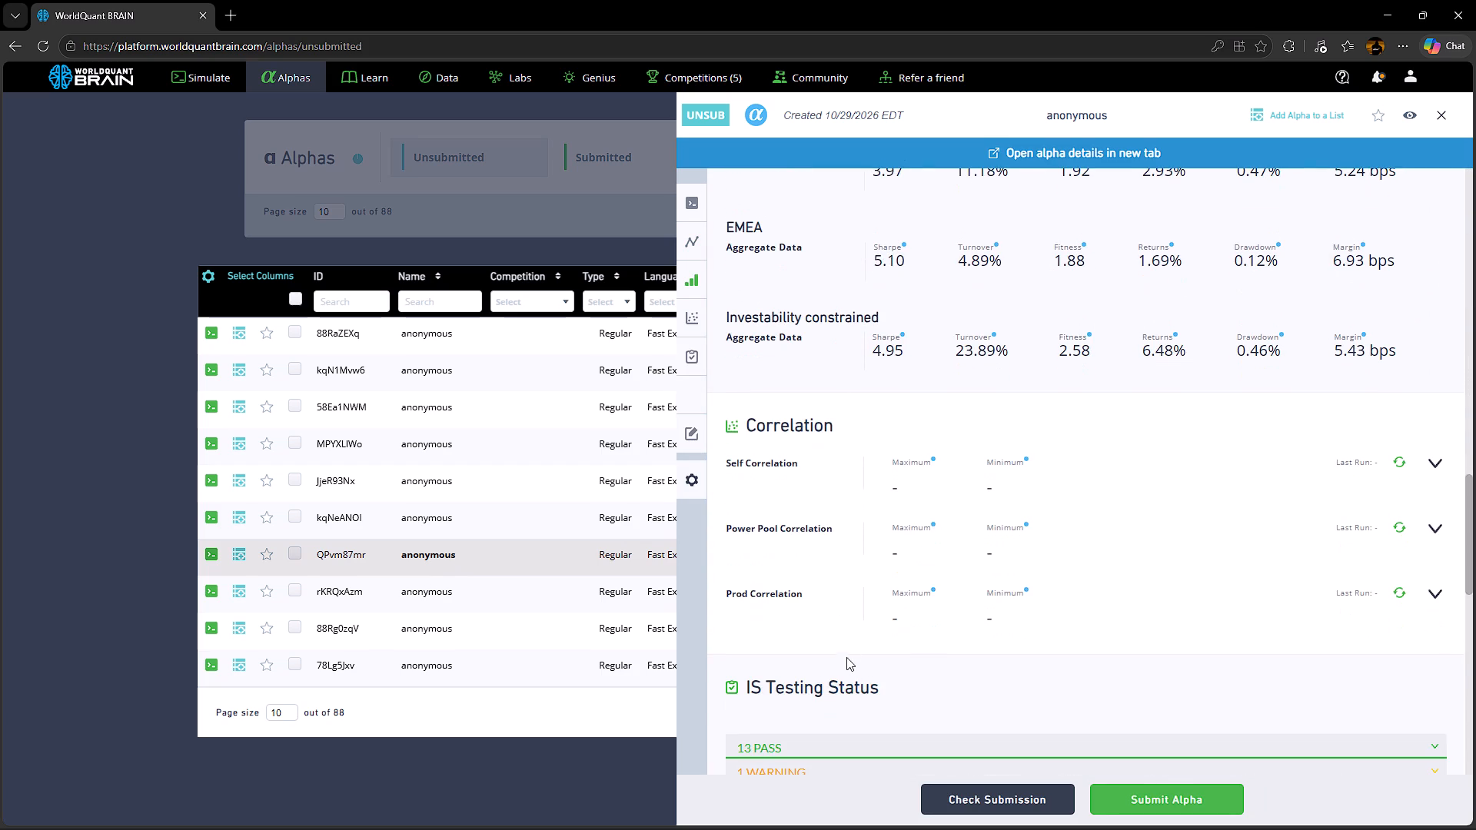
scroll(845, 662, down, 3)
click(804, 545)
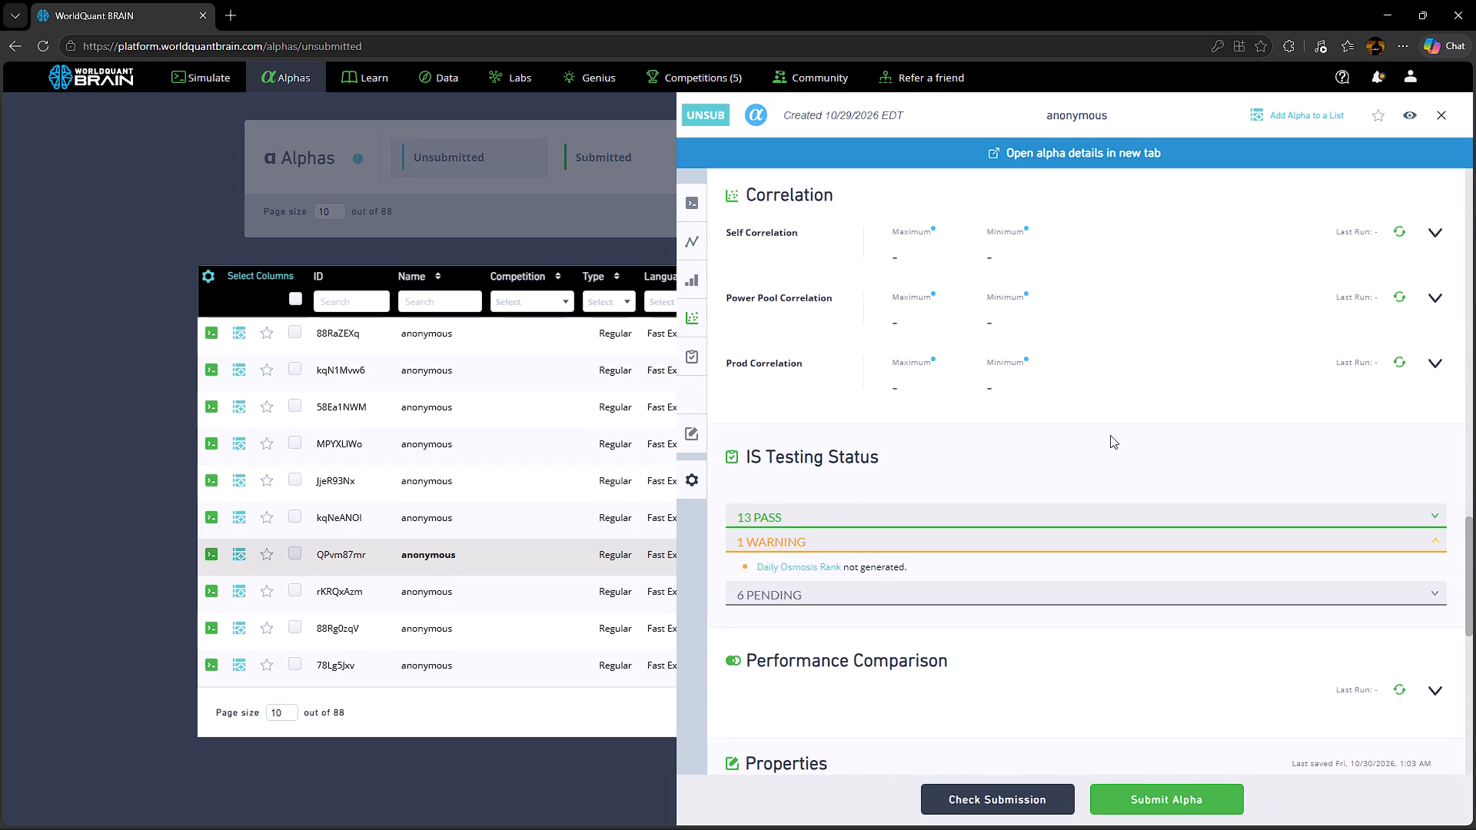
click(1435, 359)
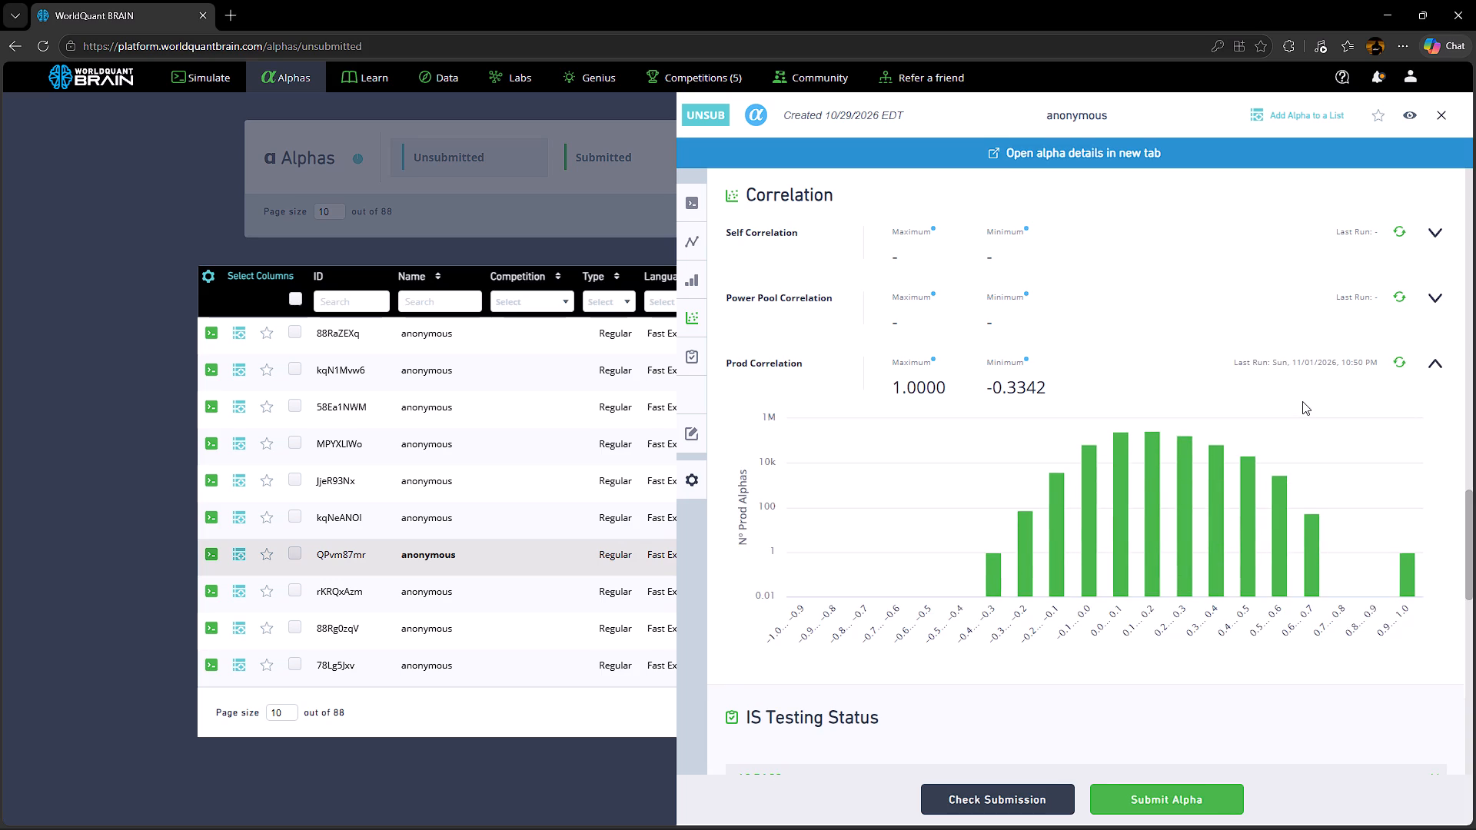
Open unsubmitted alpha rKRQxAzm, reveal its test period, expand its testing warnings and run its Prod Correlation.
click(576, 597)
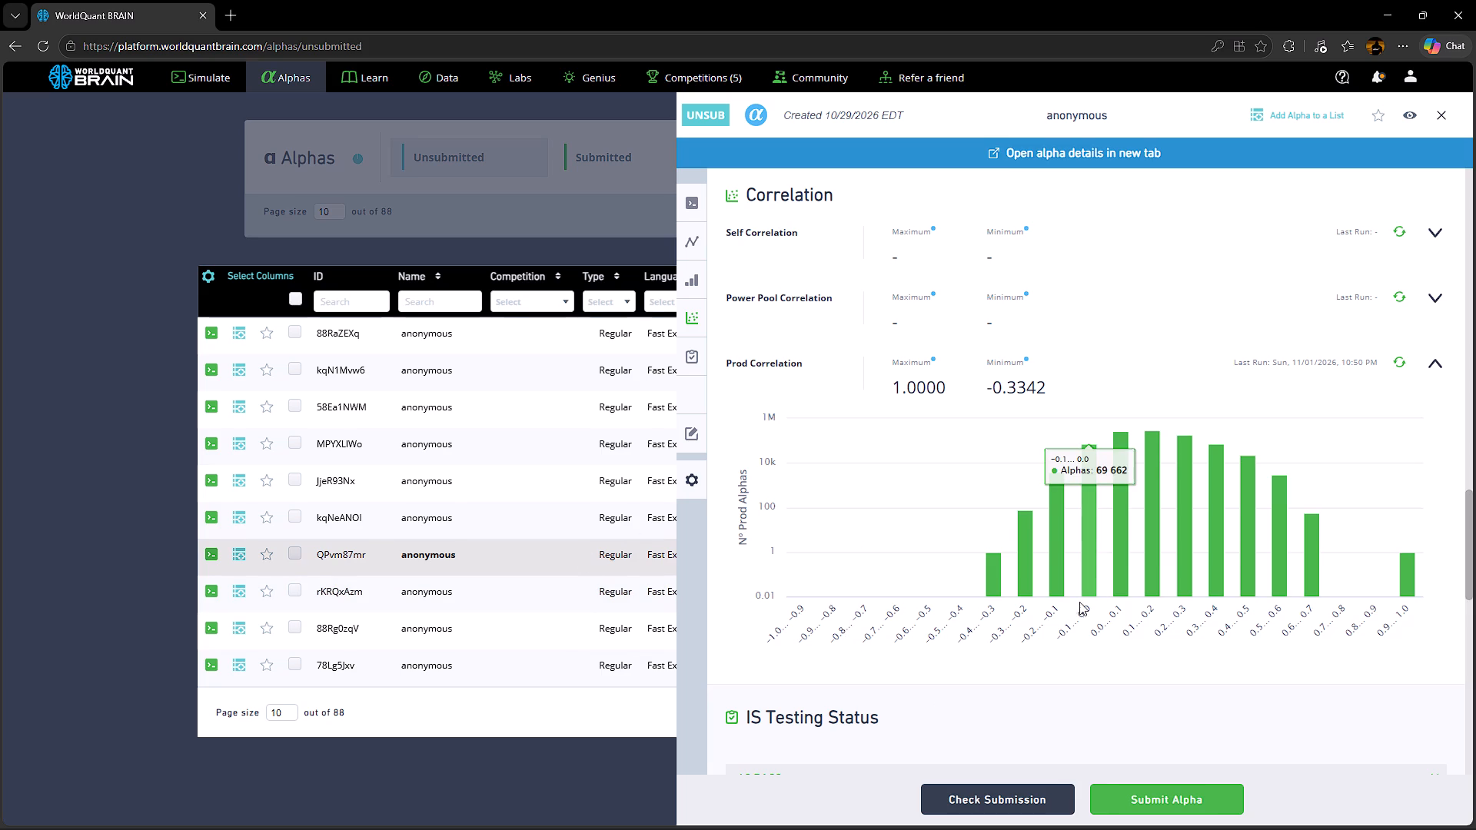
click(477, 597)
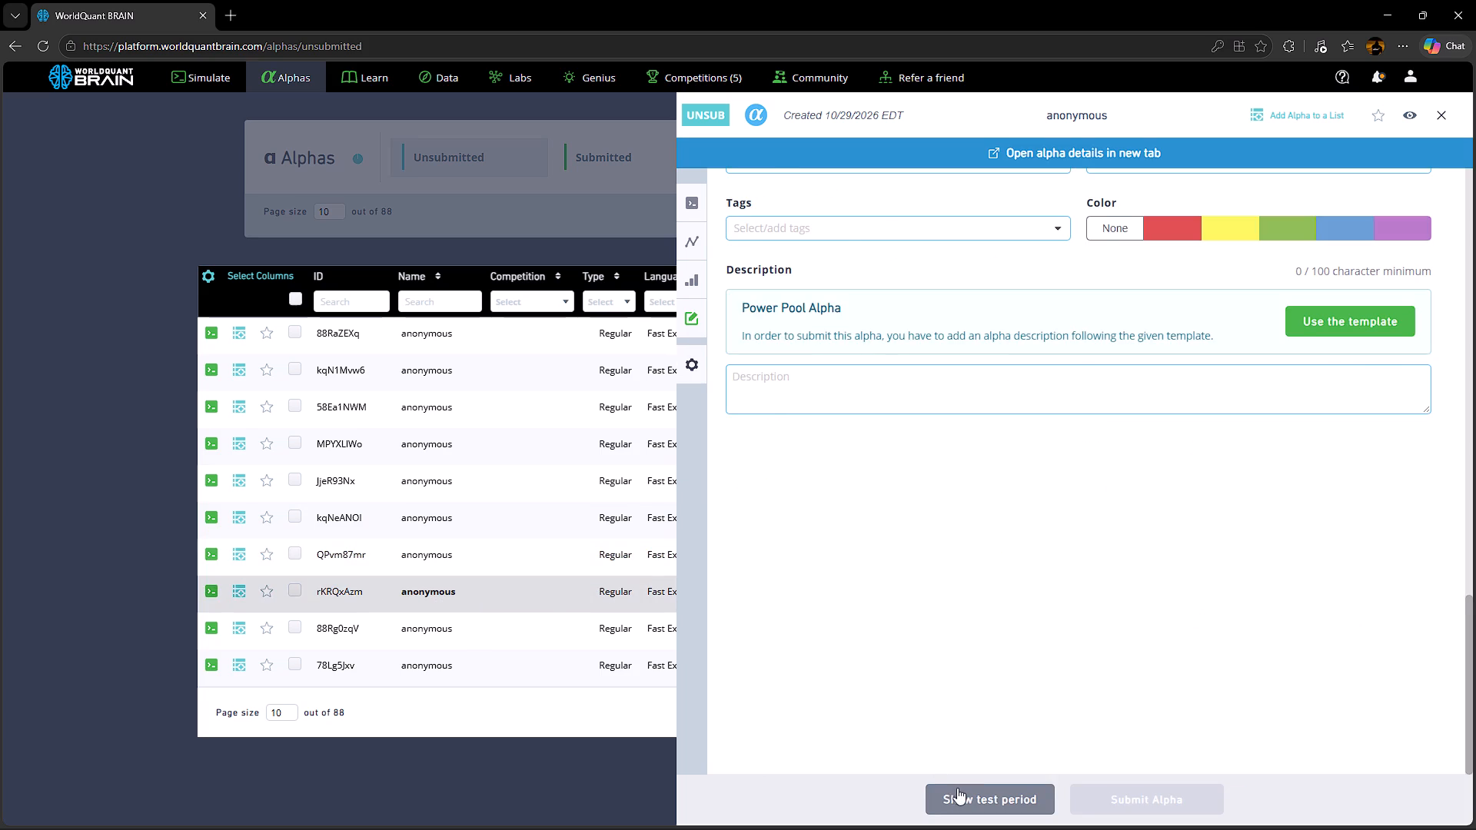
click(958, 788)
click(872, 533)
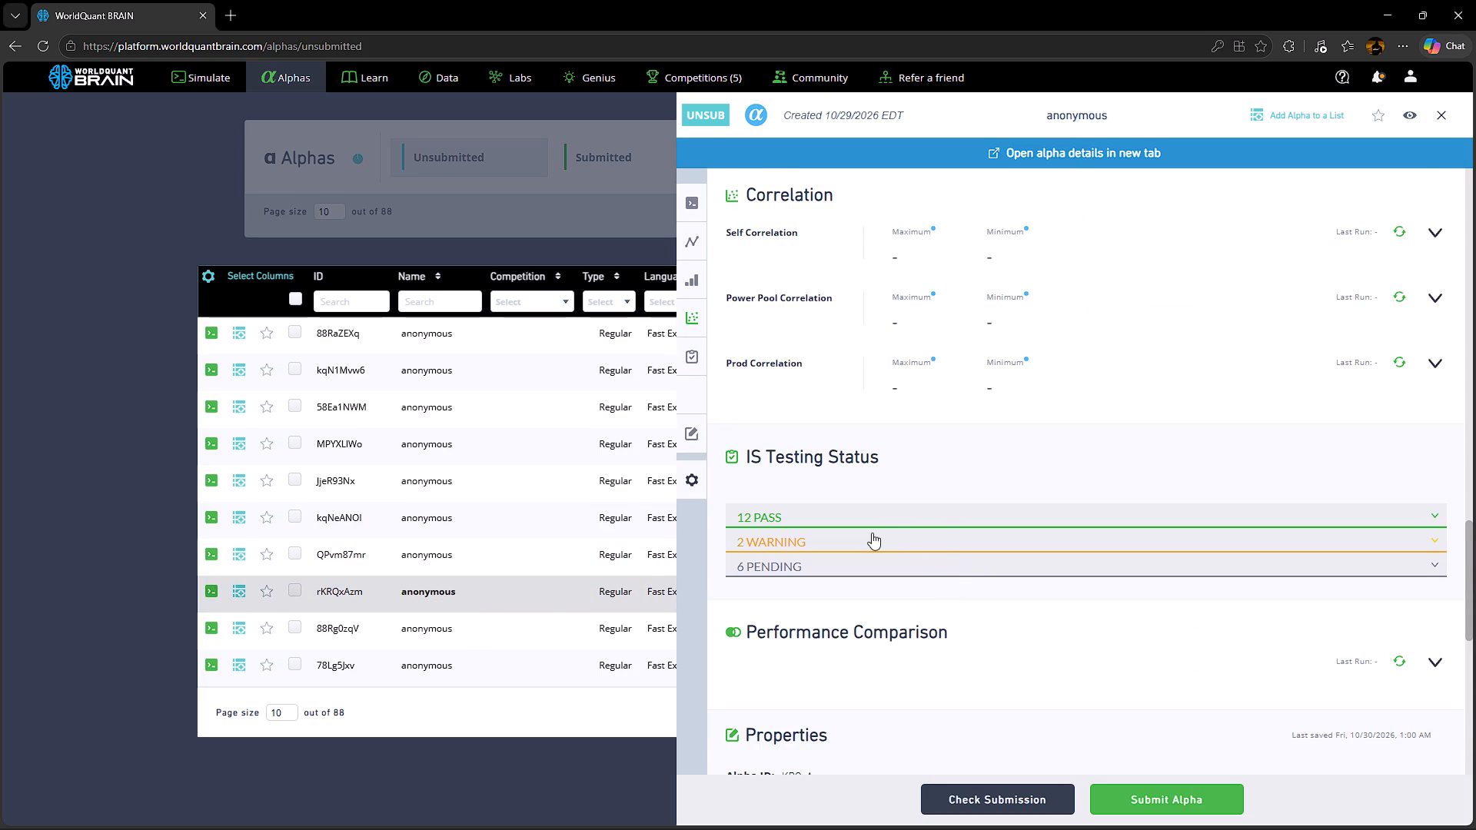
click(1431, 367)
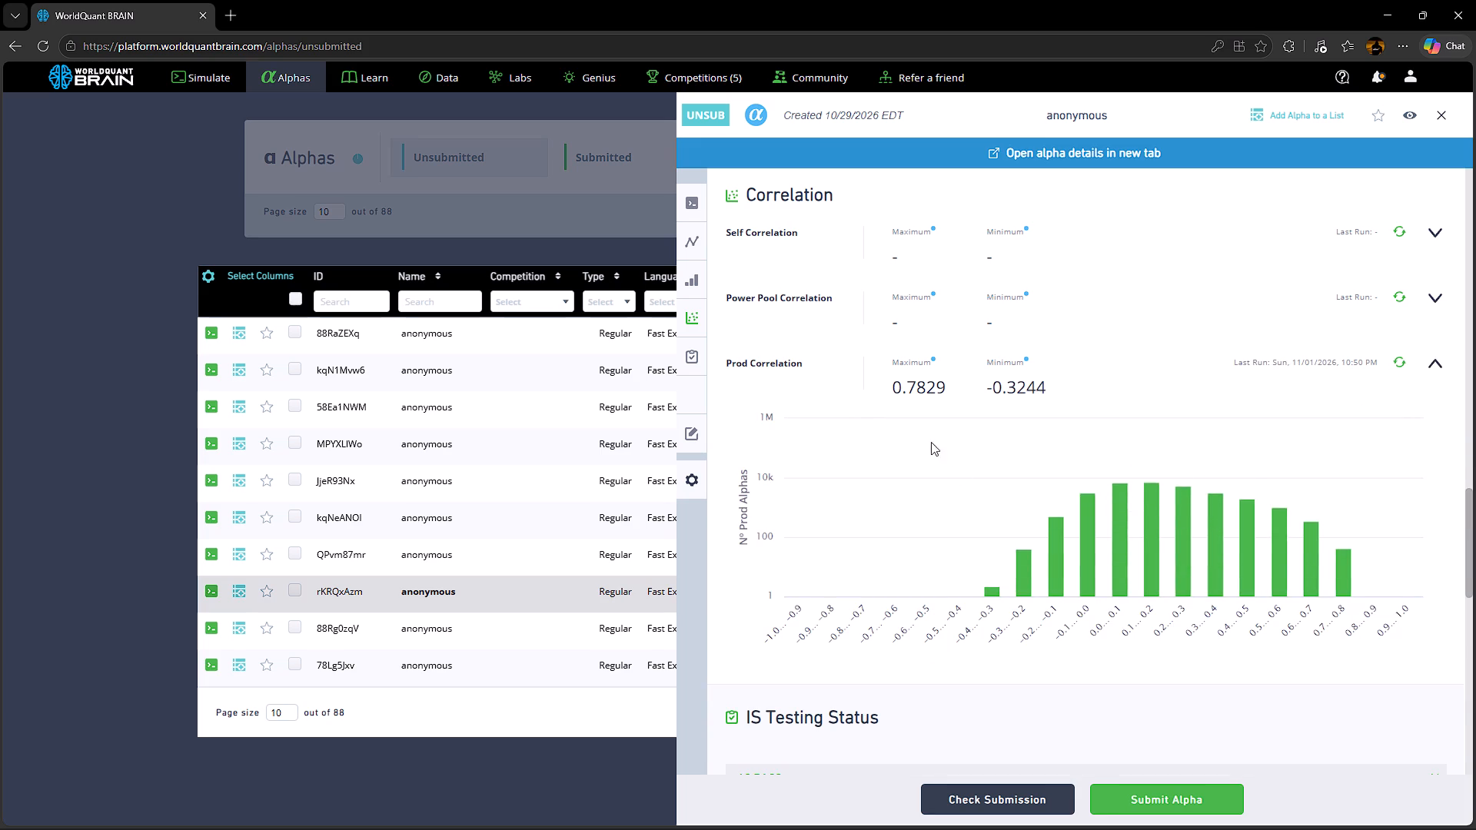
Open unsubmitted alpha 88Rg0zqV, reveal its test period and expand its testing warnings.
click(517, 630)
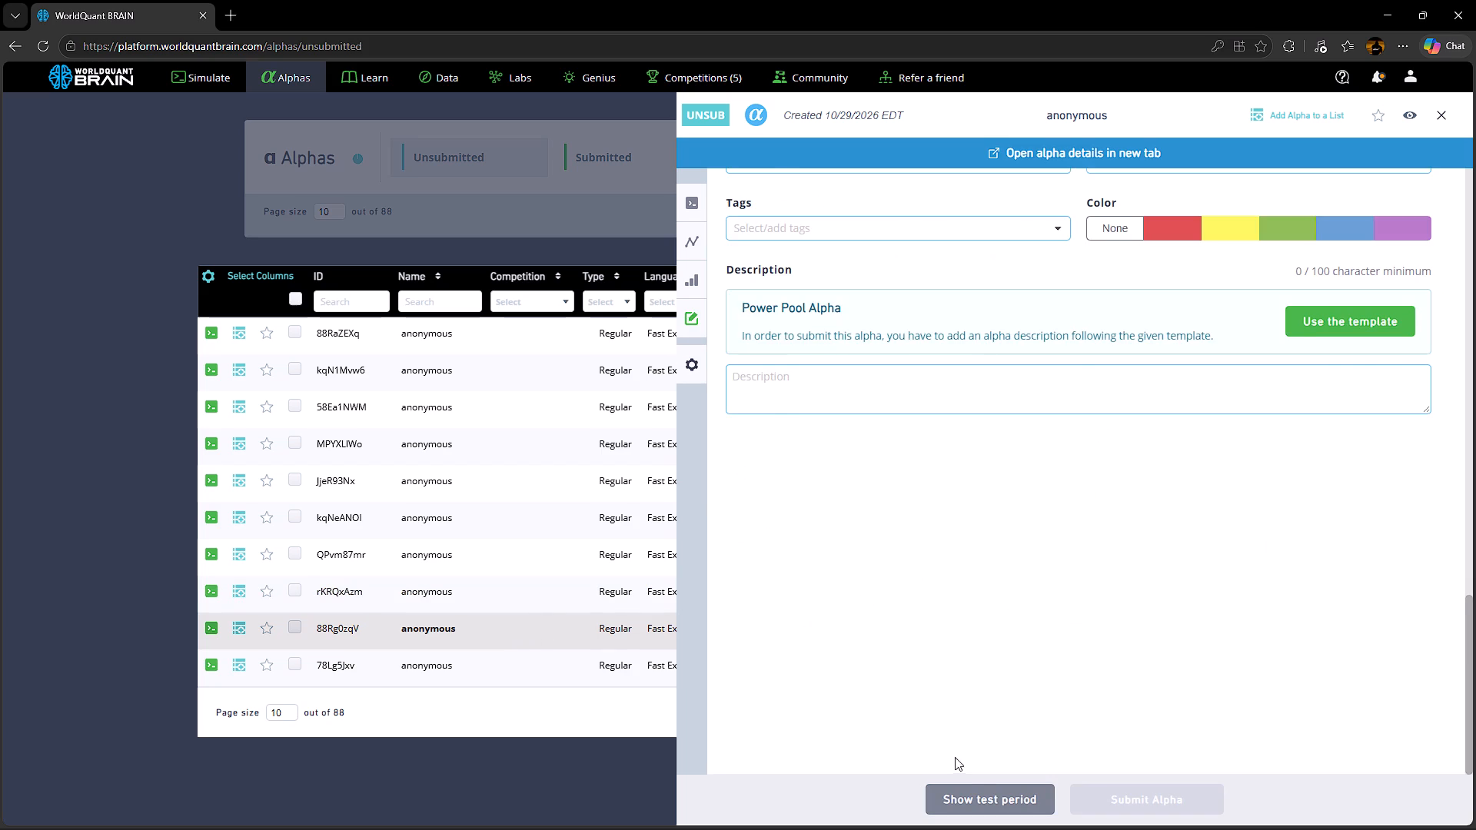
click(962, 792)
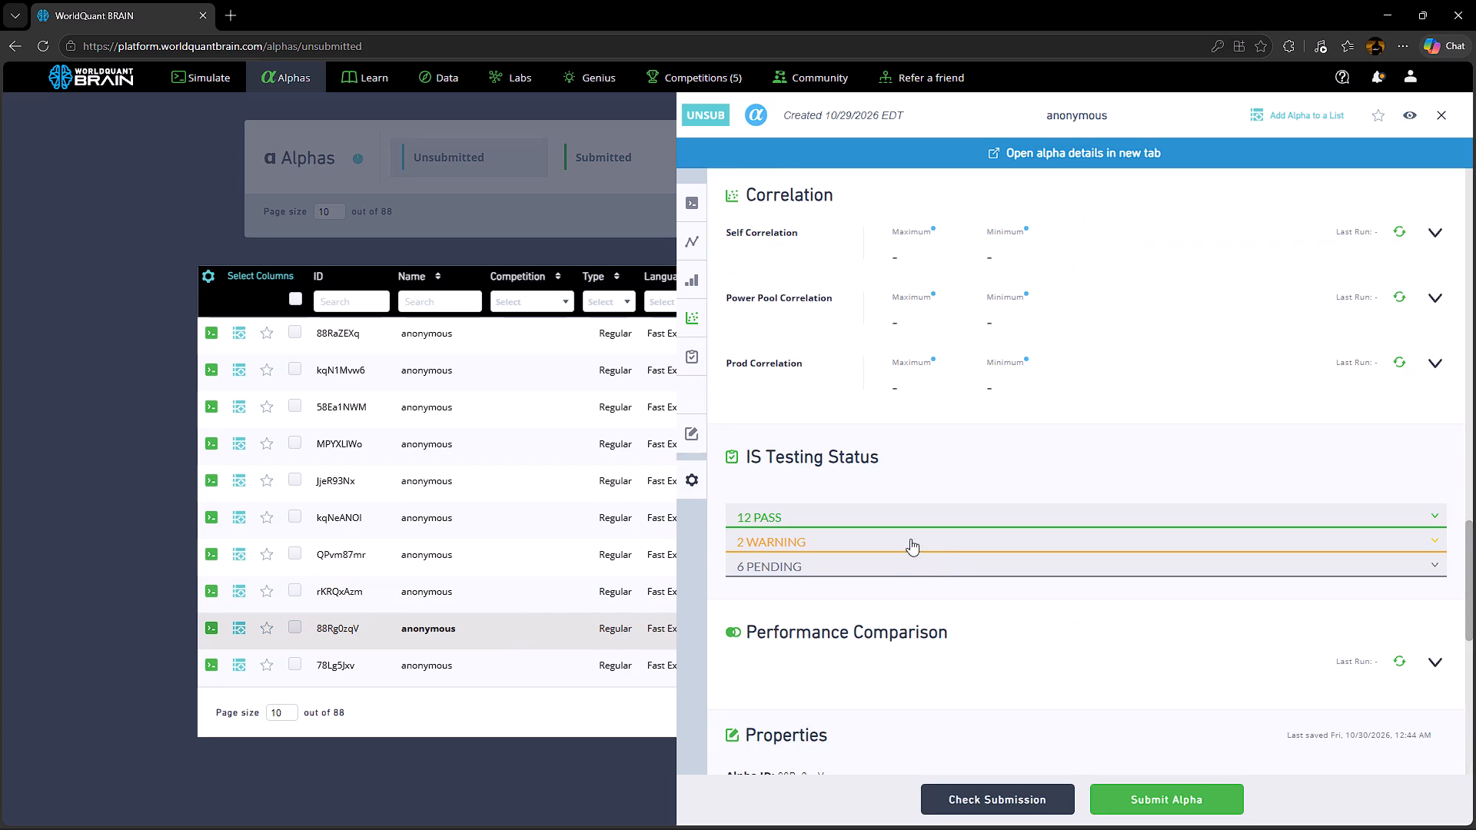
click(899, 542)
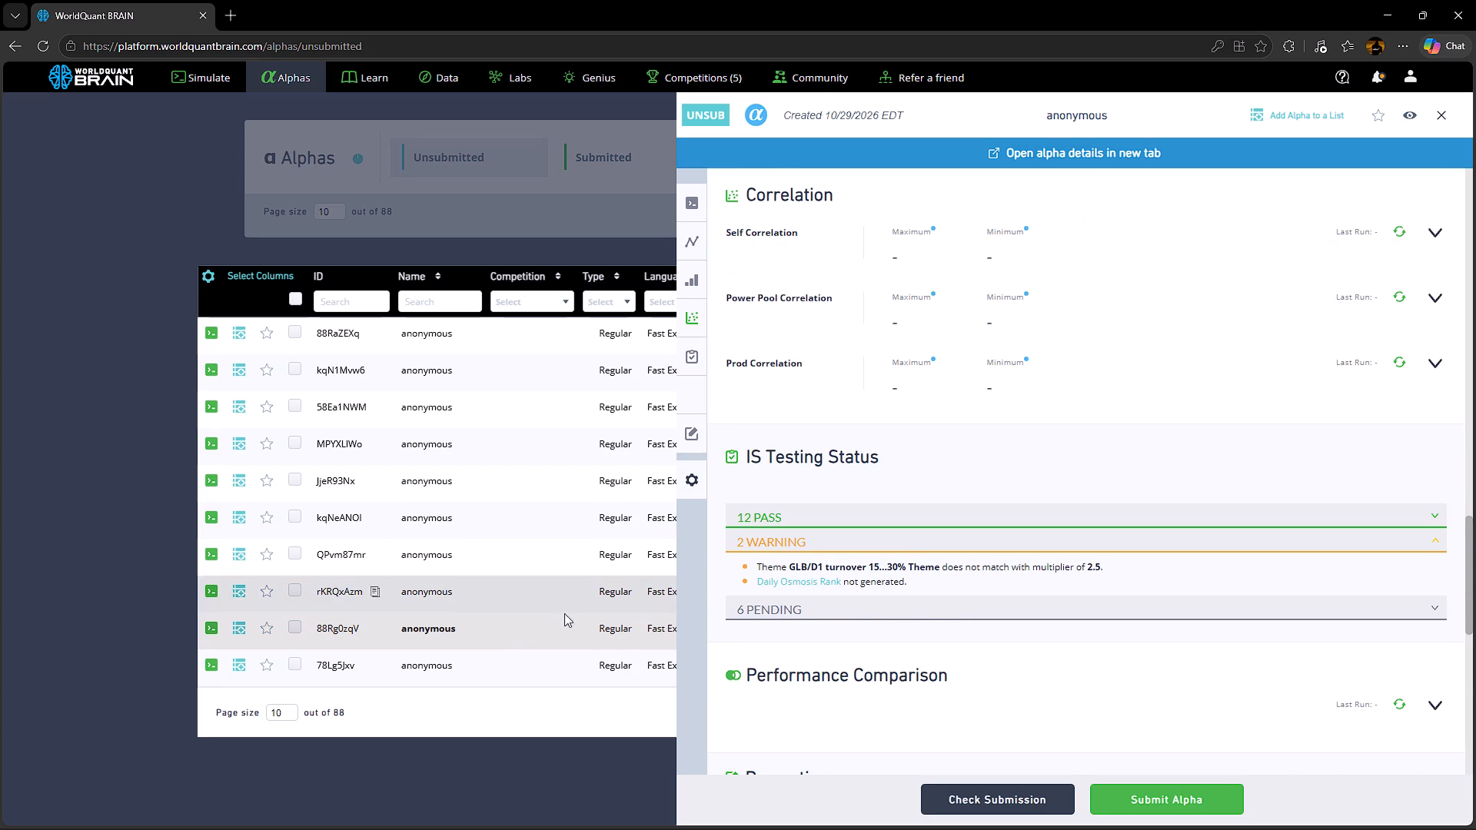
Open unsubmitted alpha 78Lg5Jxv, reveal its test period, expand its testing warnings and close its details.
click(527, 665)
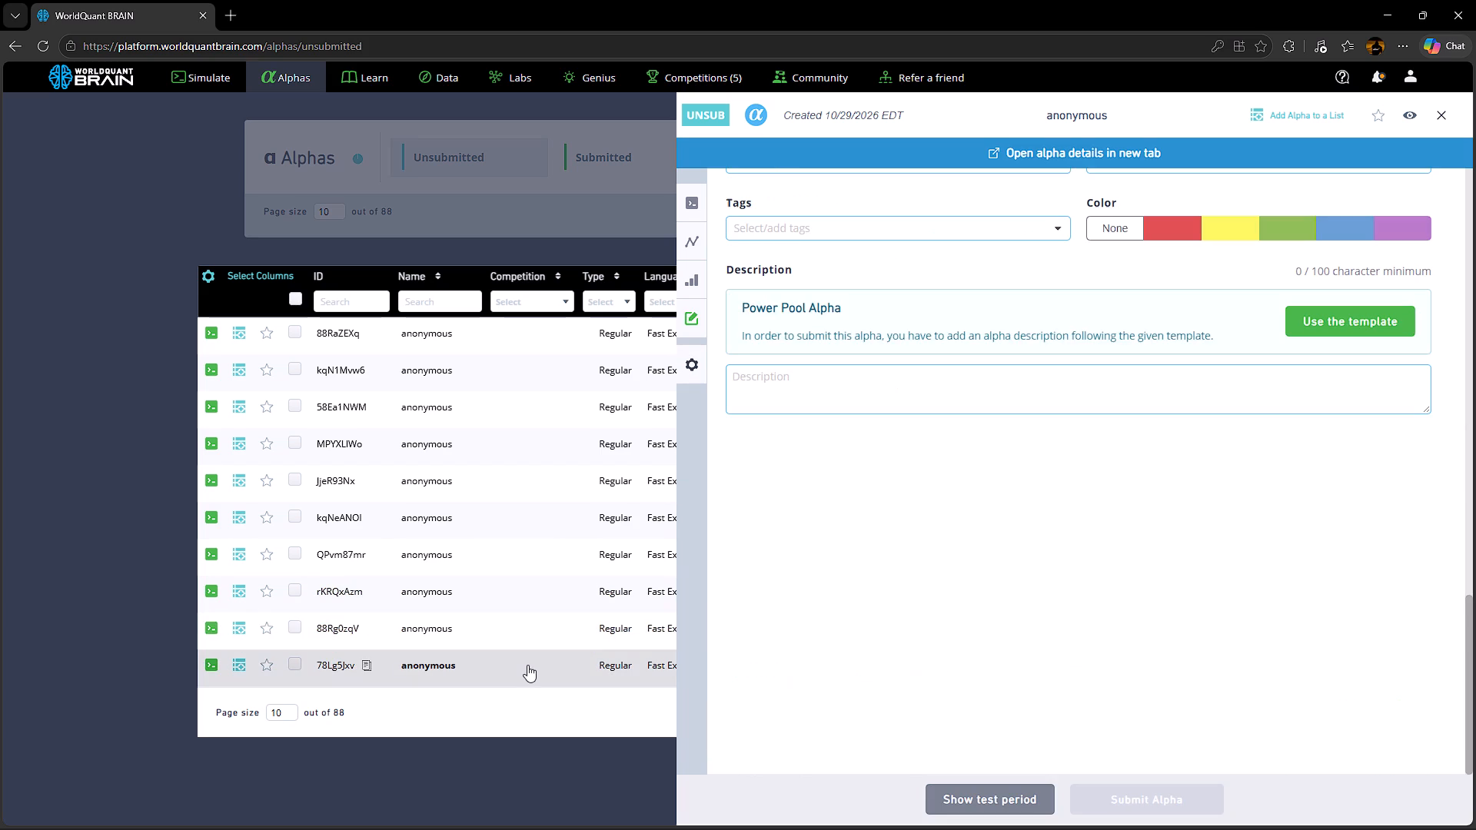
click(975, 790)
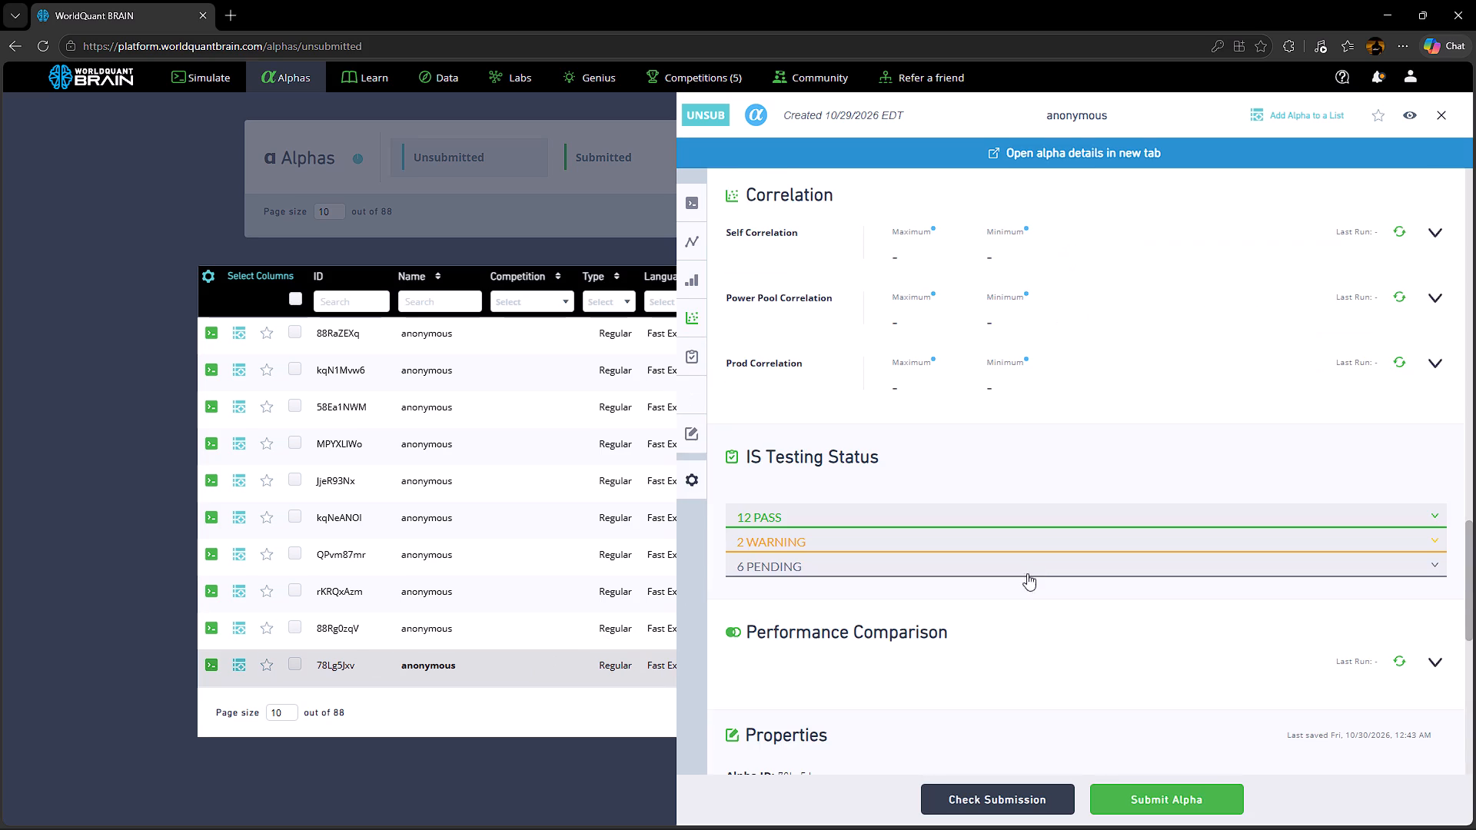
click(886, 537)
click(1441, 114)
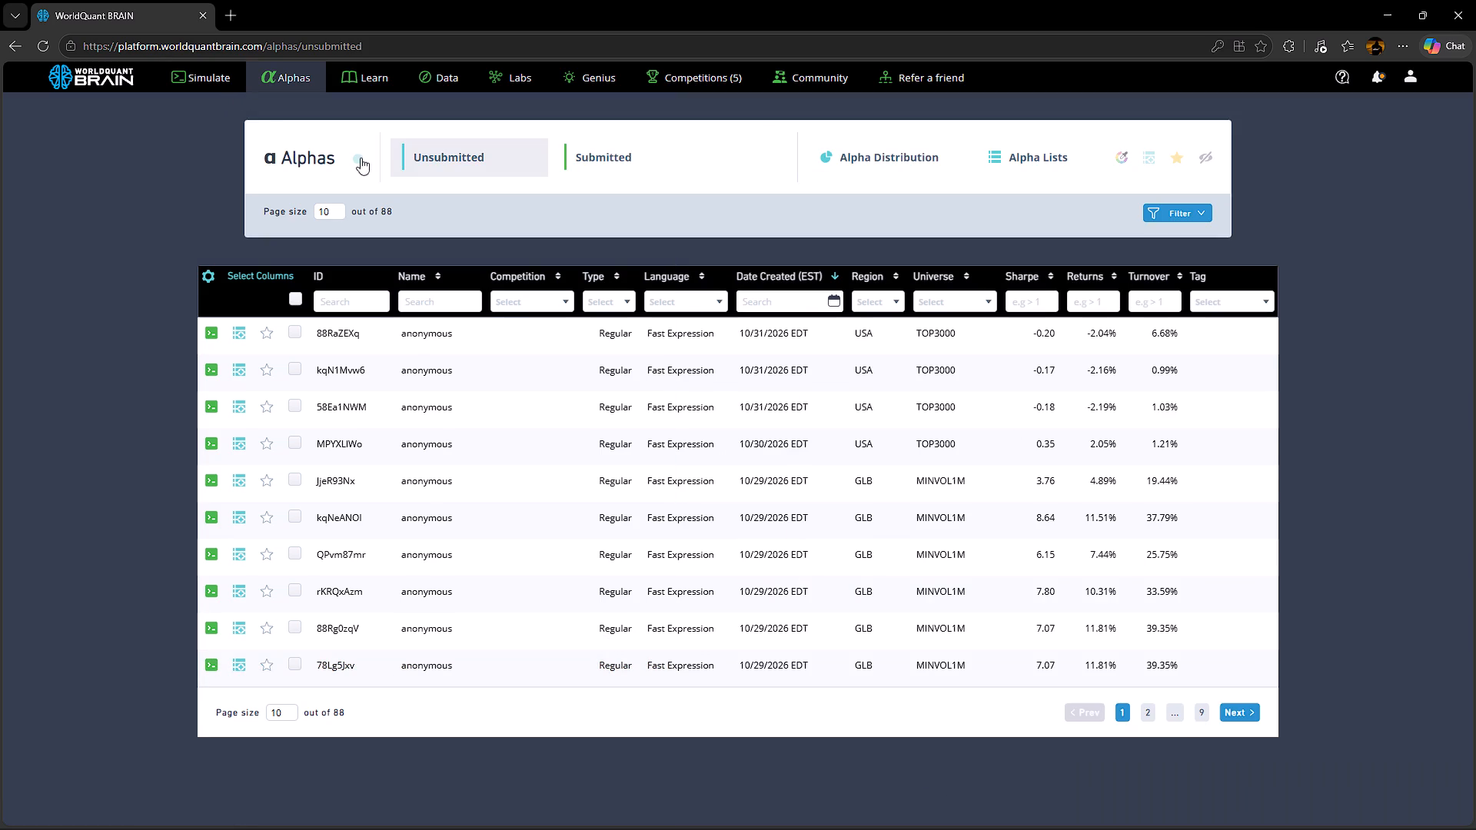
Clone submitted alpha omodNZgJ into a new simulation.
click(613, 157)
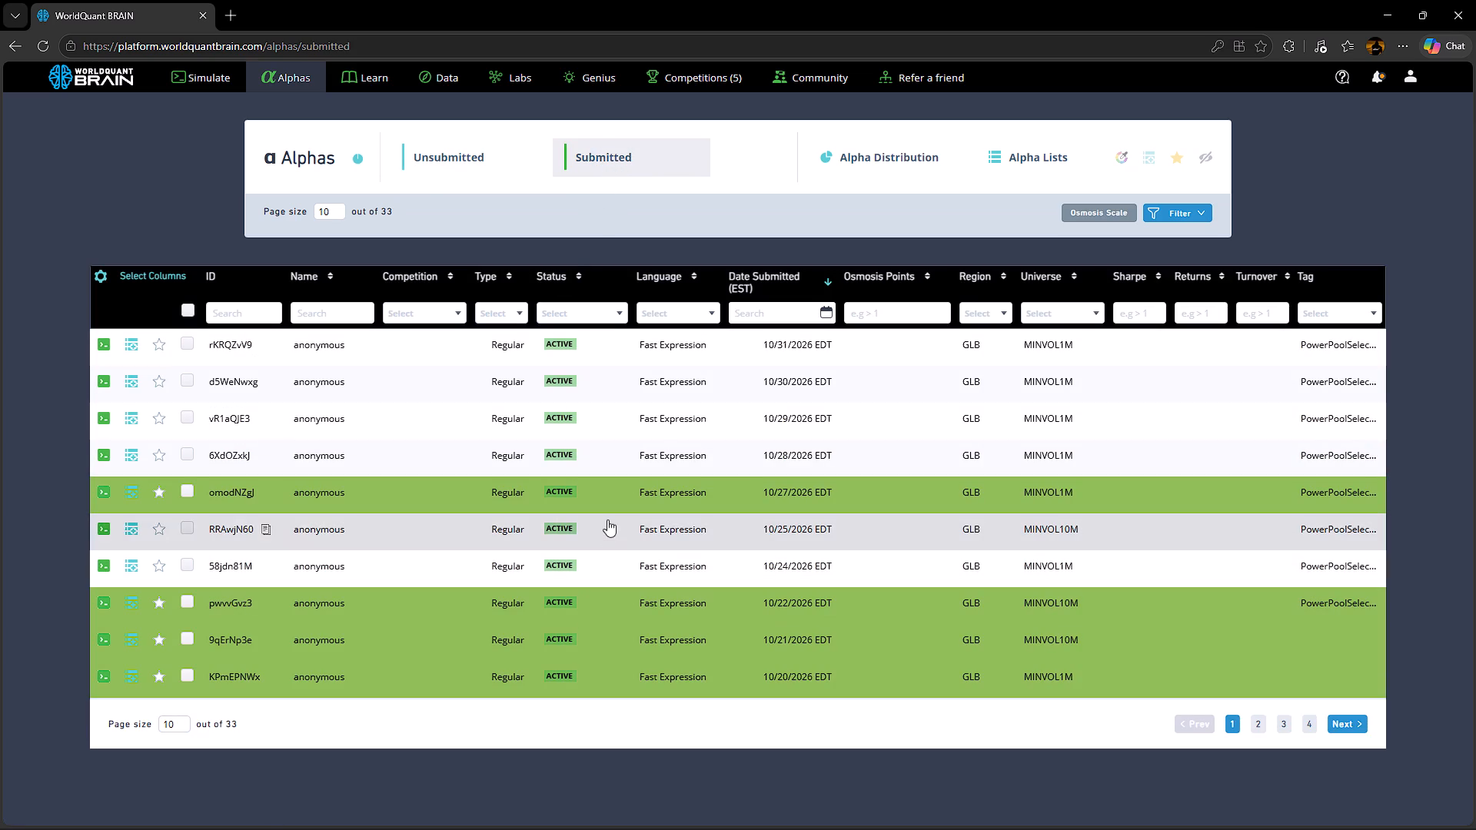
click(553, 479)
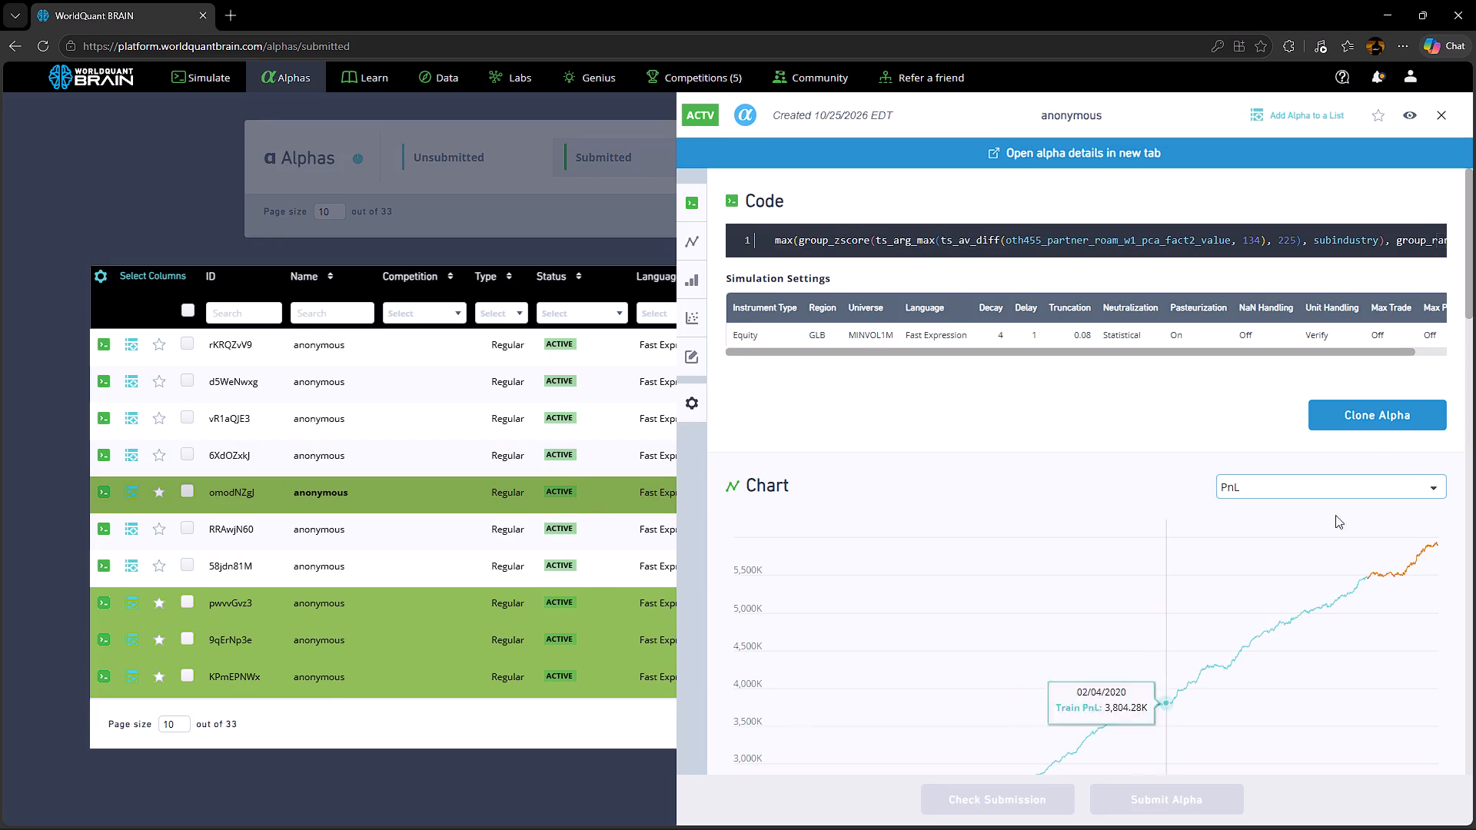
click(1375, 420)
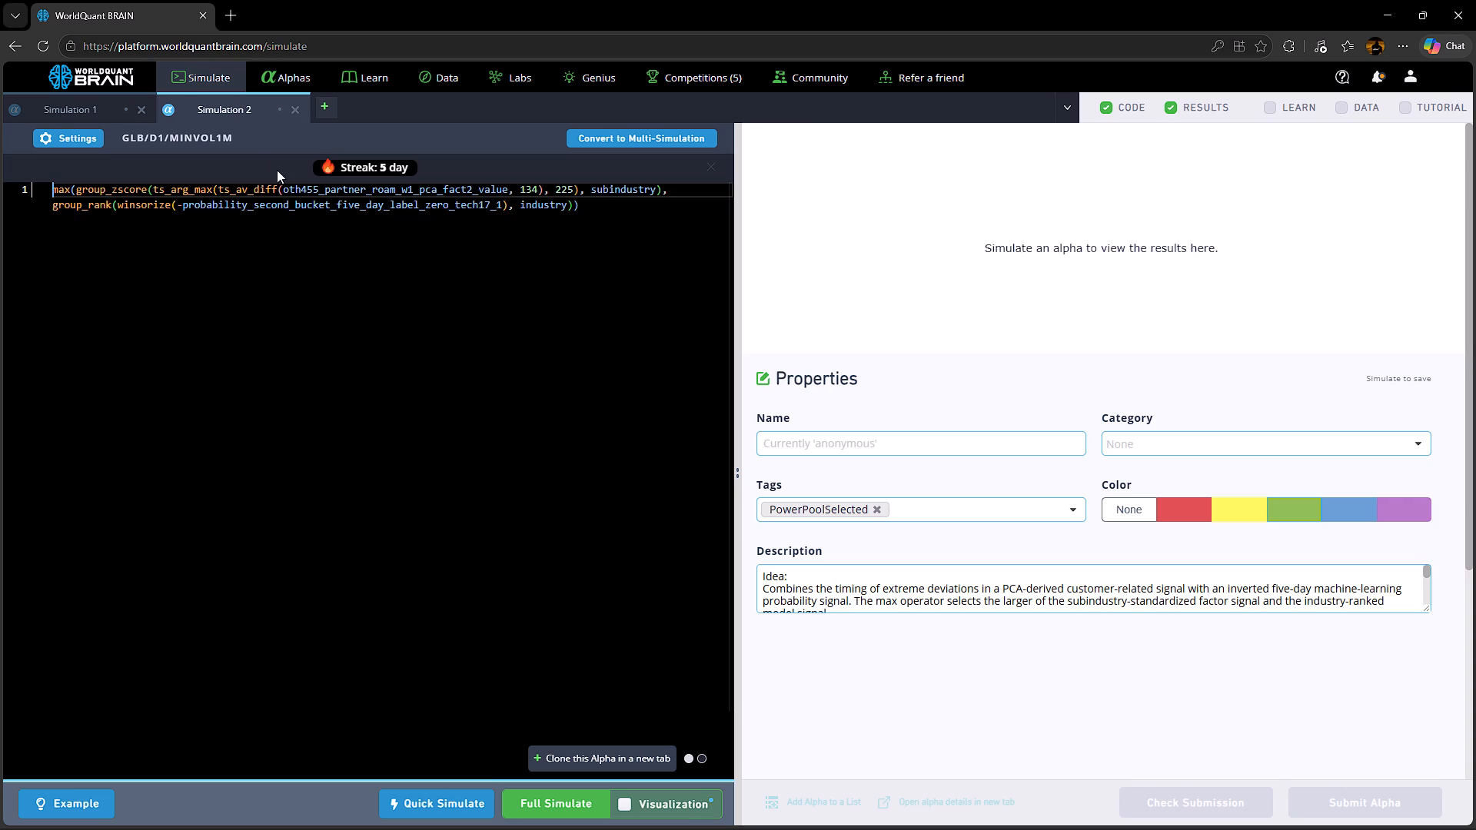
Search the GLB data for oth335_combined_all_region_linear, open its Multi-Region Dividend Alpha Model Dataset and copy the field name oth335_combined_all_region_mktcap.
double_click(327, 189)
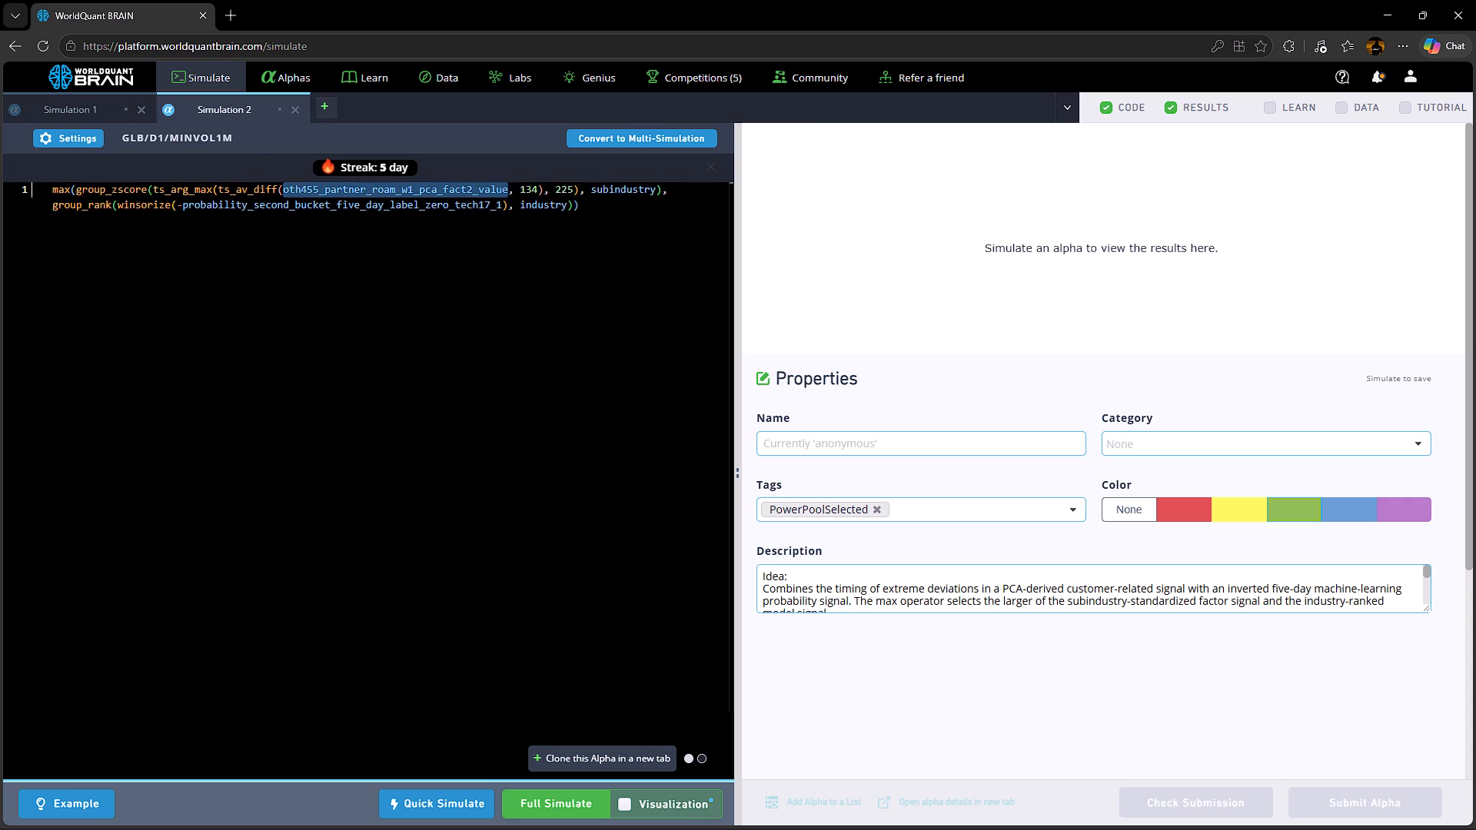
key(ctrl+c)
click(445, 70)
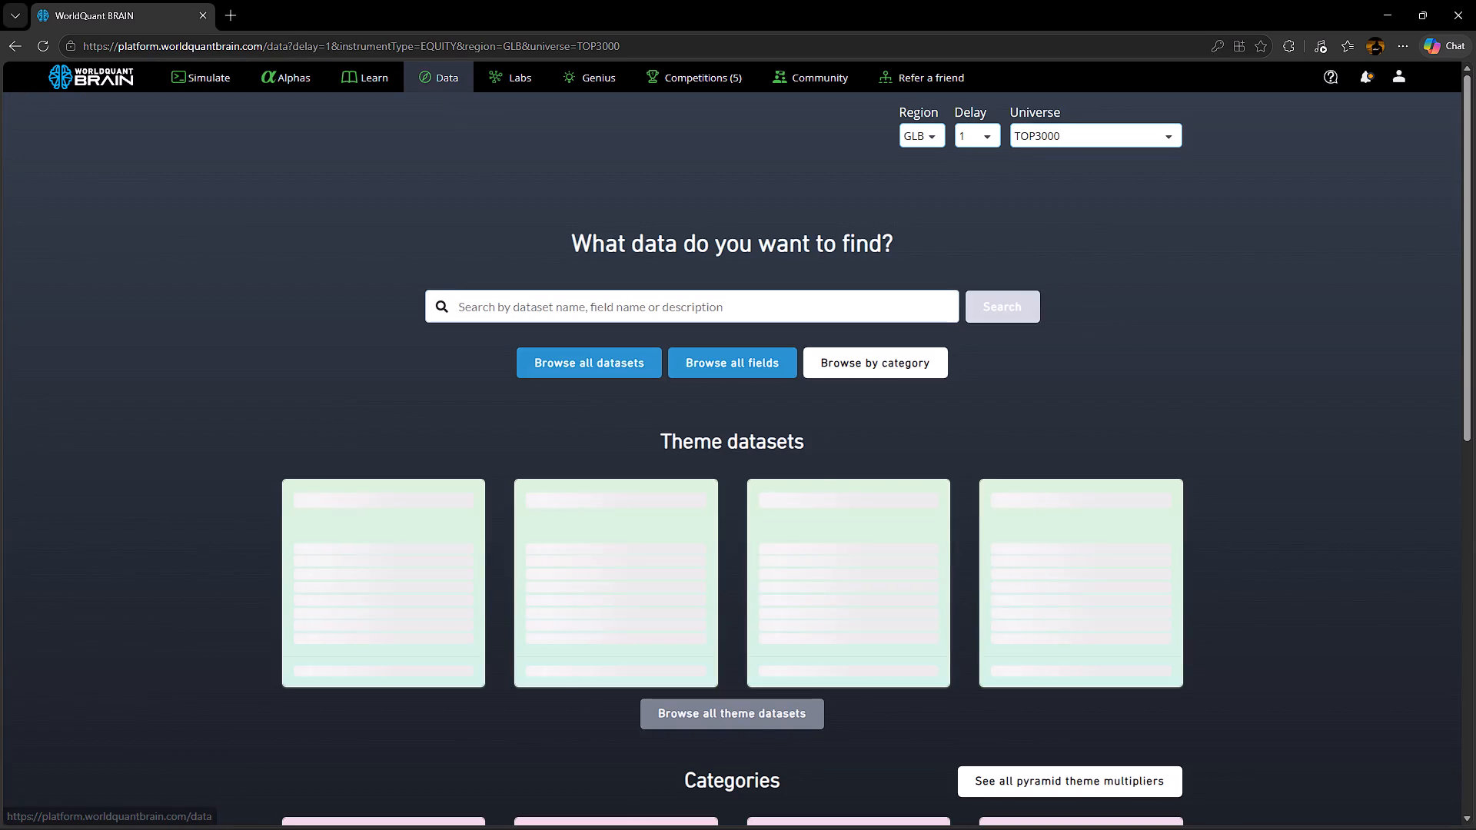
click(584, 307)
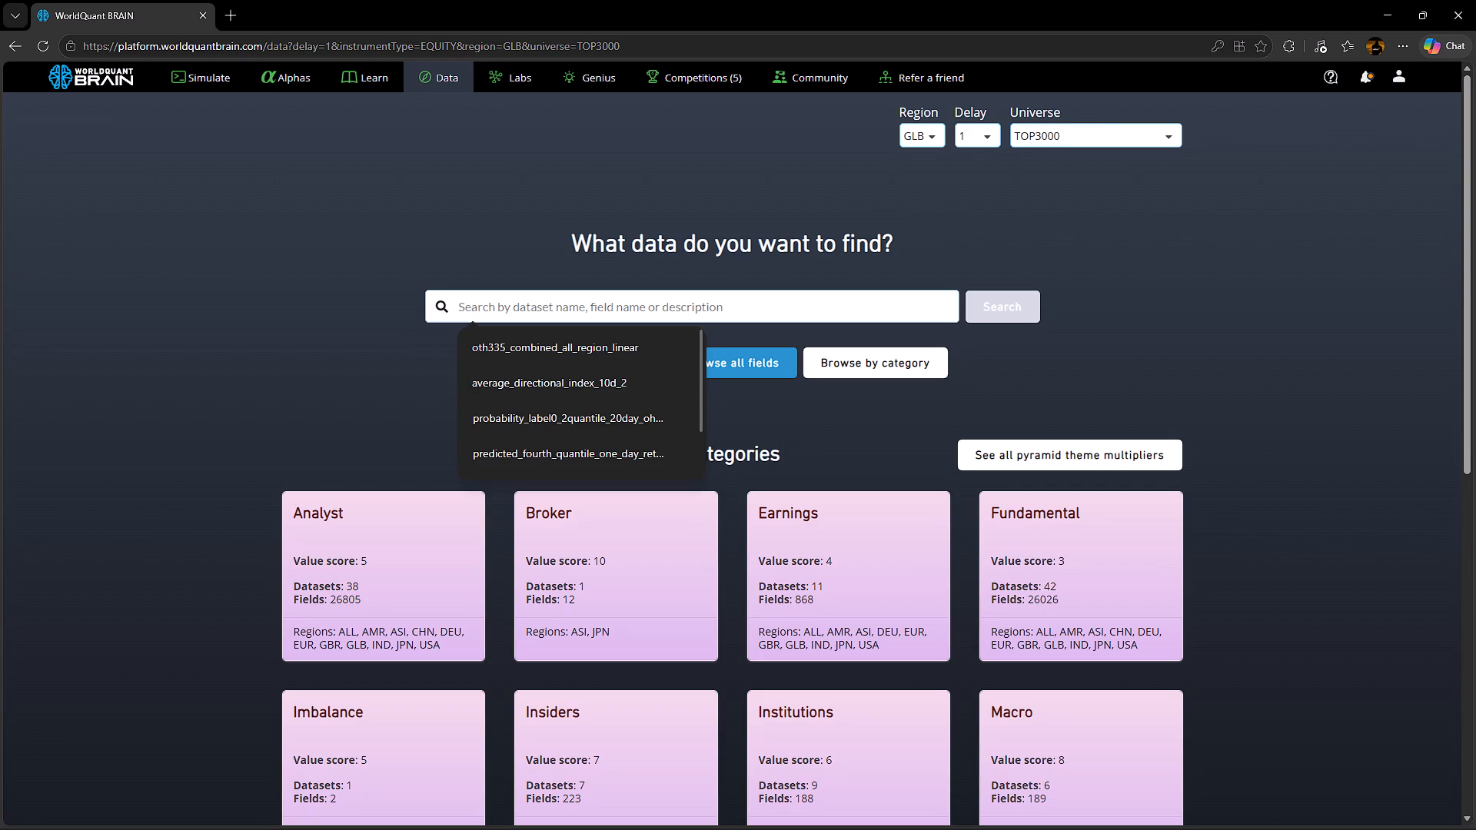
click(543, 351)
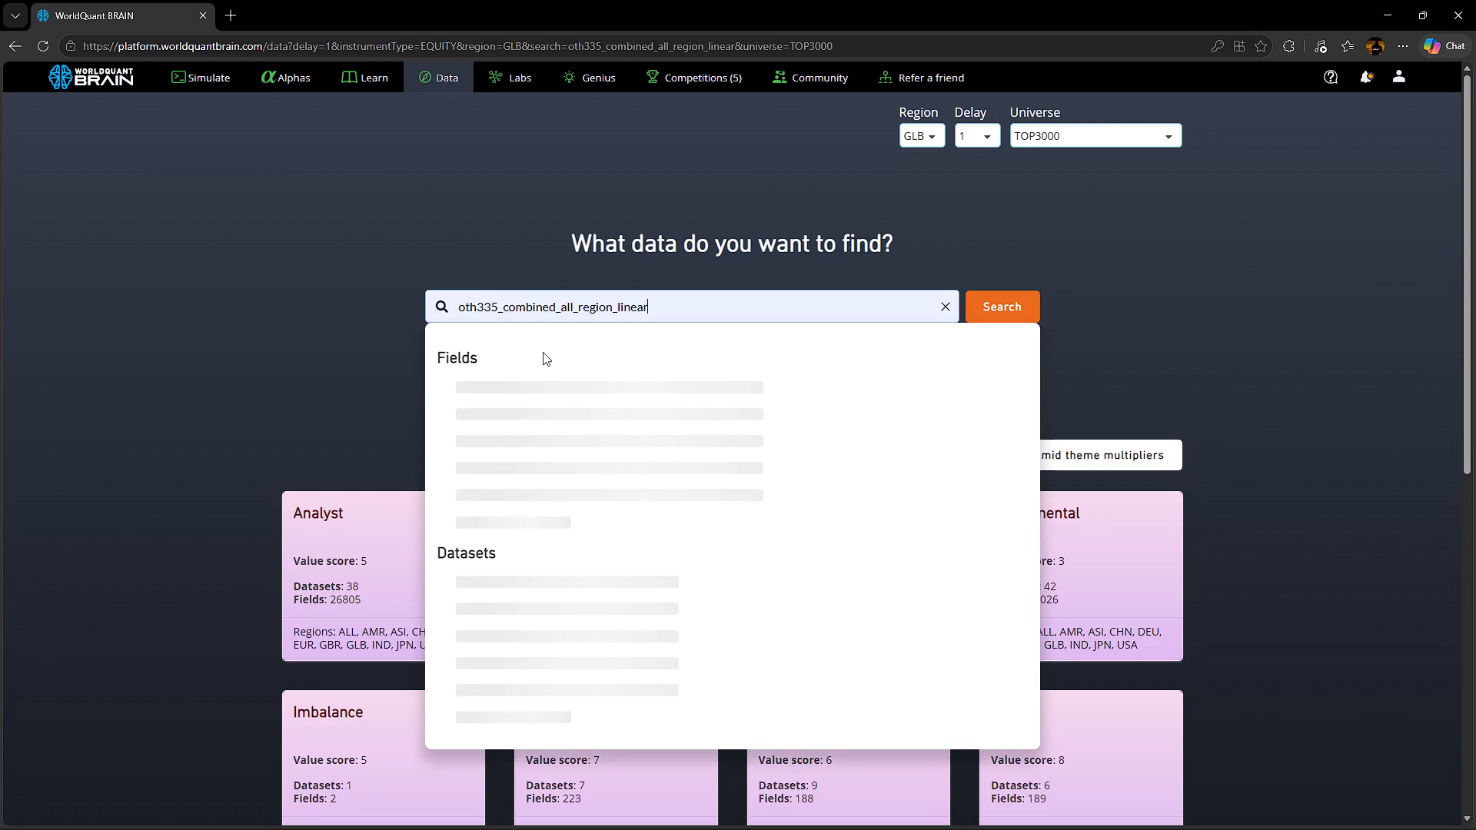
click(993, 314)
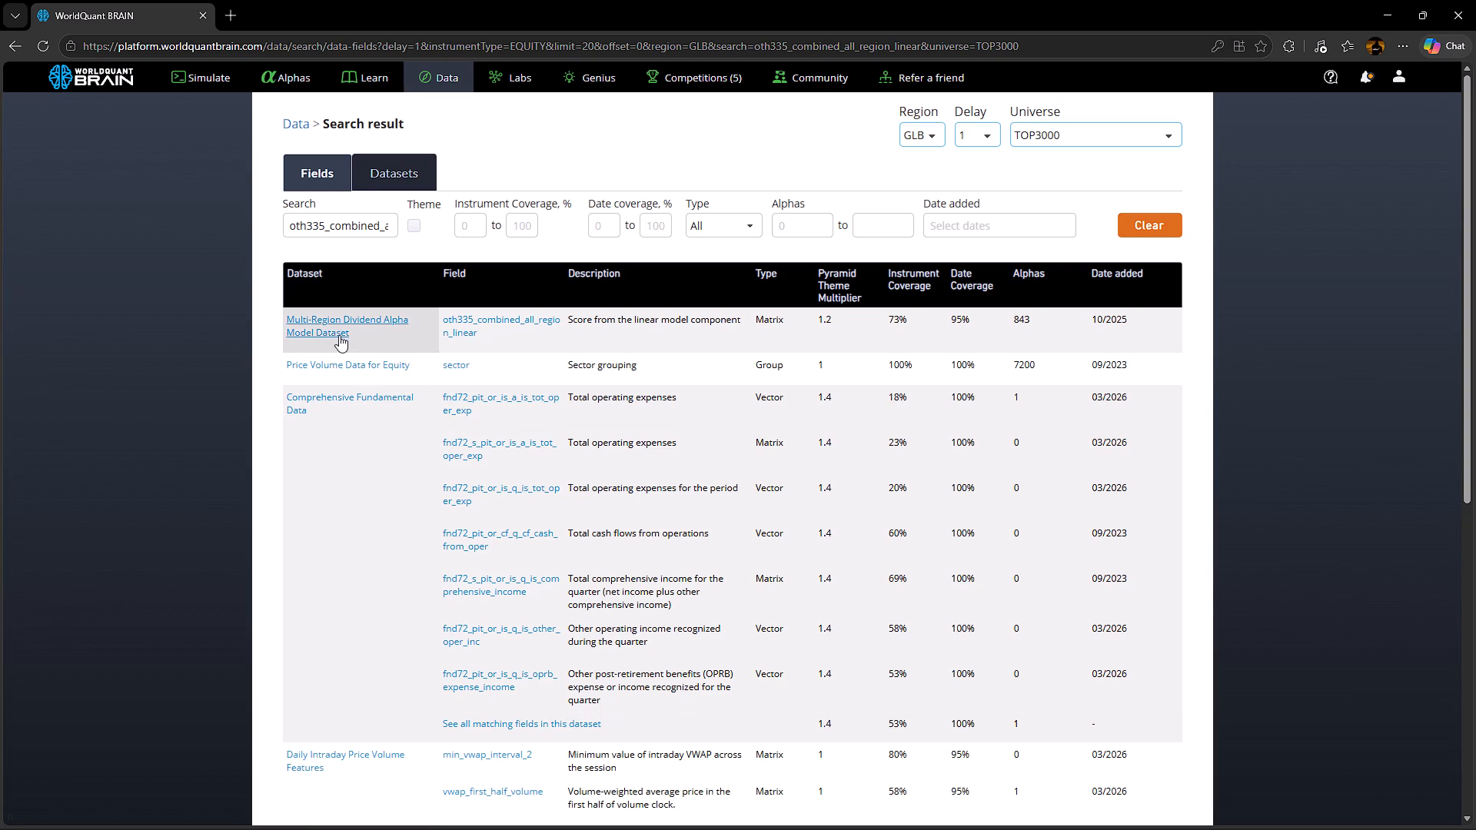
click(331, 330)
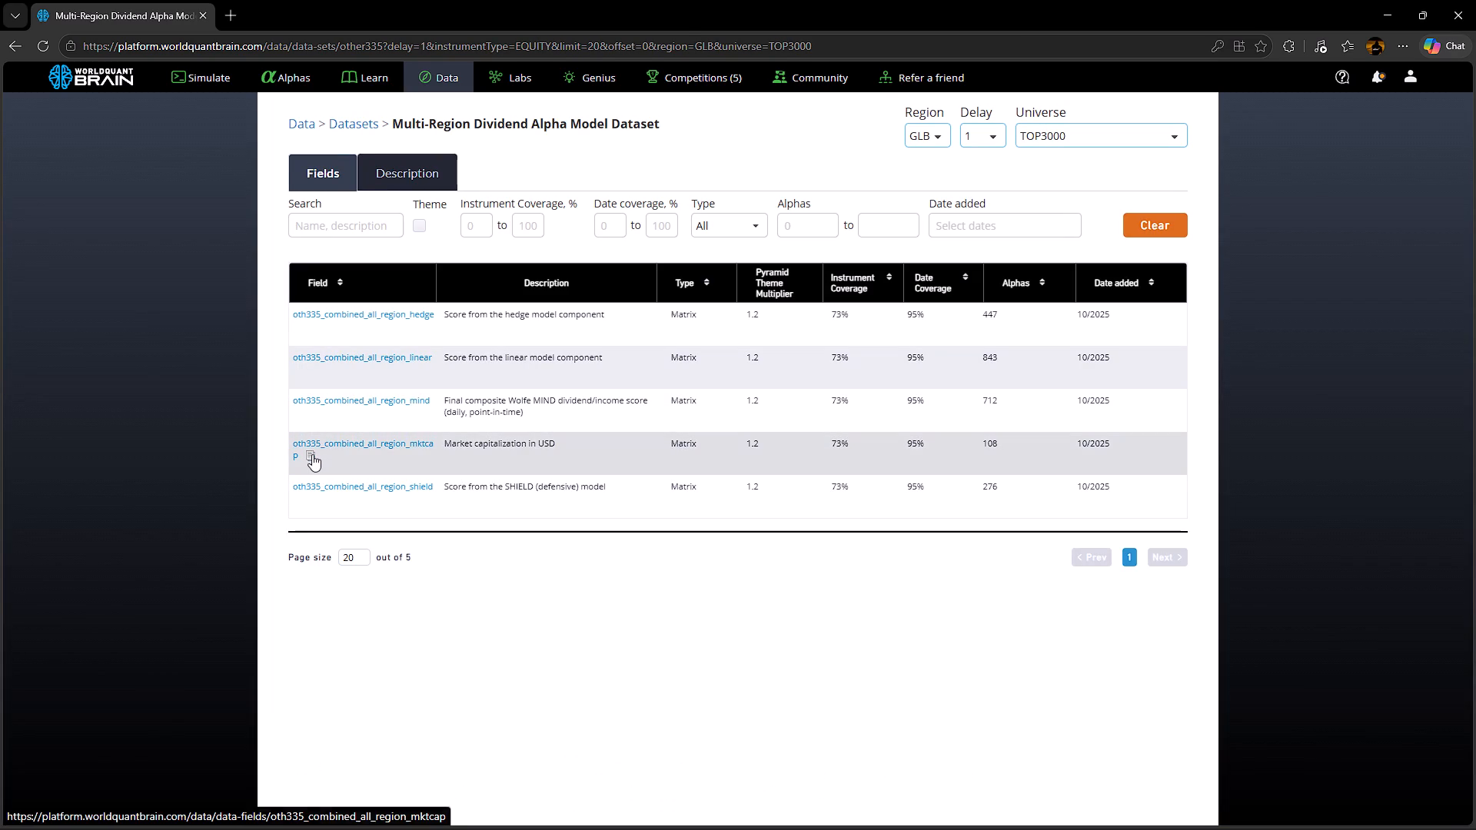
click(312, 454)
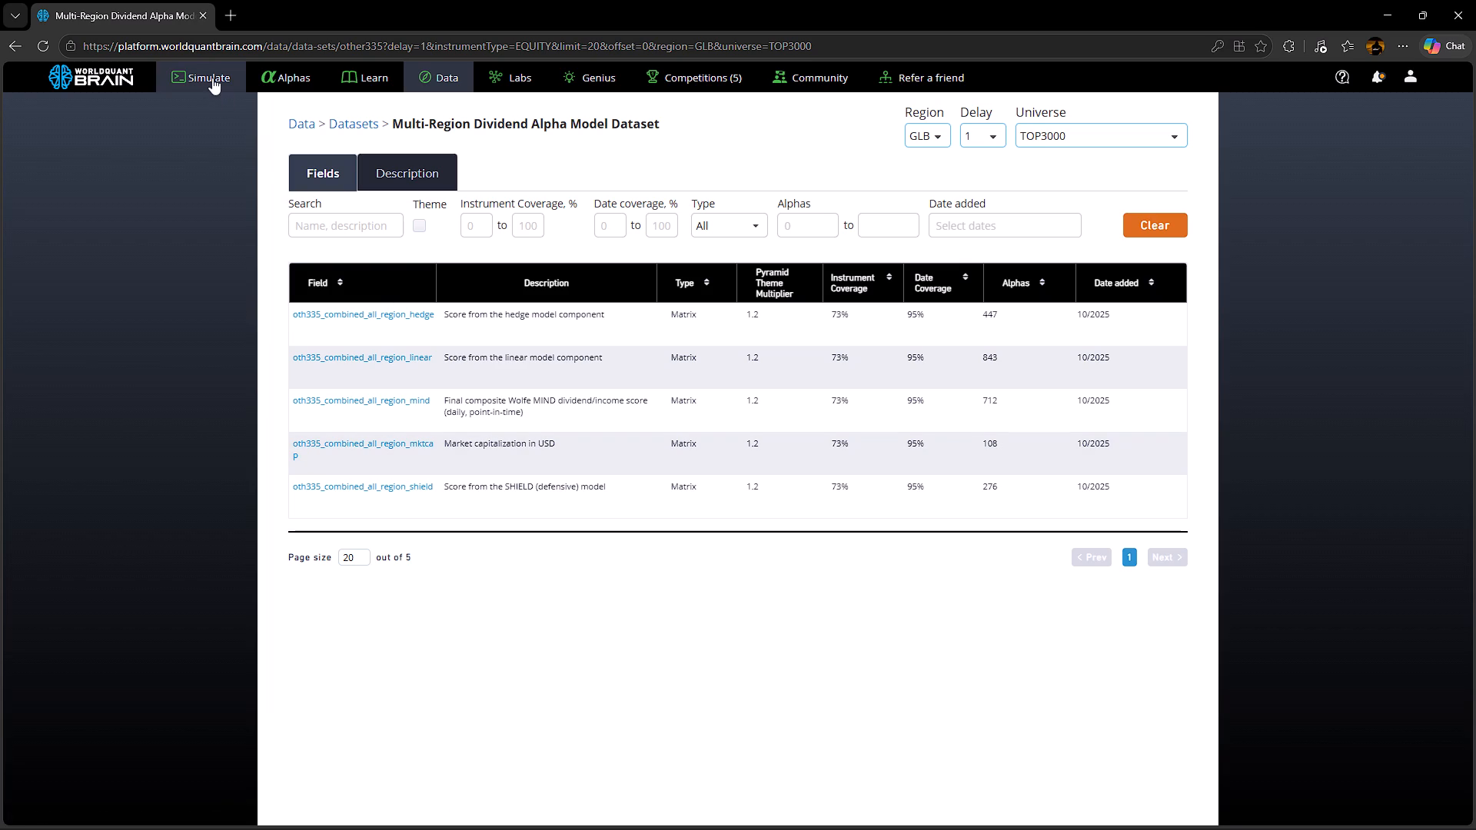
Replace the field inside ts_av_diff in Simulation 2 with oth335_combined_all_region_mktcap and run a full simulation.
click(212, 78)
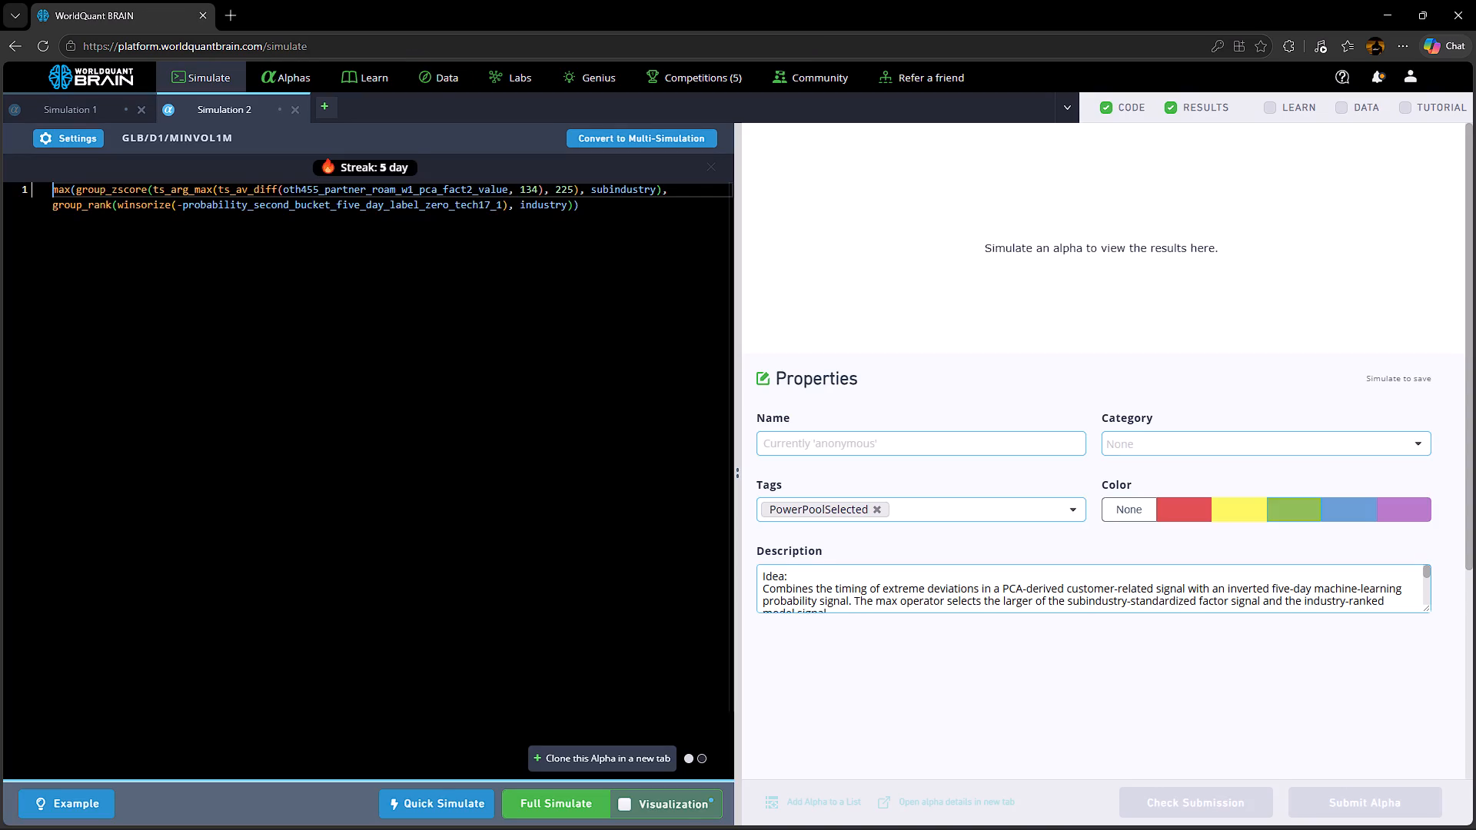
double_click(344, 189)
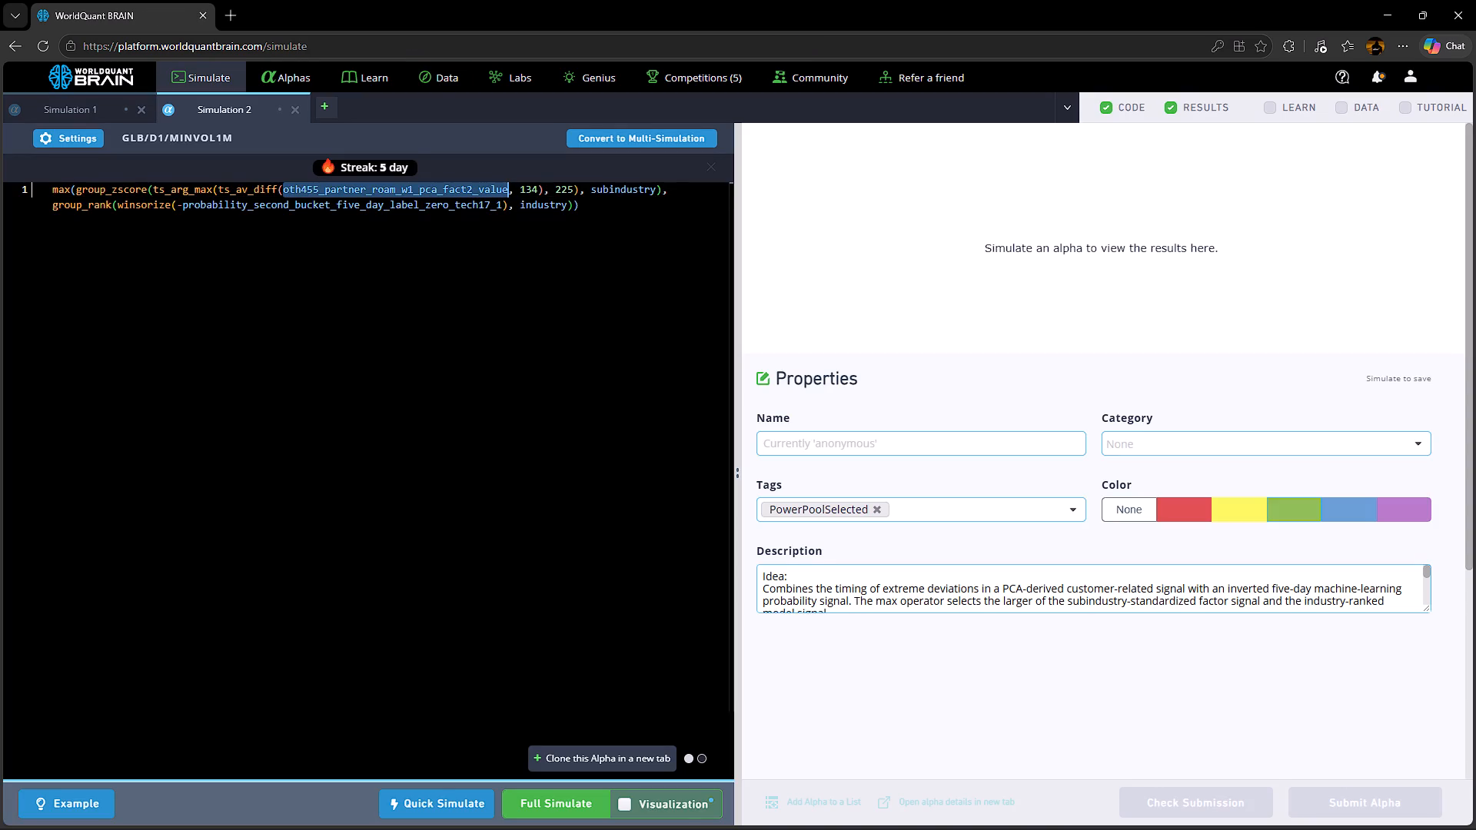
key(ctrl+v)
click(557, 800)
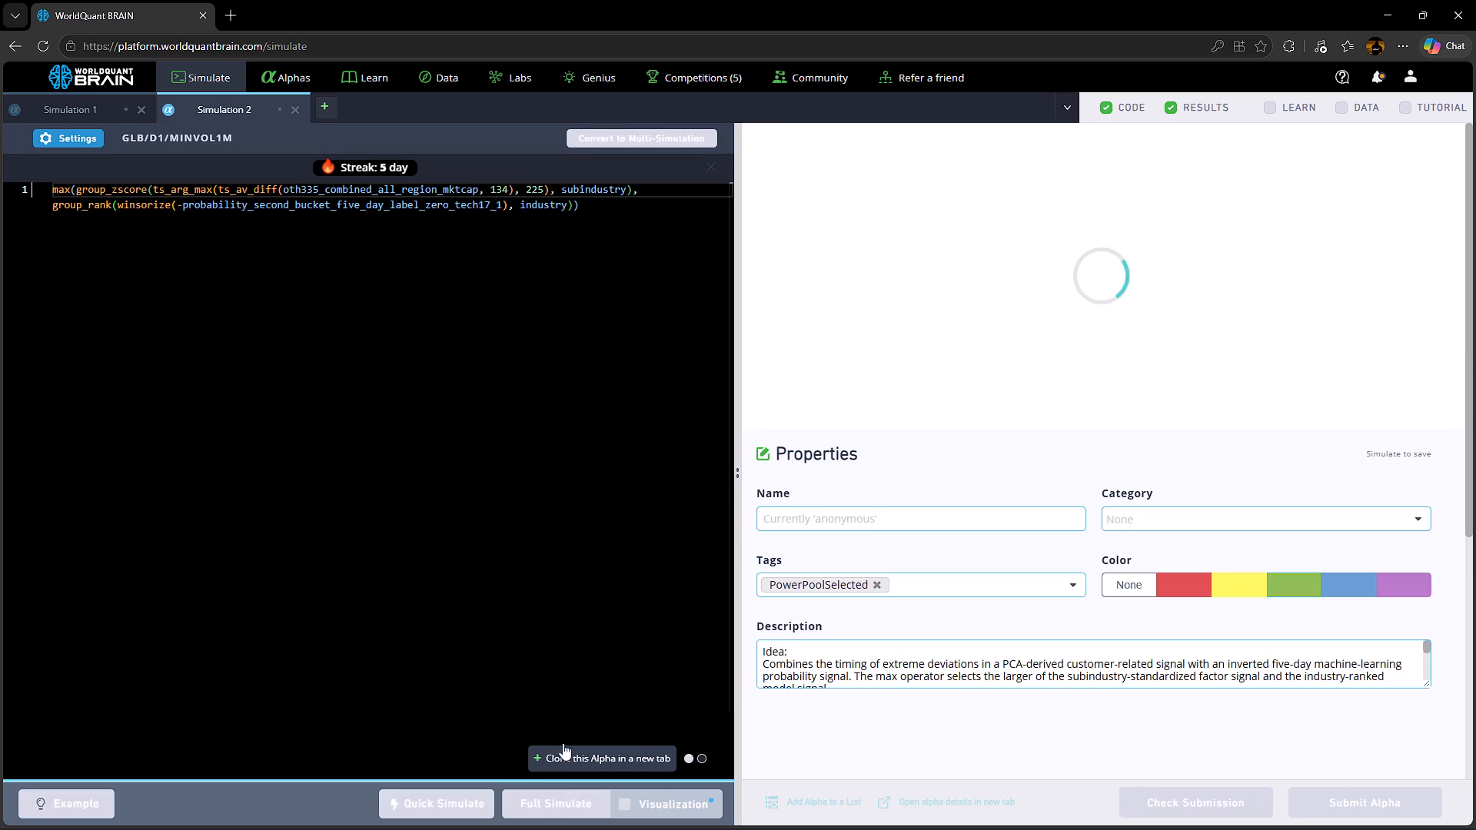
Close the empty Simulation 1 and clone the Simulation 2 alpha into a new simulation tab.
click(139, 107)
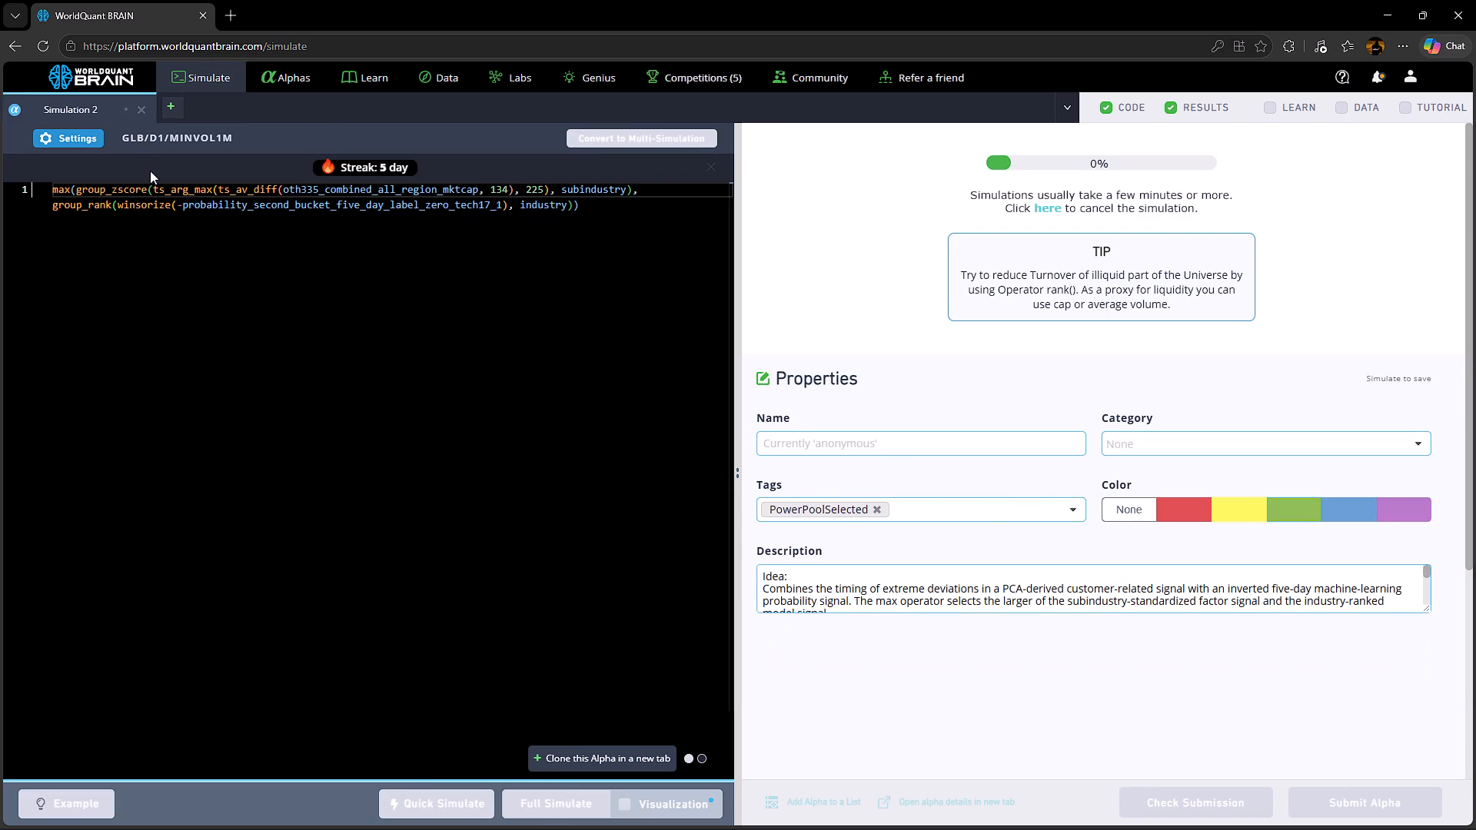
click(555, 758)
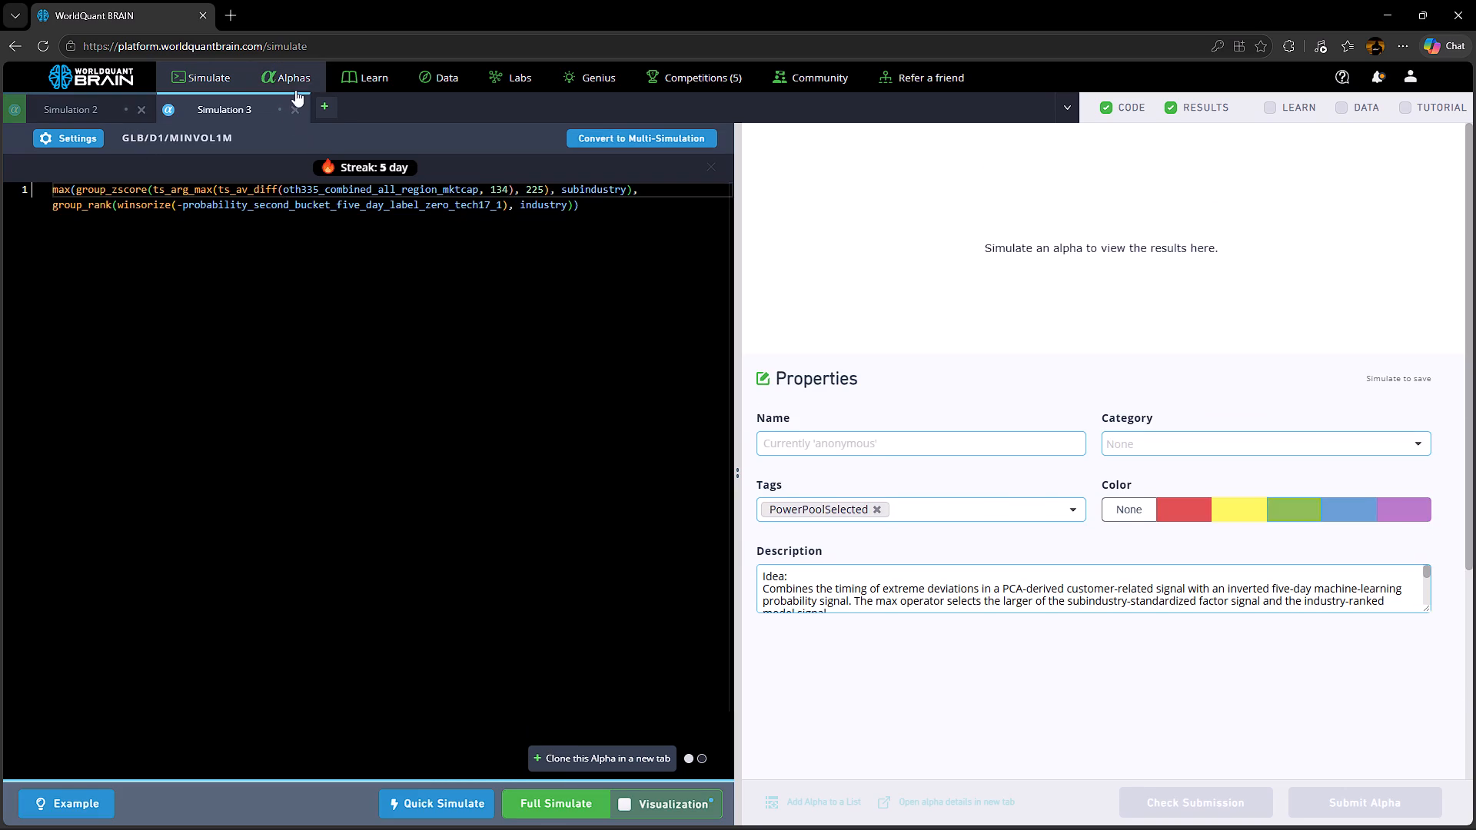
Search the GLB data for oth335_combined_all_region_linear, open its Multi-Region Dividend Alpha Model Dataset and copy the field name oth335_combined_all_region_shield.
click(434, 75)
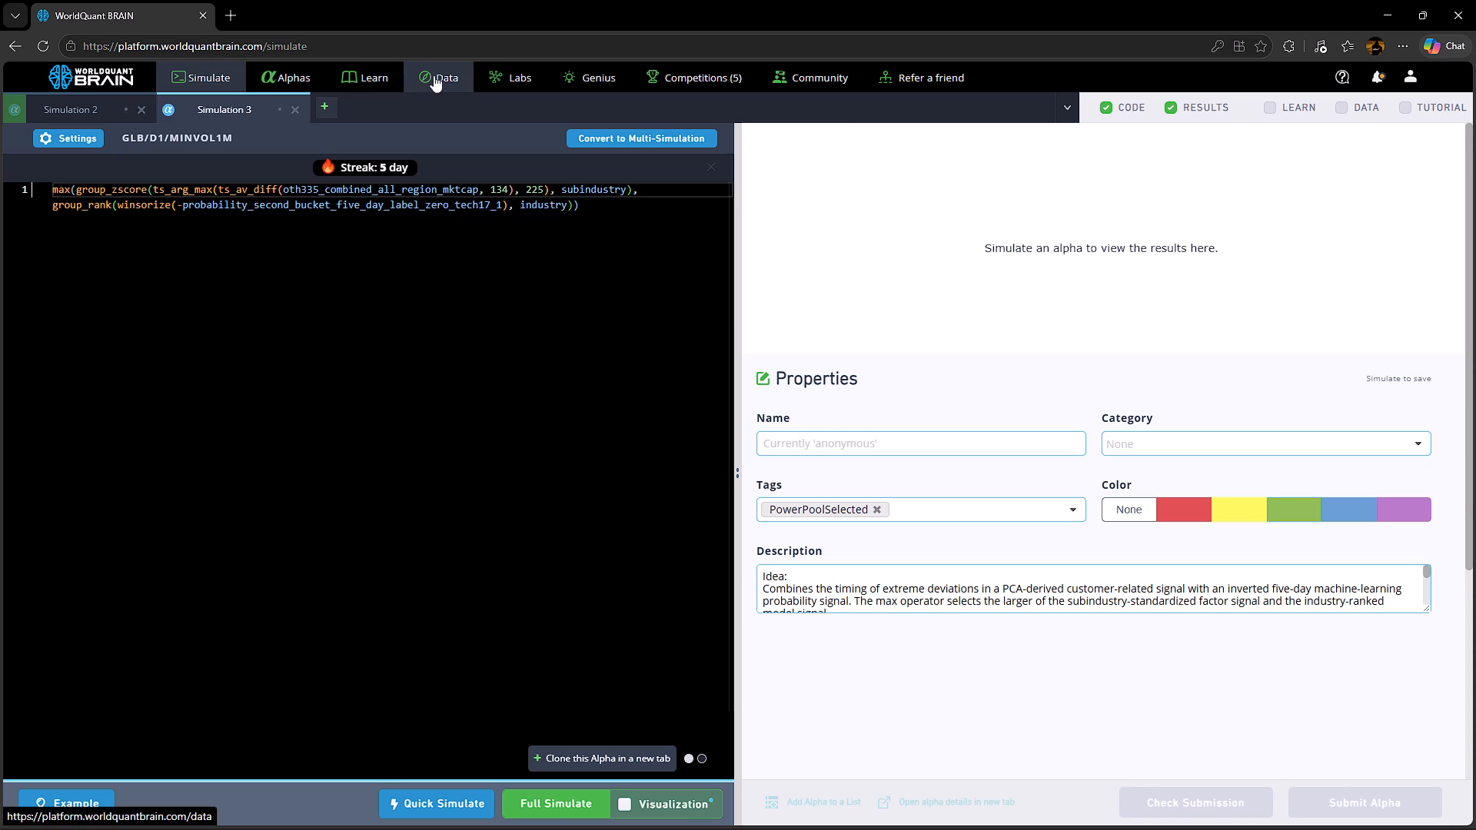
click(544, 294)
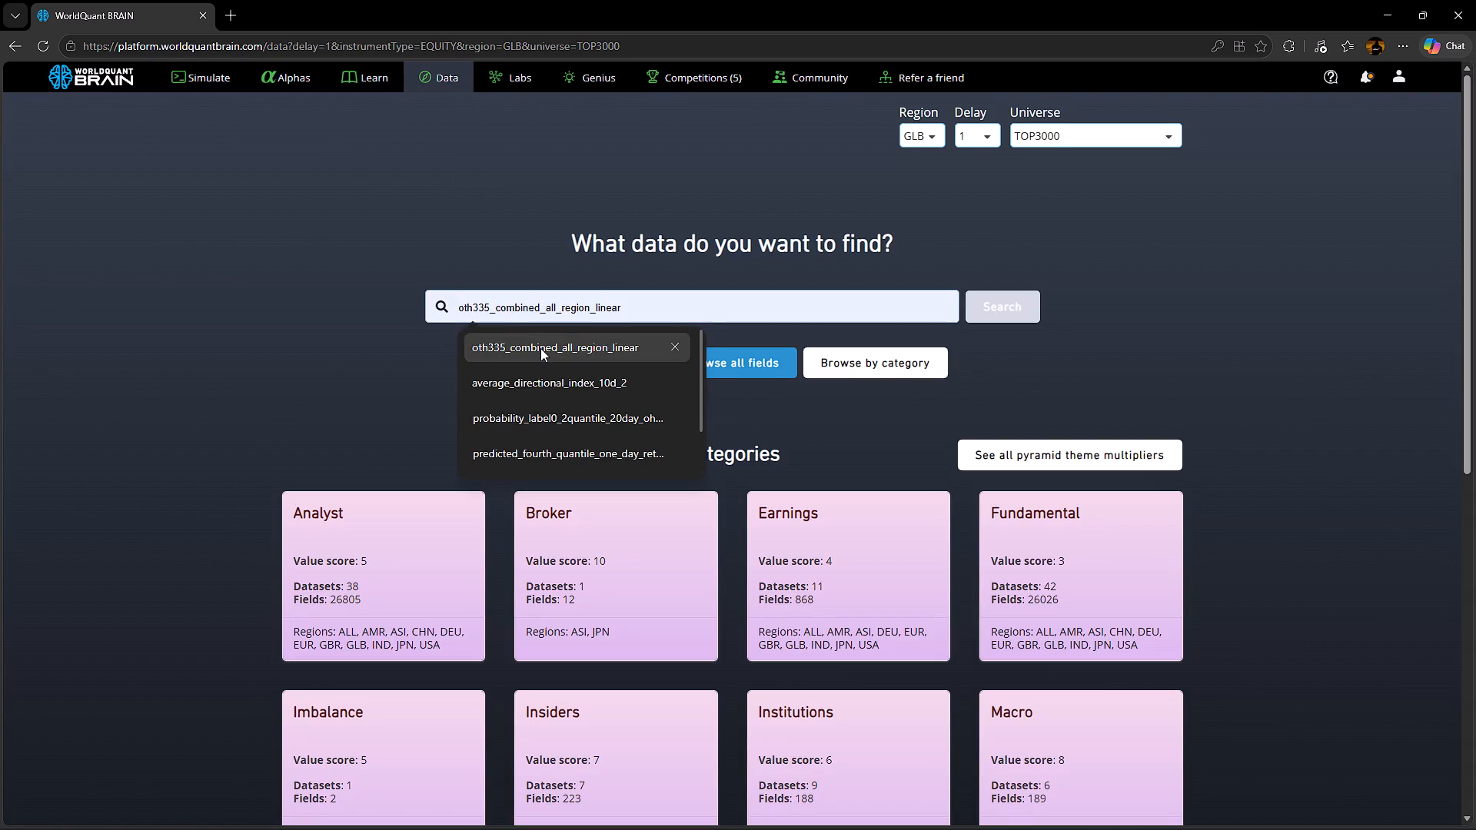
click(540, 348)
click(1014, 312)
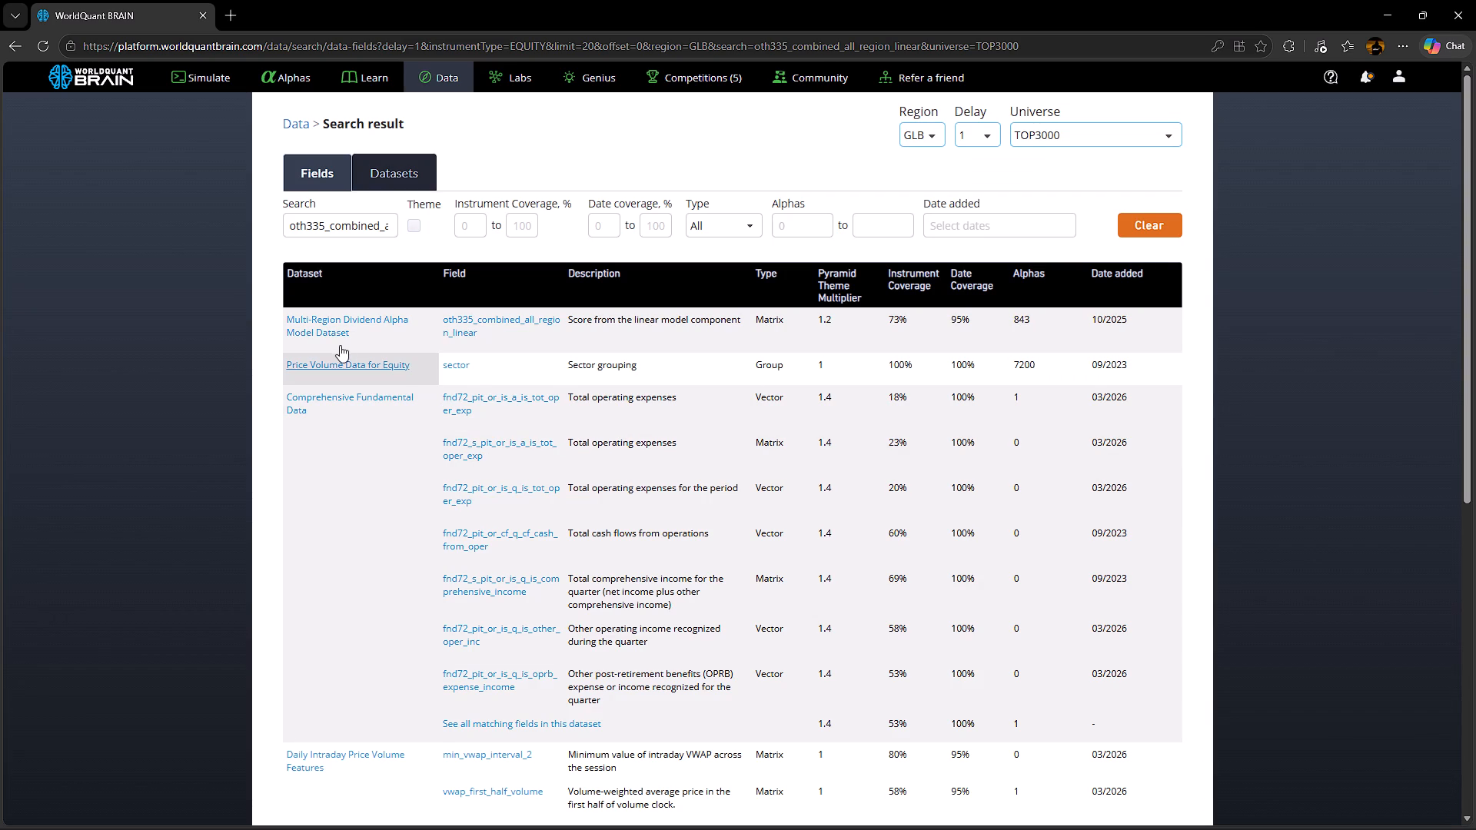
click(337, 327)
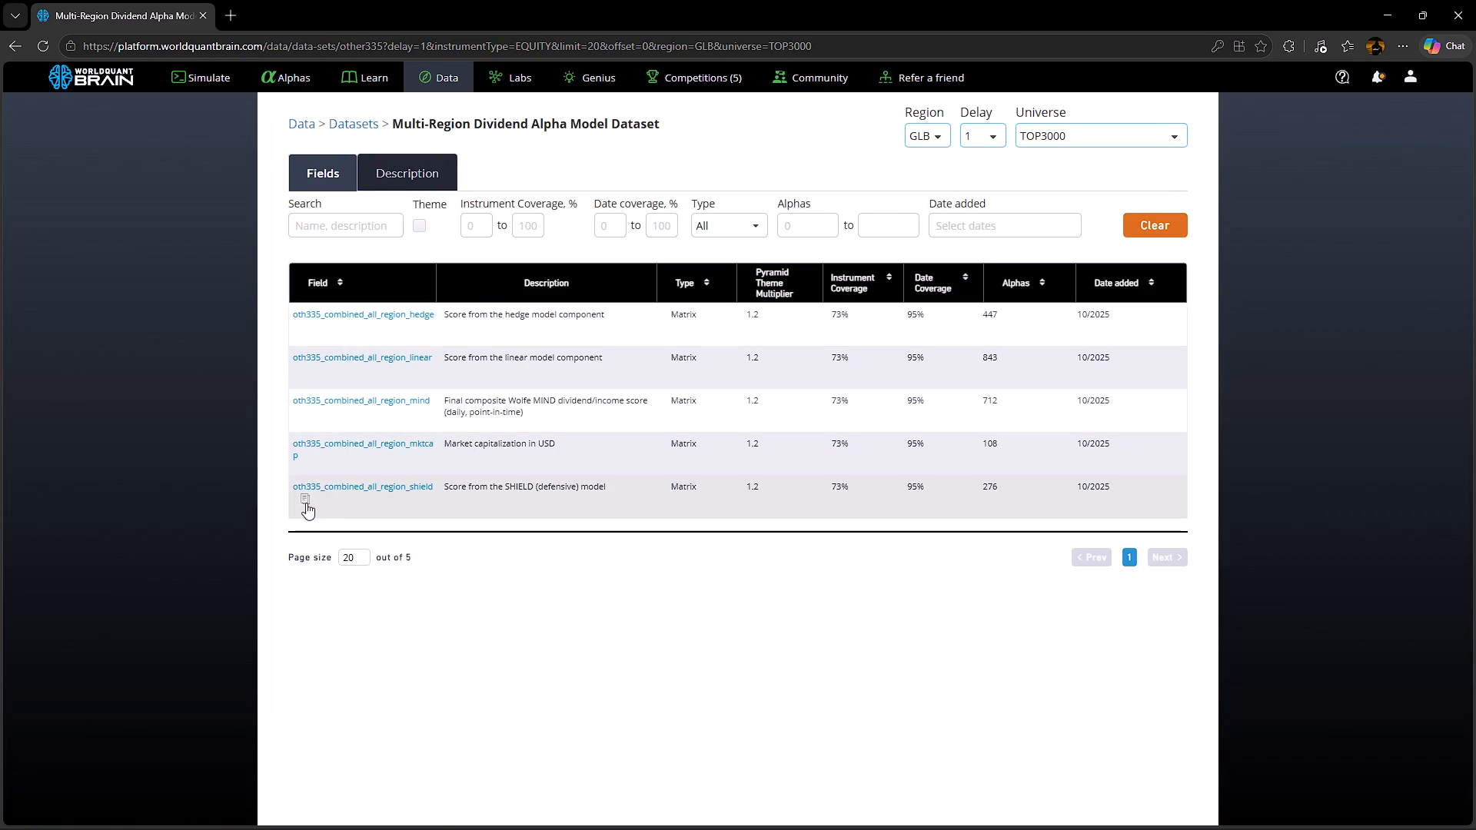
click(306, 503)
Replace the field inside ts_av_diff in Simulation 3 with oth335_combined_all_region_shield and run a full simulation.
click(210, 75)
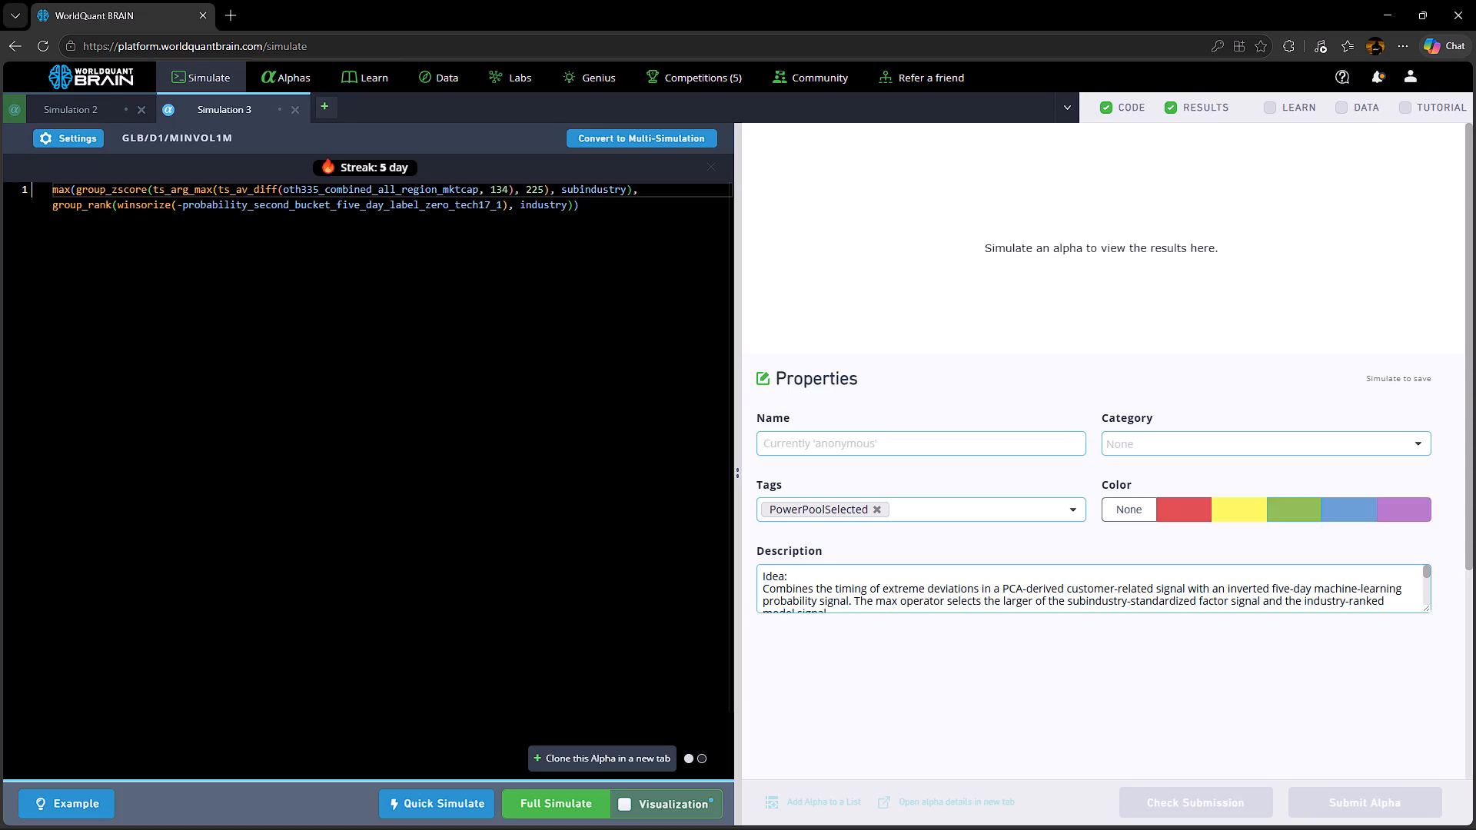
double_click(341, 194)
key(ctrl+v)
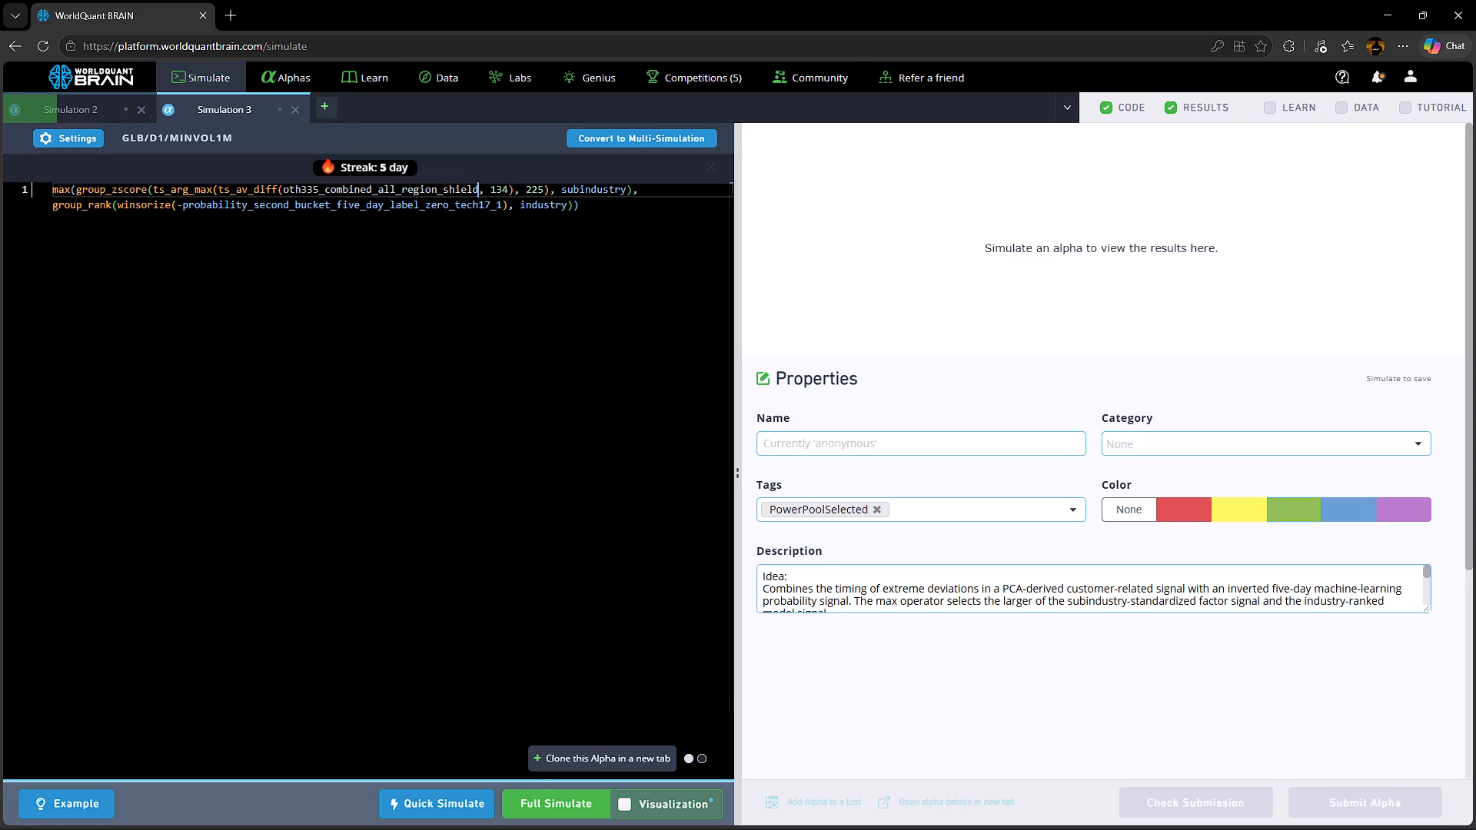
click(542, 798)
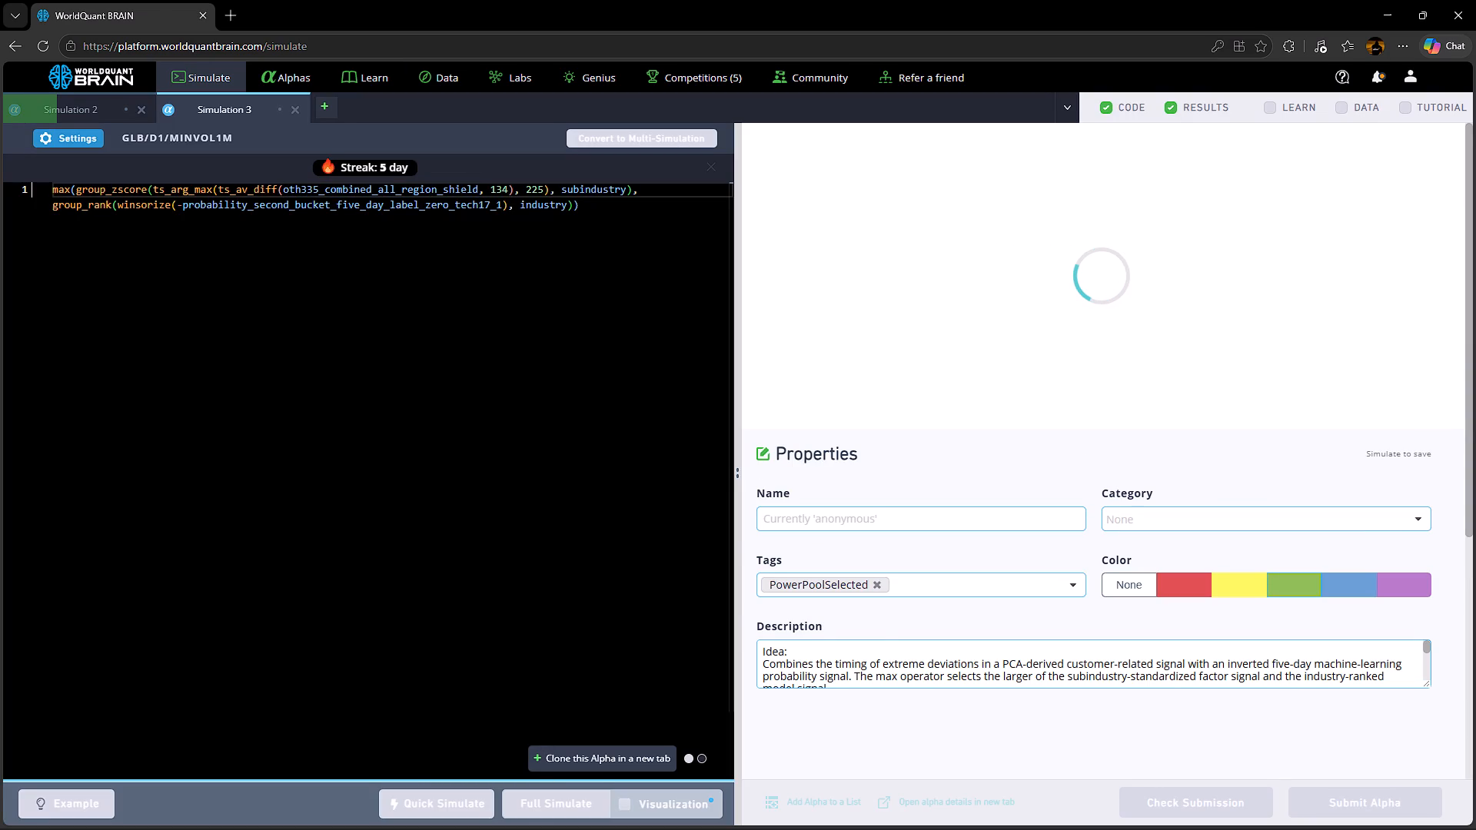
Clone the Simulation 3 alpha into a new simulation tab.
click(597, 759)
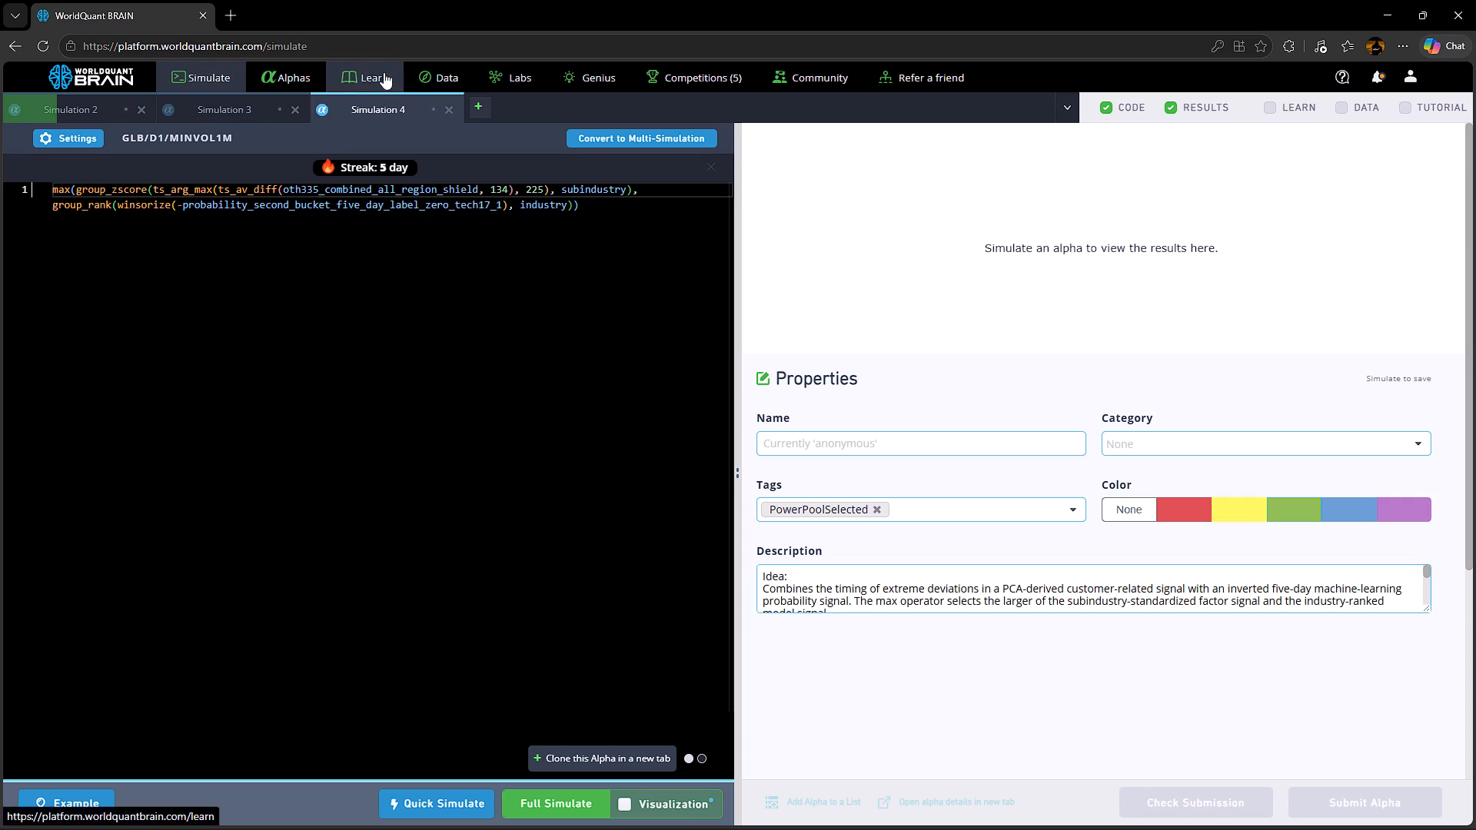
Search the GLB data for oth335_combined_all_region_linear, open its Multi-Region Dividend Alpha Model Dataset and copy the field name oth335_combined_all_region_hedge.
click(442, 78)
click(534, 304)
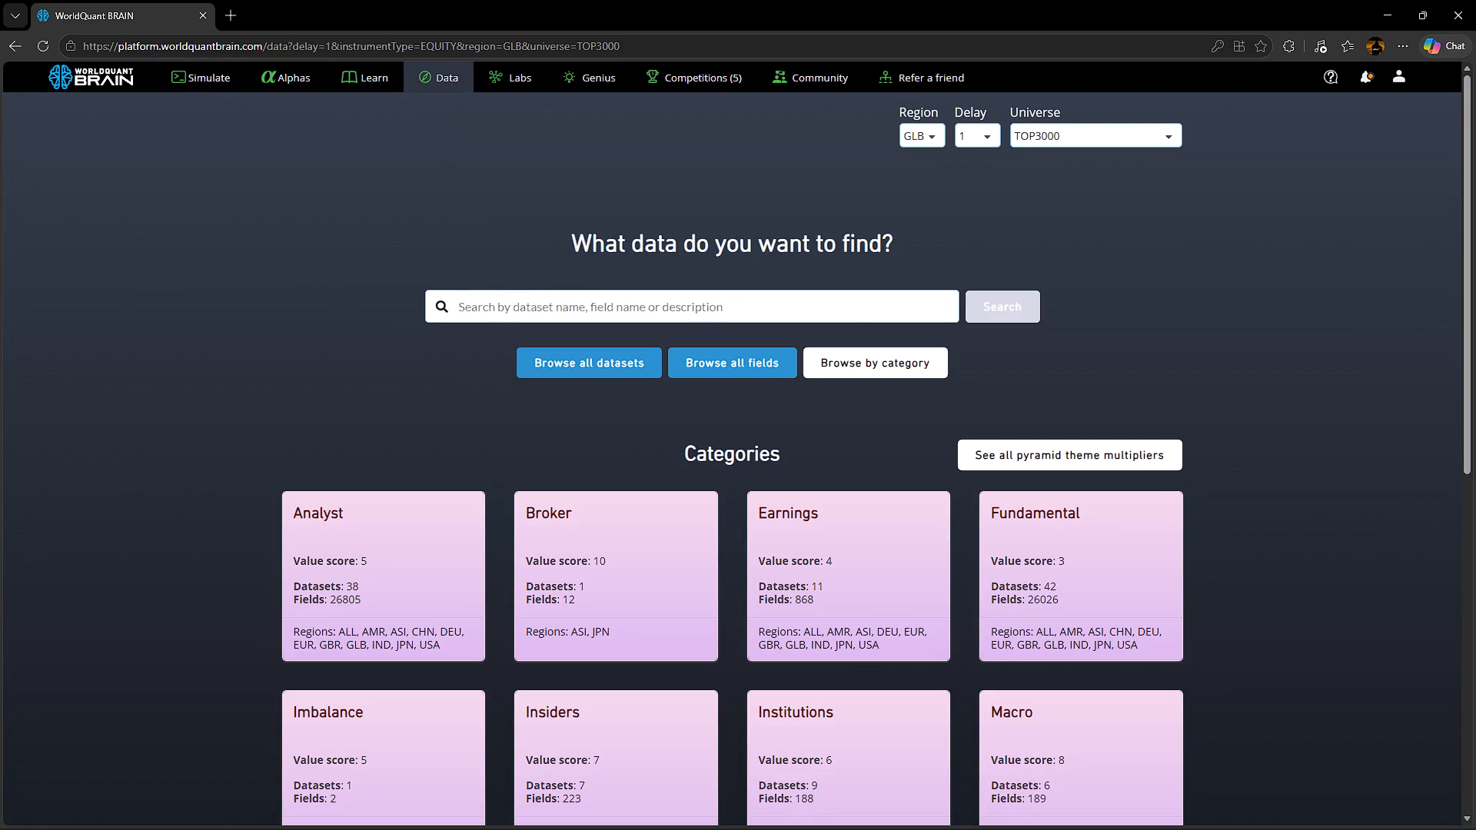
click(517, 344)
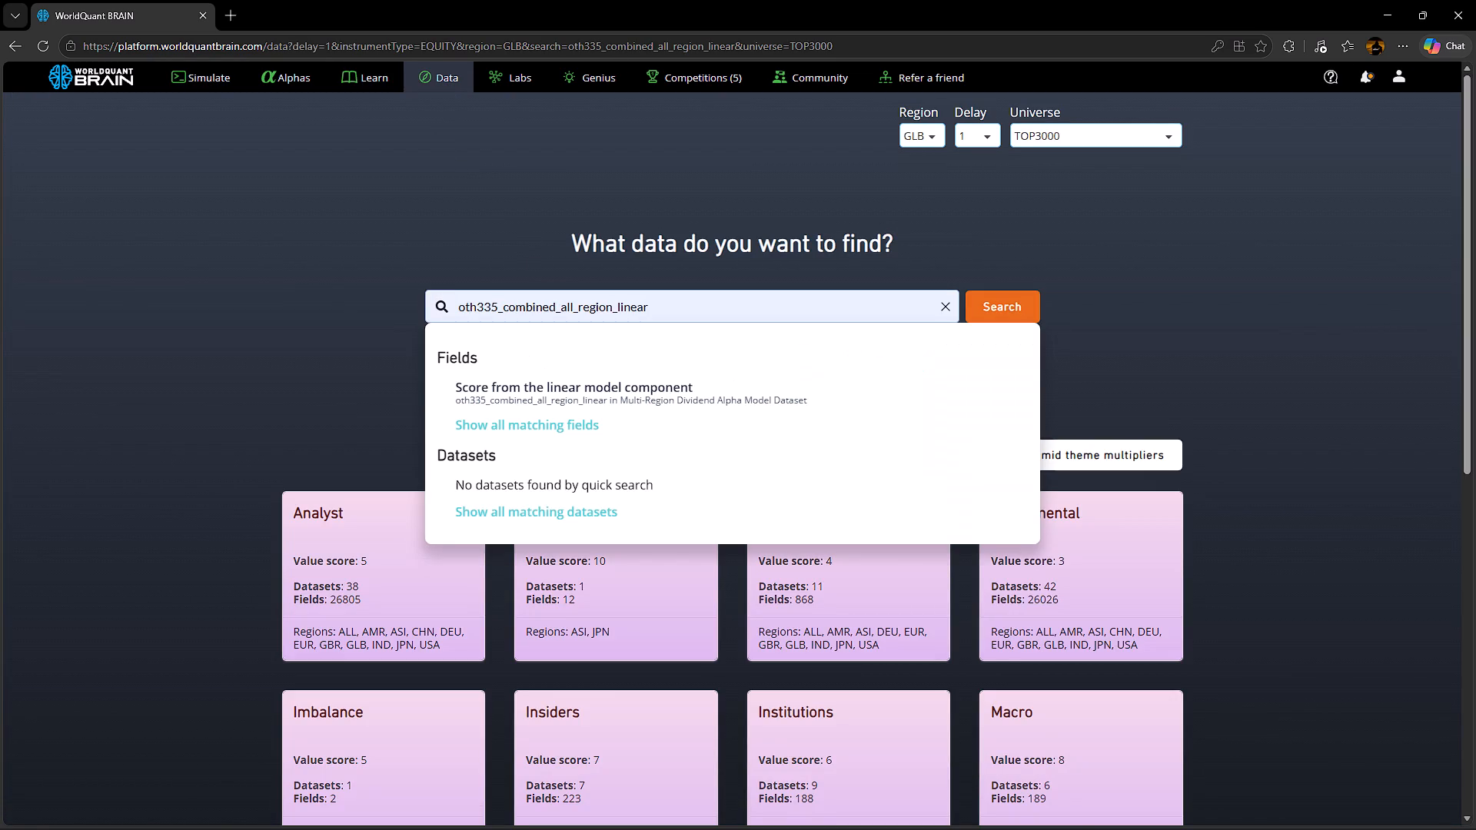
click(983, 298)
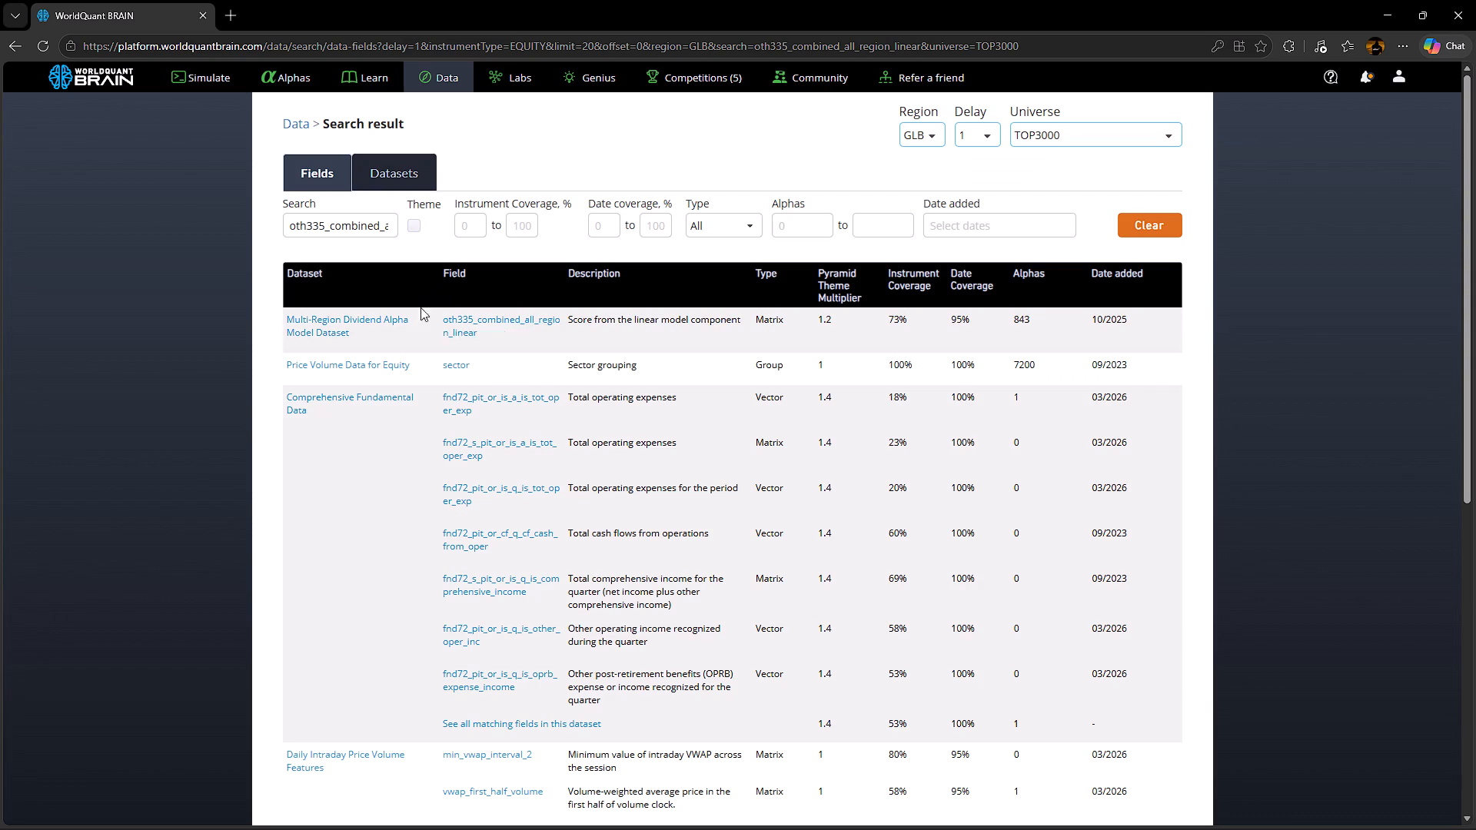
click(488, 330)
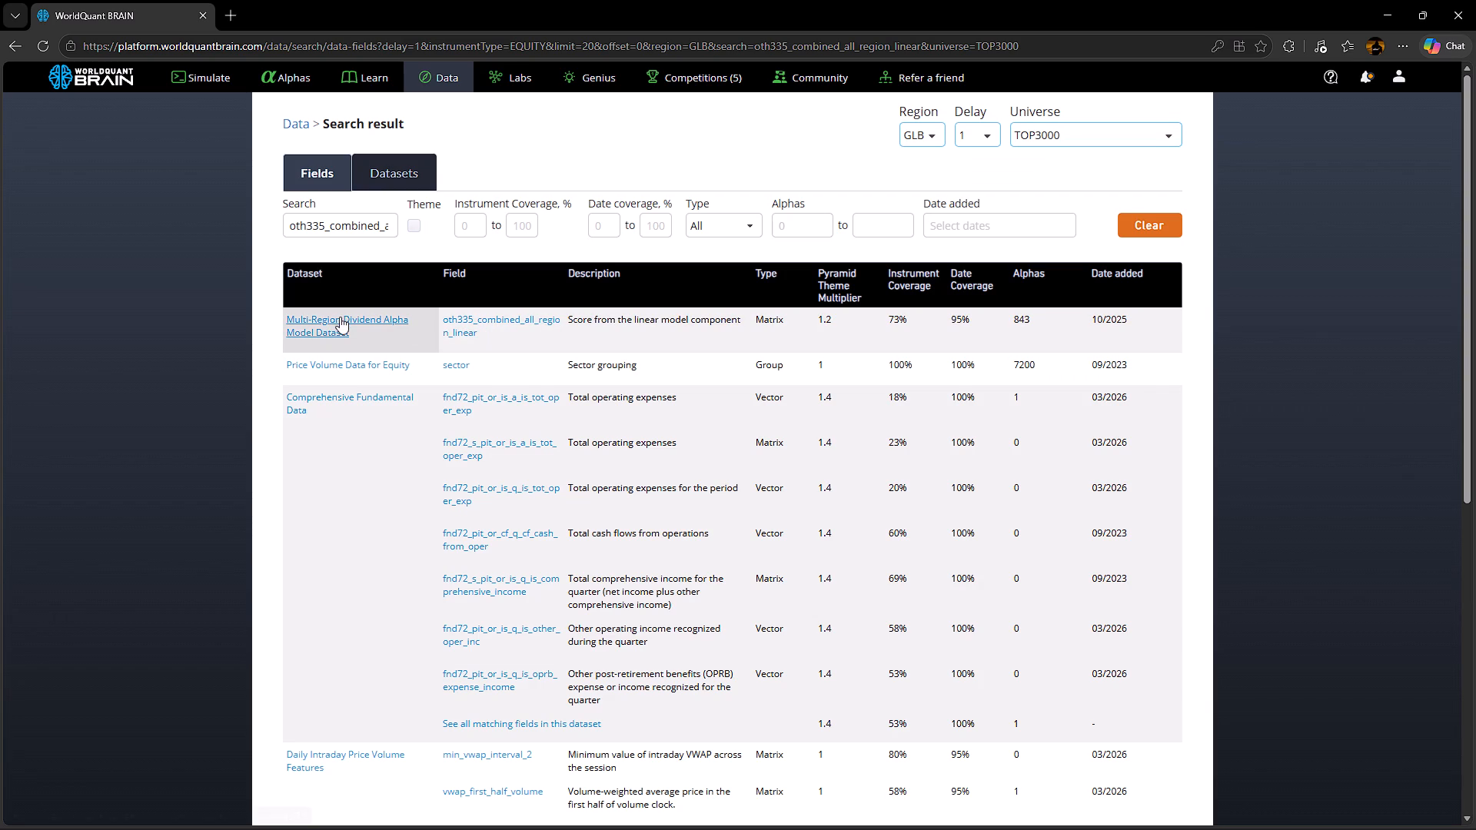
click(340, 317)
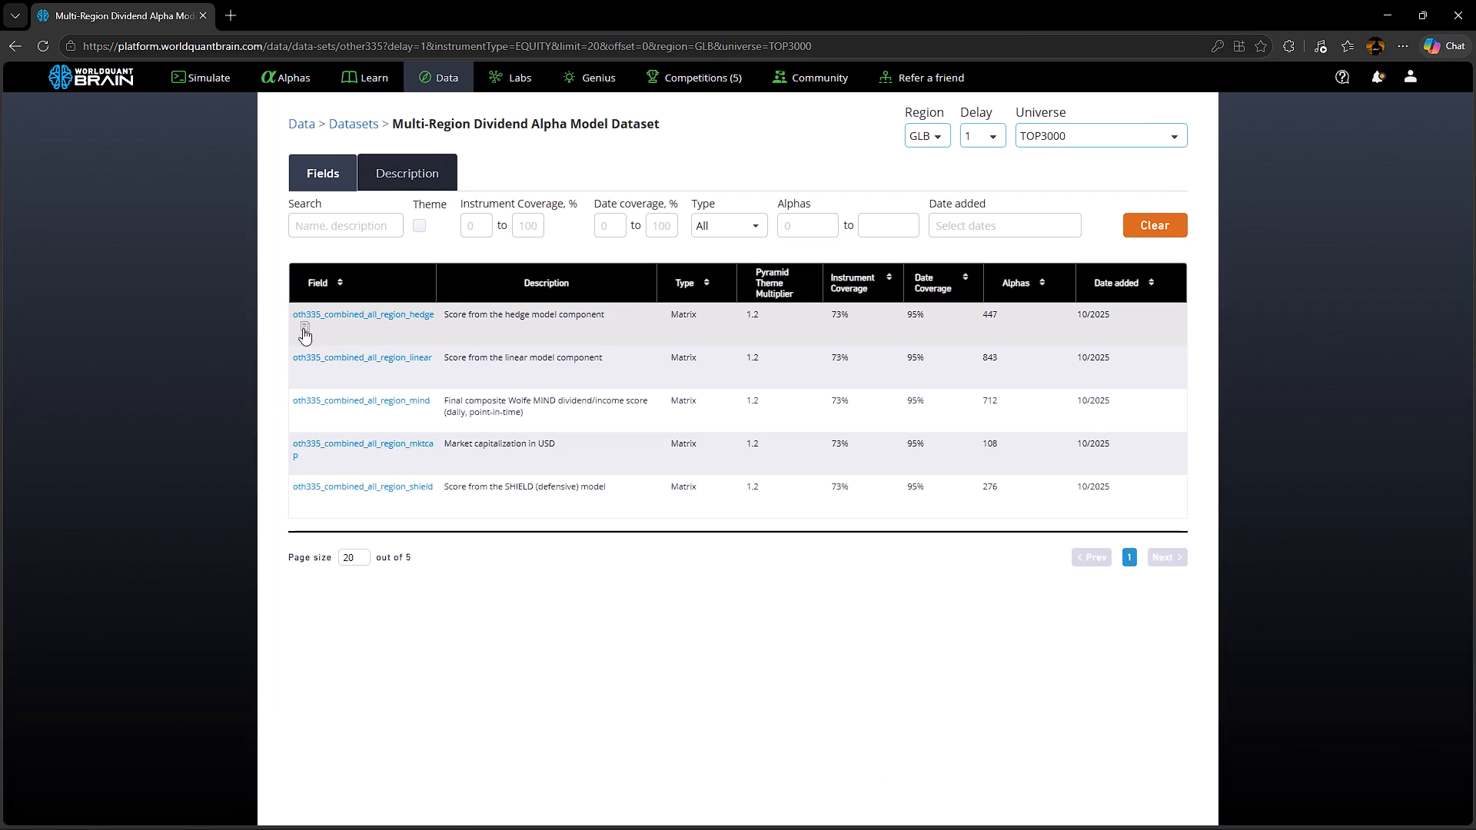
click(301, 328)
Replace the field inside ts_av_diff in Simulation 4 with oth335_combined_all_region_hedge.
click(211, 78)
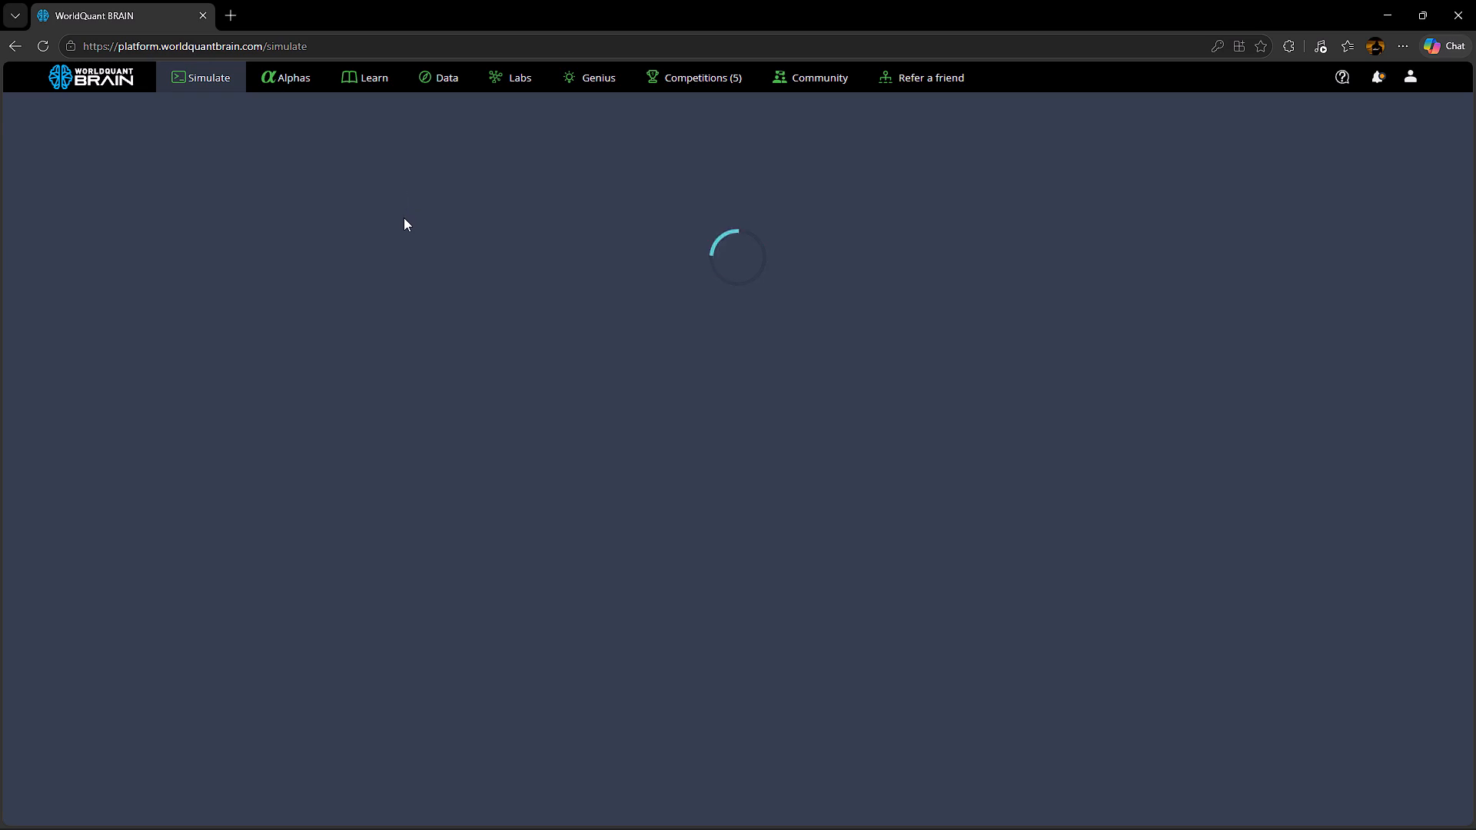
double_click(394, 182)
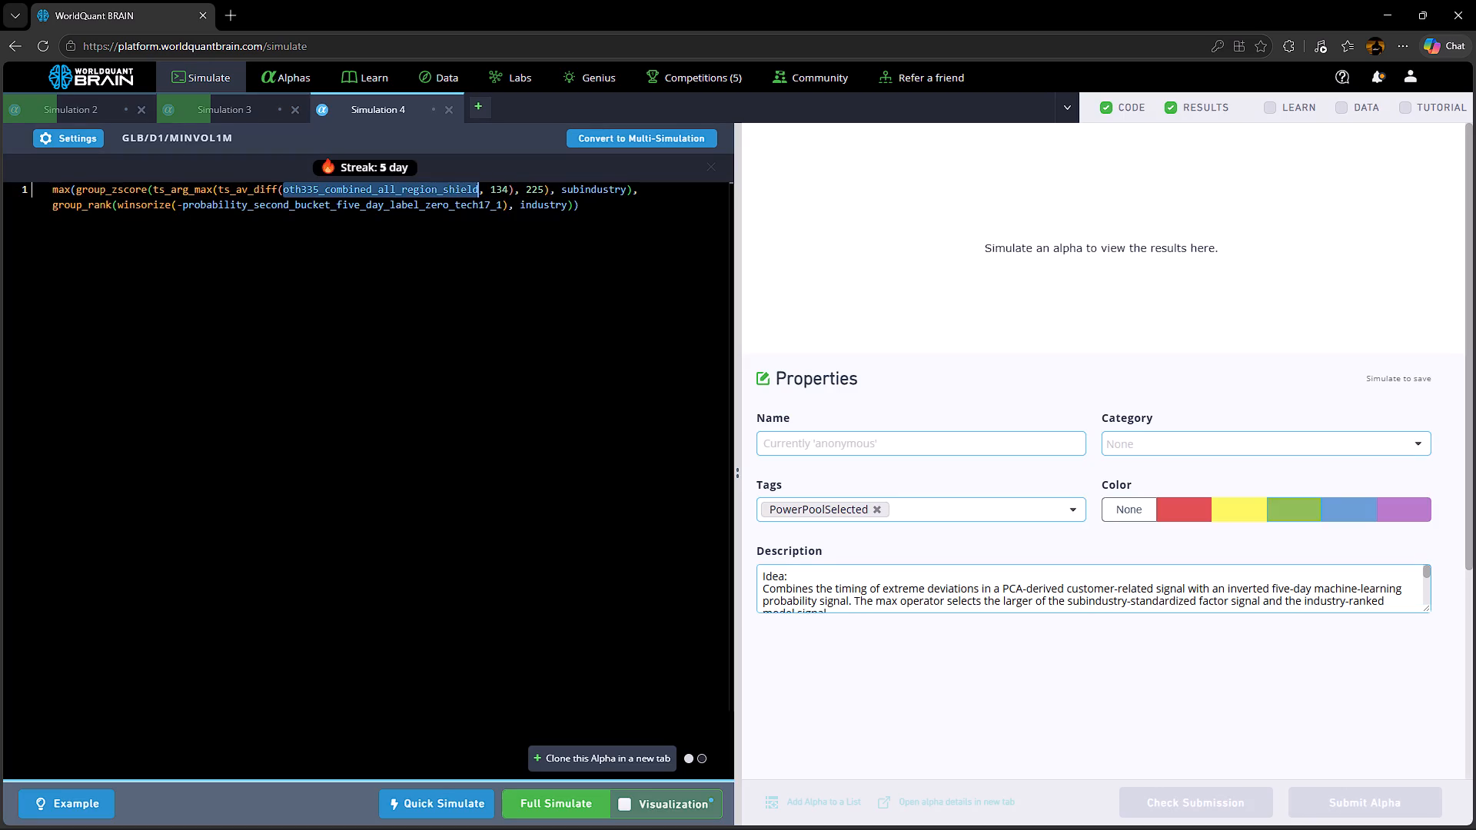
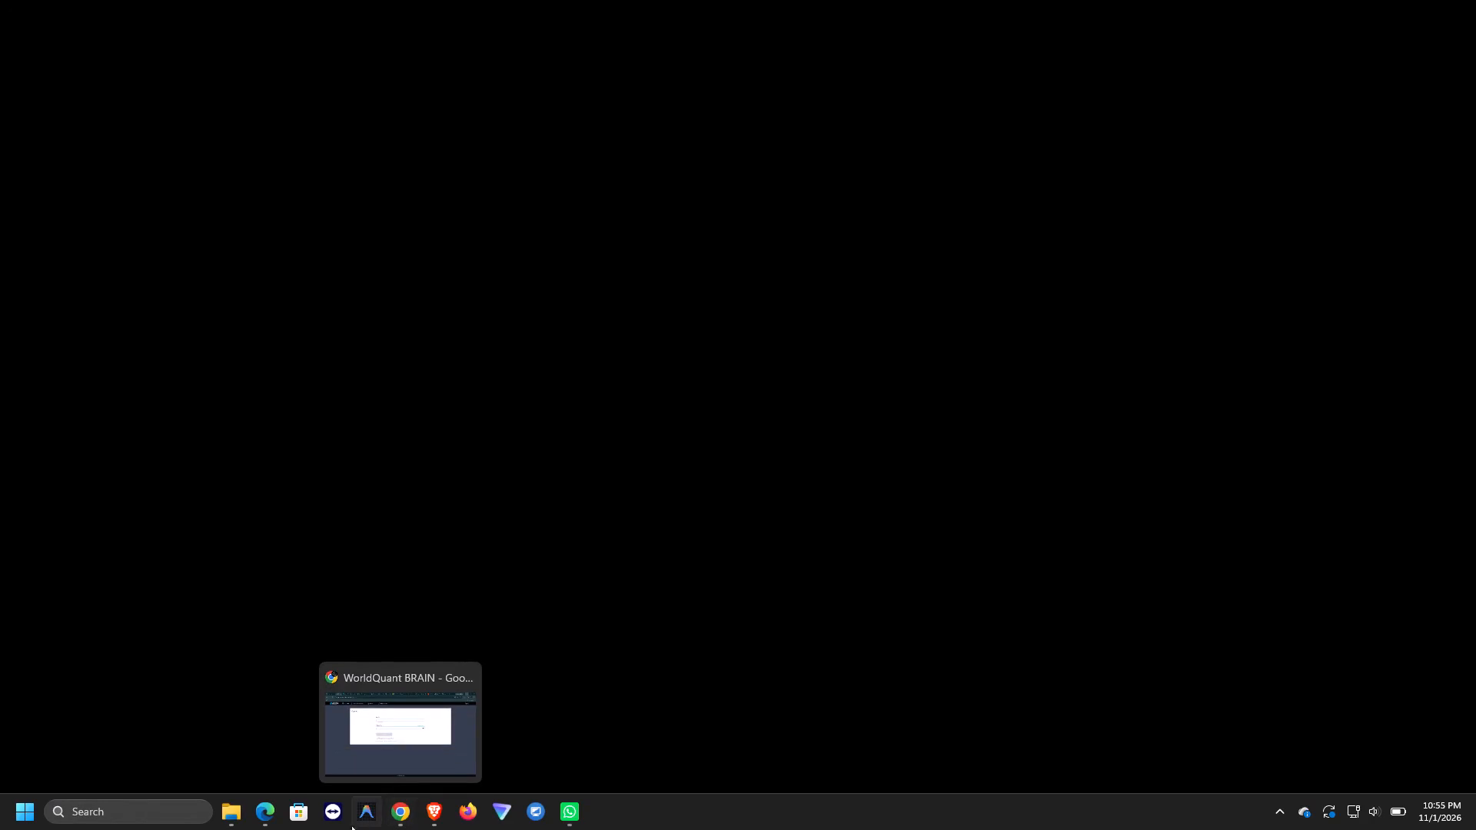
Switch to WorldQuant BRAIN in Microsoft Edge and check the progress of the runs in Simulation 3 and Simulation 2.
click(261, 812)
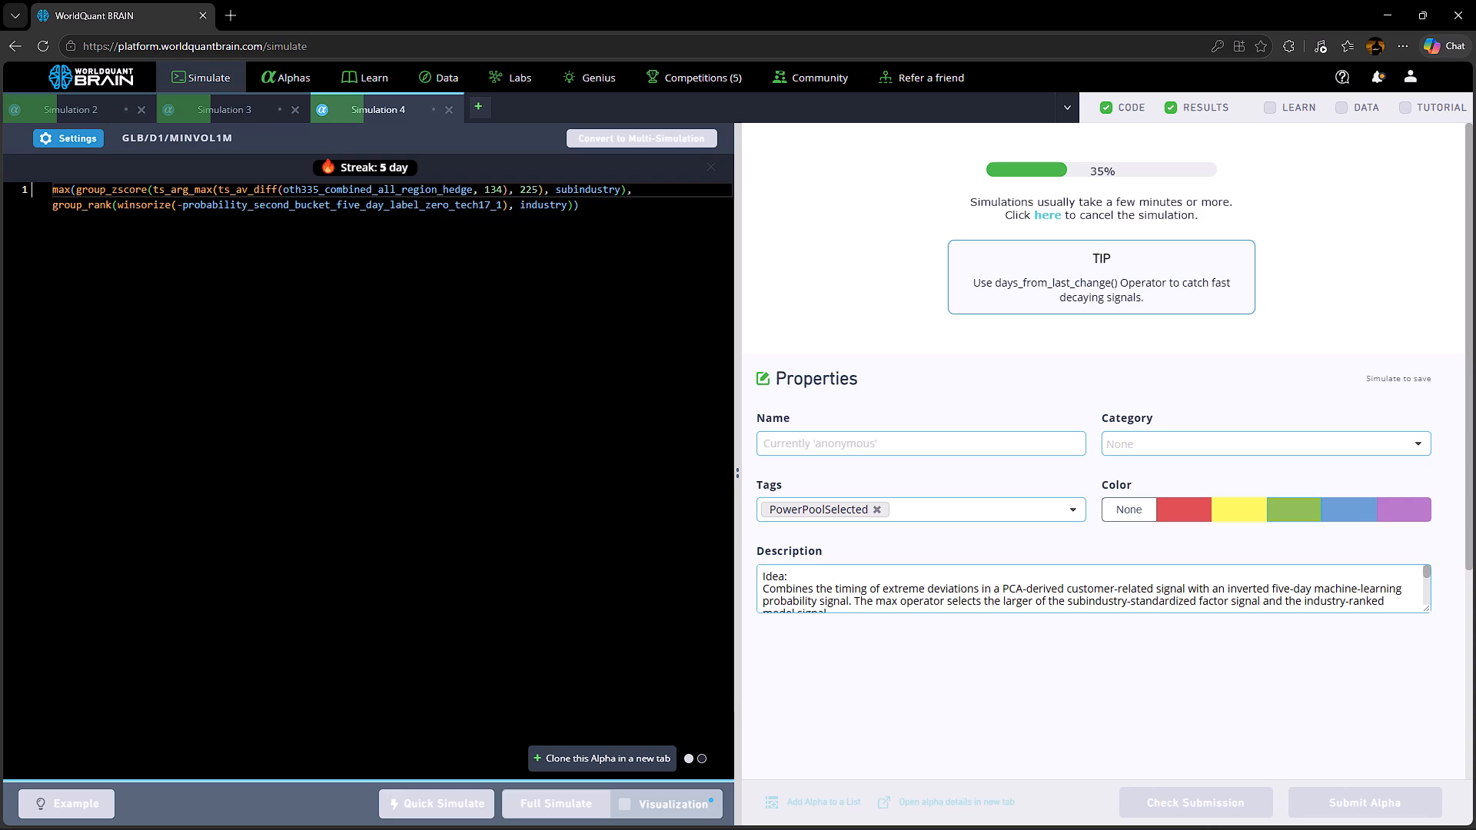
click(241, 111)
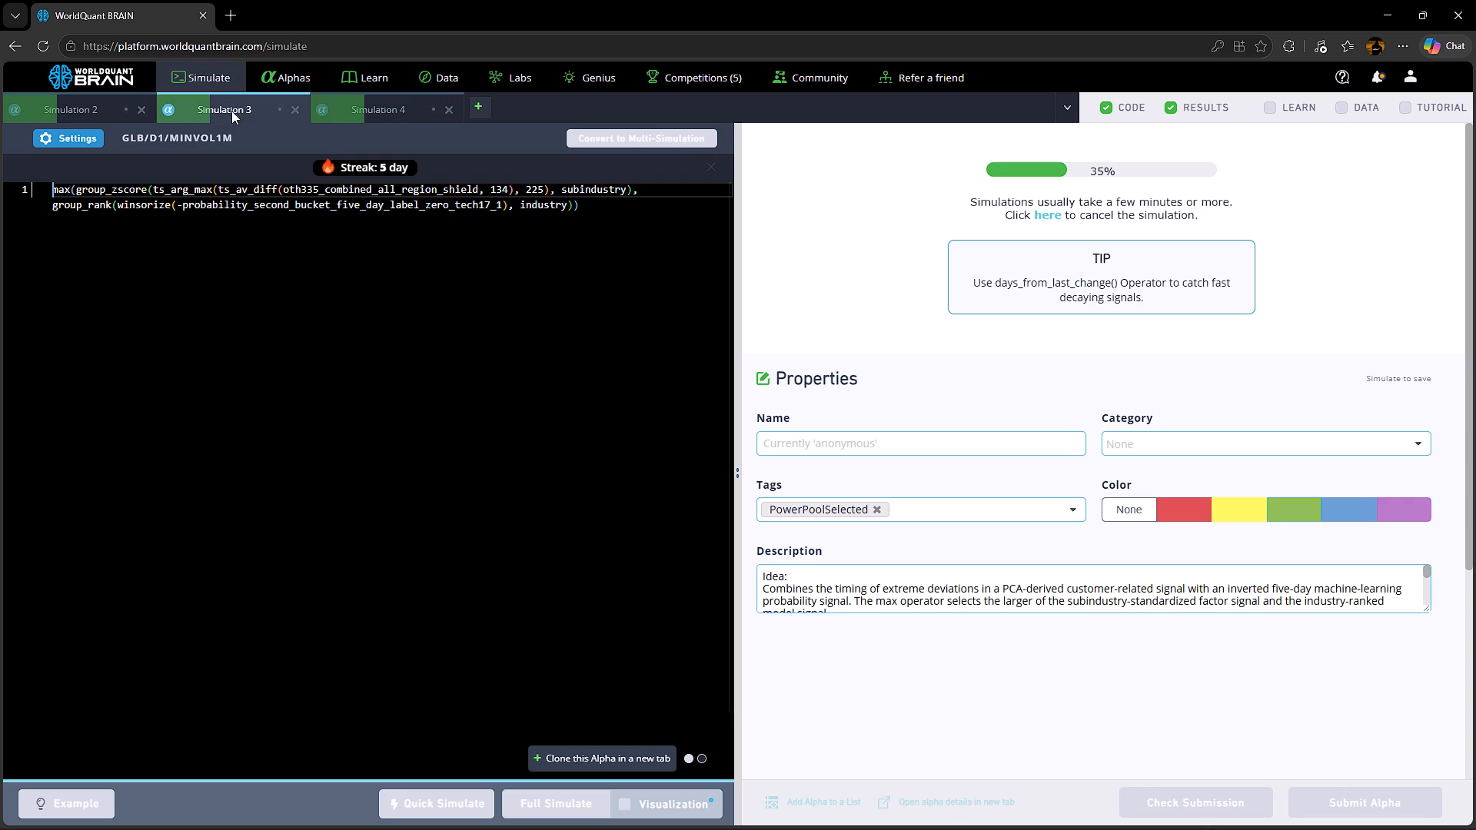
click(52, 110)
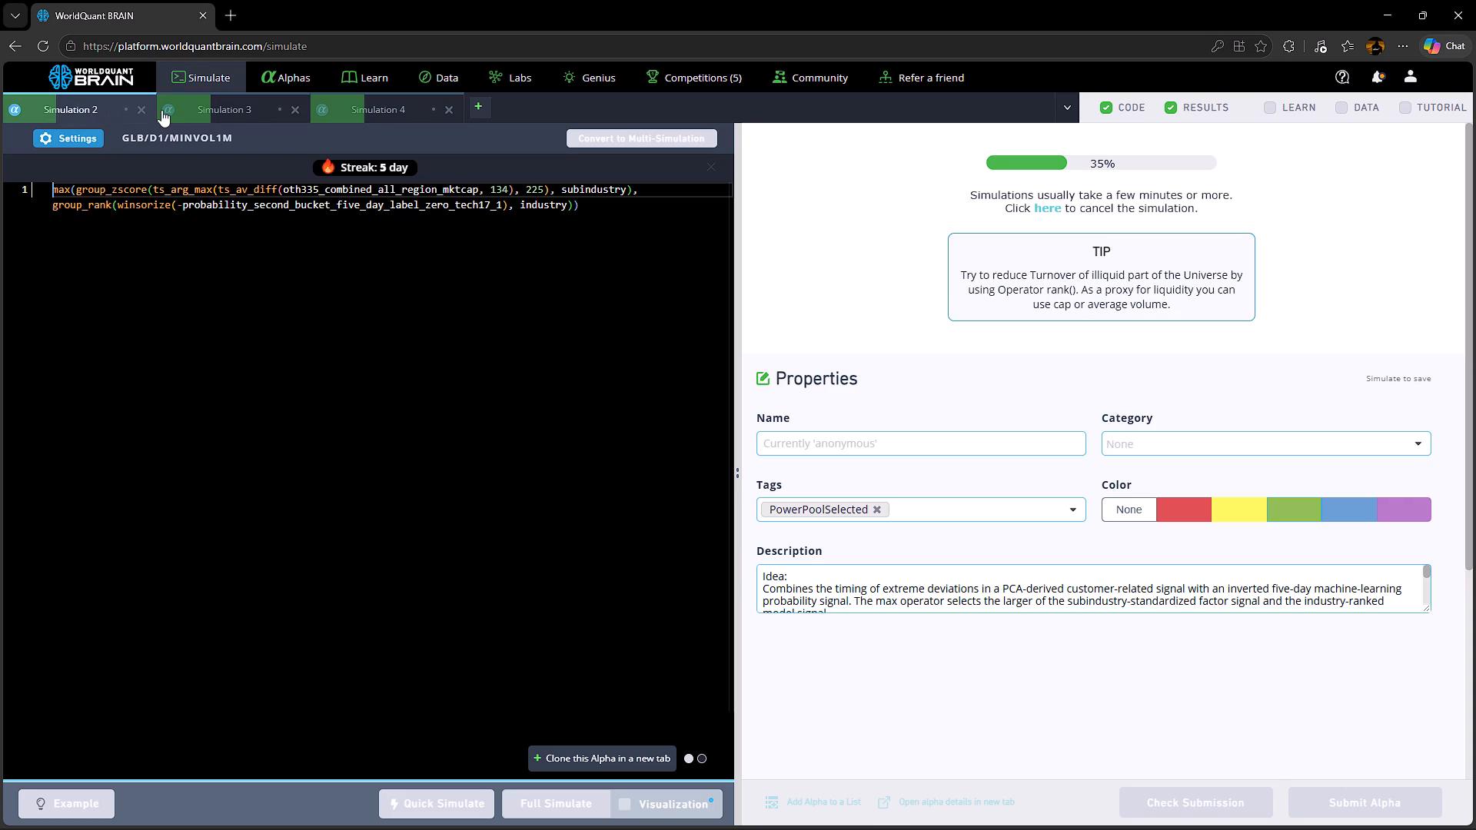
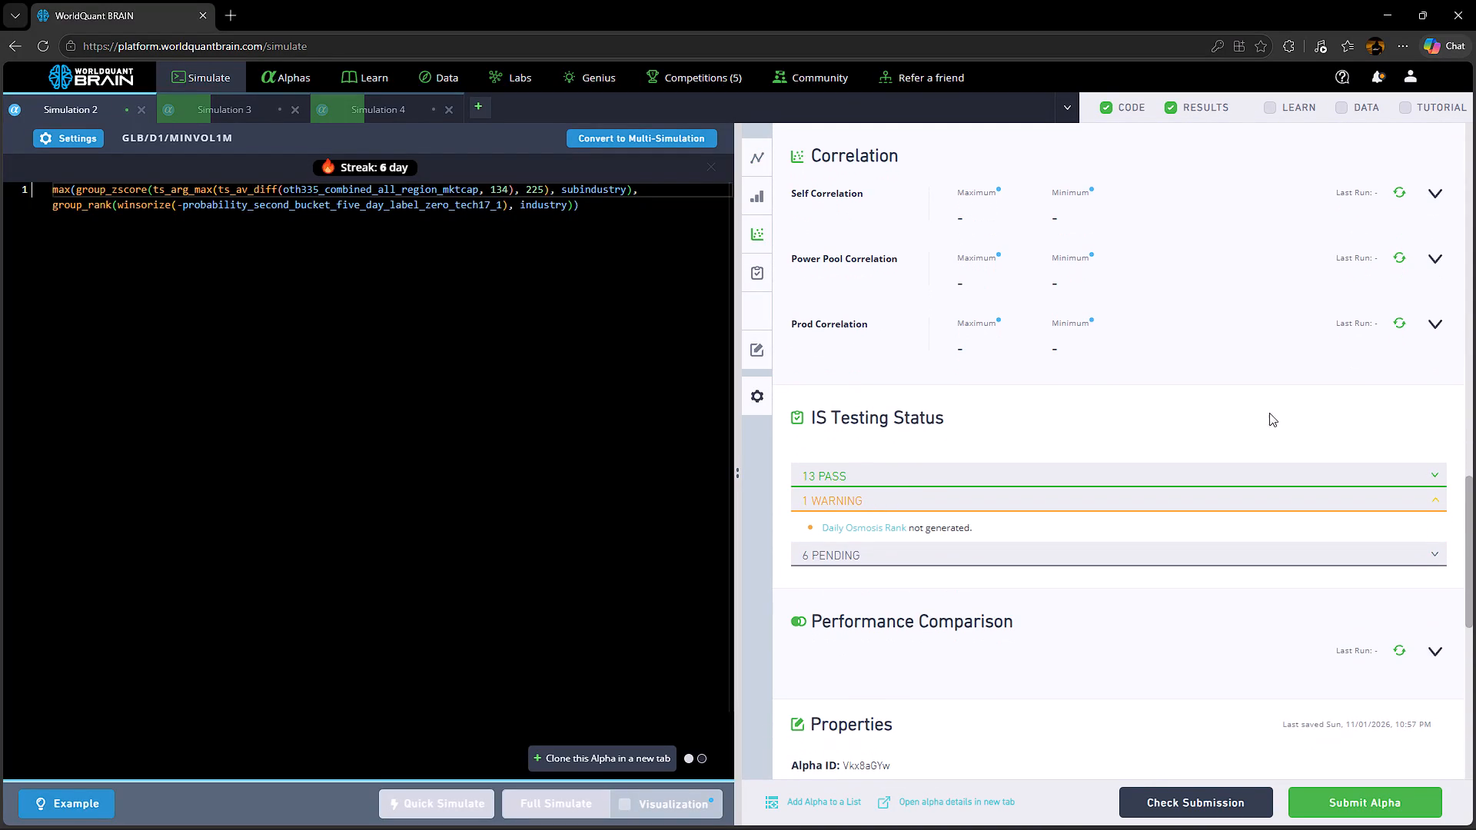
Run the Prod Correlation check for the Simulation 2 alpha.
click(1432, 324)
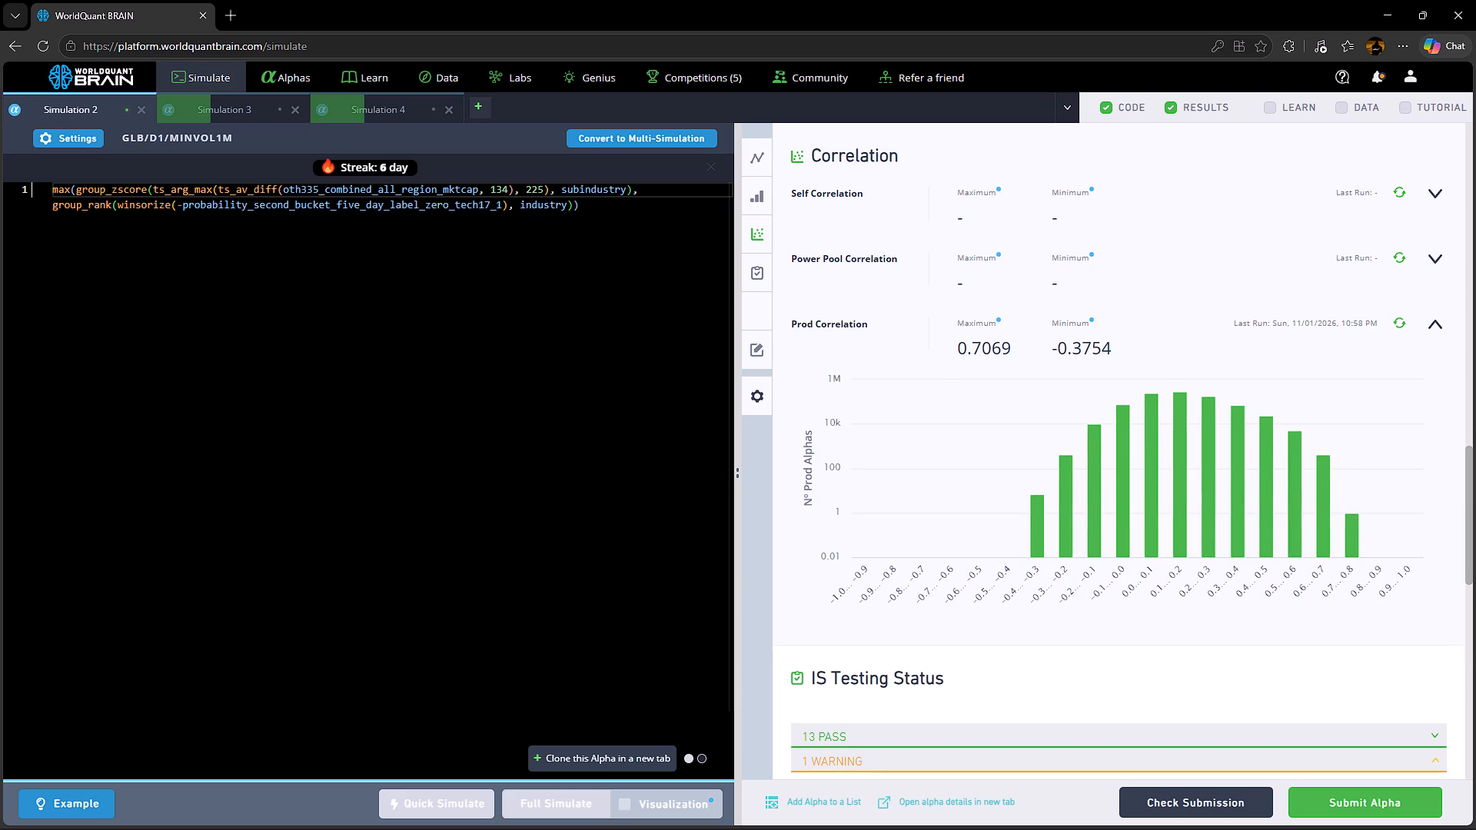
Change the universe in the Simulation 2 settings to MINVOL10M and apply it.
click(91, 139)
click(339, 305)
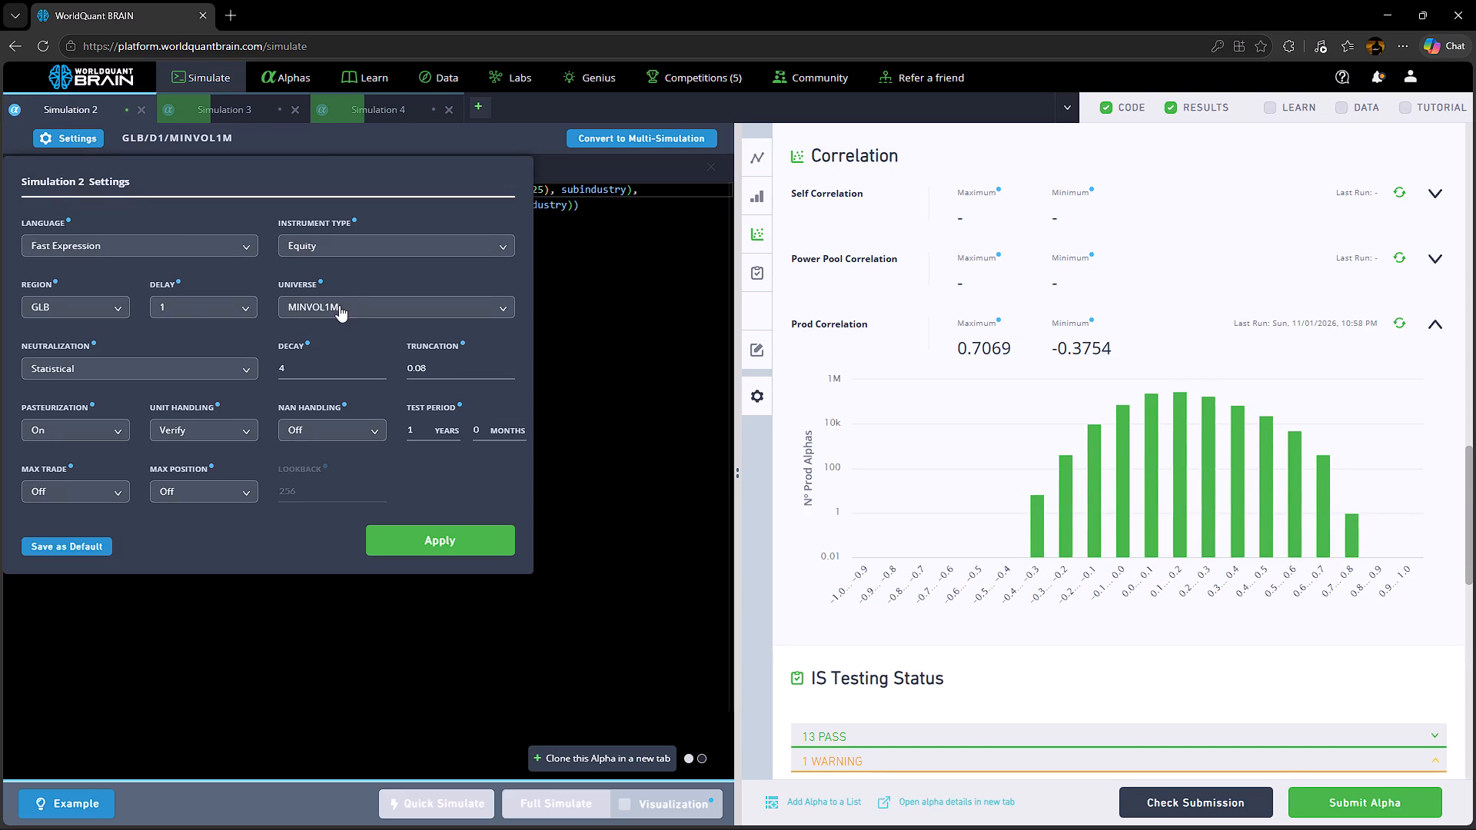
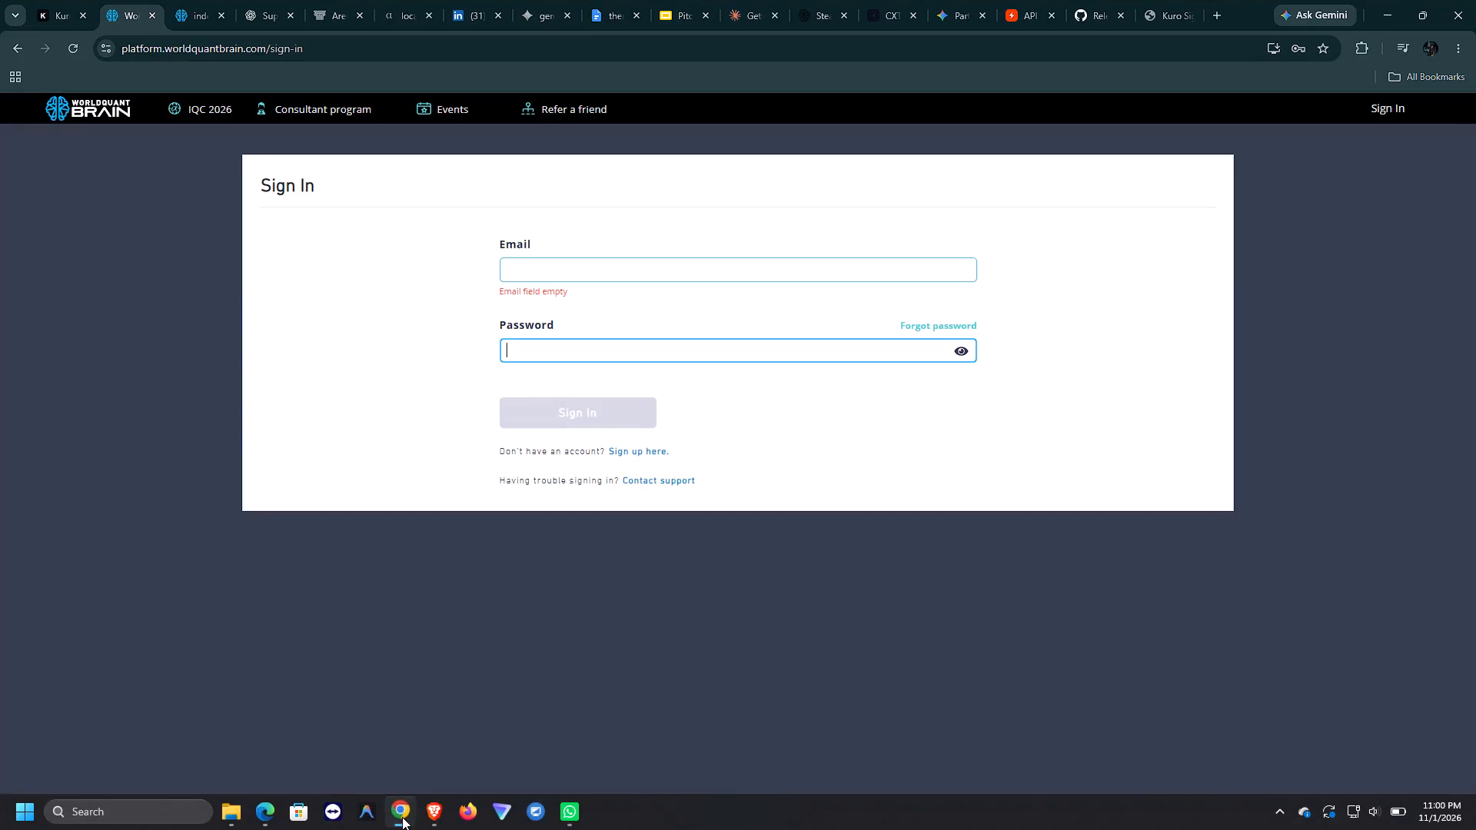
Switch to Microsoft Edge, show the test period for the Simulation 4 alpha and expand the warning in its IS Testing Status.
click(402, 815)
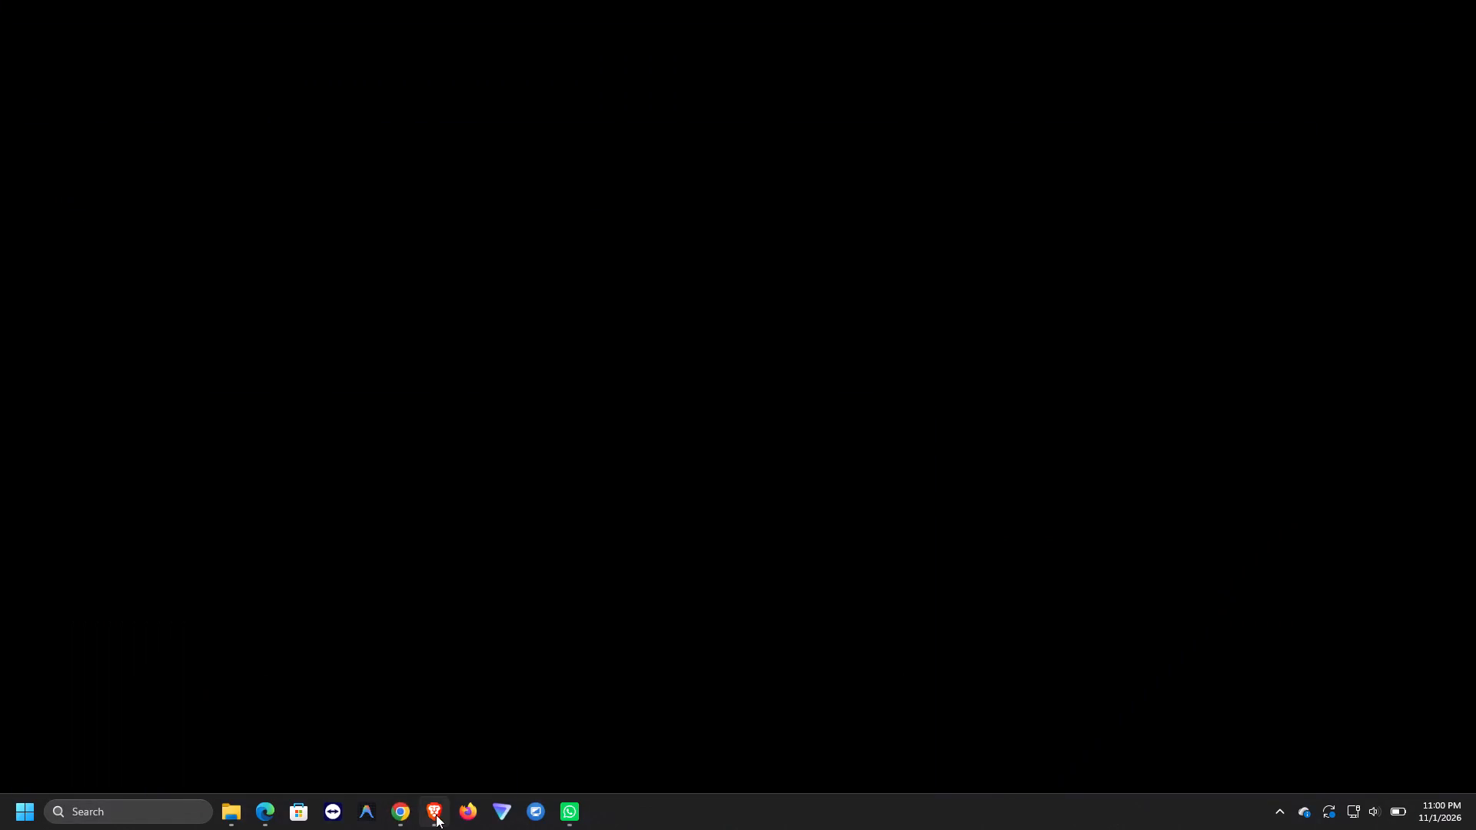
click(436, 815)
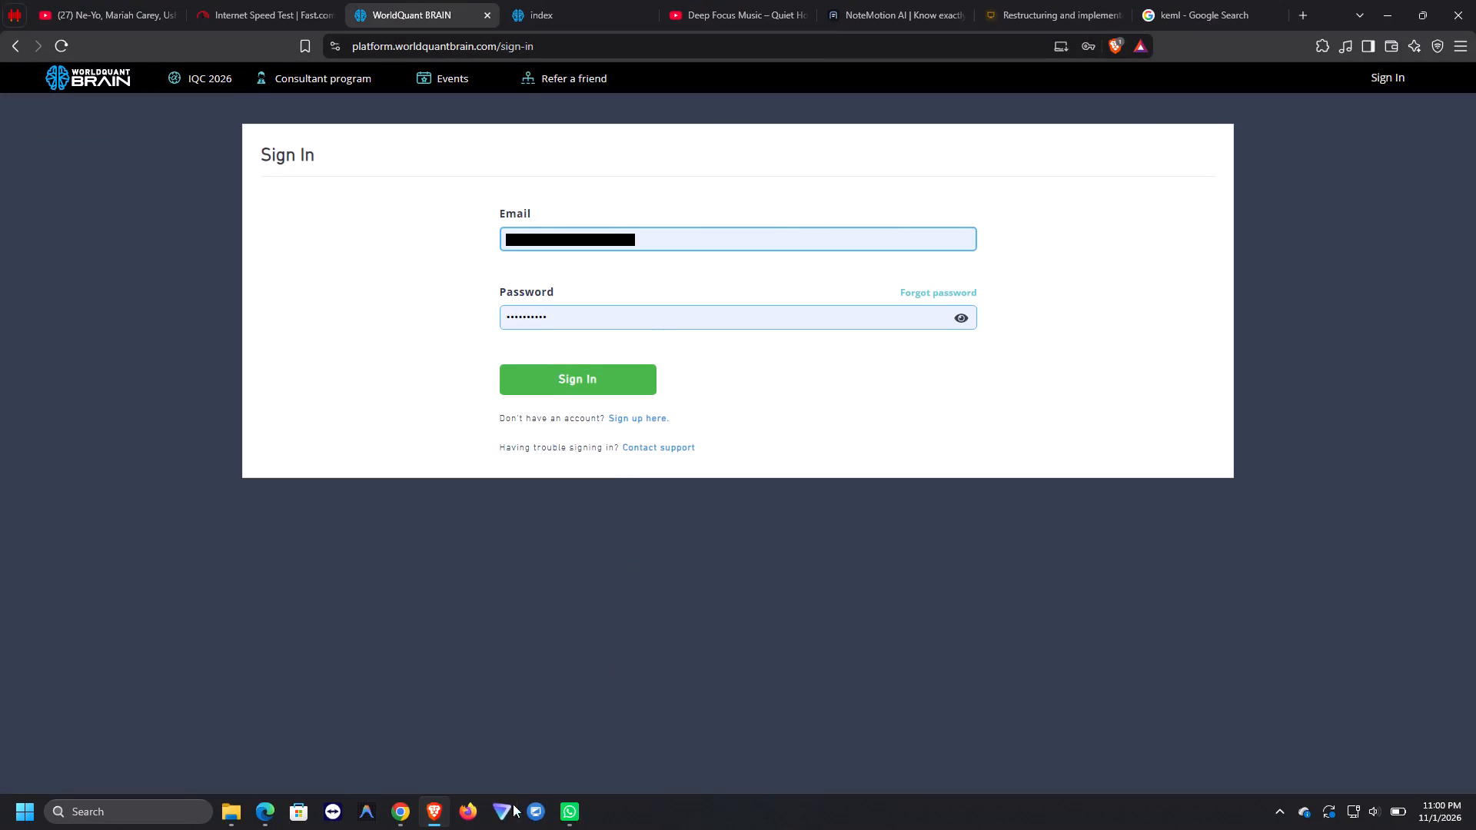
click(266, 807)
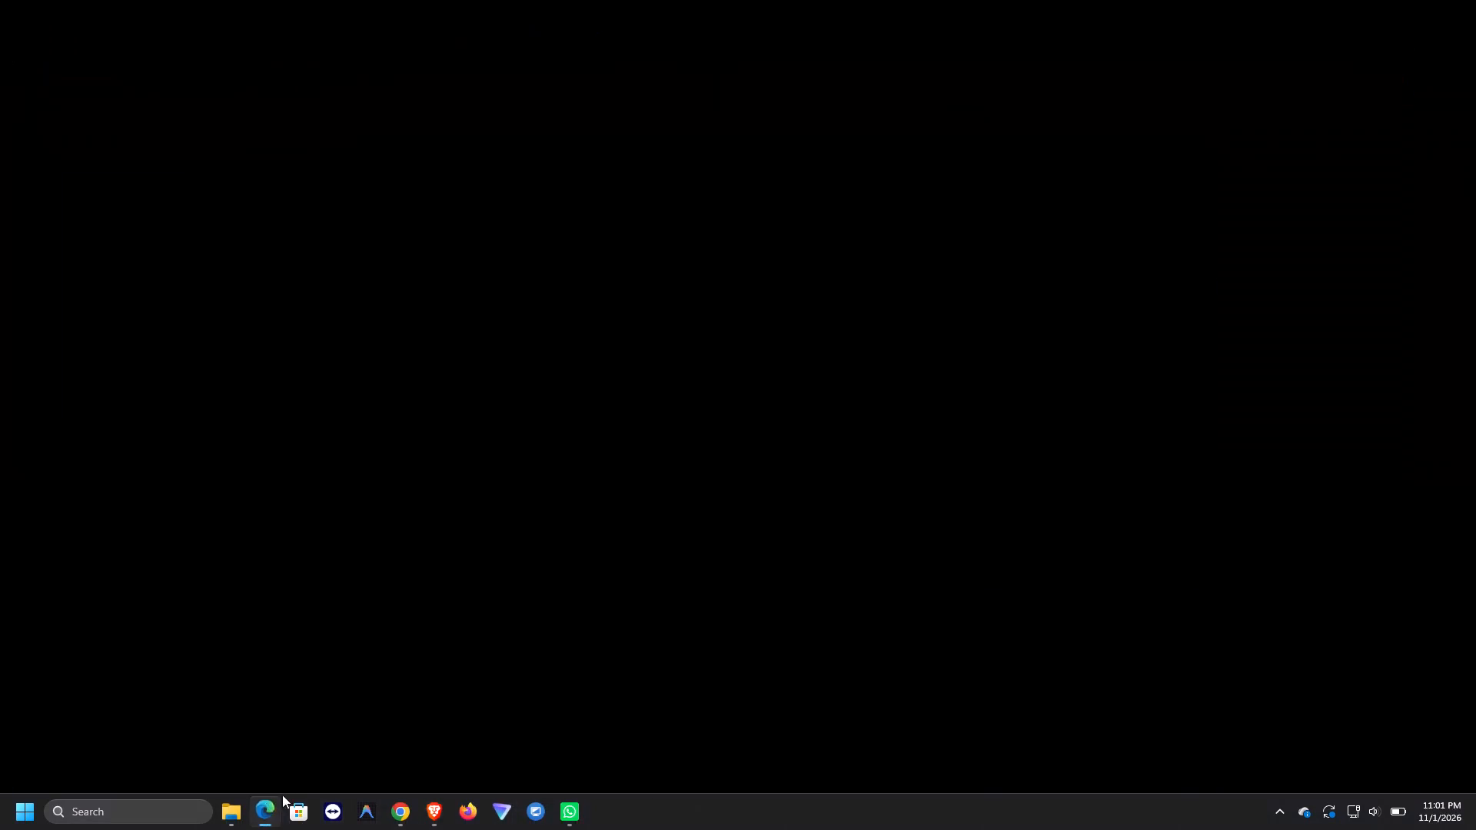
click(870, 158)
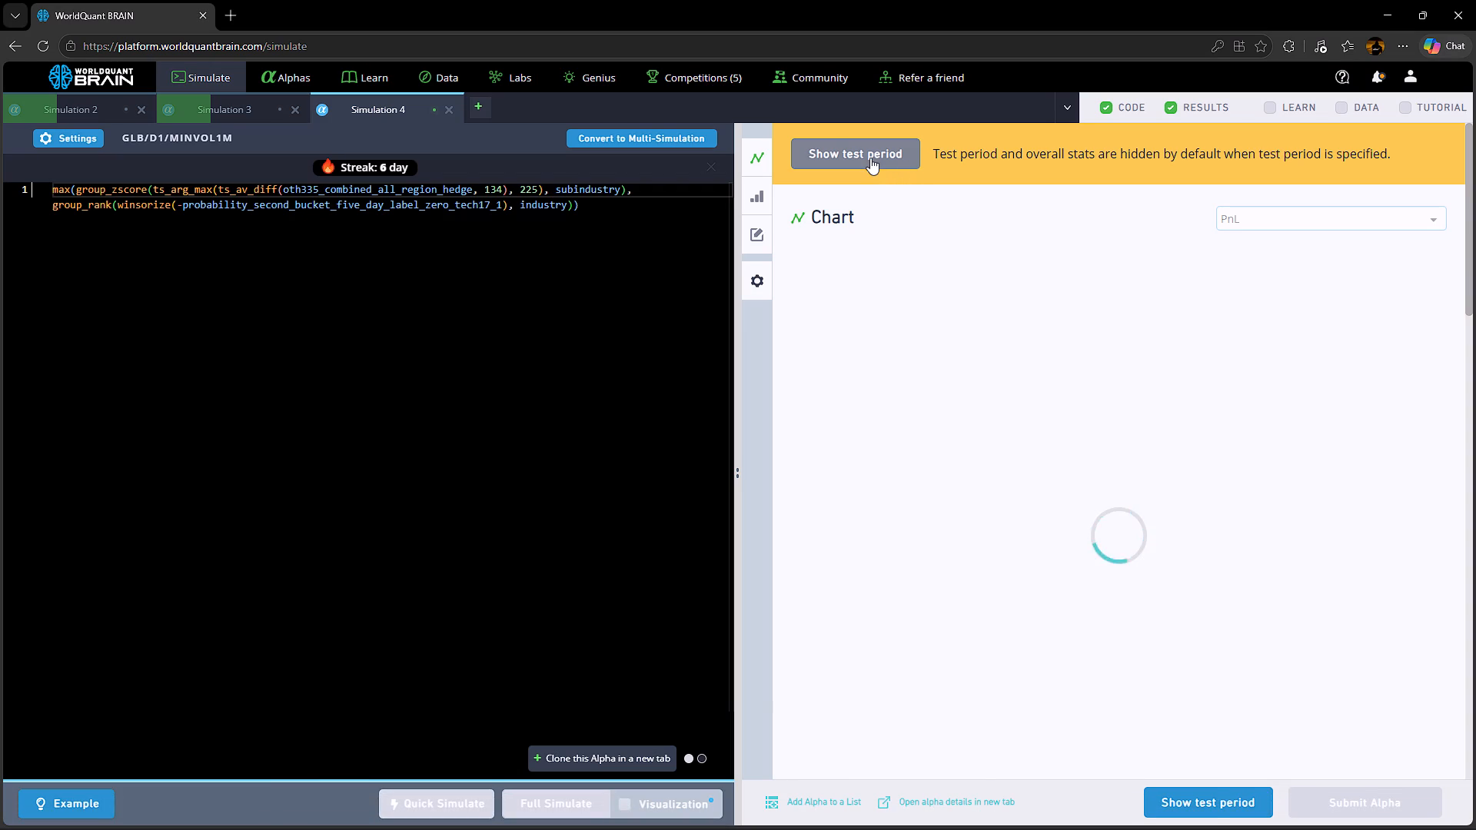
click(761, 242)
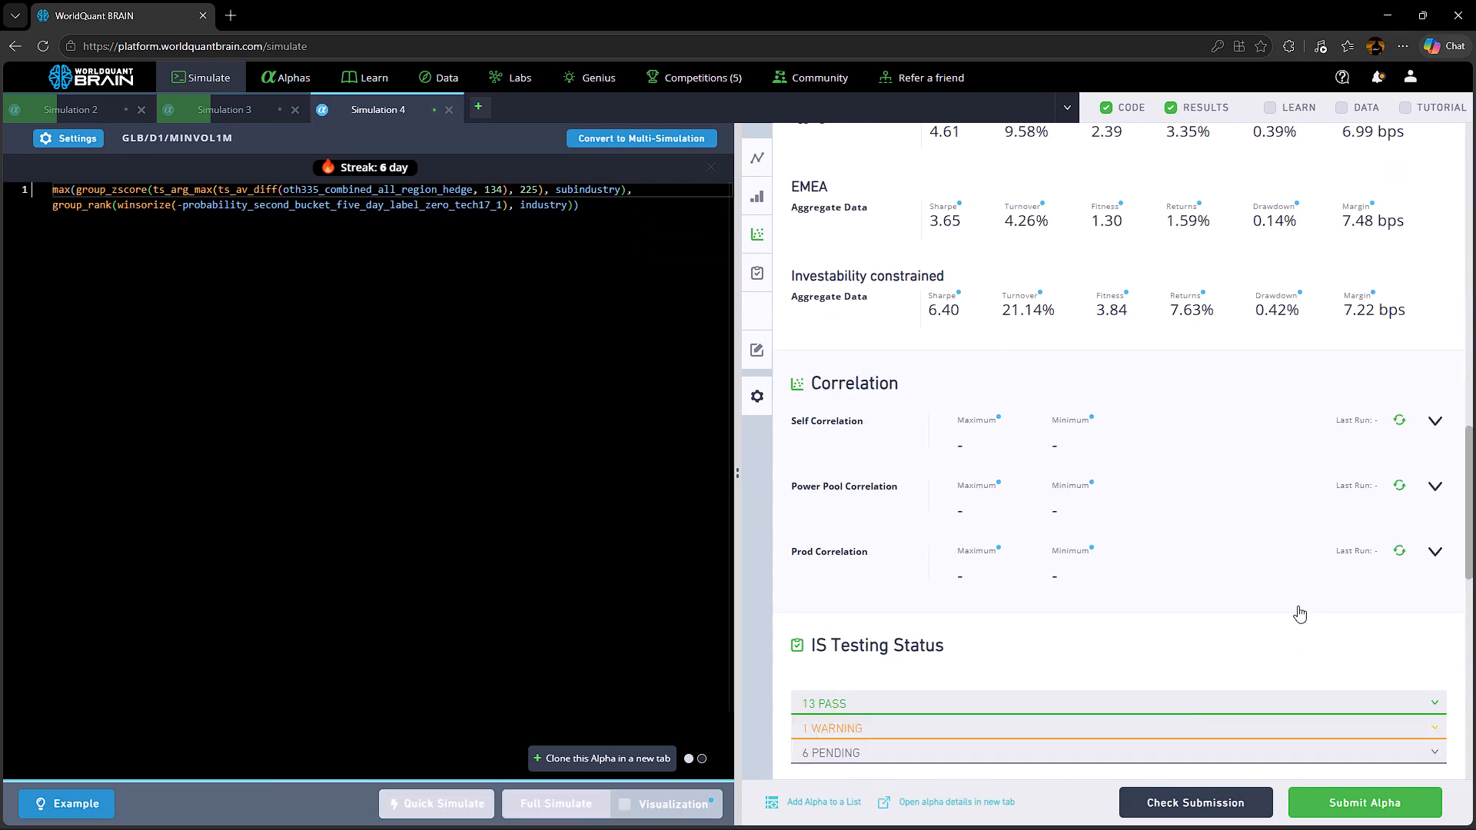
click(949, 602)
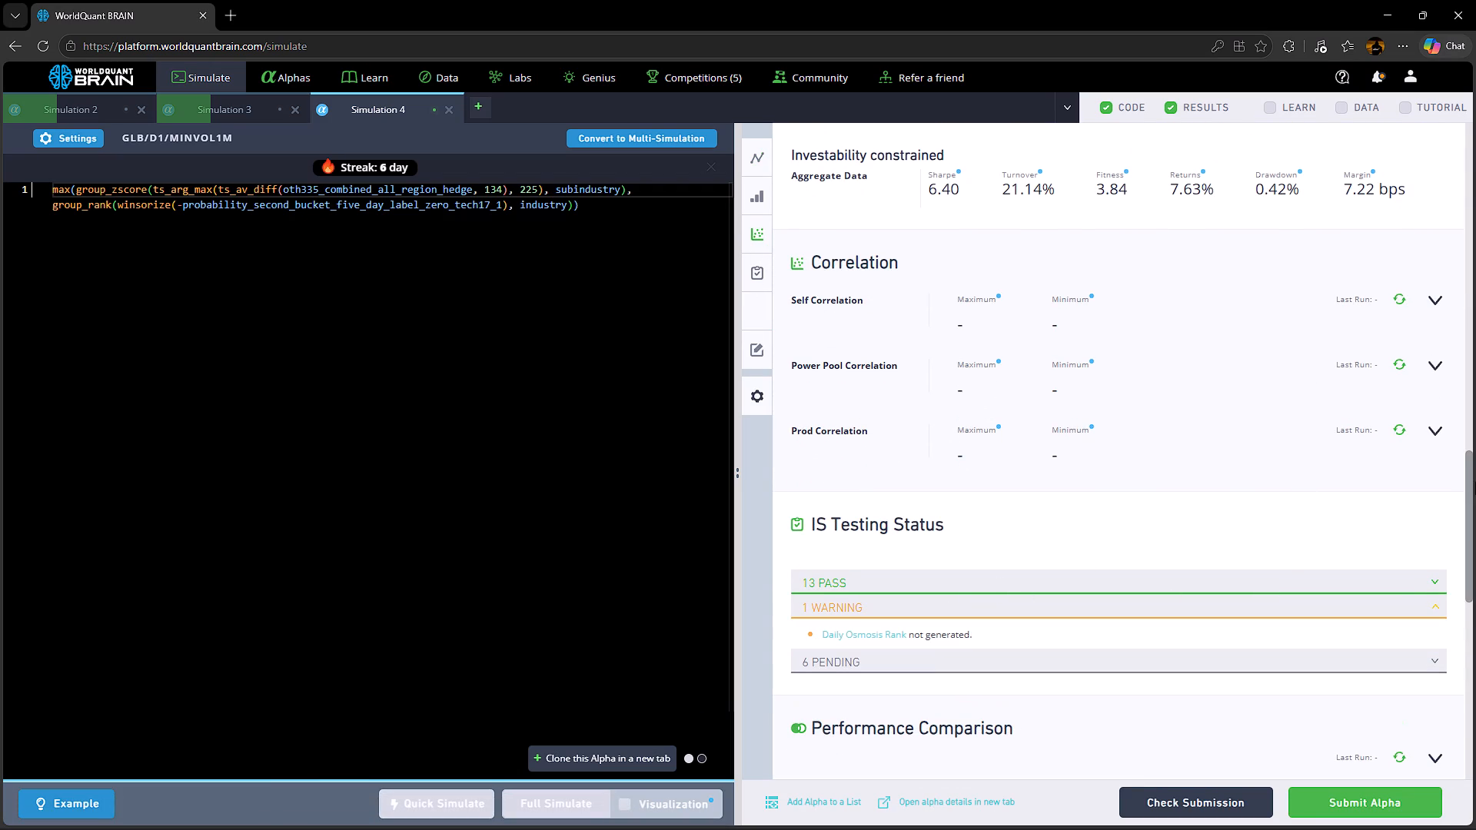
Run the Prod Correlation check for the Simulation 4 alpha.
click(1433, 427)
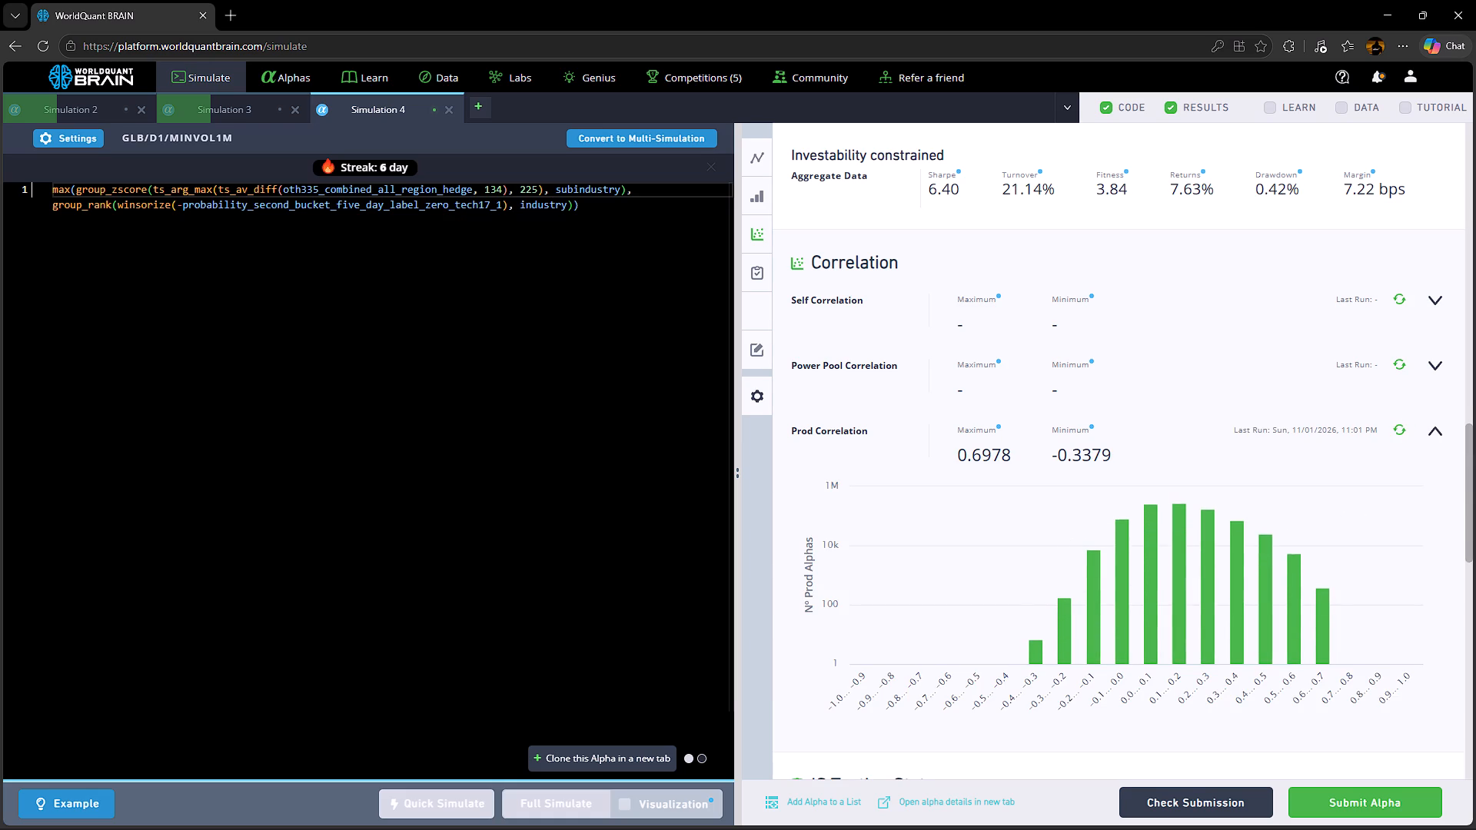
scroll(403, 490, down, 8)
scroll(1168, 605, down, 13)
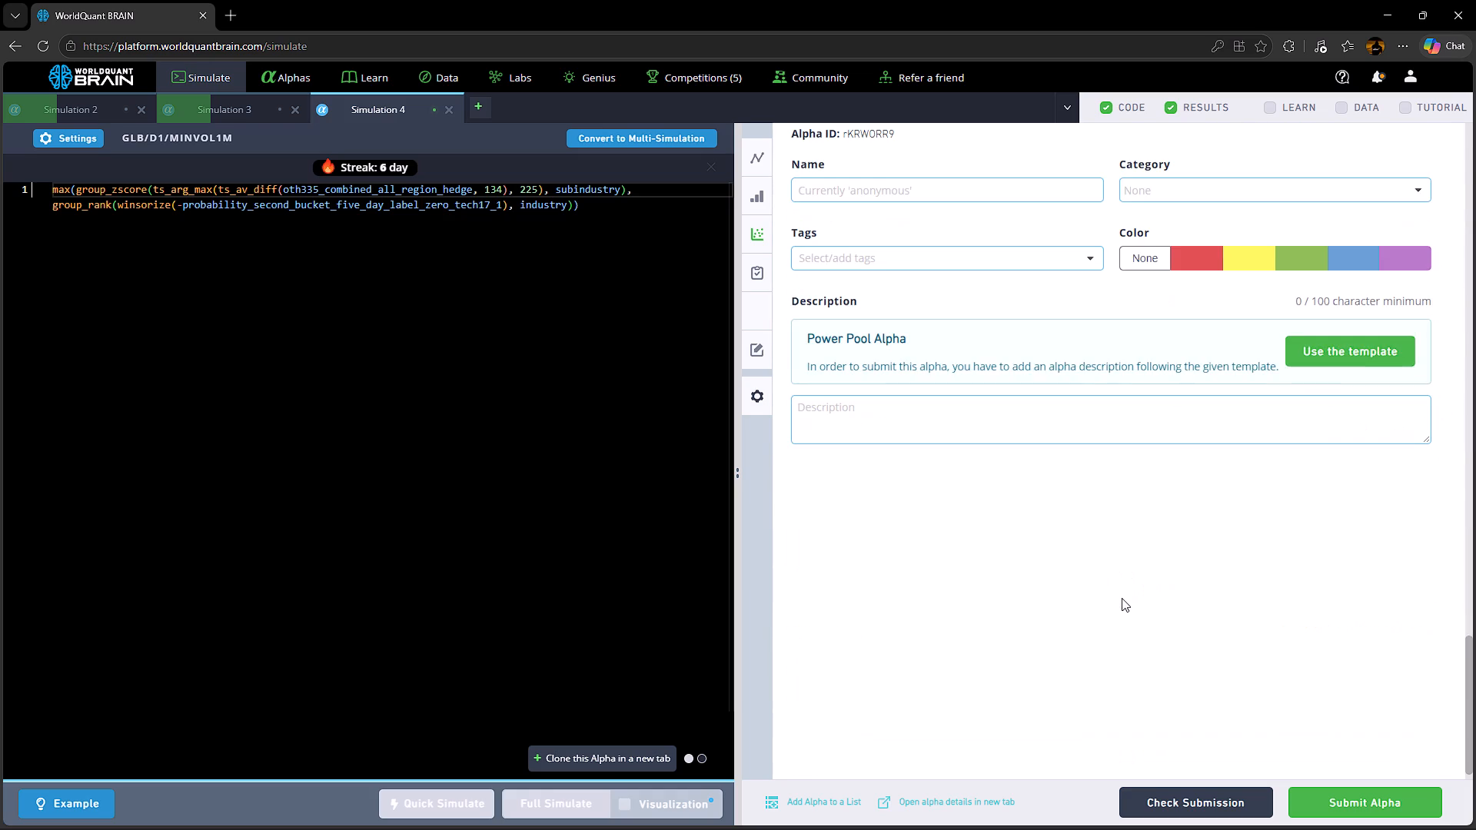
scroll(1109, 601, down, 5)
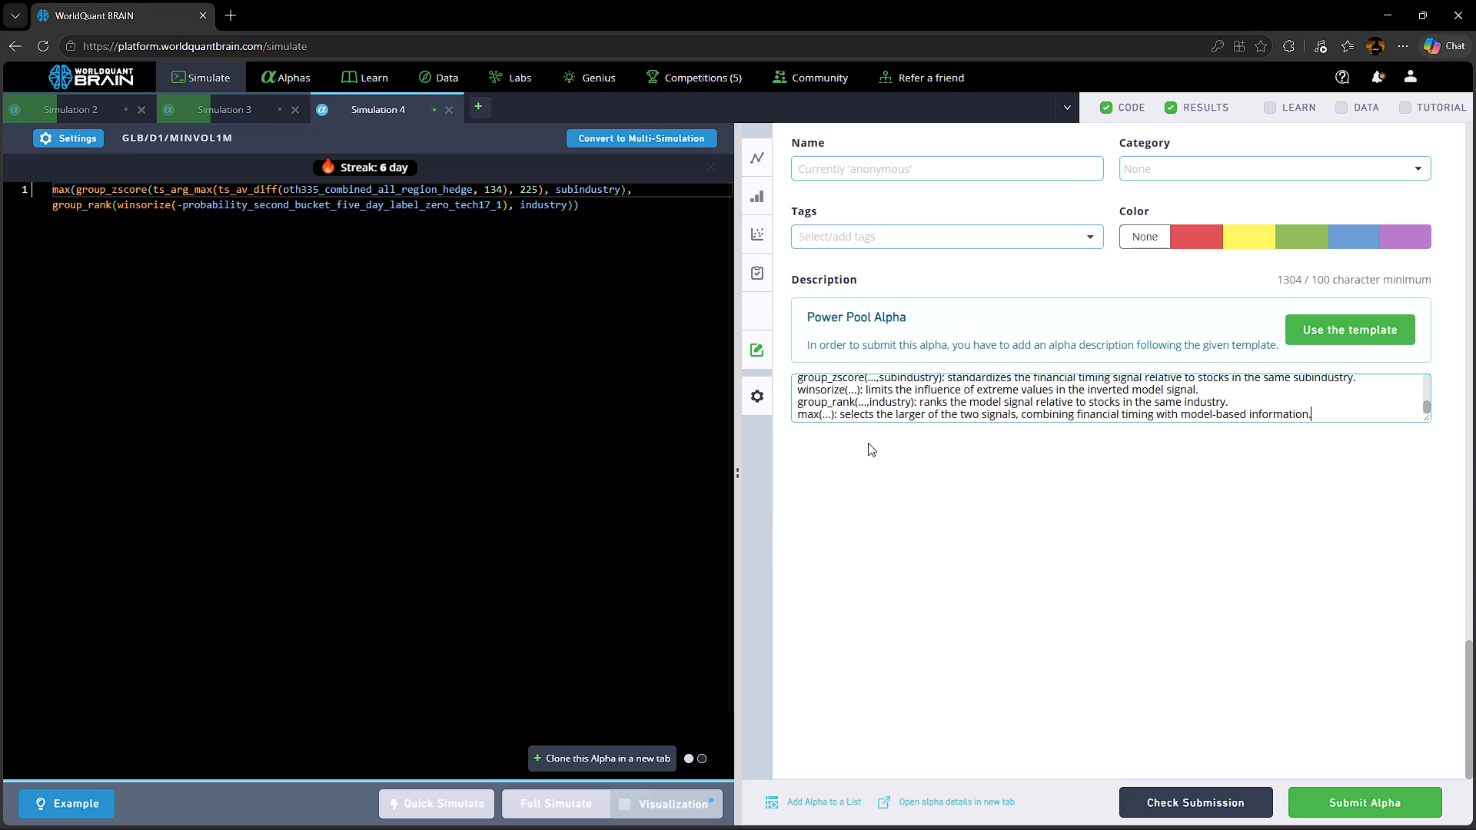
scroll(869, 397, up, 8)
scroll(867, 402, down, 4)
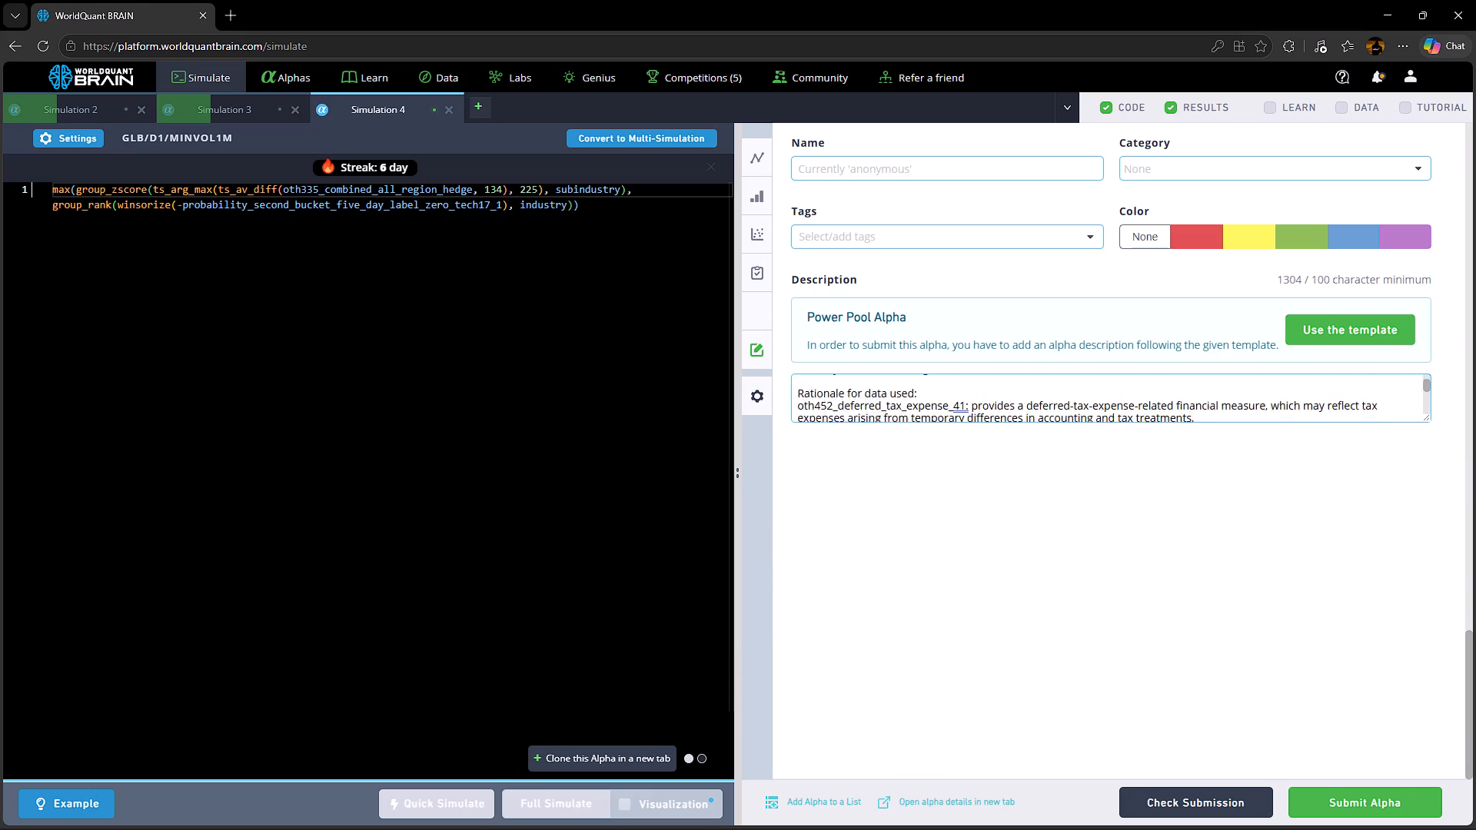
scroll(868, 412, down, 6)
Submit the Simulation 4 alpha.
click(1321, 792)
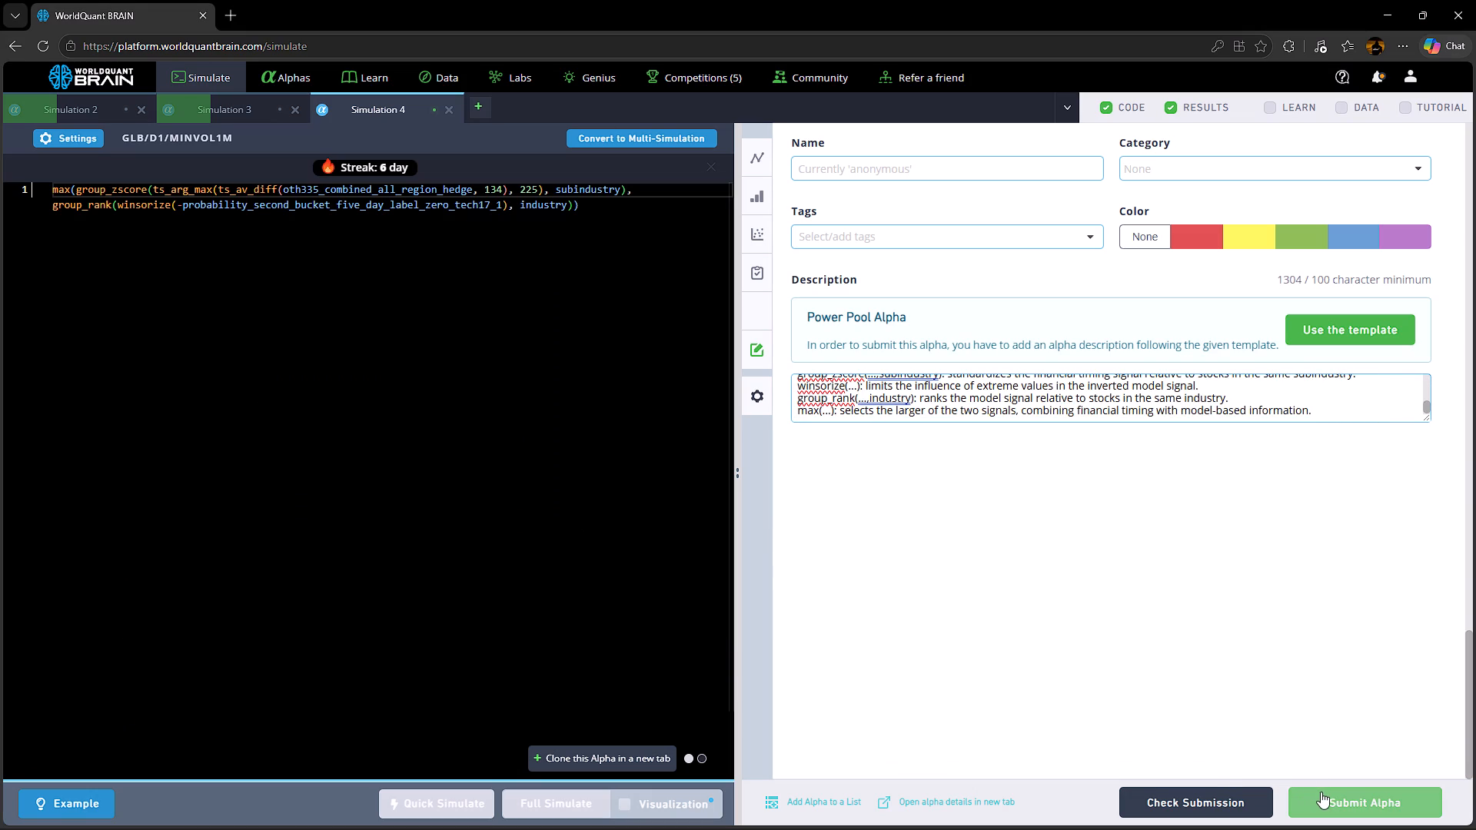
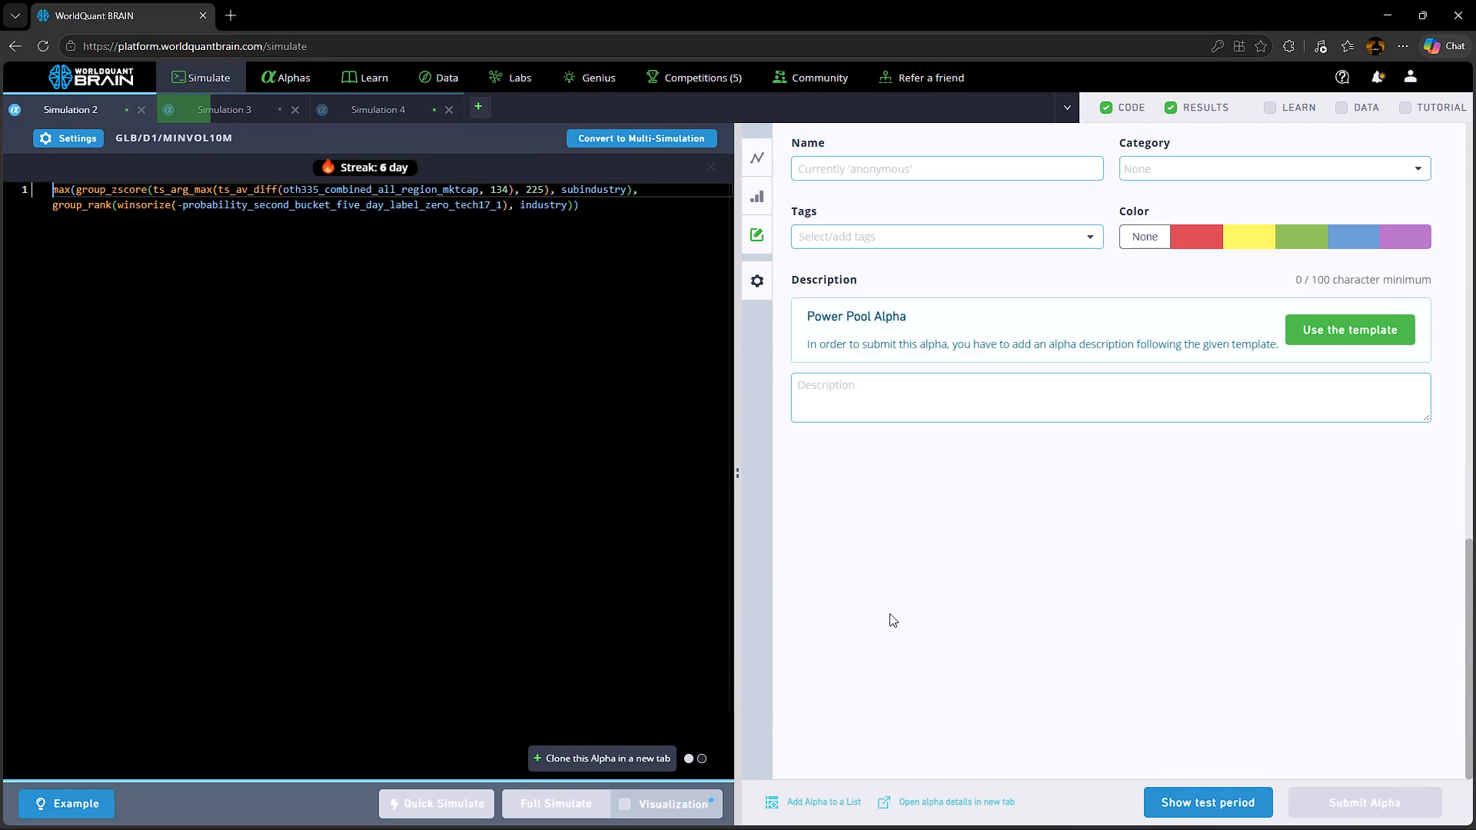
Show the test period for the Simulation 2 alpha and expand the warnings in its IS Testing Status.
click(1169, 796)
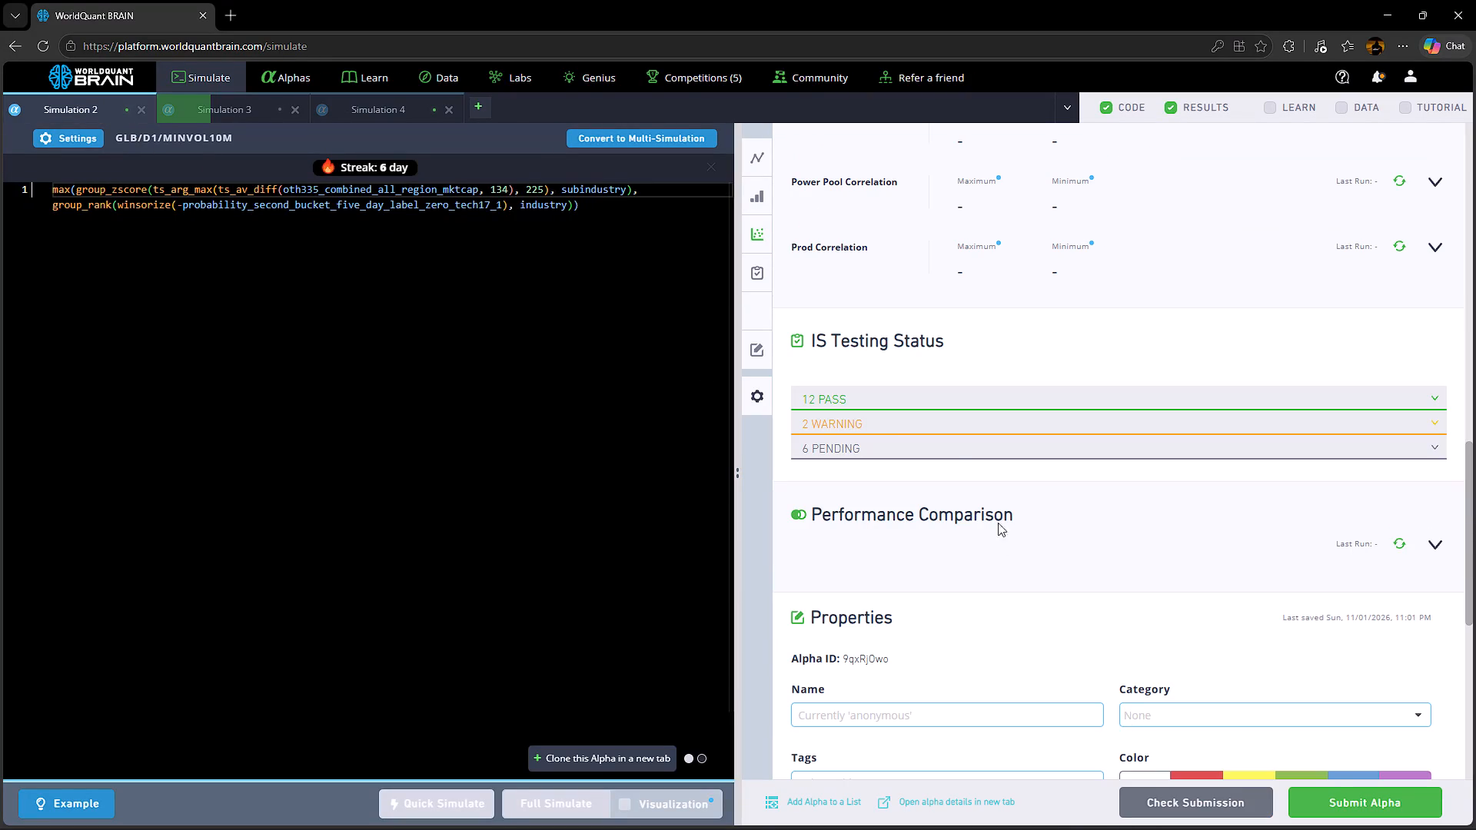
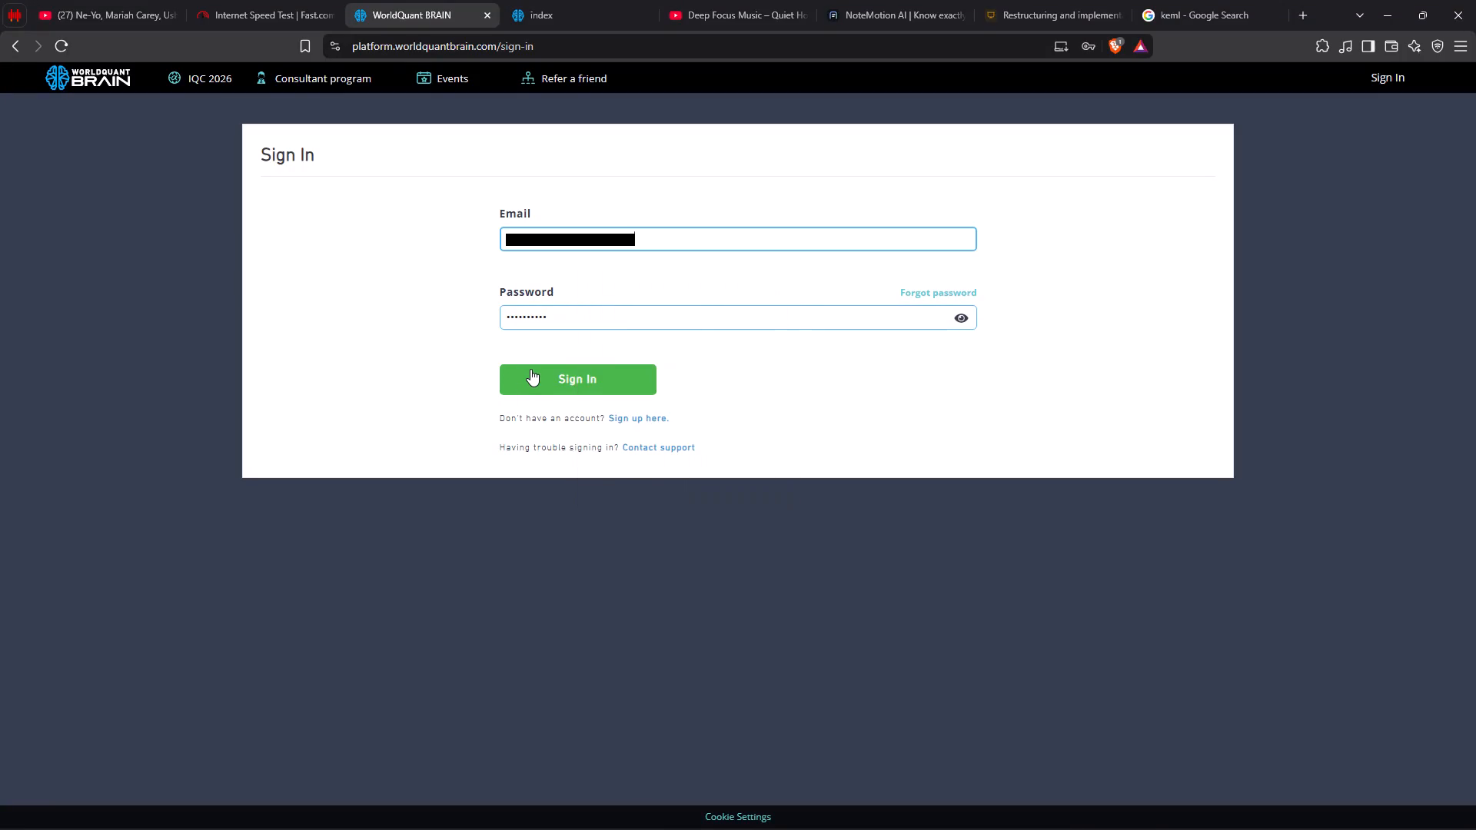
In Brave, sign in to WorldQuant BRAIN with the already filled-in account credentials and proceed to biometric authentication.
click(539, 372)
click(406, 377)
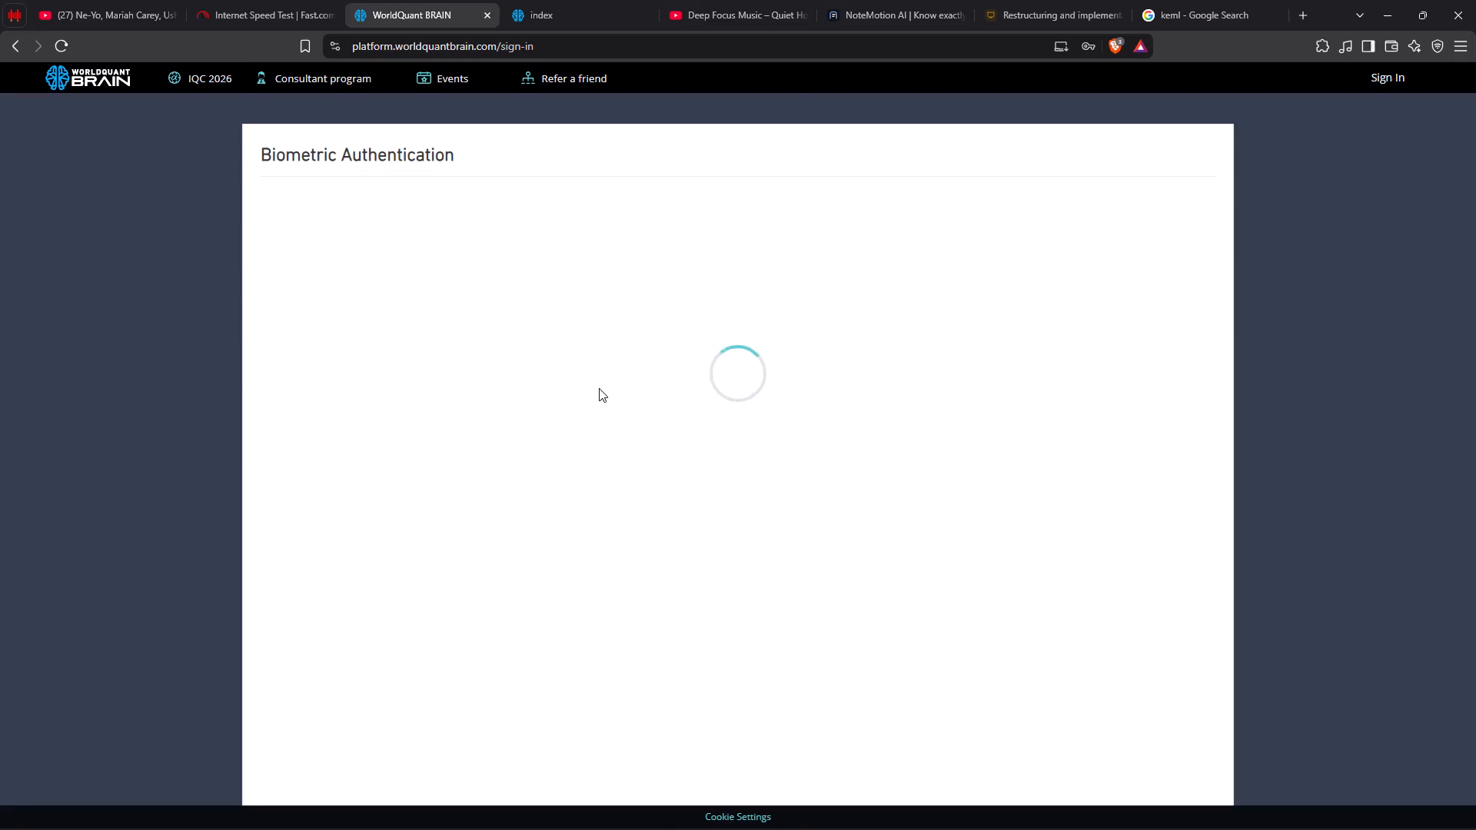
Switch from Brave to the WhatsApp window.
key(alt+Tab)
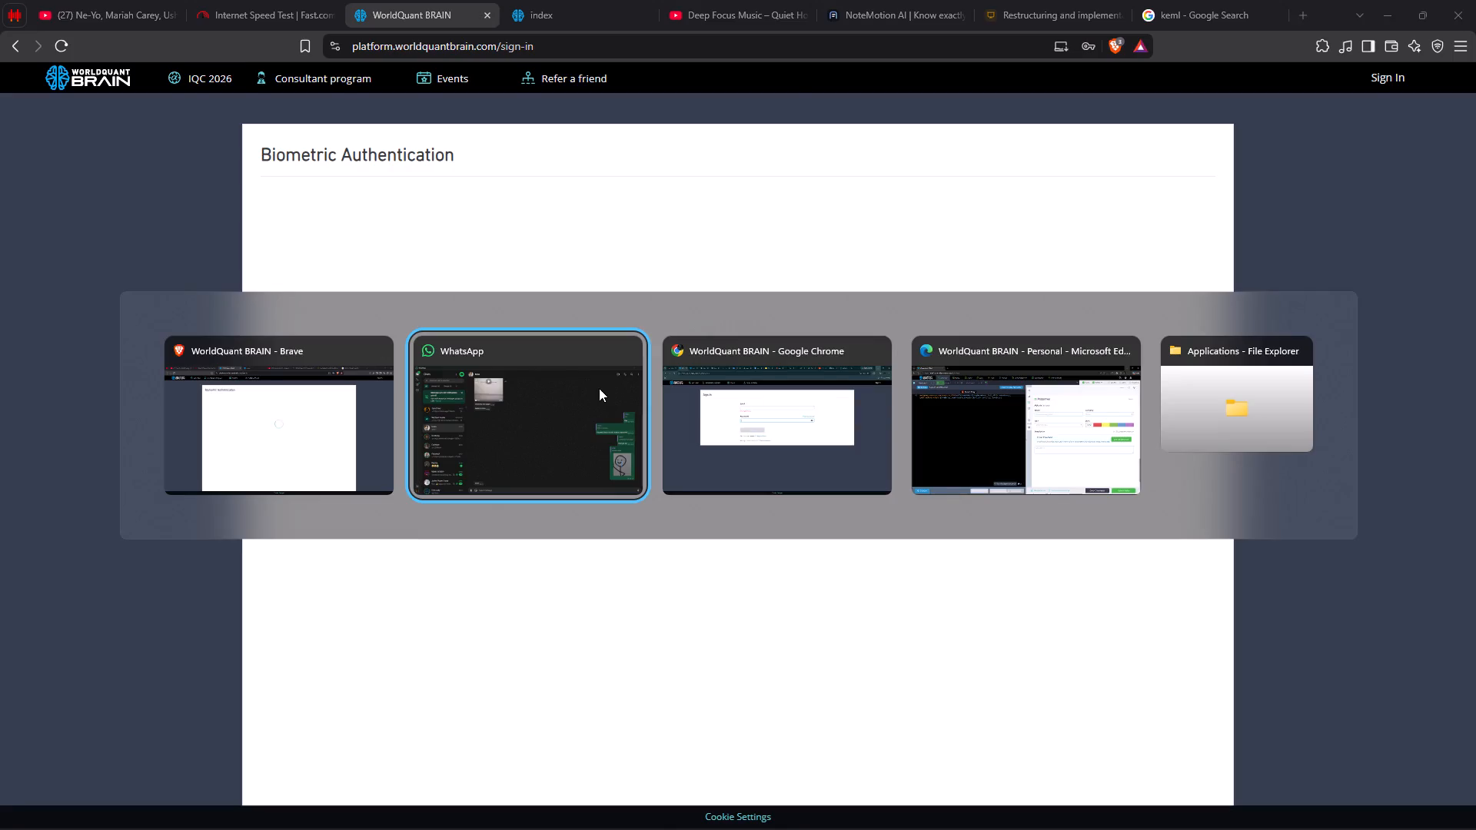
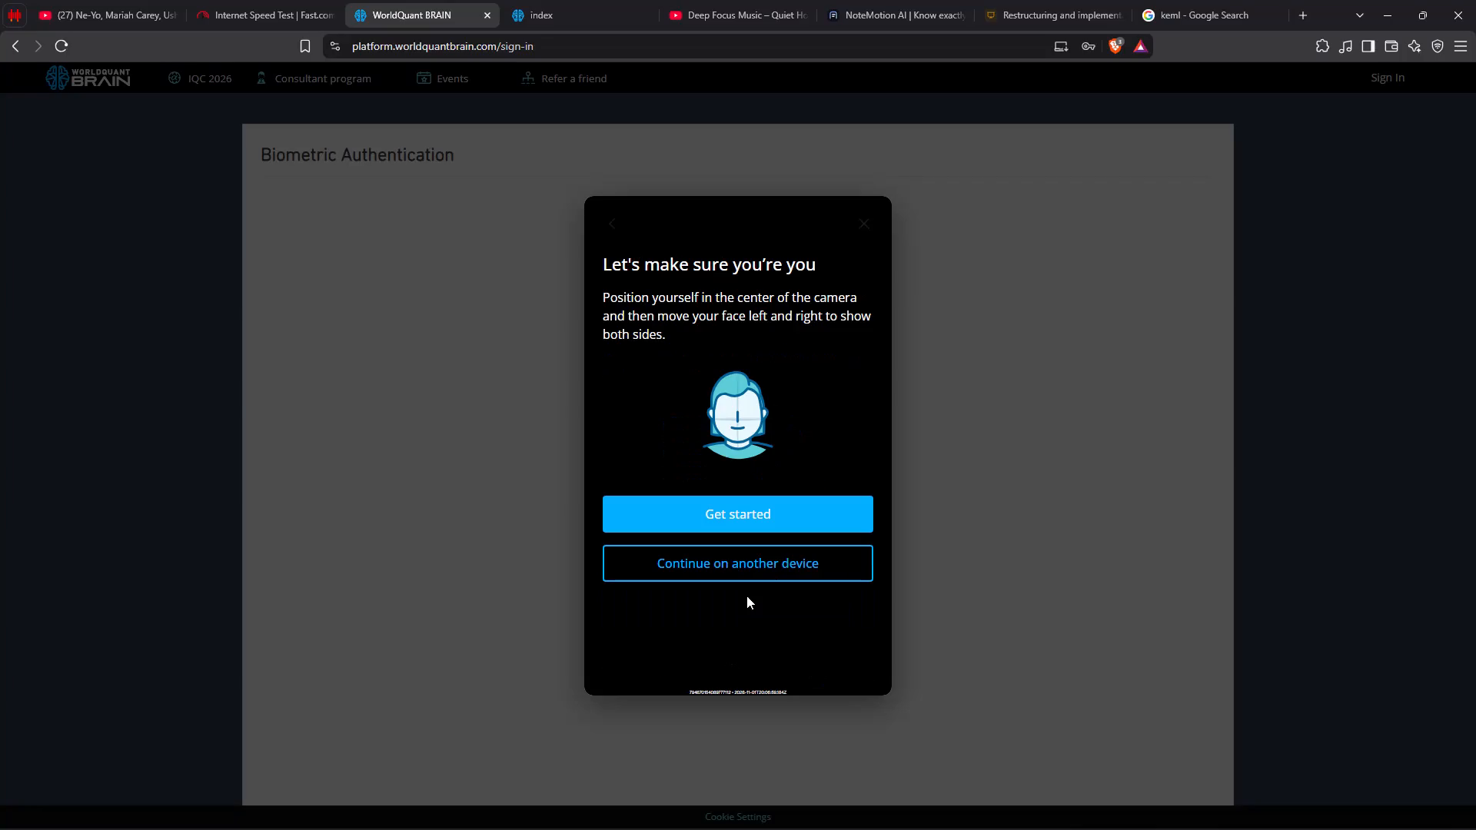
In Brave, choose to continue the WorldQuant BRAIN biometric authentication on another device.
click(756, 567)
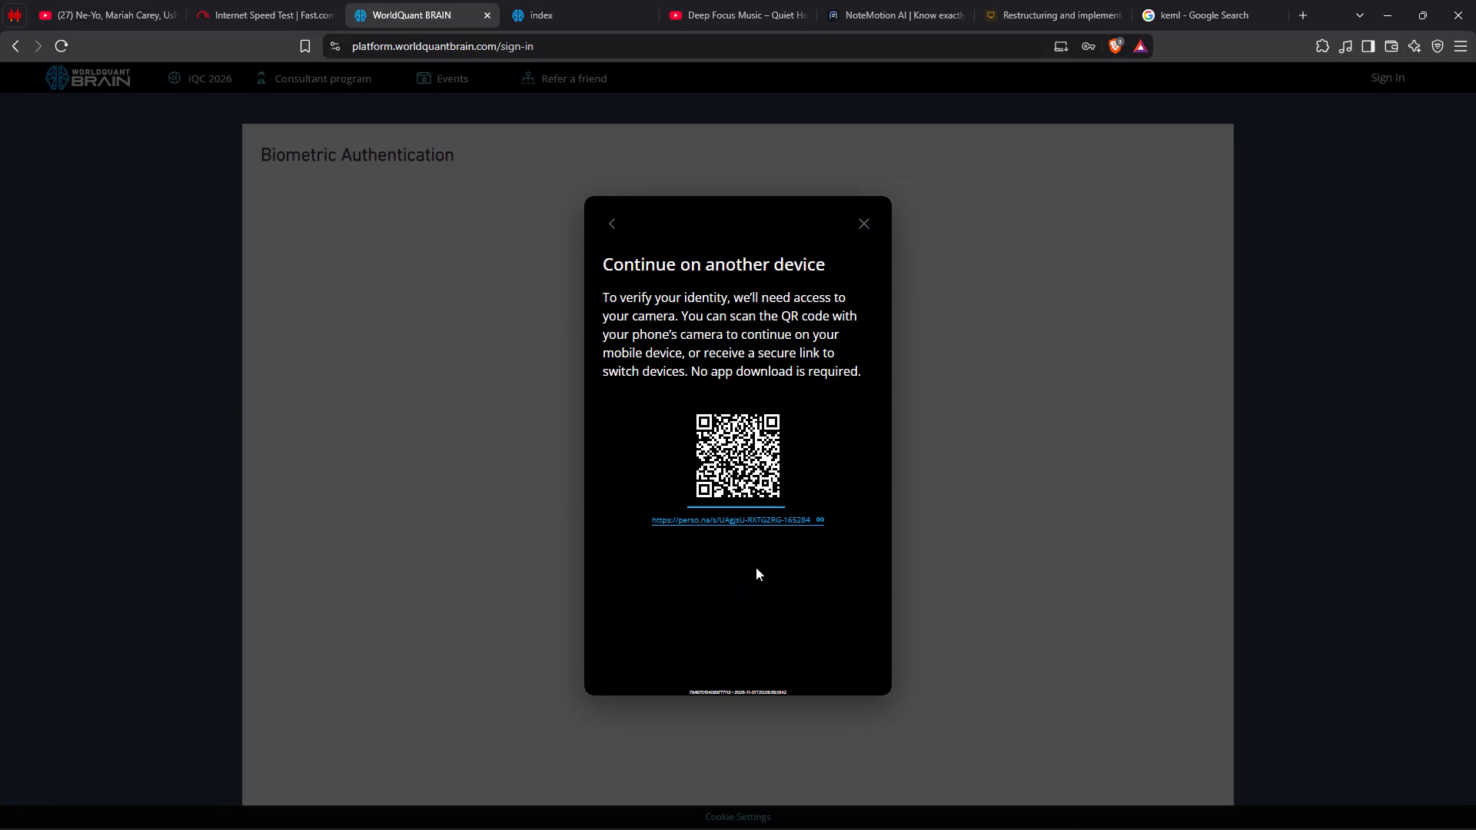
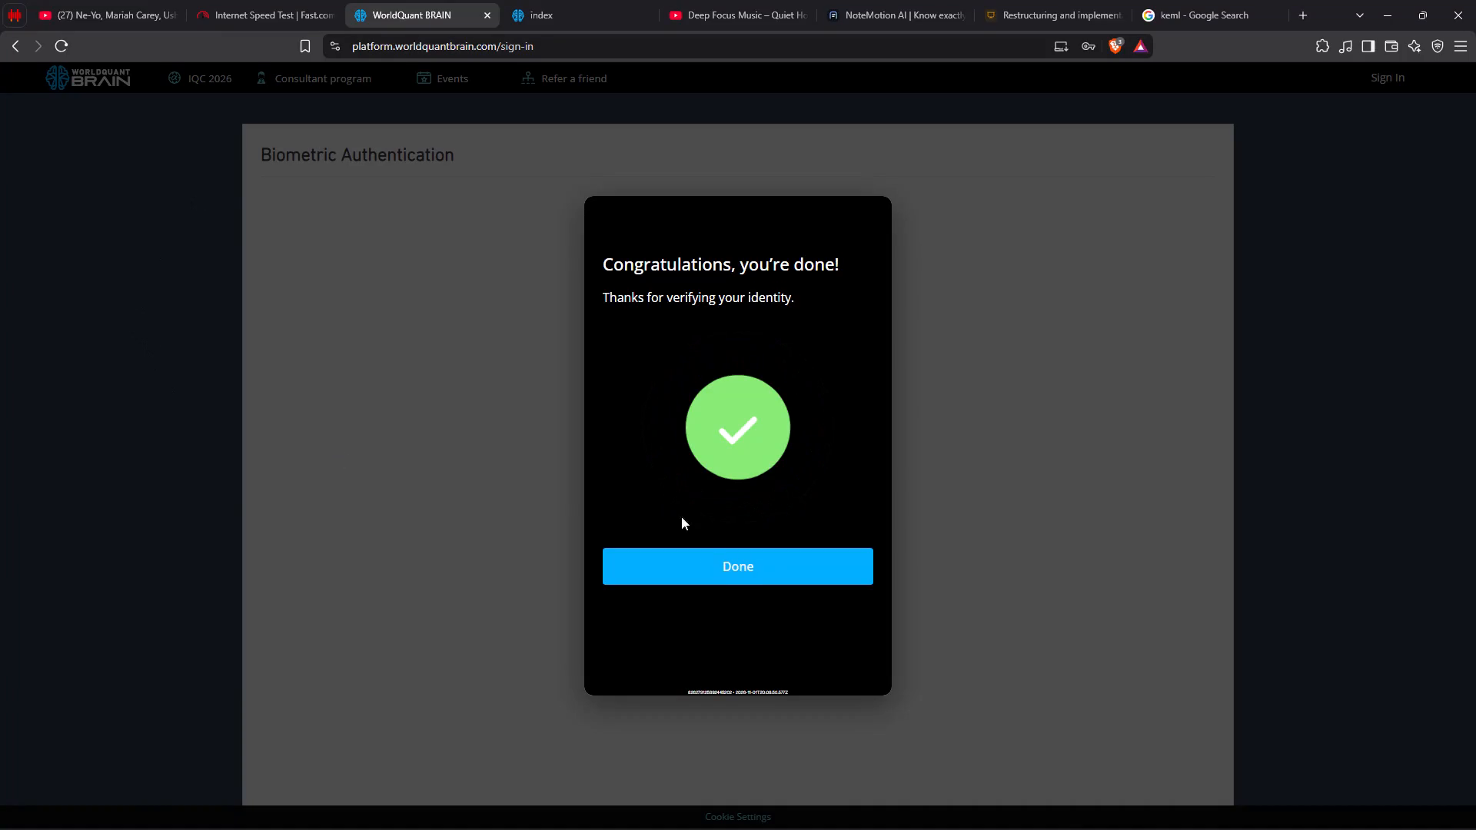
Finish the biometric authentication, open the list of unsubmitted alphas and dismiss the site notice.
click(710, 567)
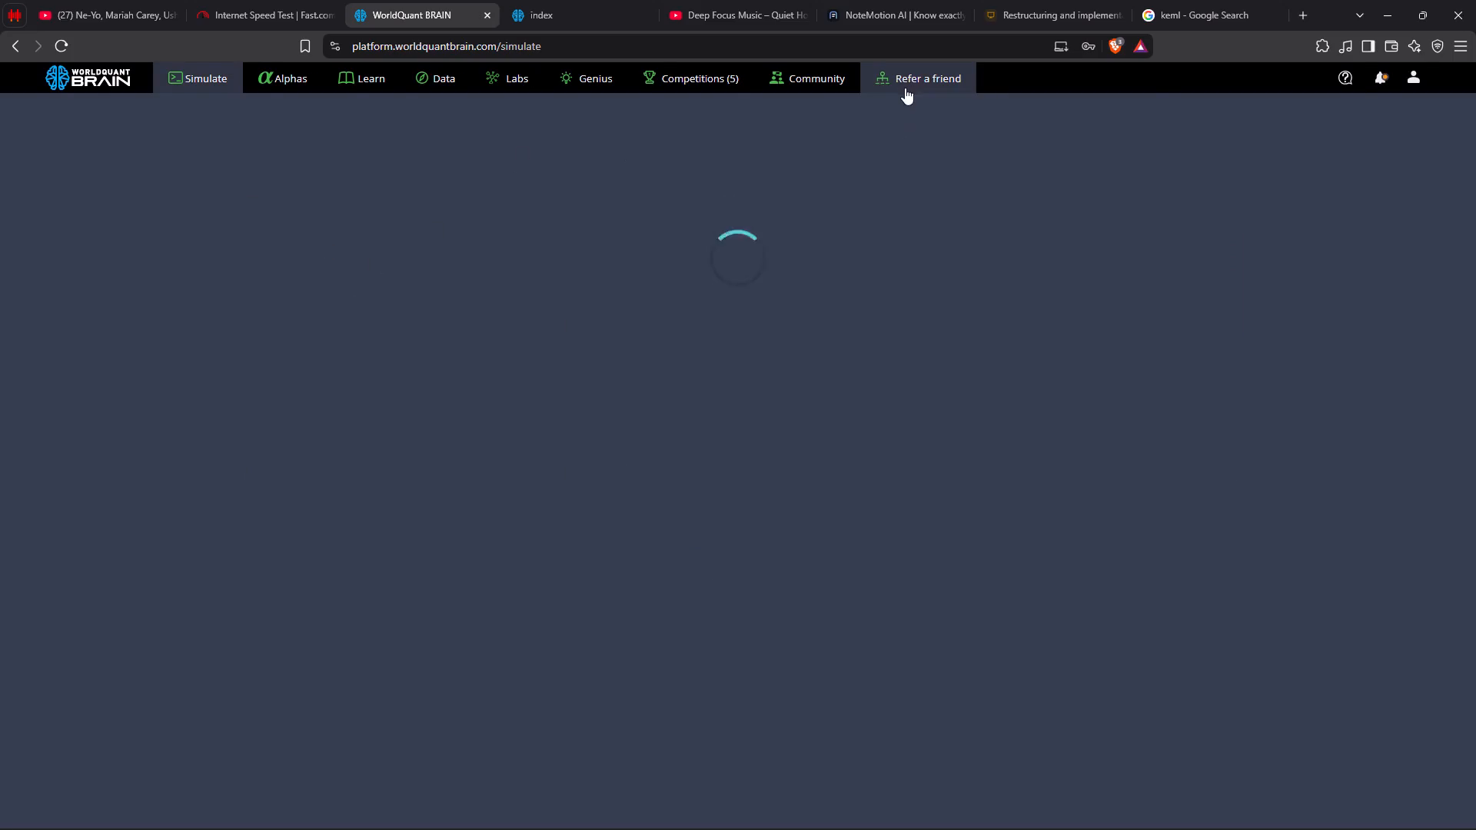
click(271, 83)
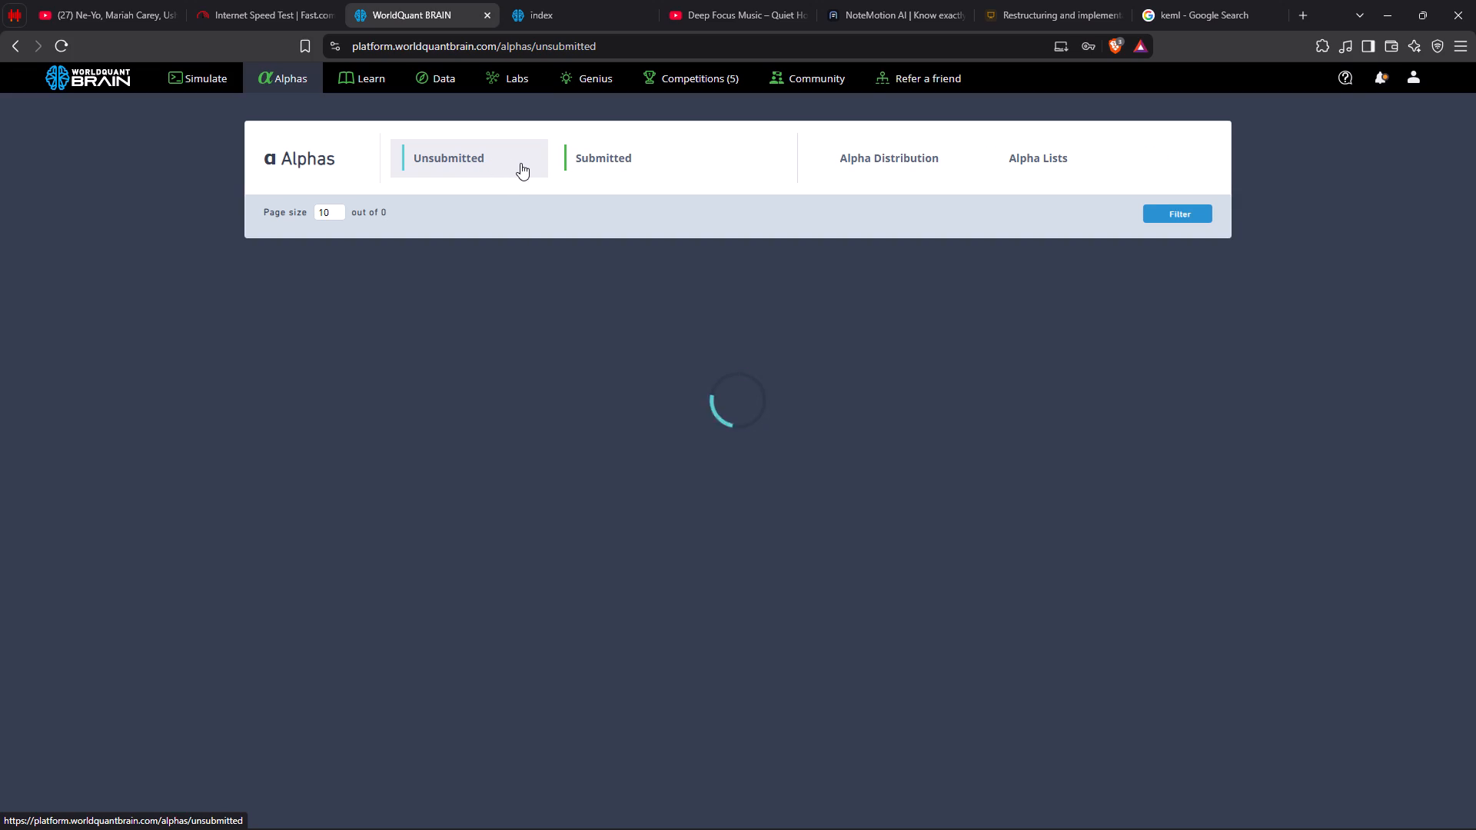
click(465, 164)
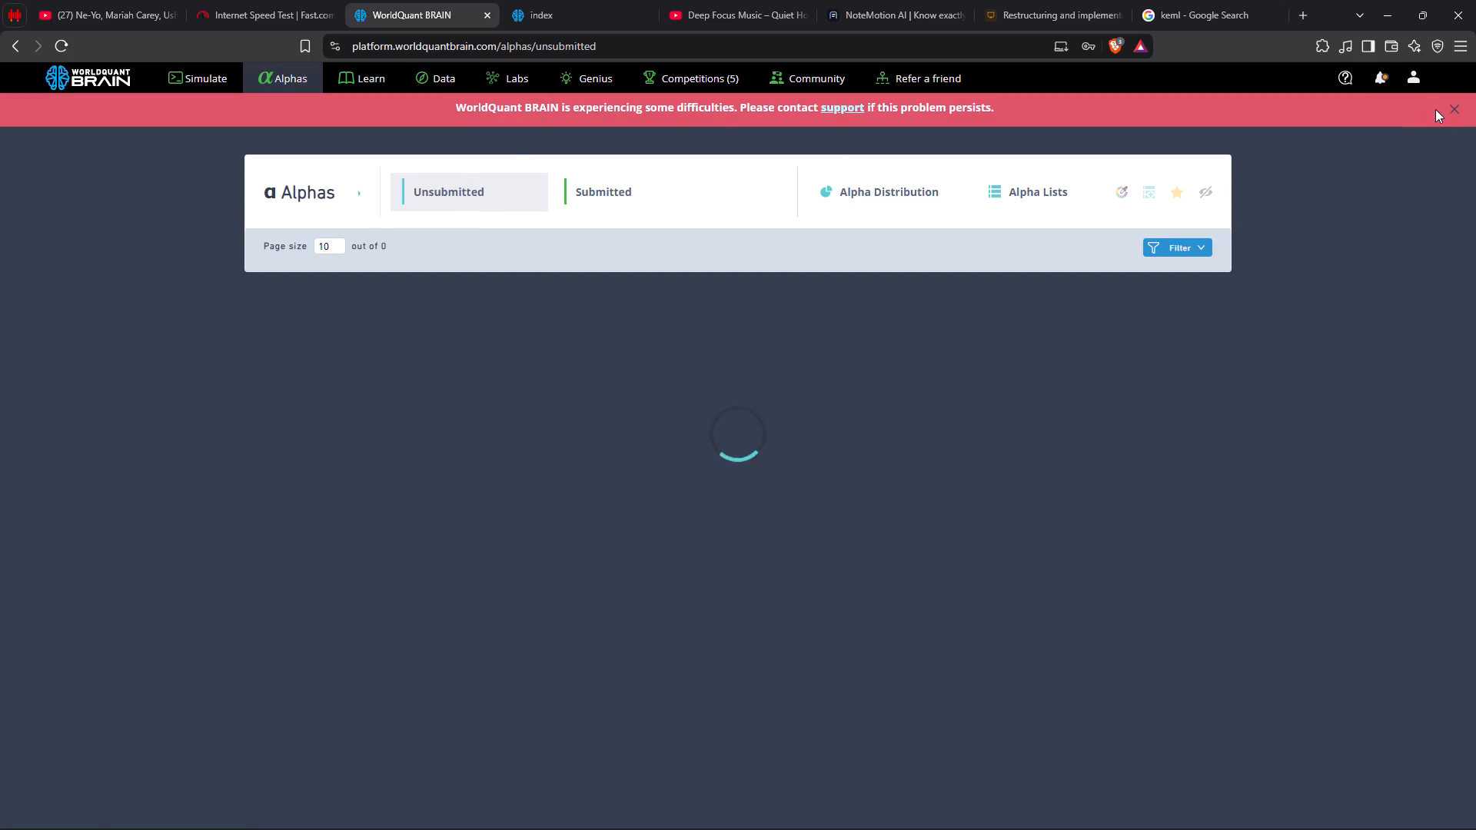
click(1451, 110)
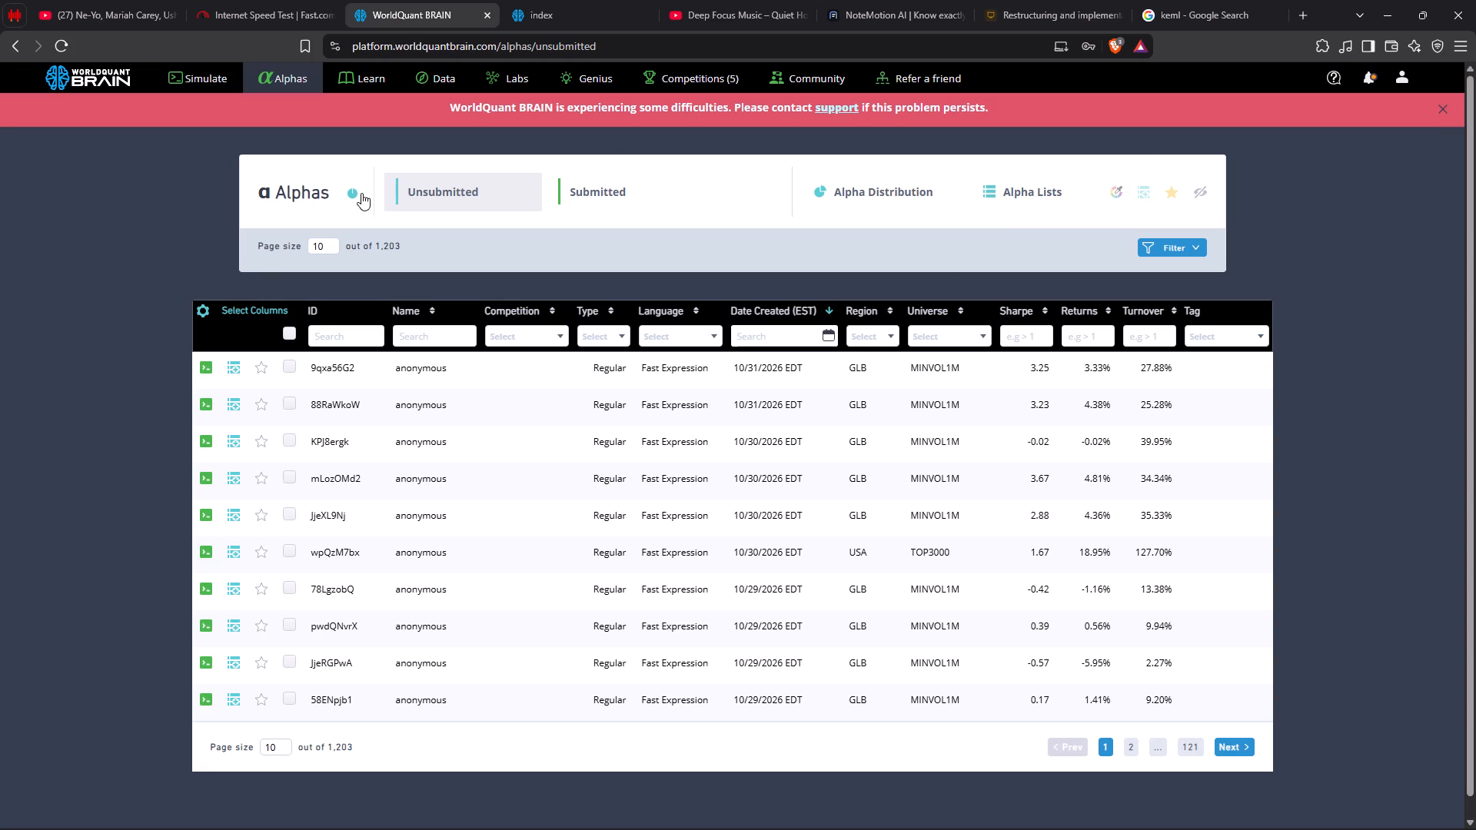
click(1439, 111)
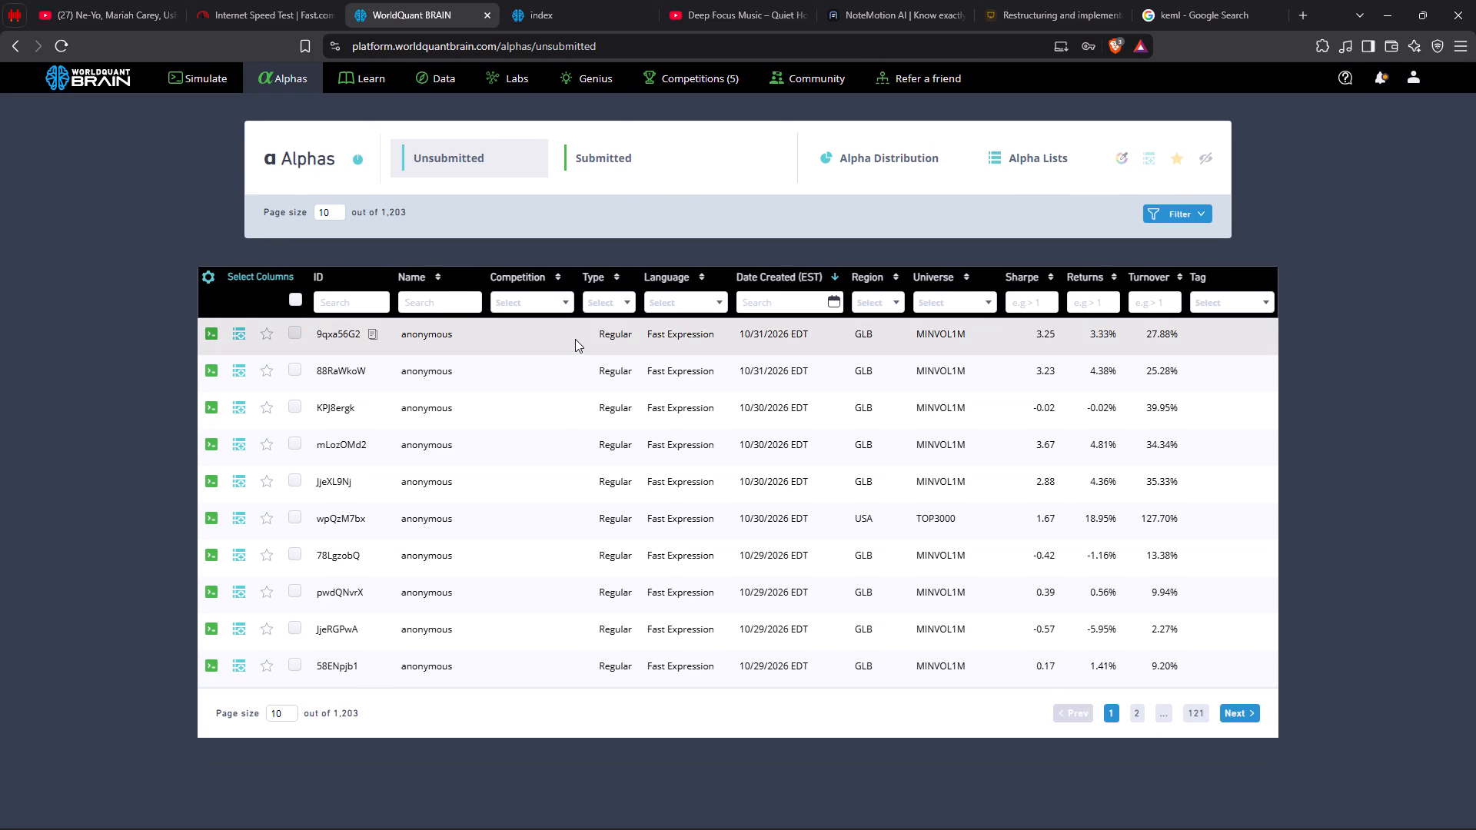
Open unsubmitted alpha 88RaWkoW, show its test period and expand the warnings in its IS Testing Status.
click(626, 379)
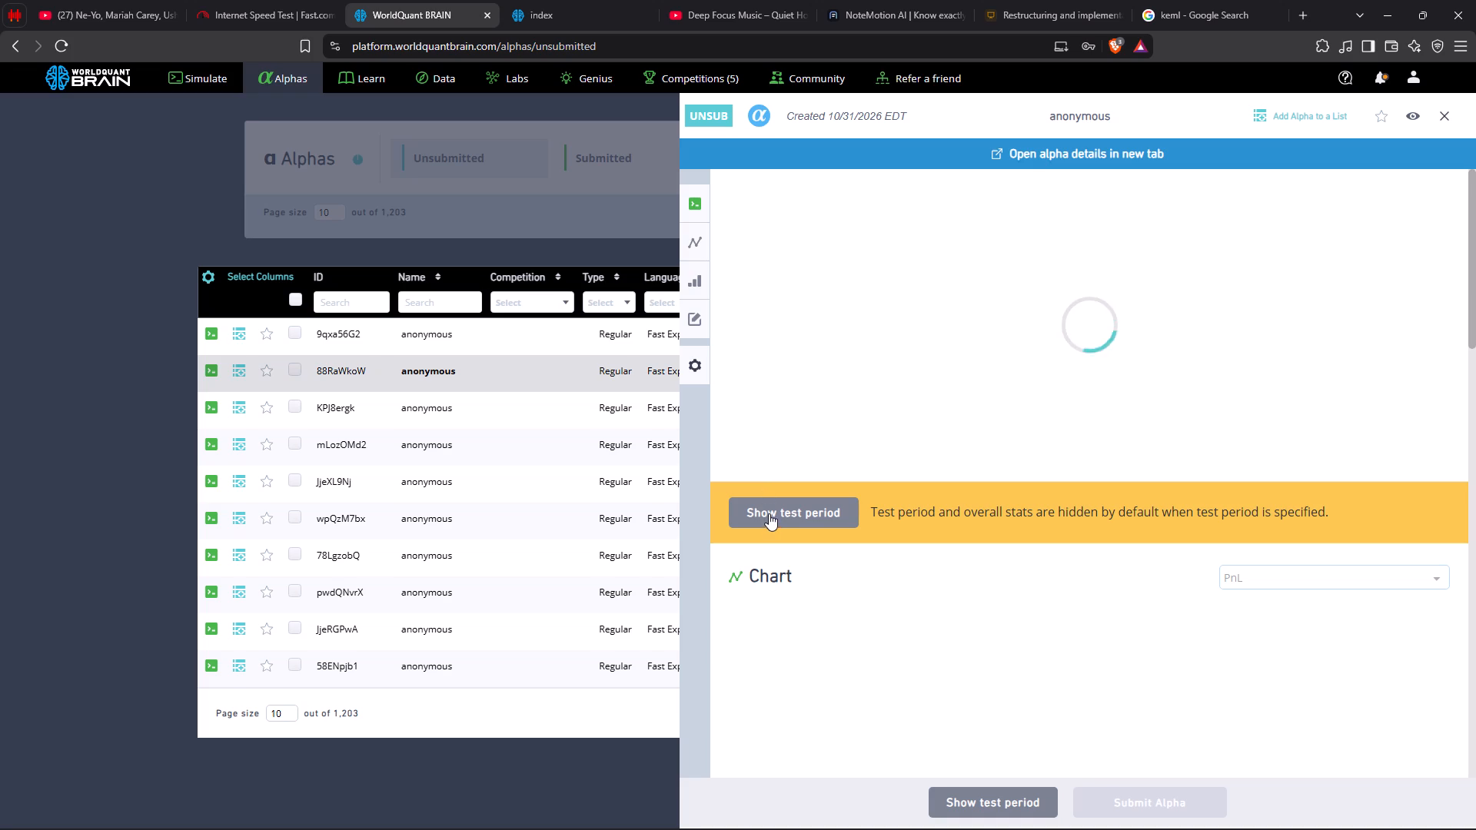
click(770, 515)
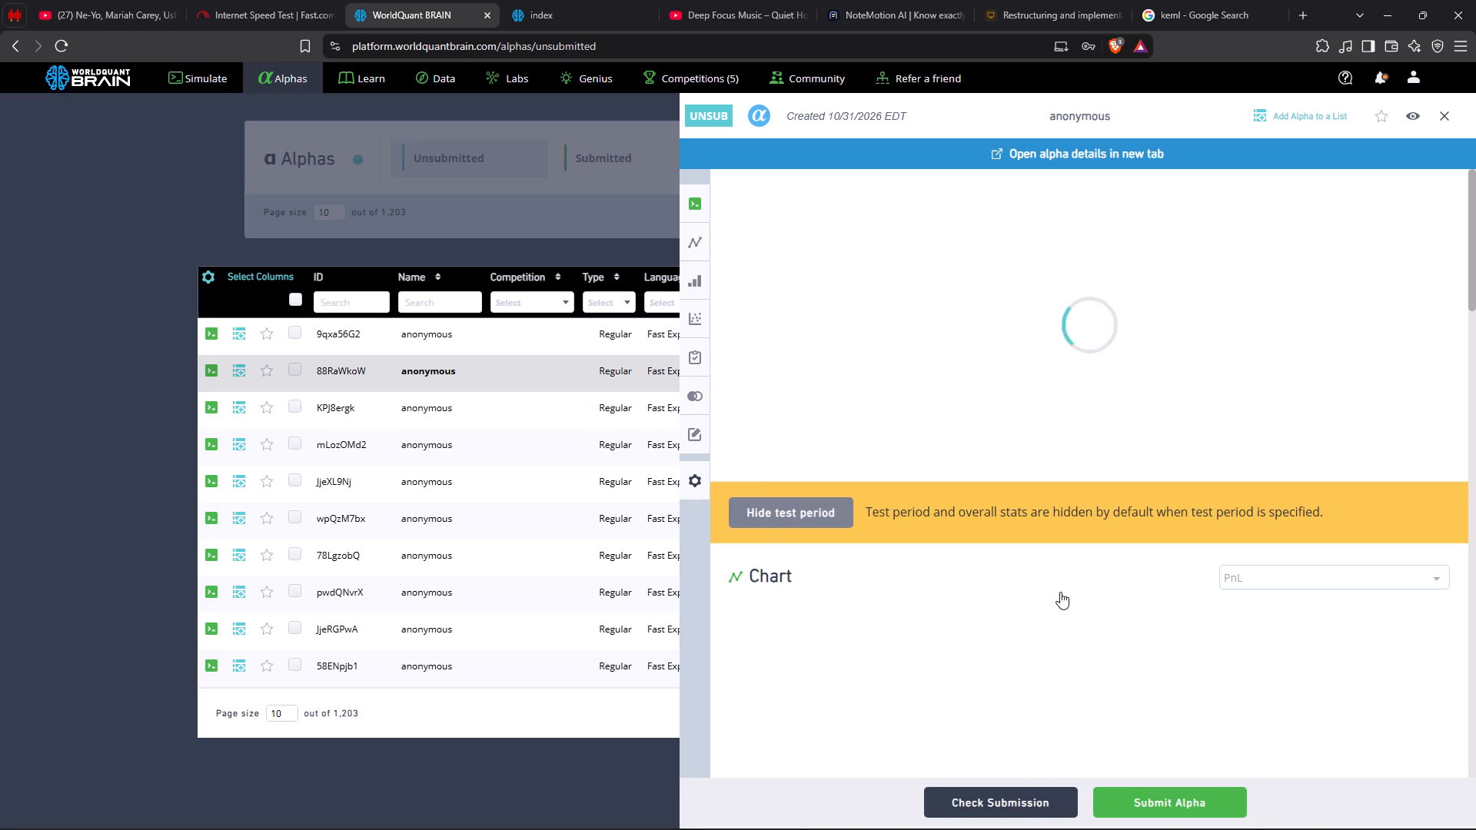
scroll(1060, 592, down, 13)
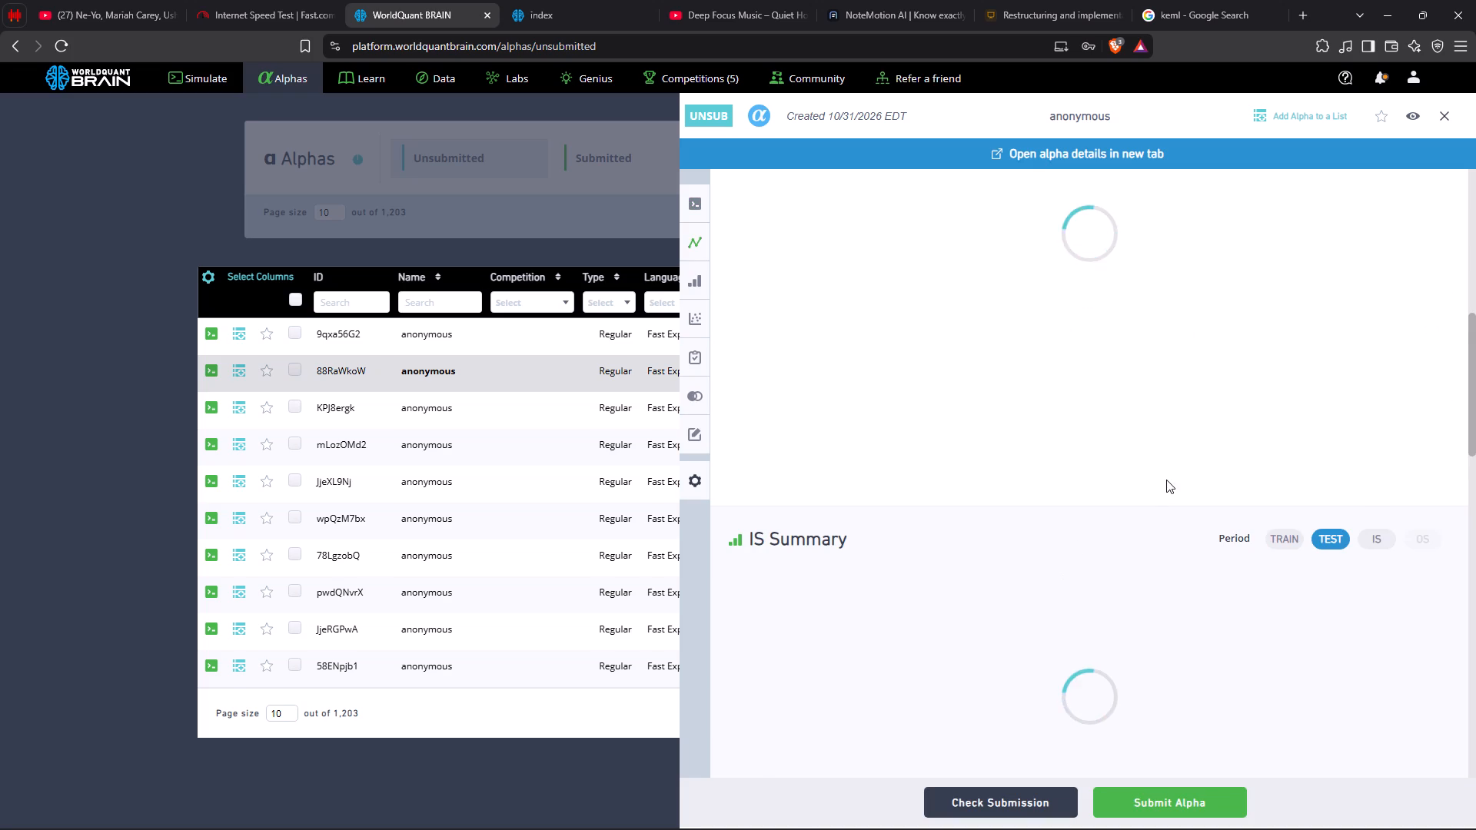
scroll(1110, 504, down, 6)
scroll(1209, 407, down, 6)
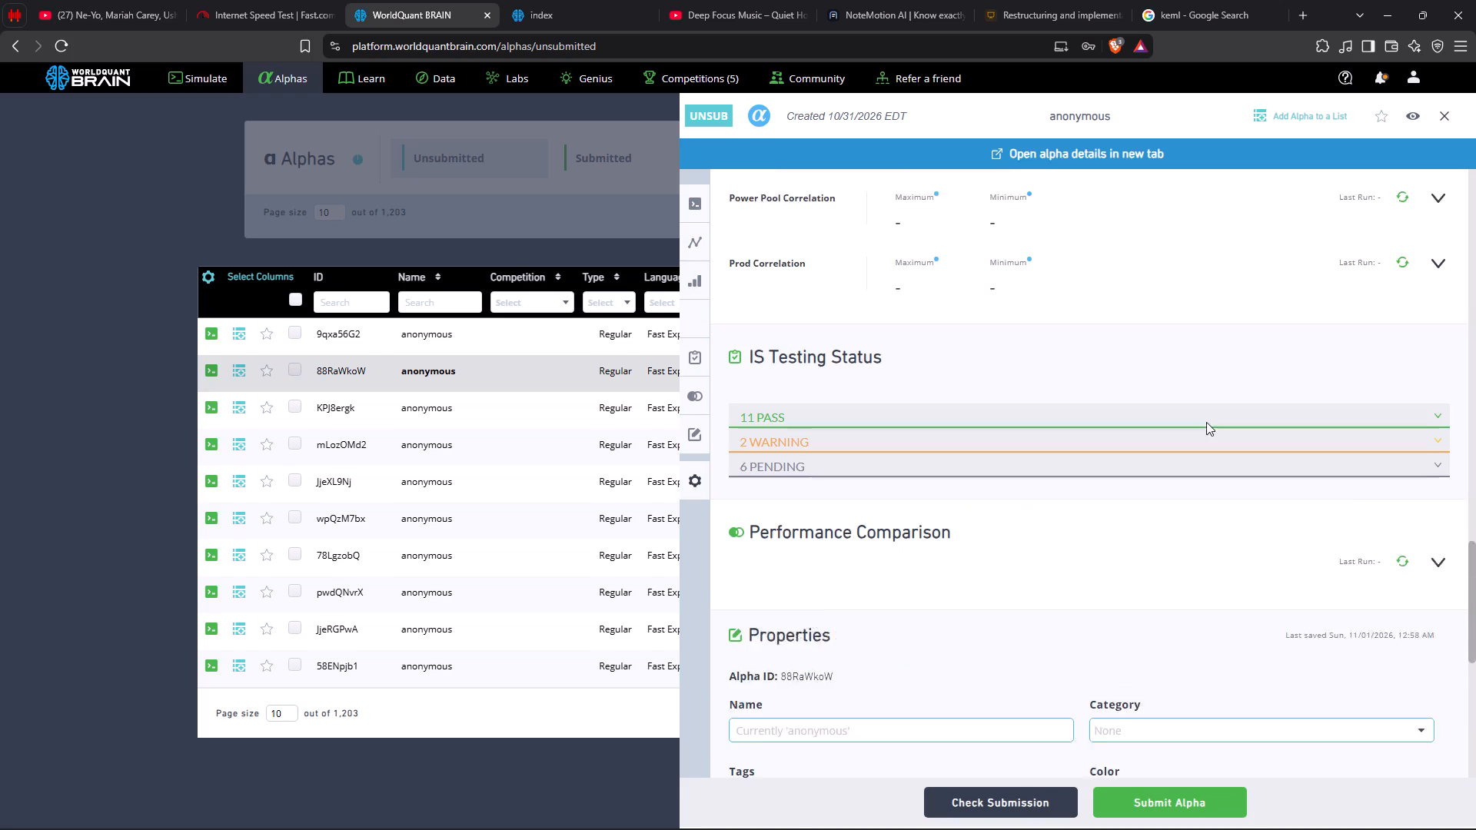
click(936, 373)
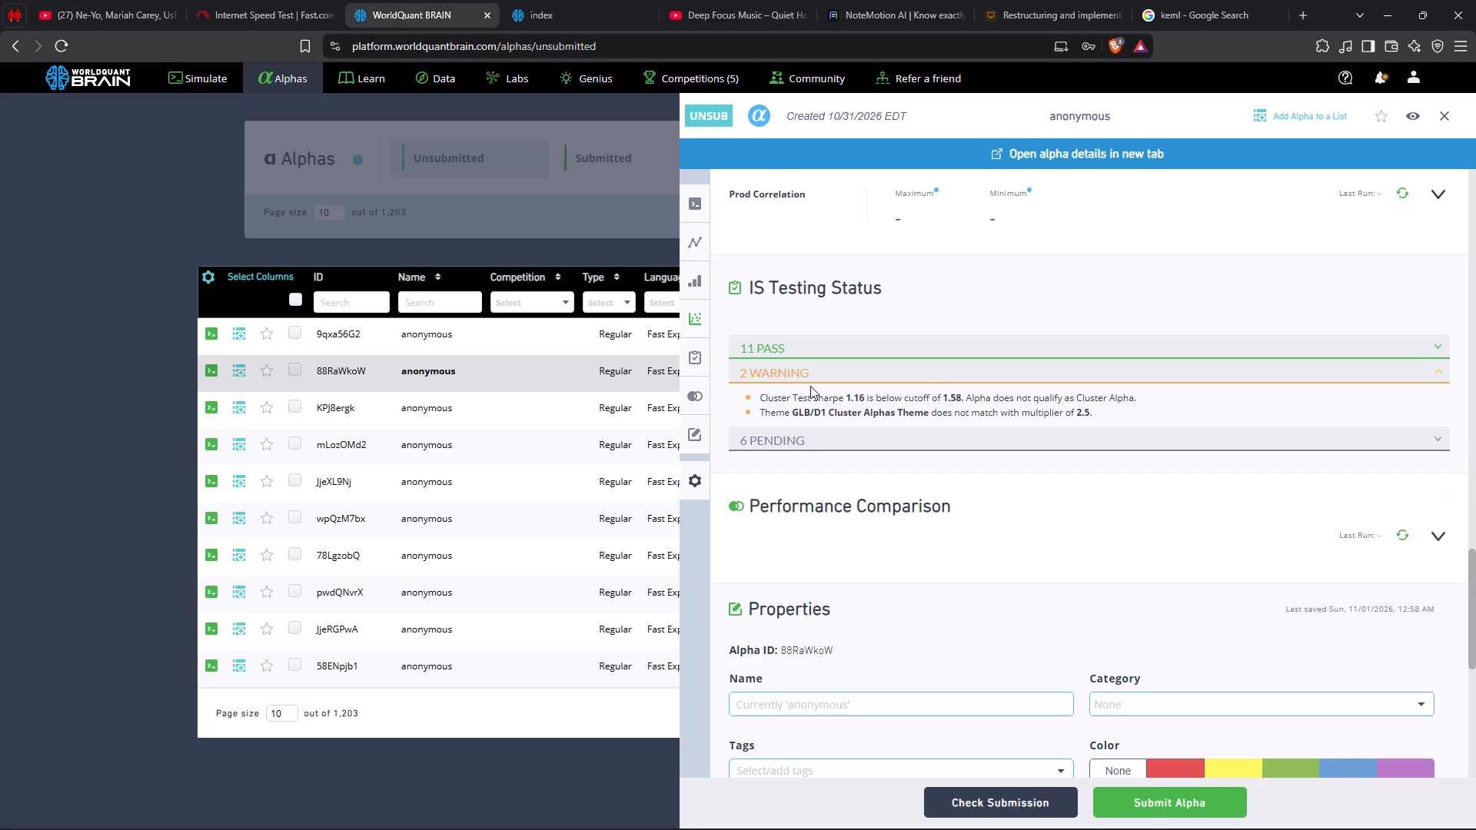
Open alpha KPJ8ergk and examine its IS Summary, test-period statistics, code and simulation settings.
click(422, 408)
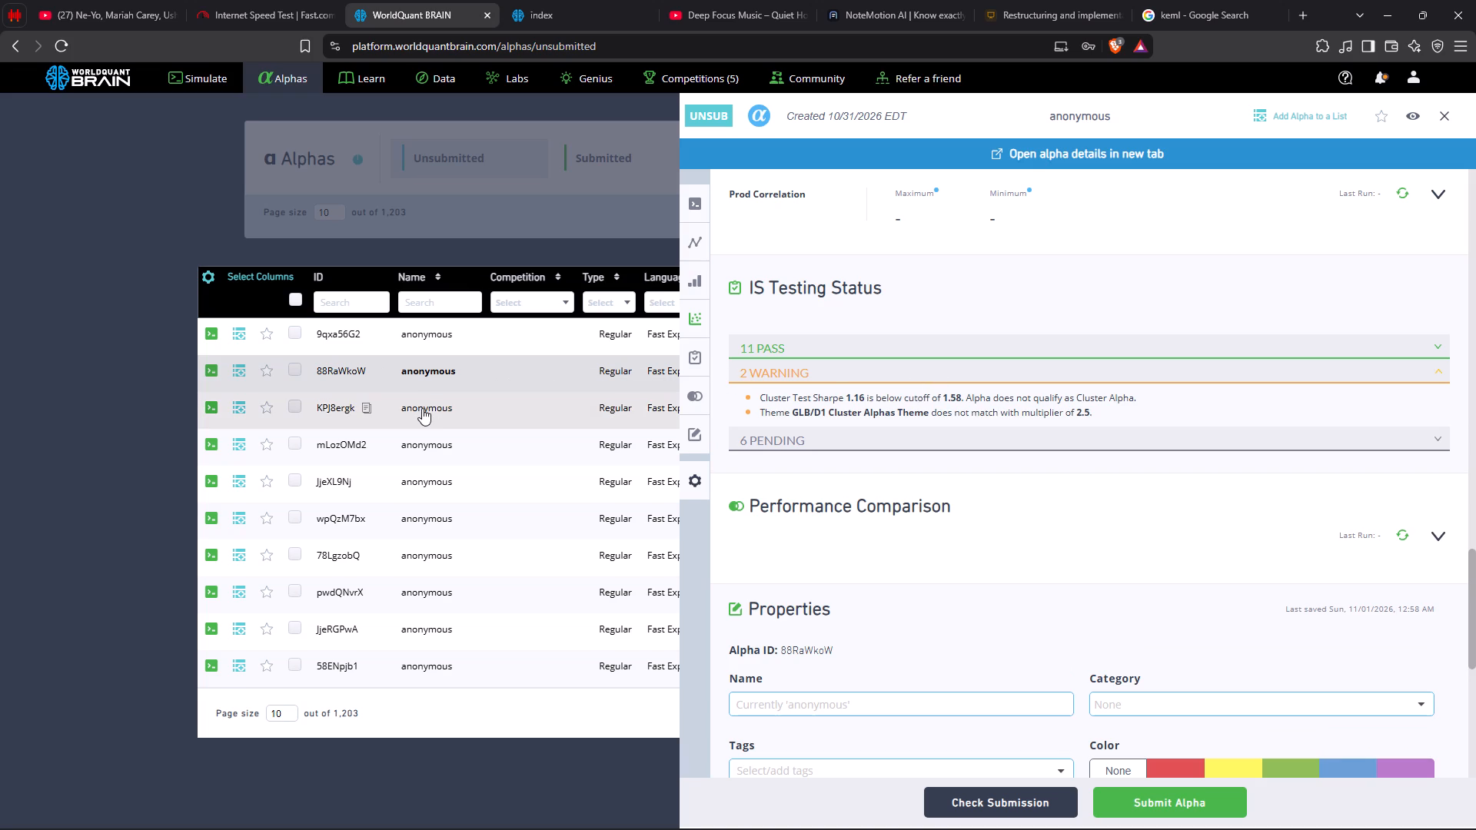
scroll(1098, 570, up, 3)
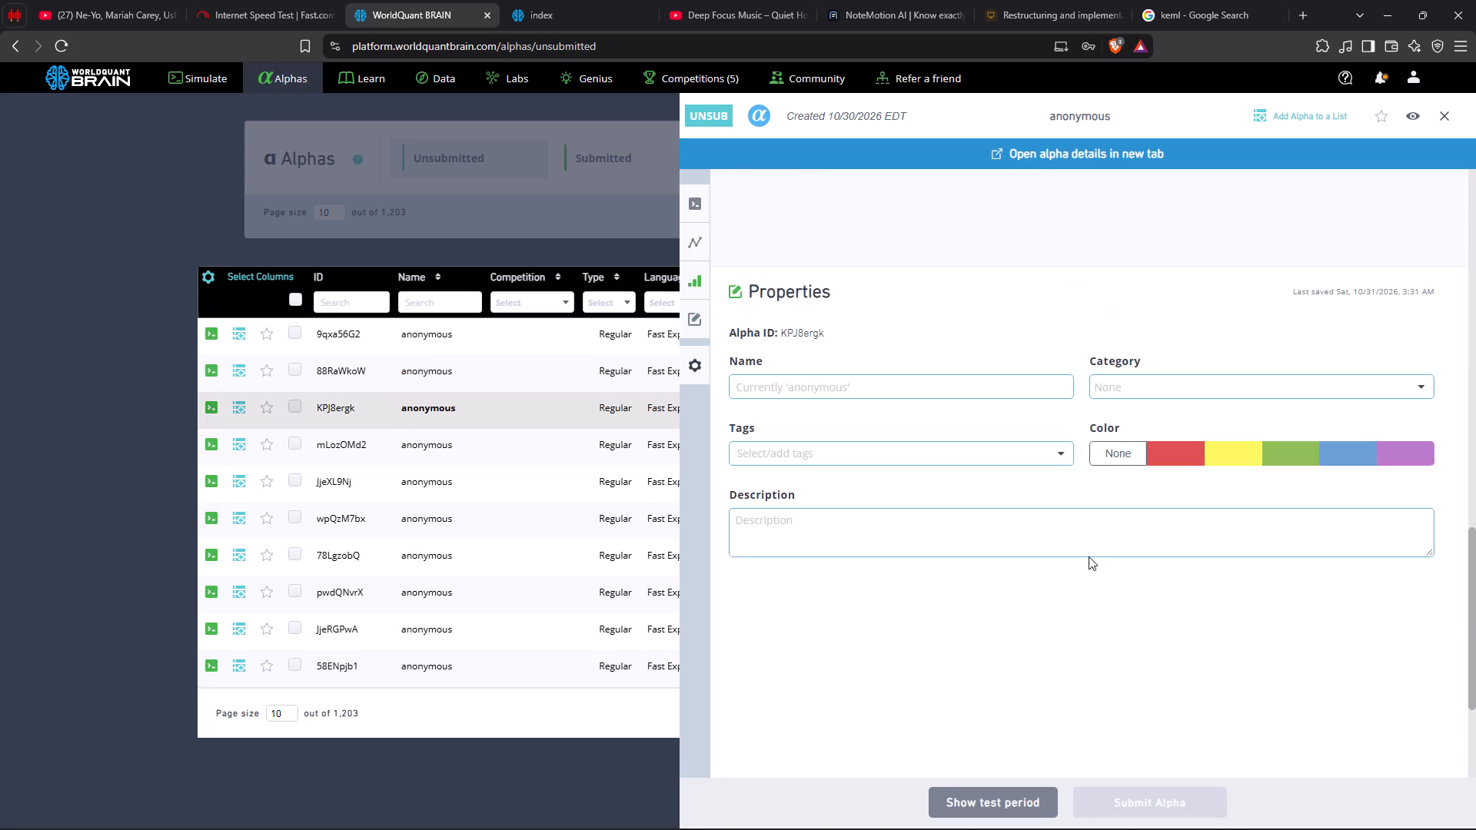
scroll(1087, 555, up, 11)
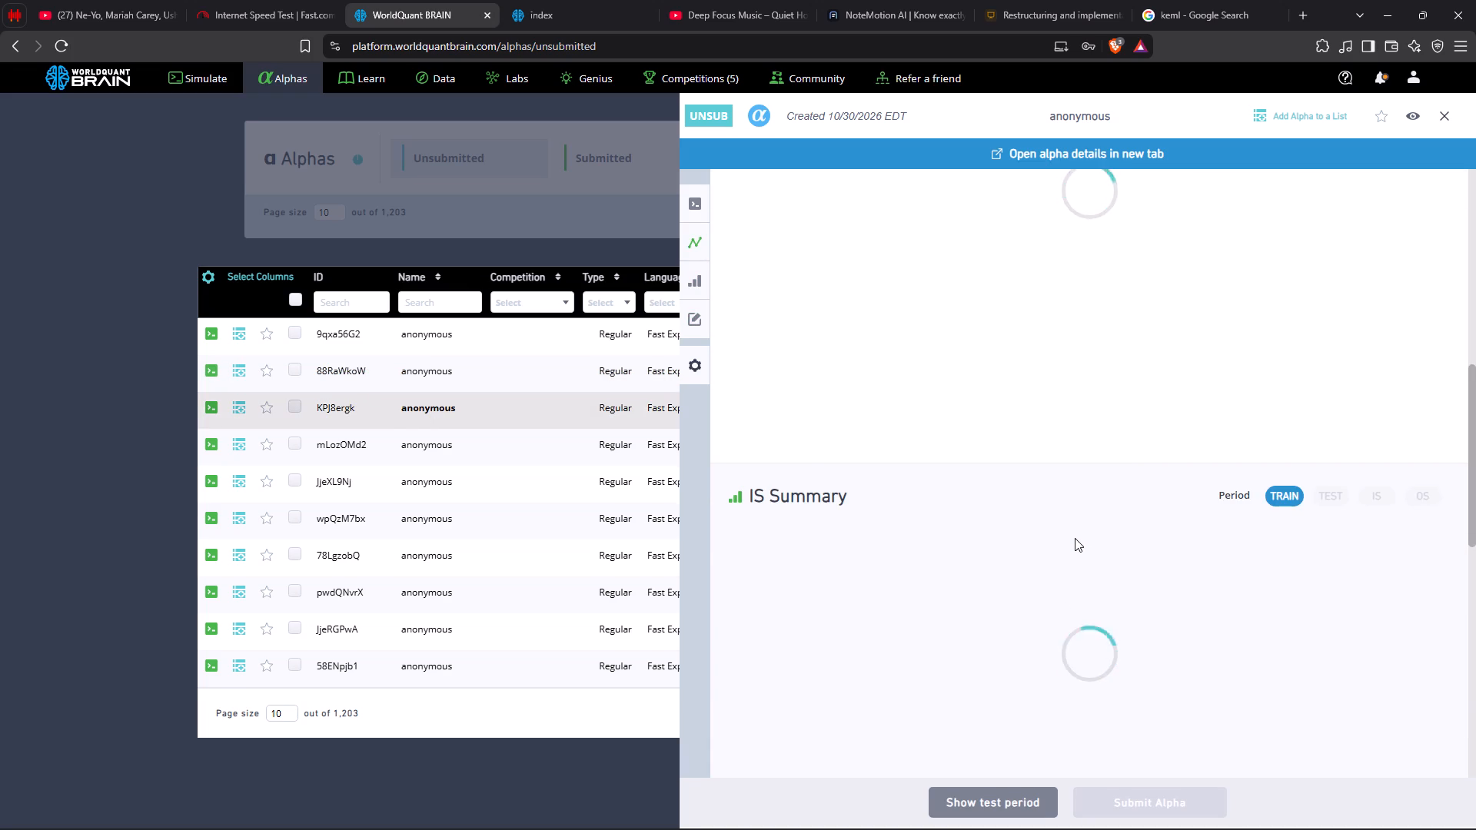
scroll(1074, 537, down, 10)
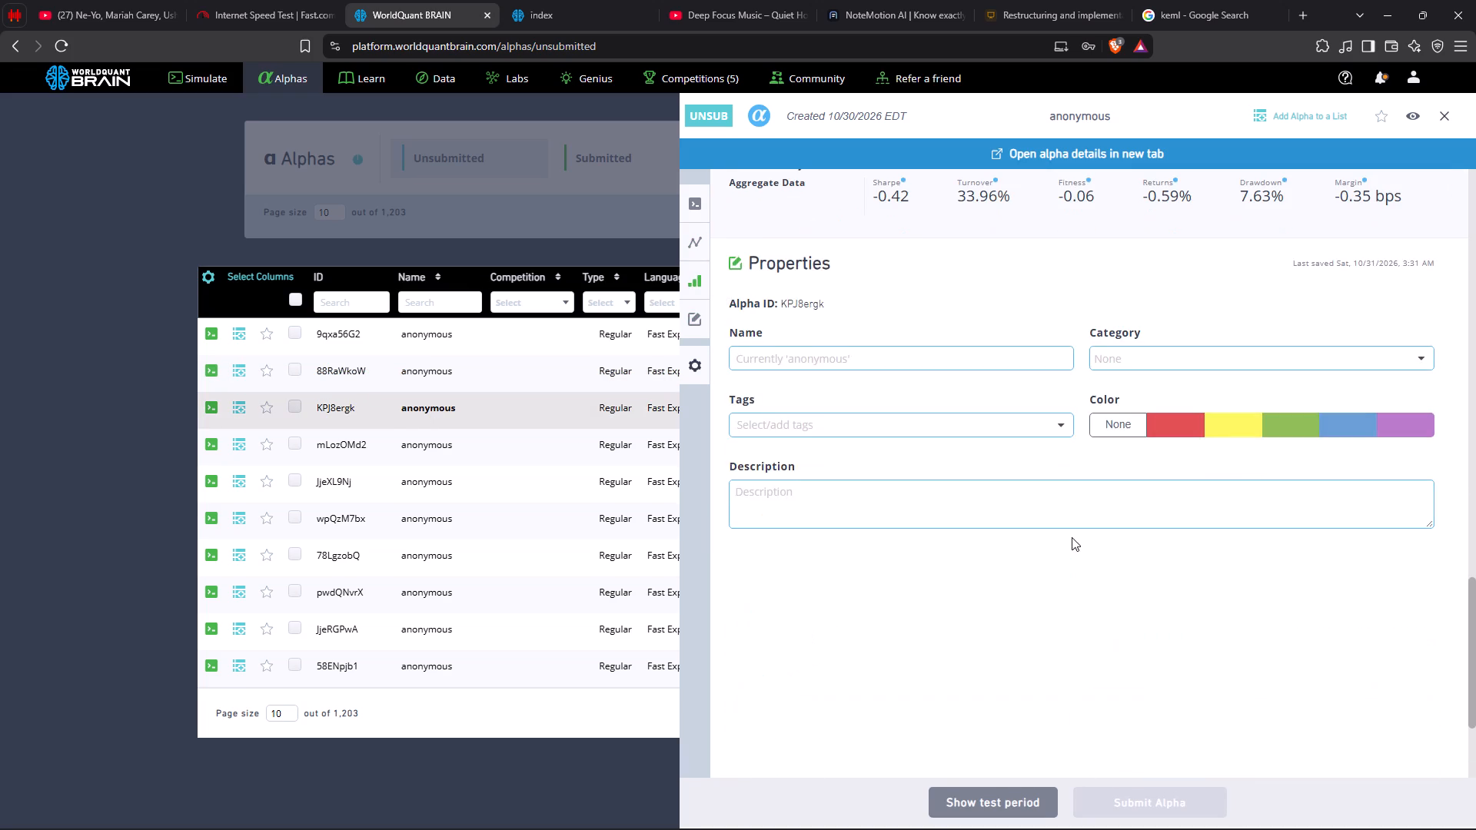
scroll(1068, 533, up, 14)
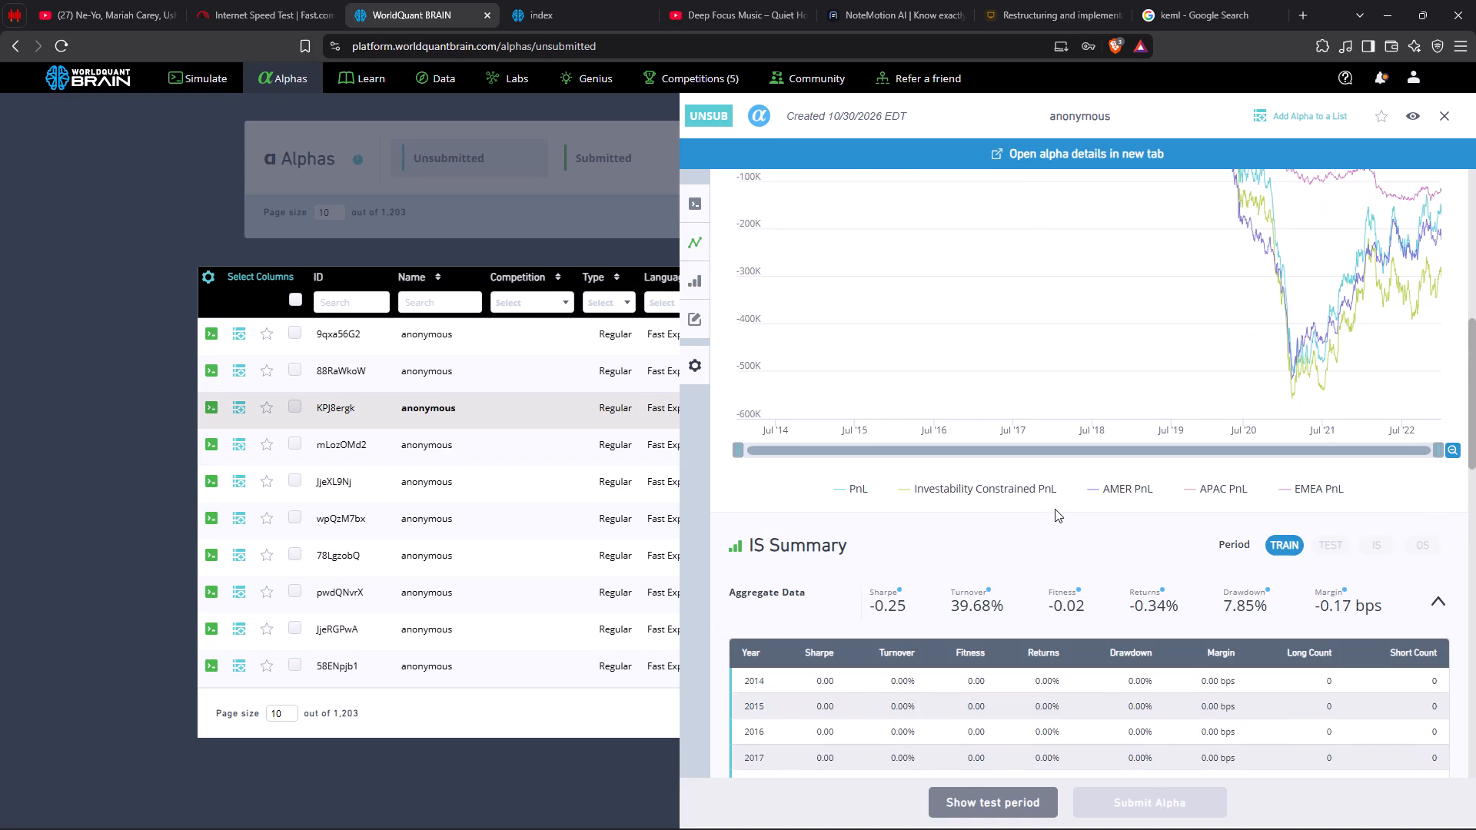
scroll(1055, 509, down, 5)
click(516, 351)
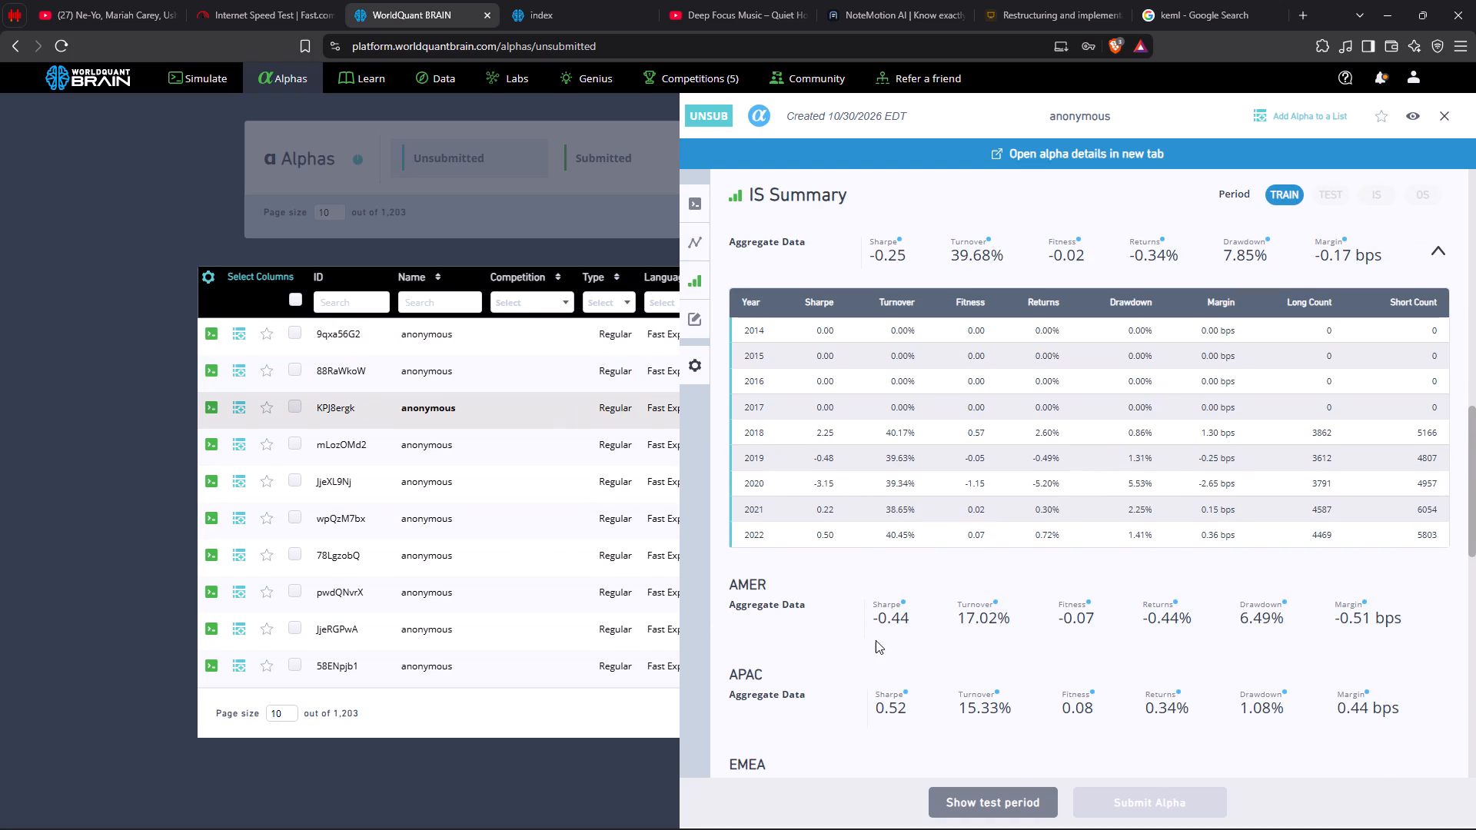
click(959, 802)
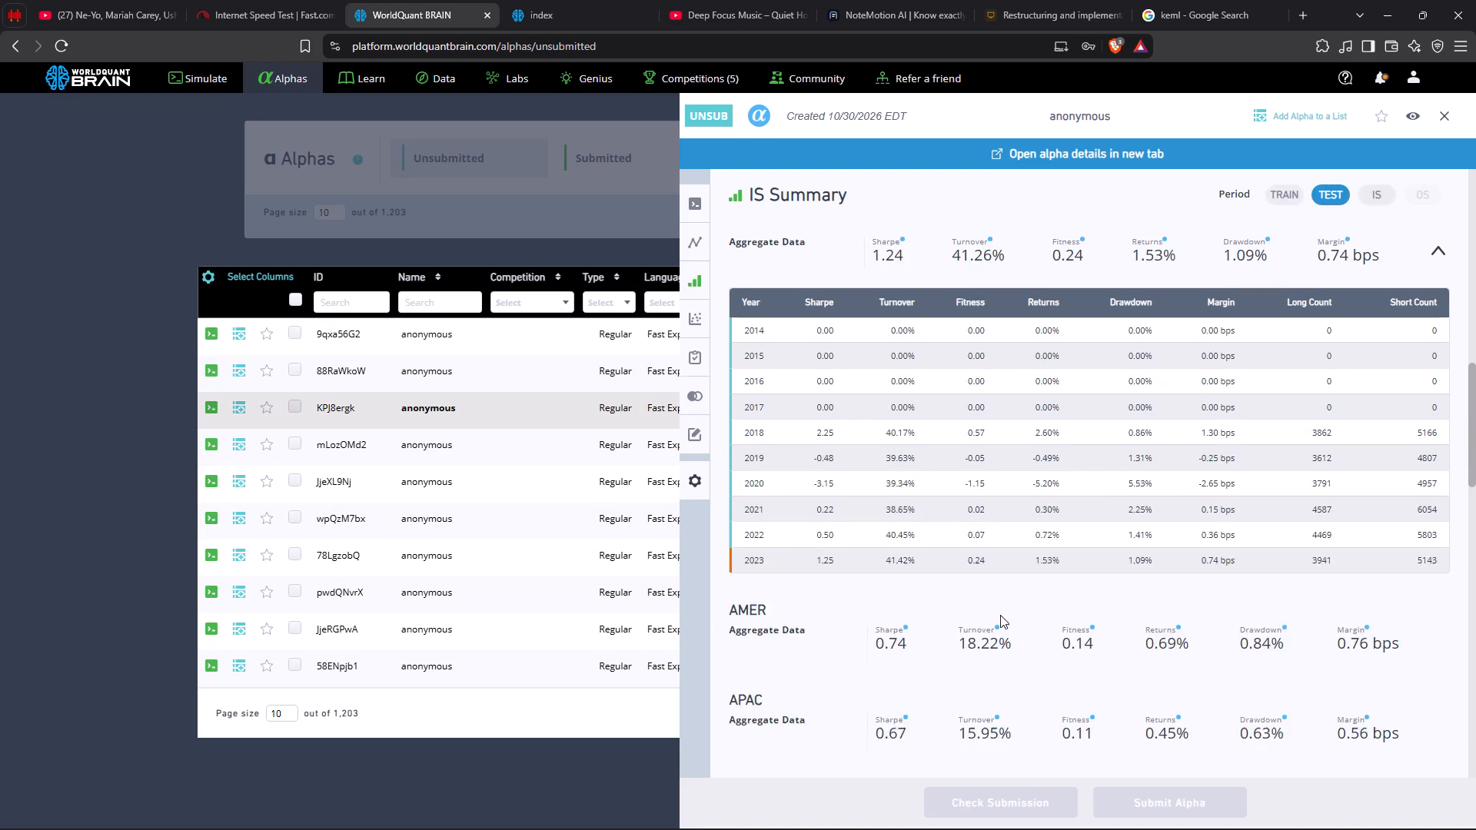
scroll(1000, 615, up, 15)
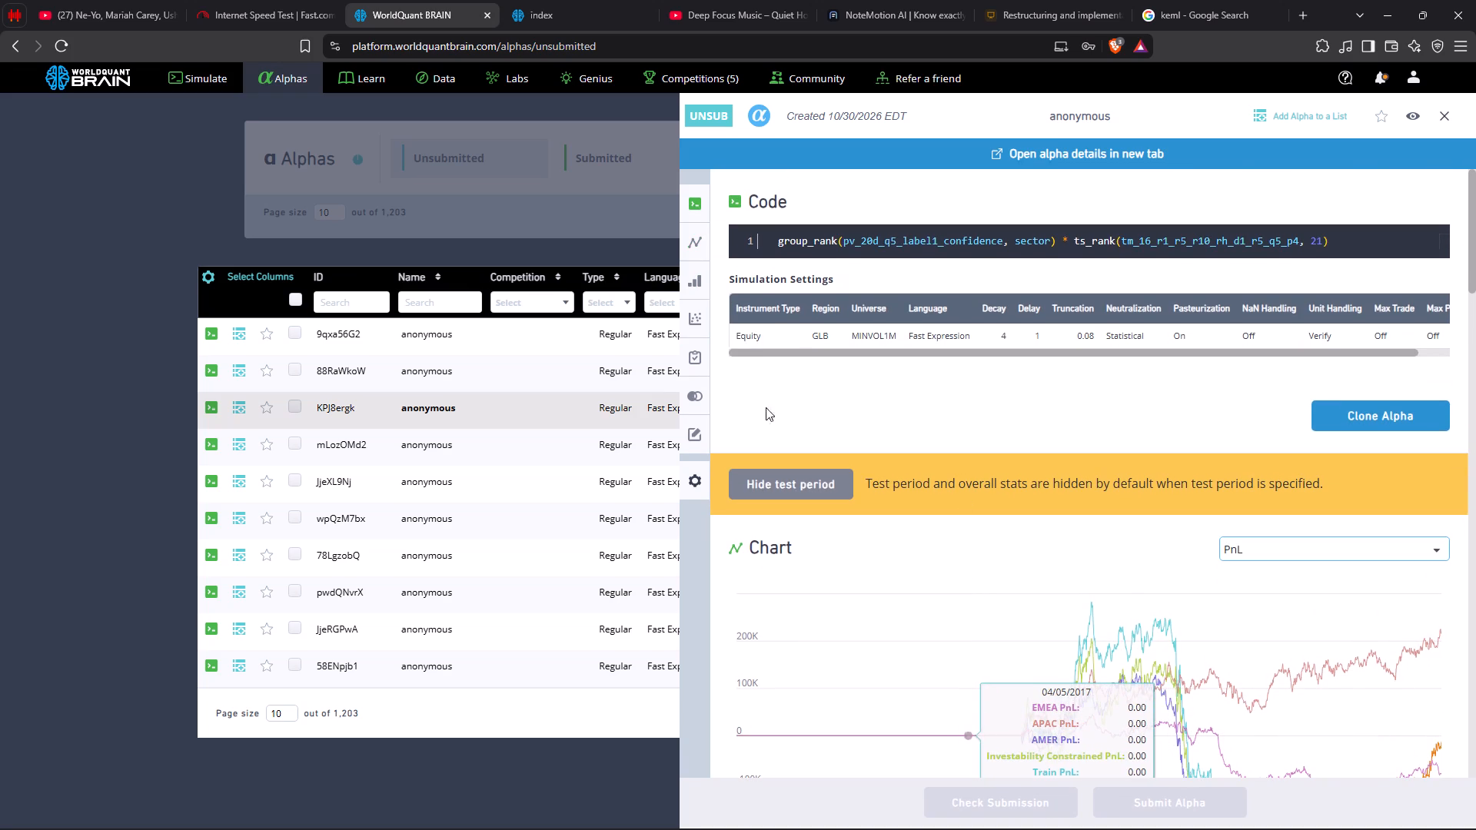
Open alpha 9qxa56G2, show its test period and examine its yearly and regional IS Summary figures.
click(490, 337)
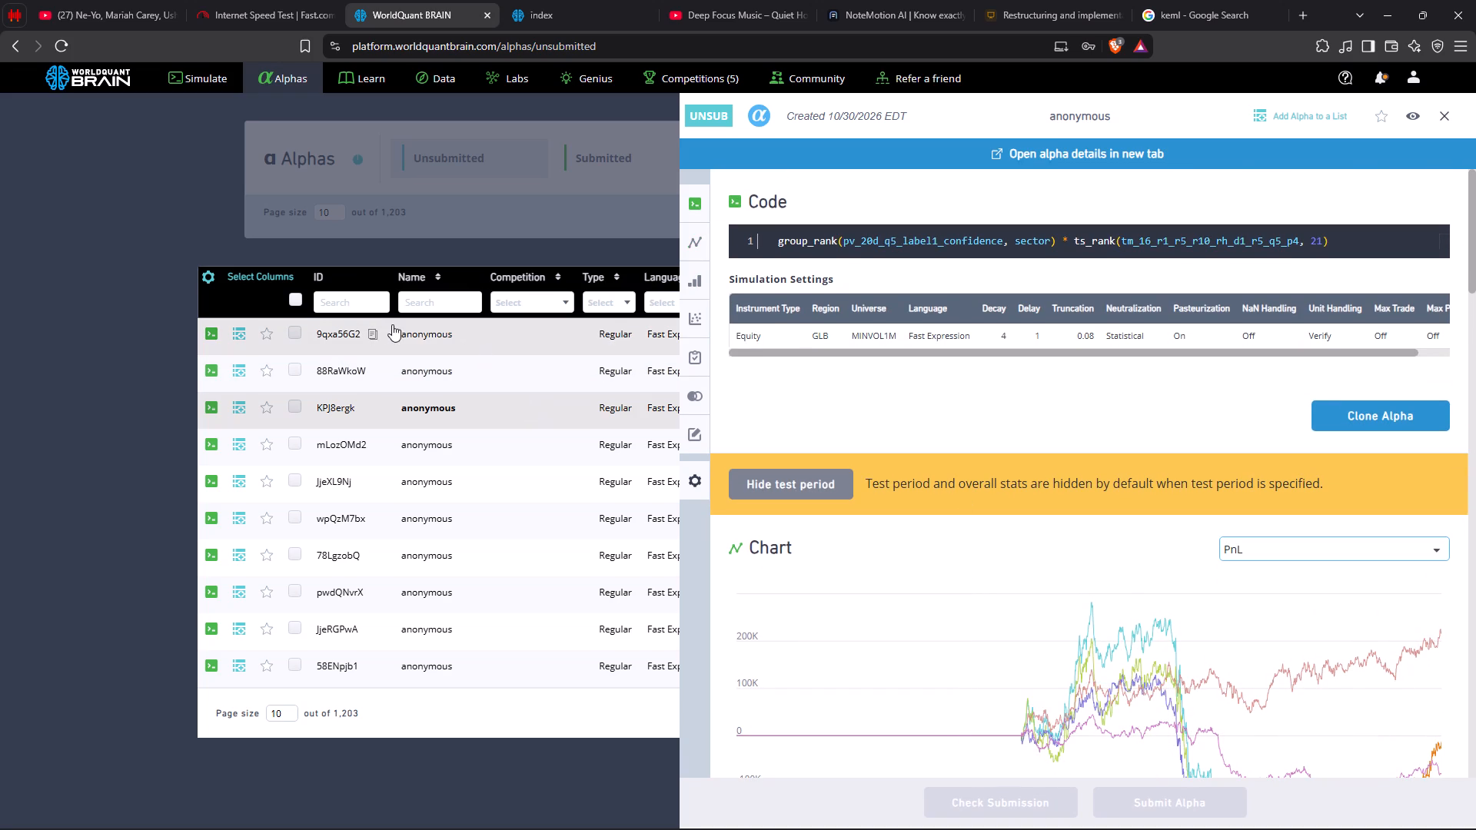
click(409, 329)
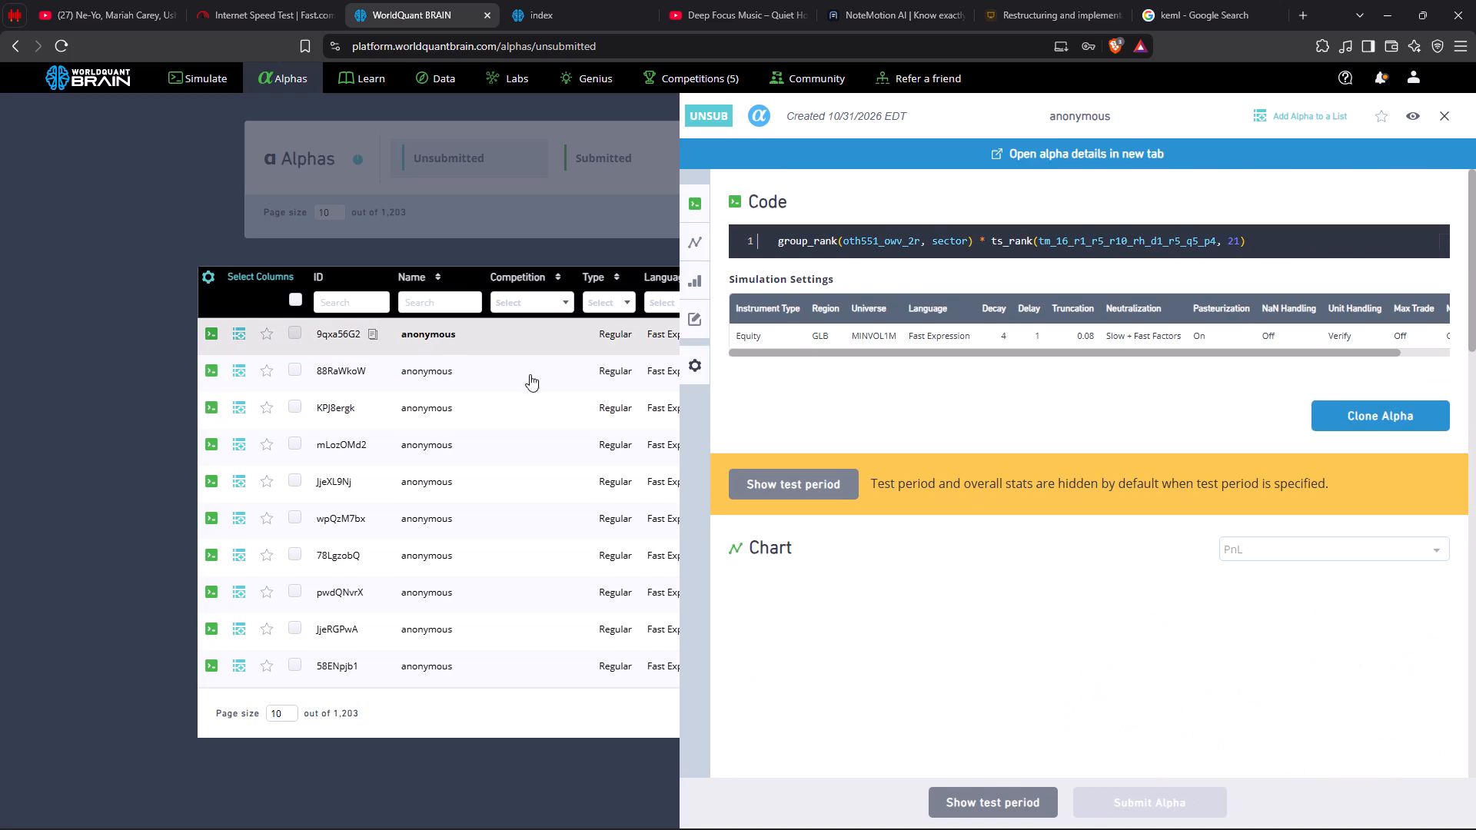
click(782, 489)
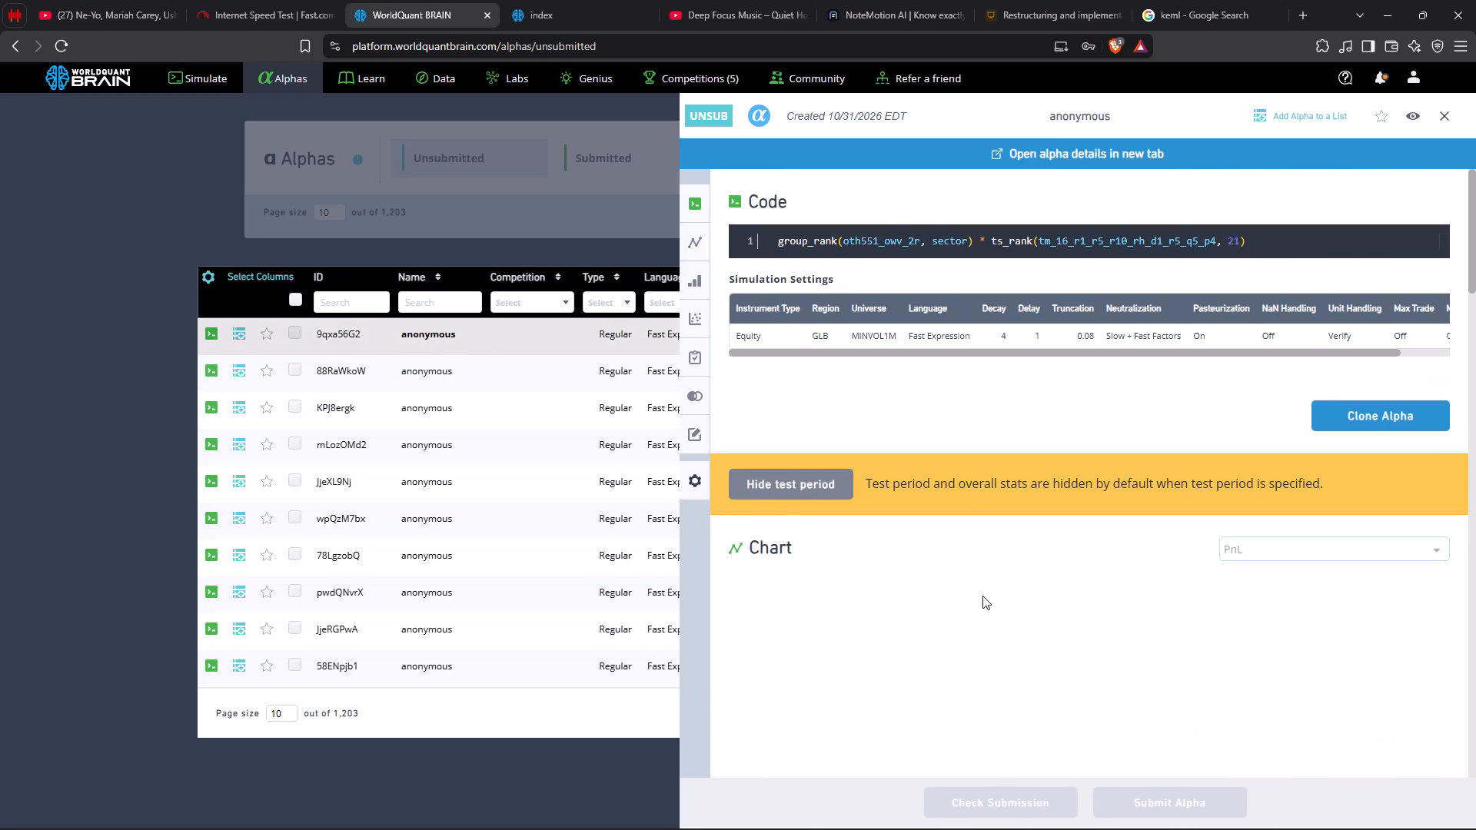
scroll(993, 588, down, 13)
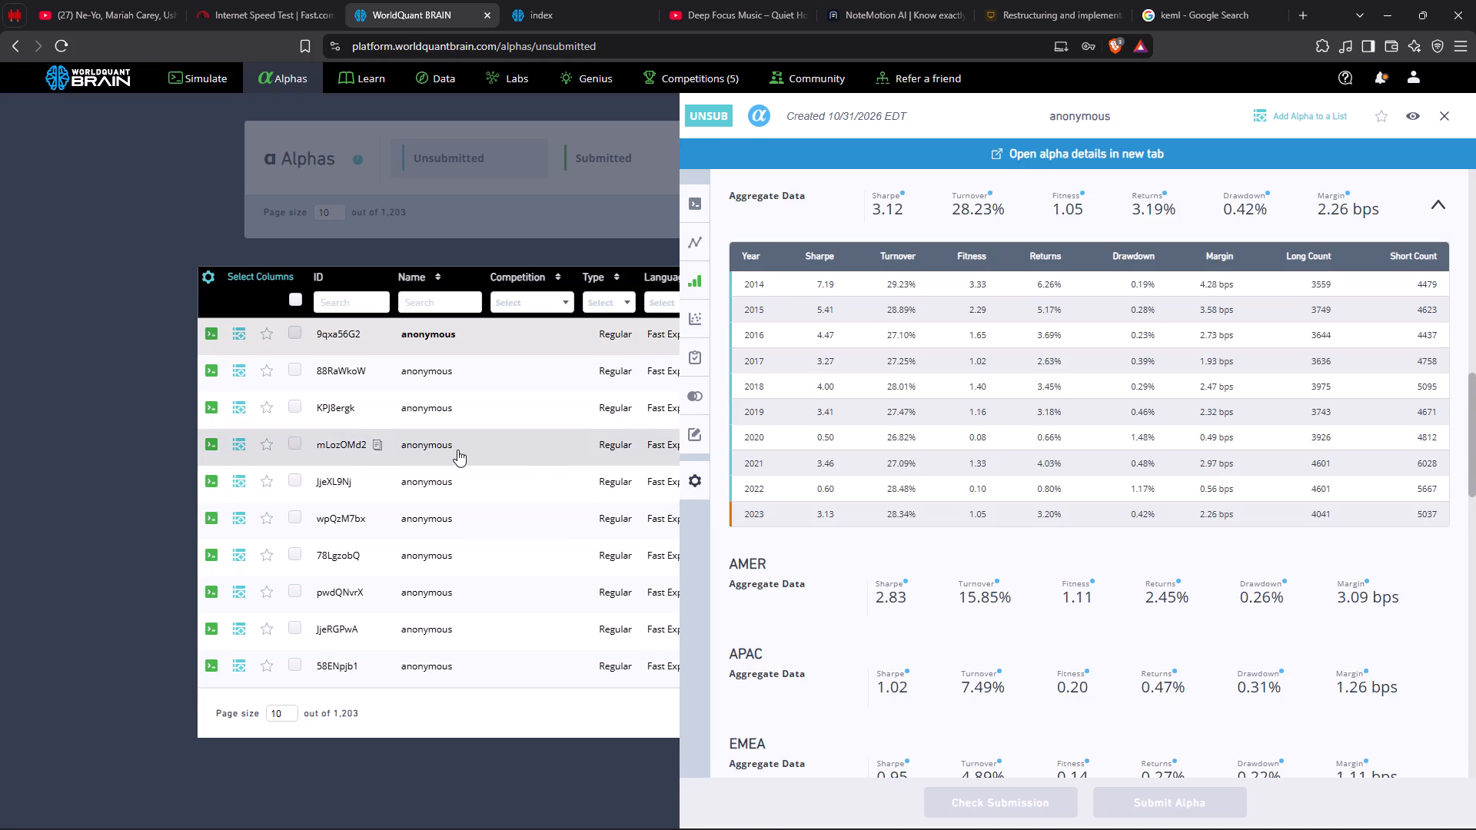
Reopen alpha 88RaWkoW with its test period shown, run its Prod Correlation check, review its properties and close the details.
click(451, 381)
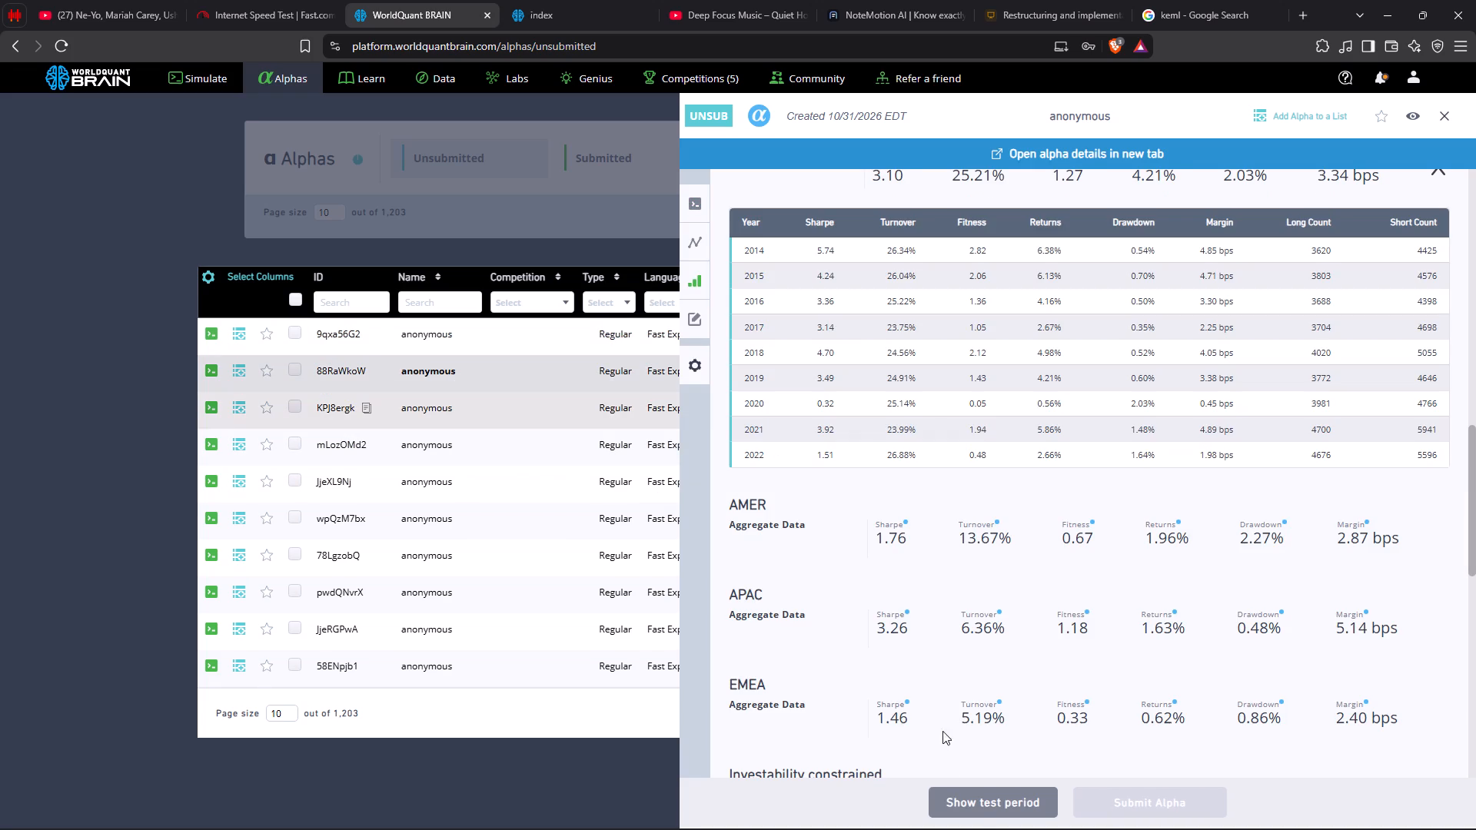
click(977, 806)
scroll(993, 643, down, 12)
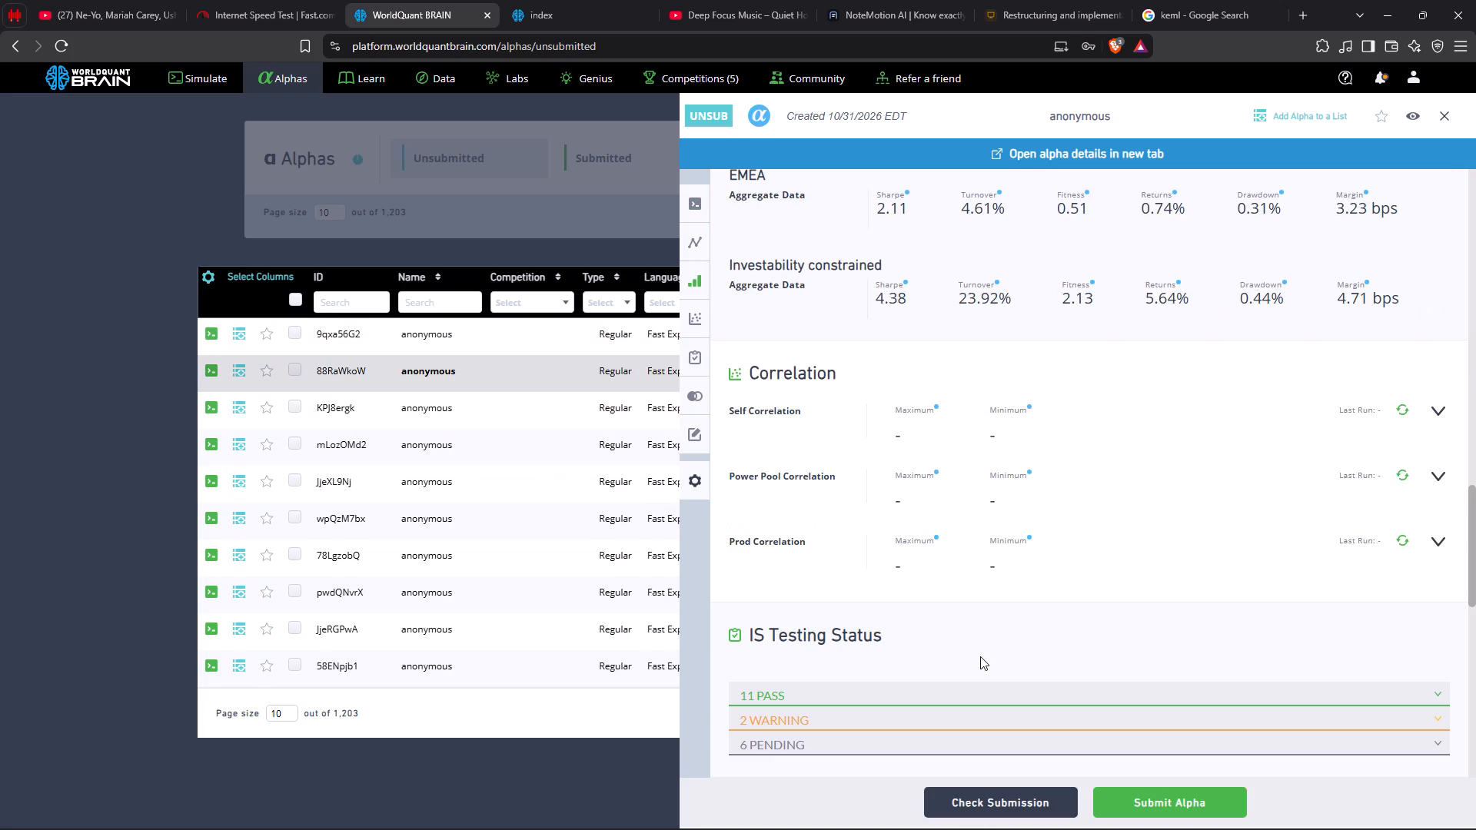
scroll(980, 656, down, 2)
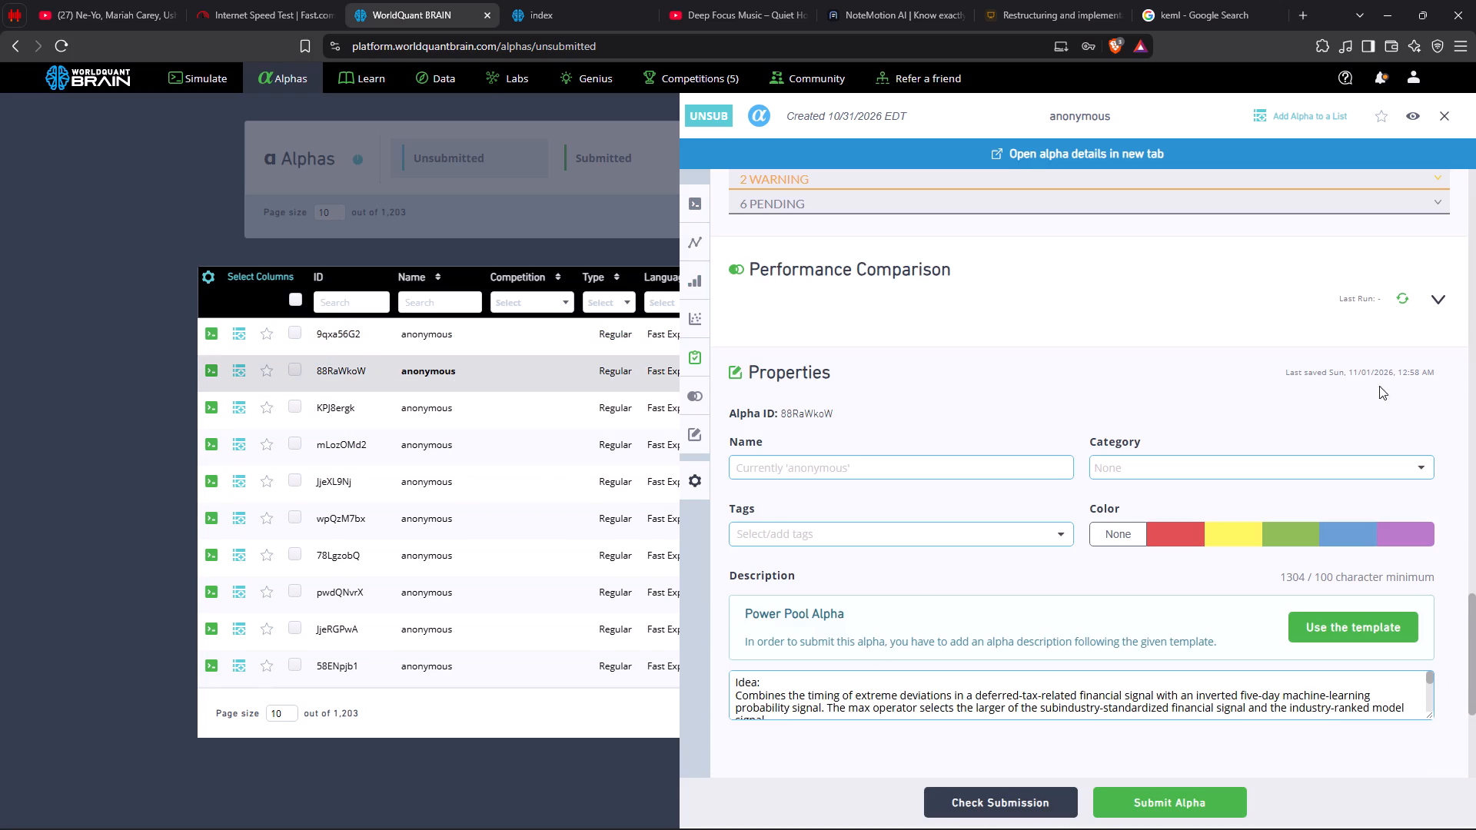
scroll(1321, 361, up, 4)
click(1408, 305)
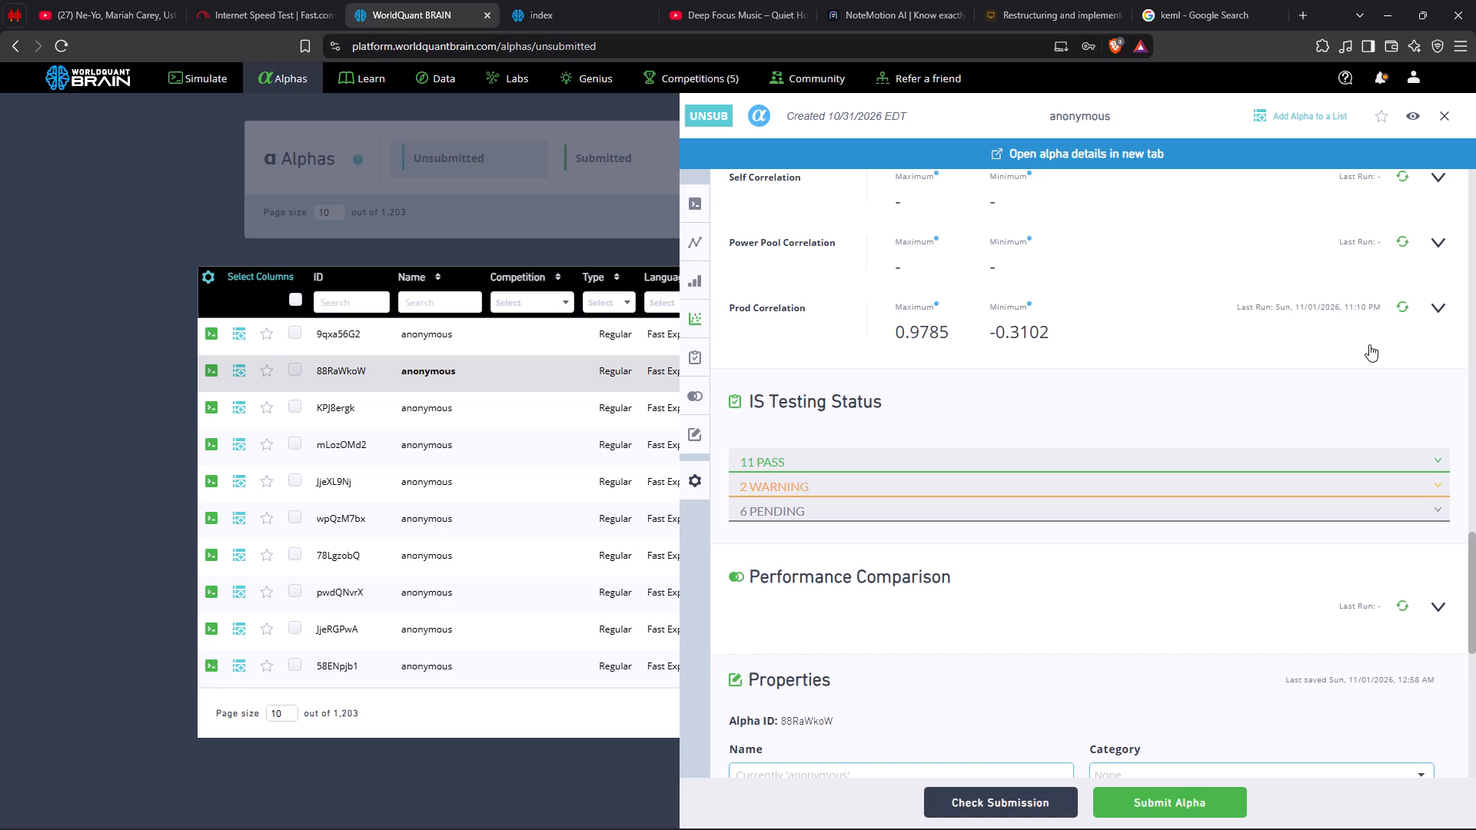
scroll(1111, 446, down, 11)
scroll(1325, 262, up, 3)
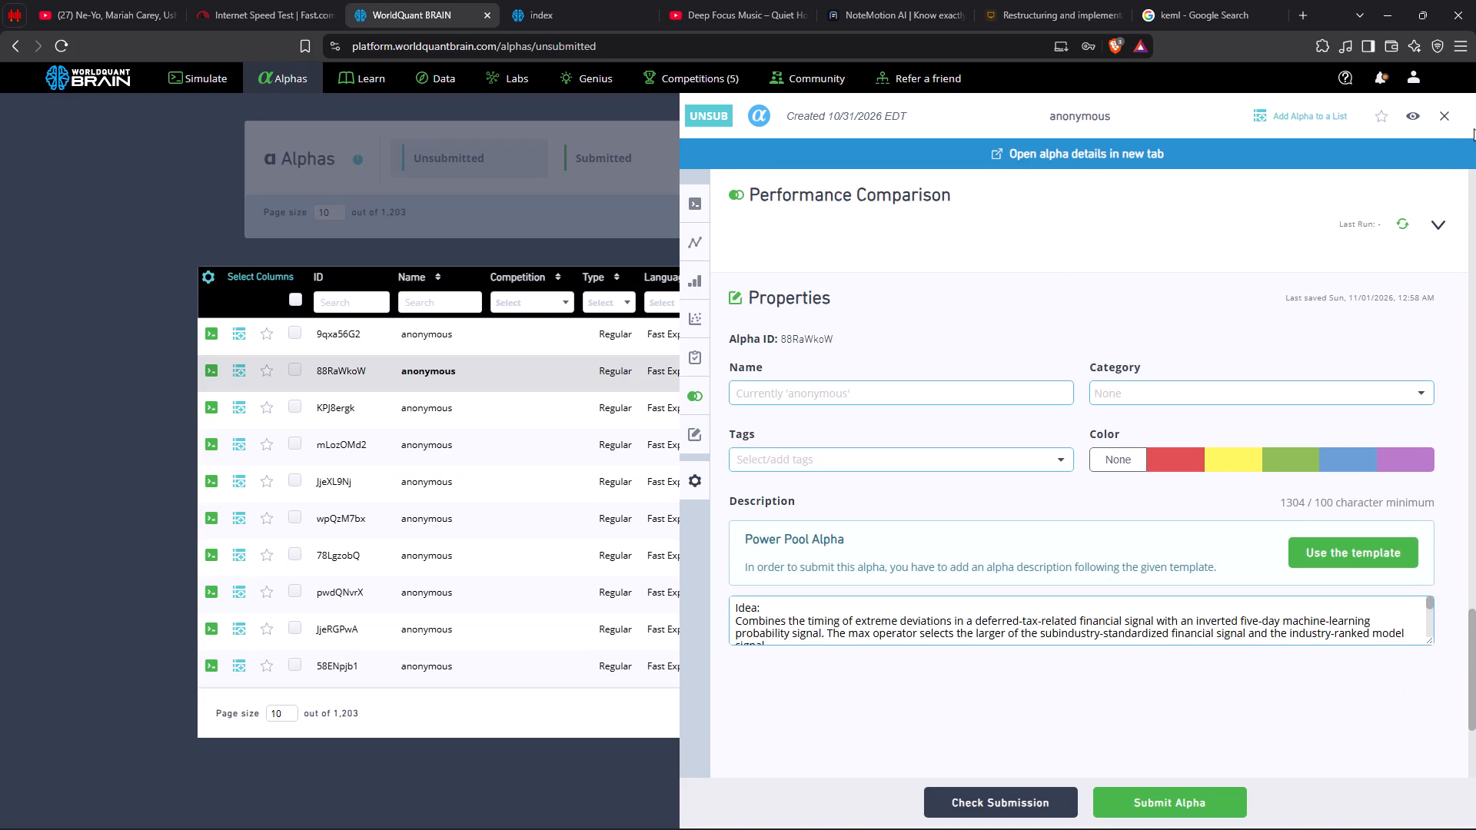
click(1443, 111)
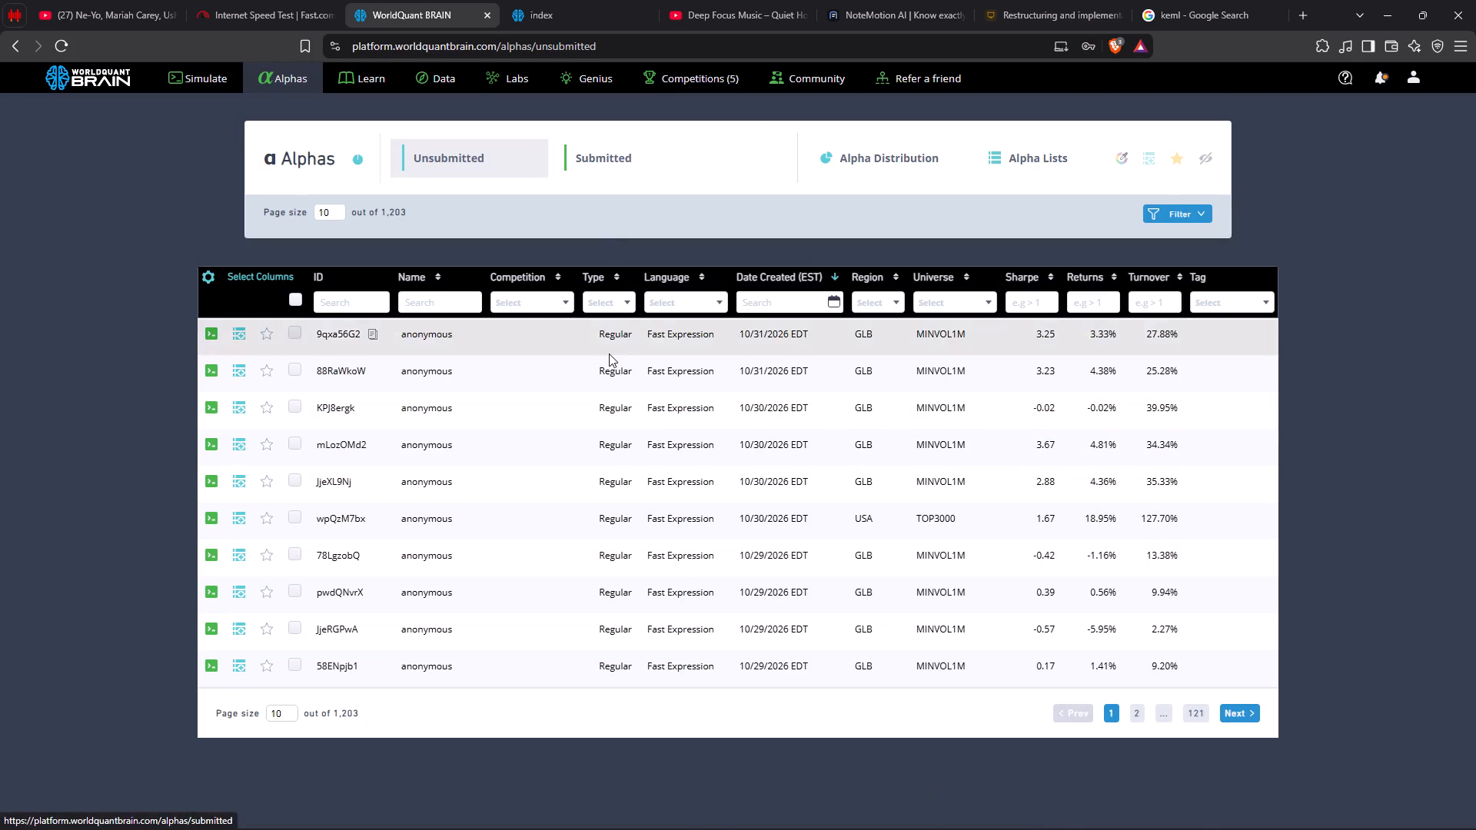
Open alpha 58ENpjb1 with its test period shown, examine the failed checks in its IS Testing Status and close it.
scroll(706, 524, down, 5)
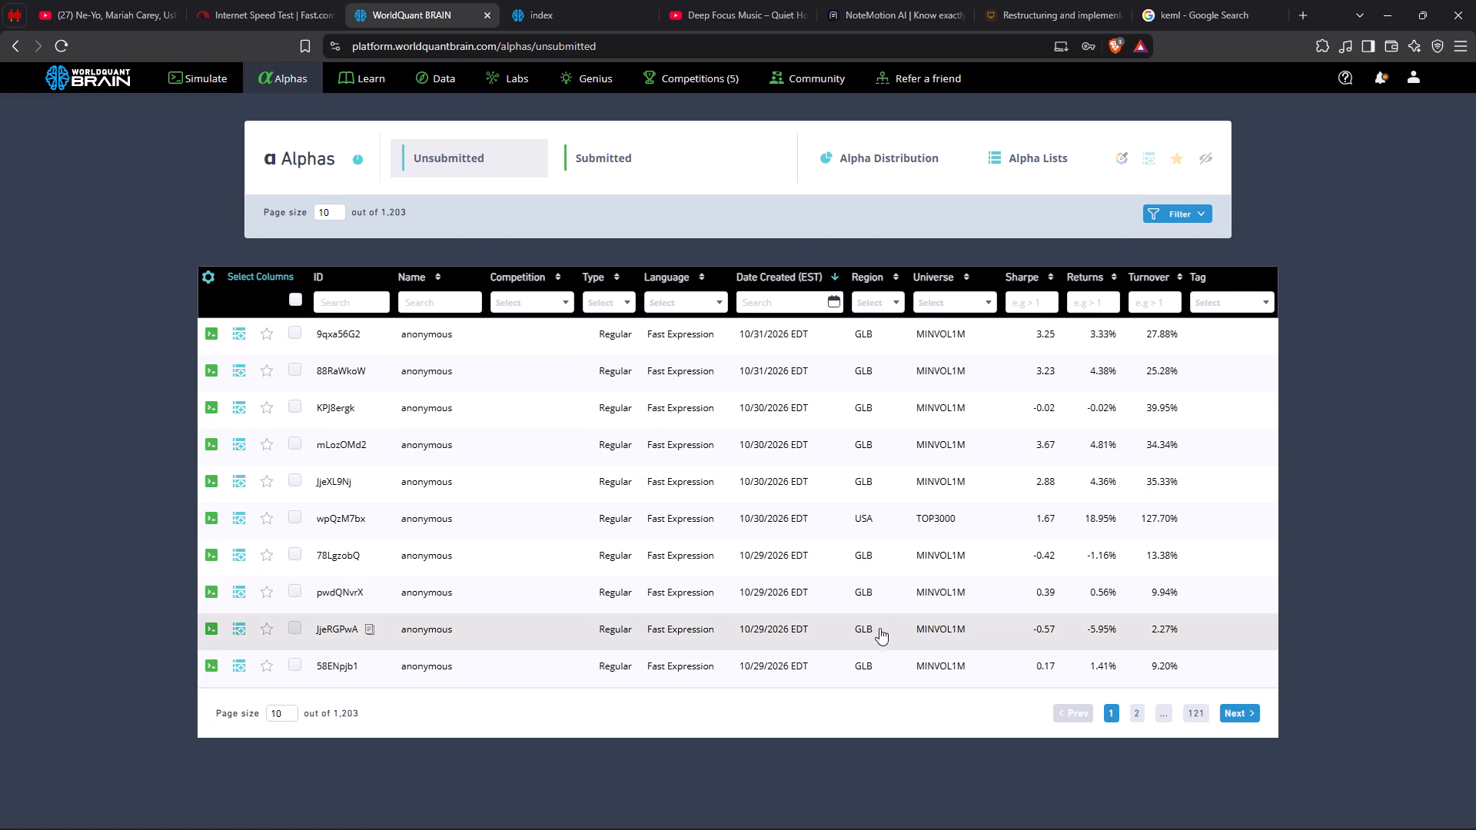
click(733, 662)
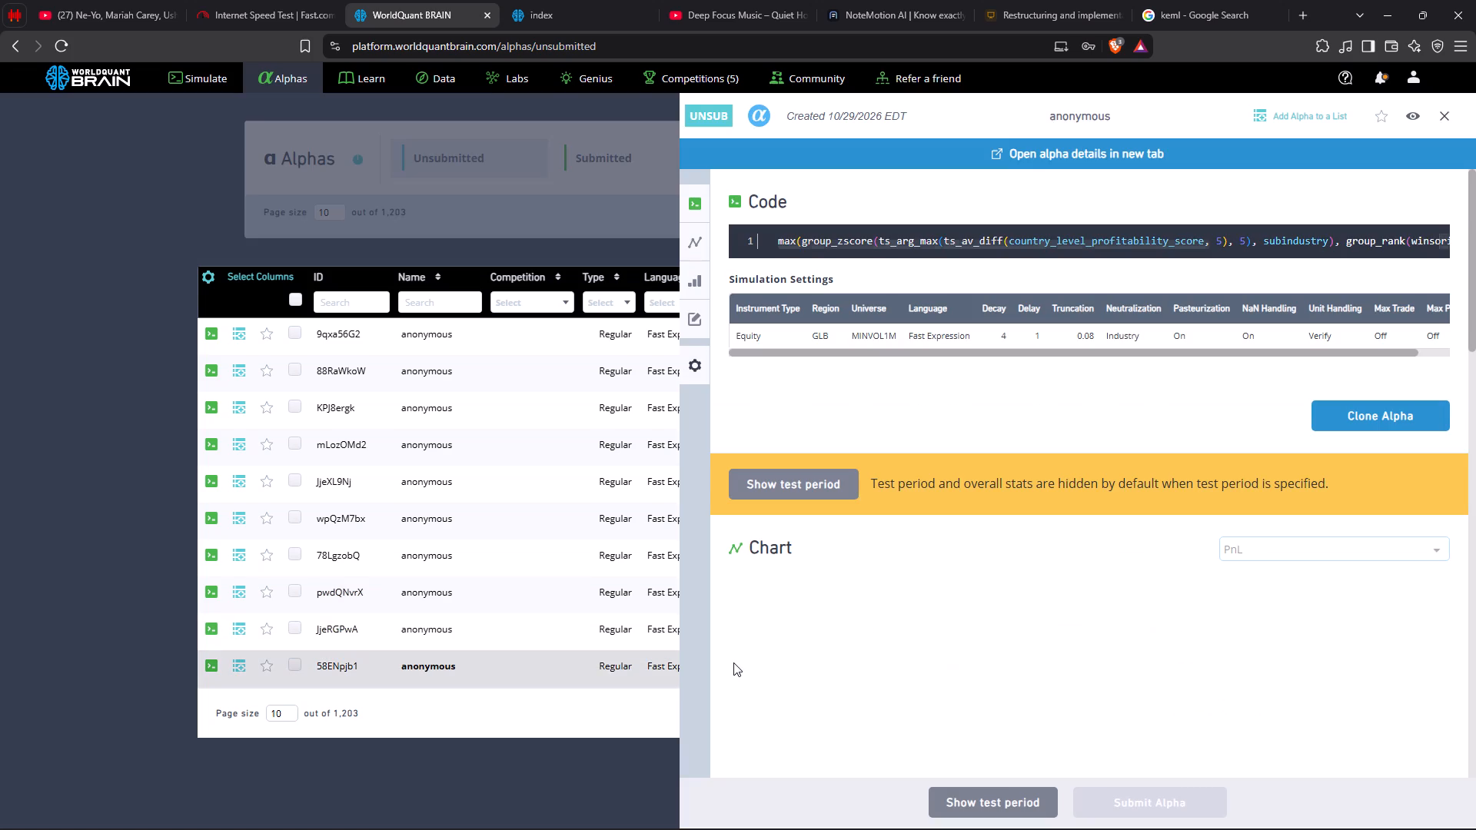
click(797, 477)
scroll(1049, 507, down, 3)
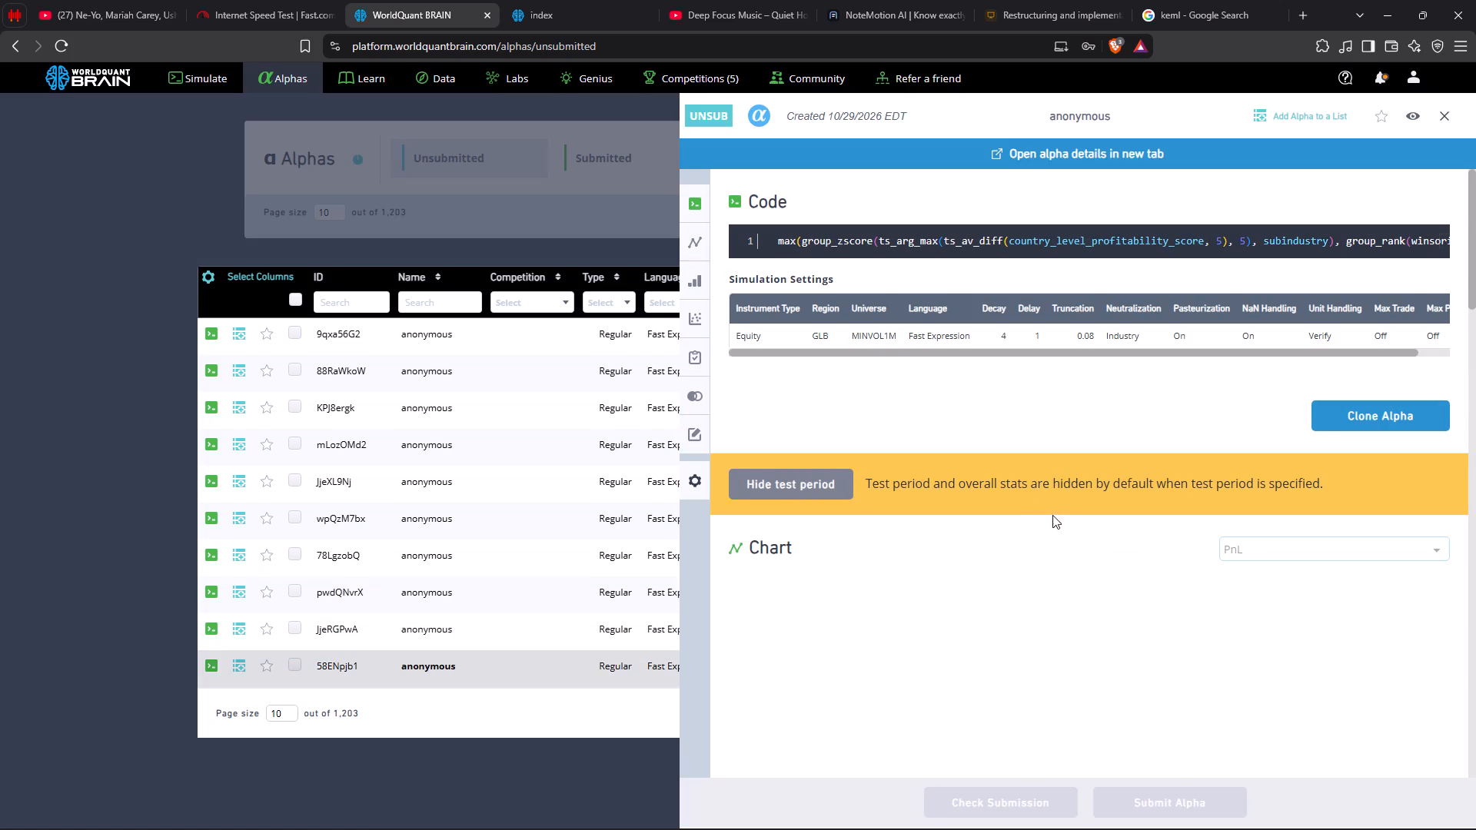
scroll(1052, 515, down, 19)
scroll(1054, 521, up, 4)
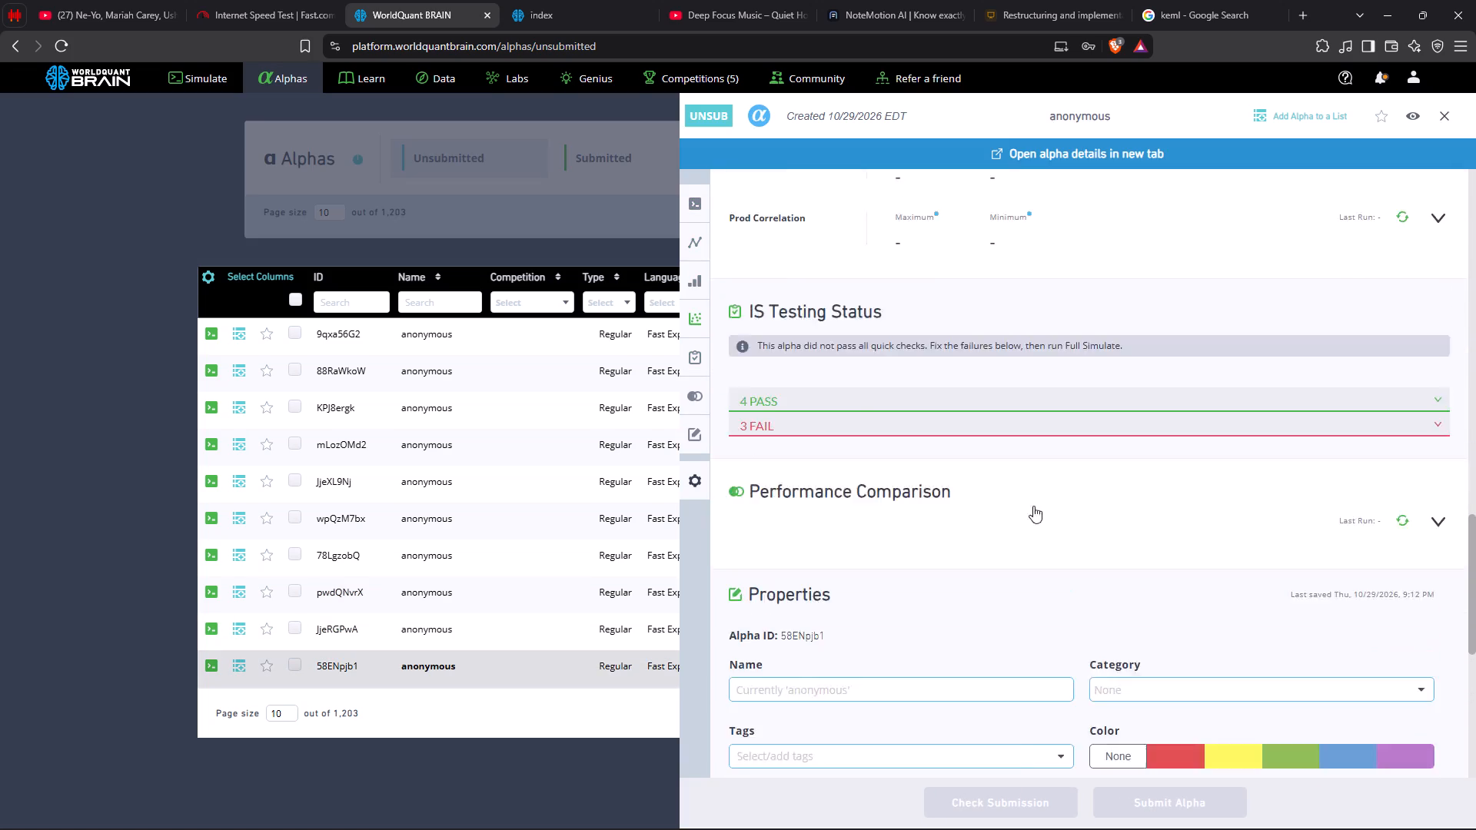
click(826, 536)
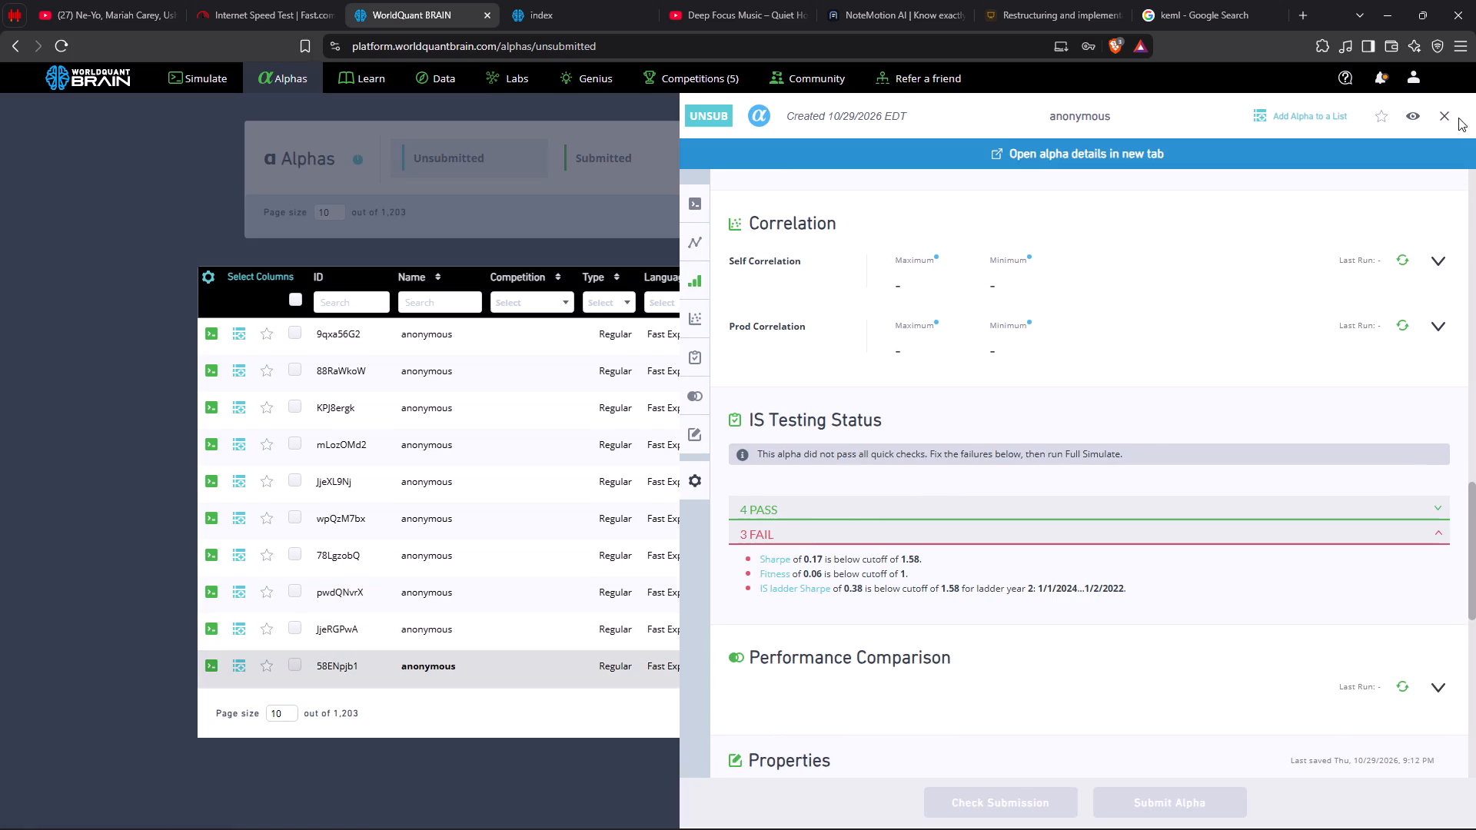
click(1441, 111)
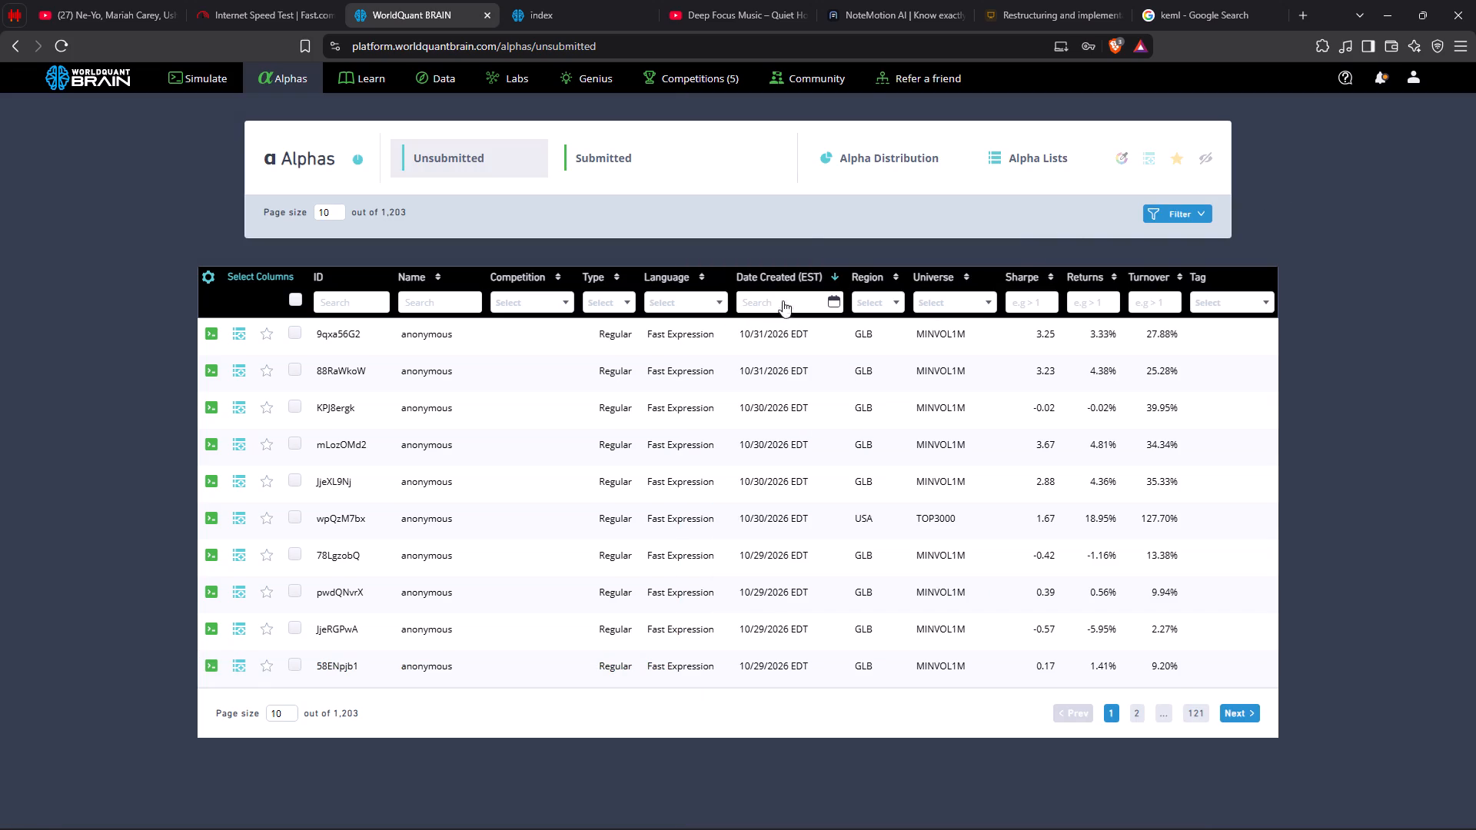
Open the list of submitted alphas.
click(599, 165)
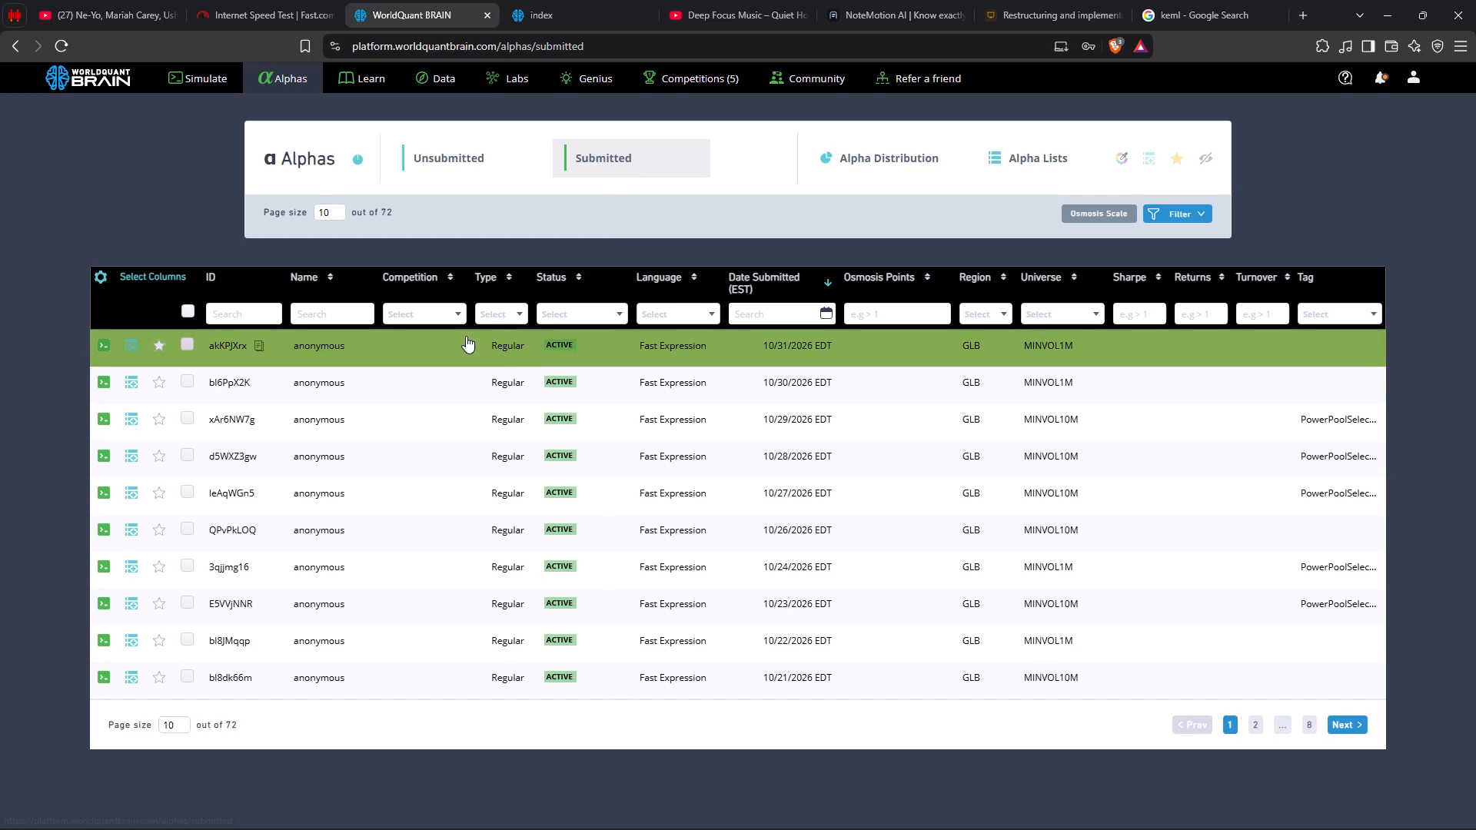
Open the submitted alpha akKPJXrx and clone it into a new simulation.
click(319, 343)
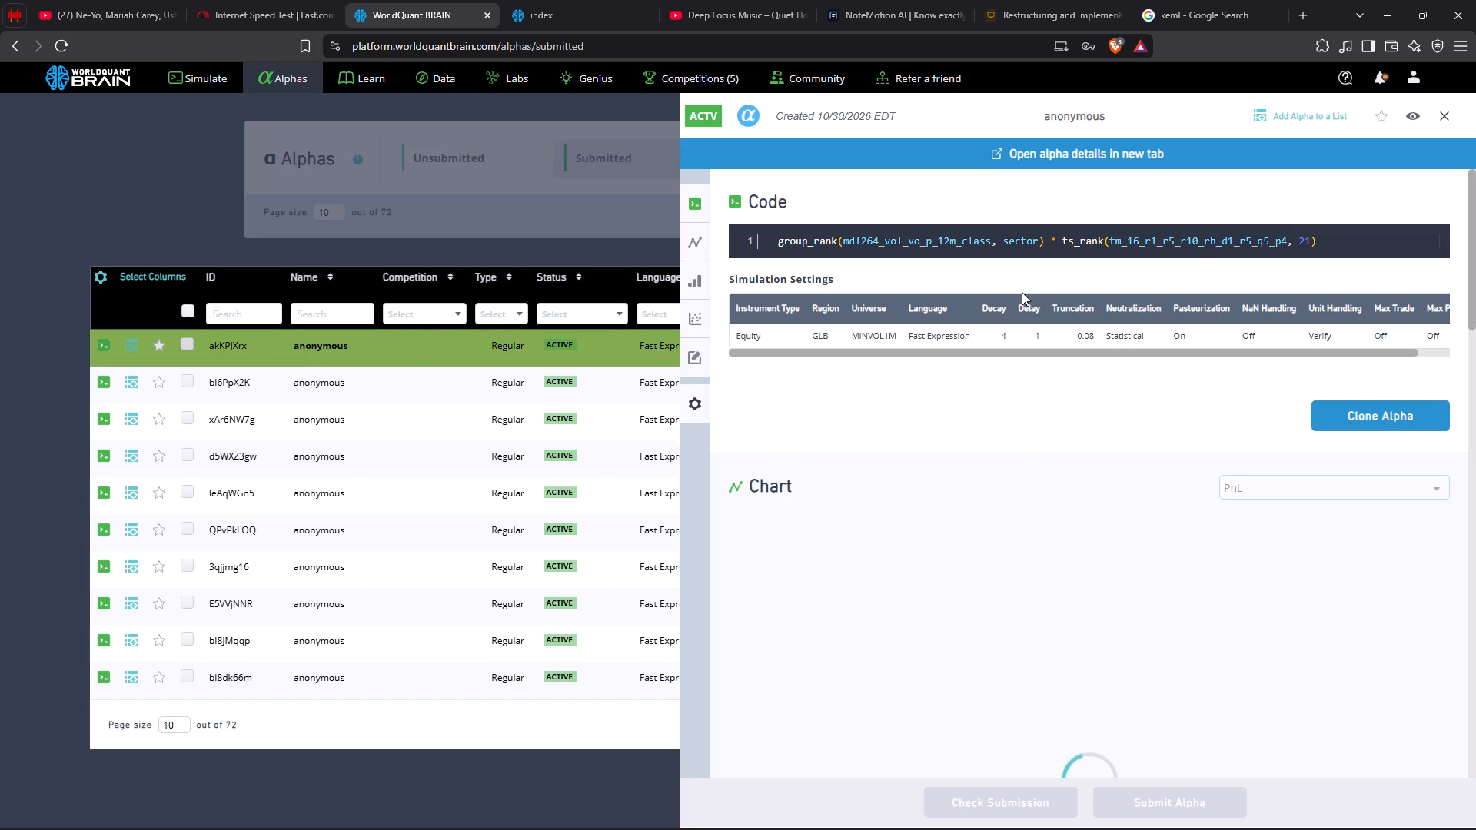
click(1350, 410)
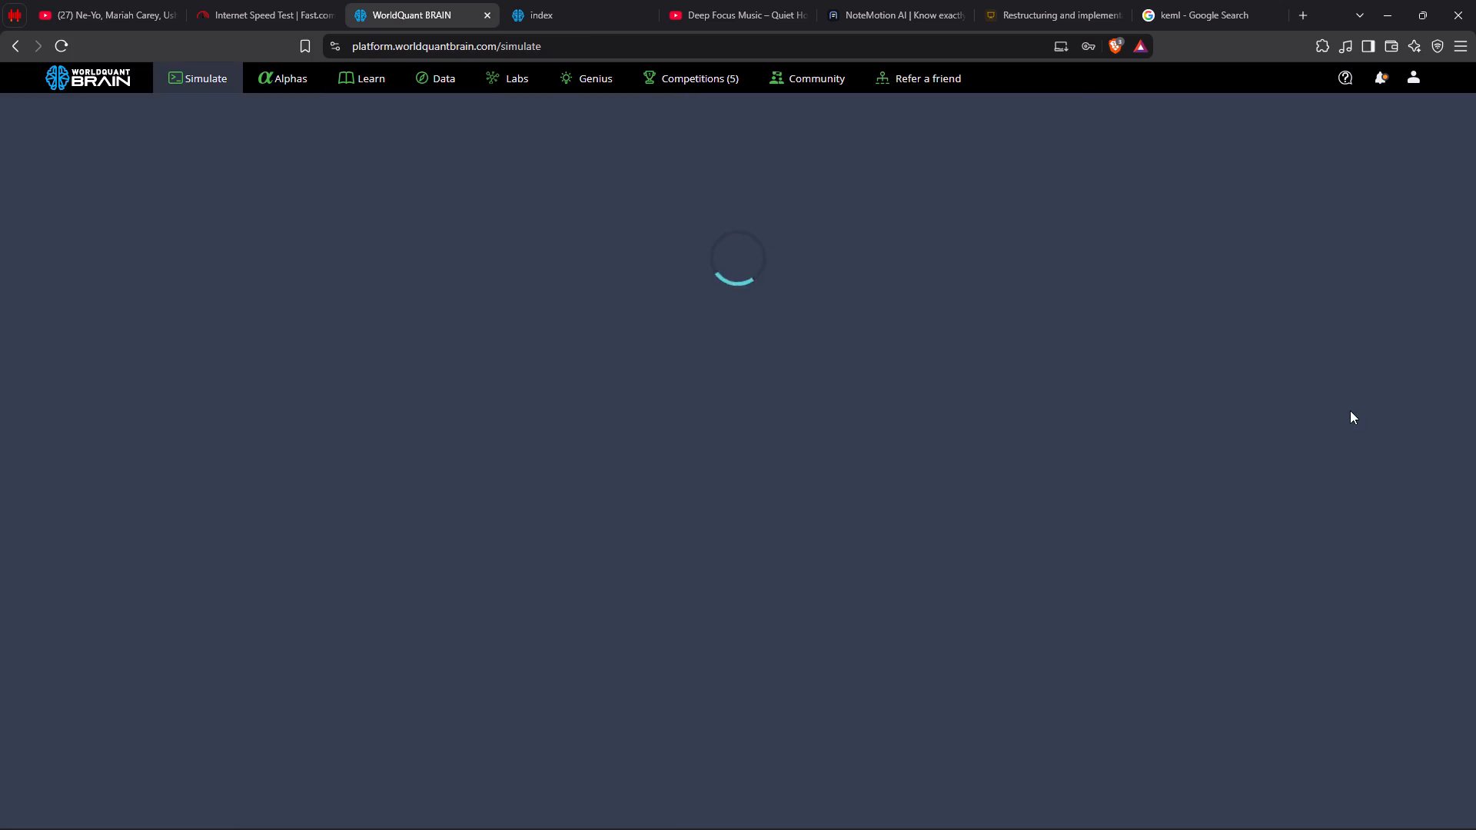
Search the GLB data fields for the cloned expression's mdl264_vol_vo_p_12m_class and open its dataset, Predictive data using Deep Learning models.
double_click(158, 189)
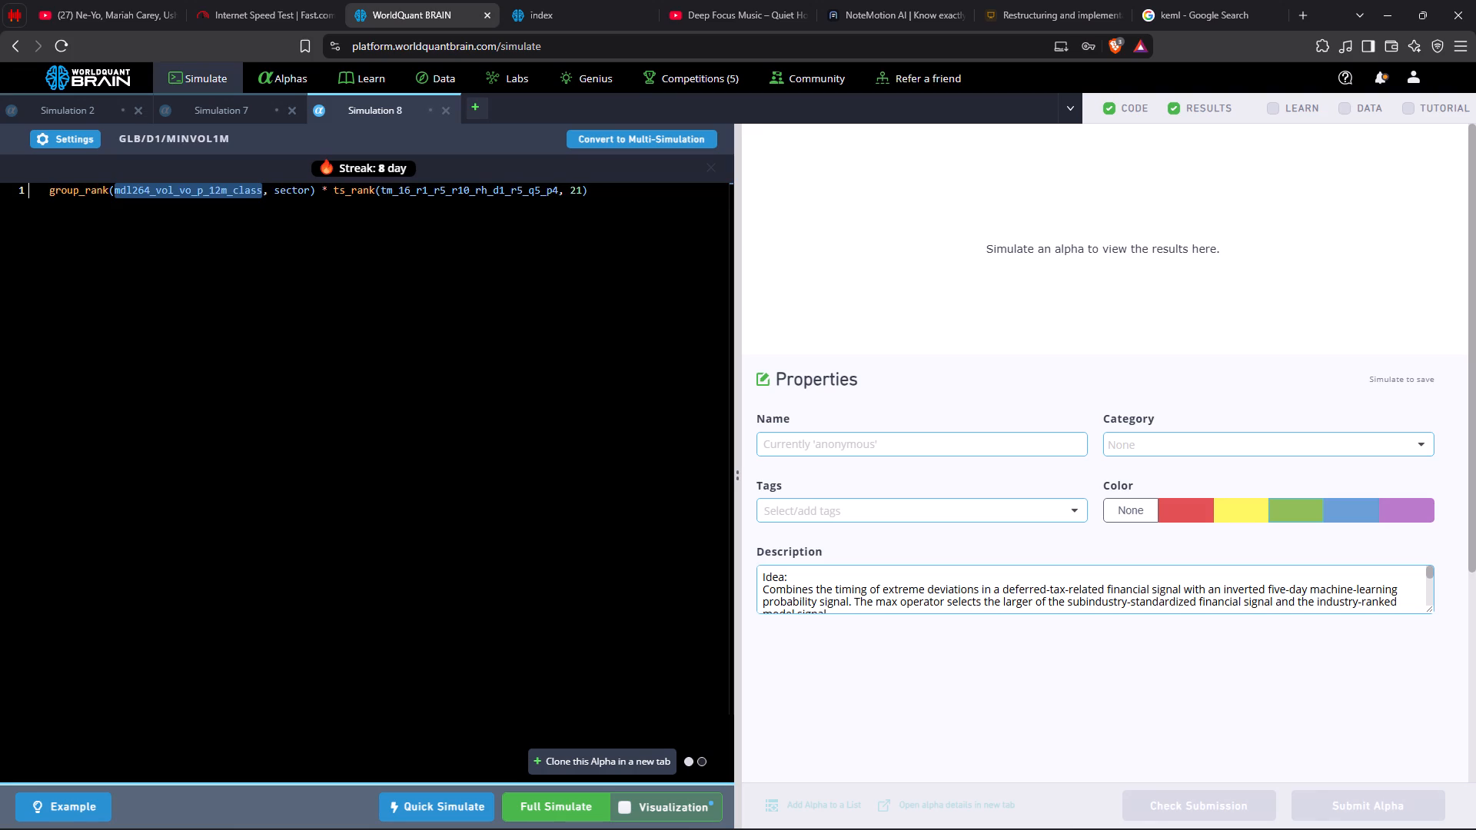
key(ctrl+c)
click(573, 2)
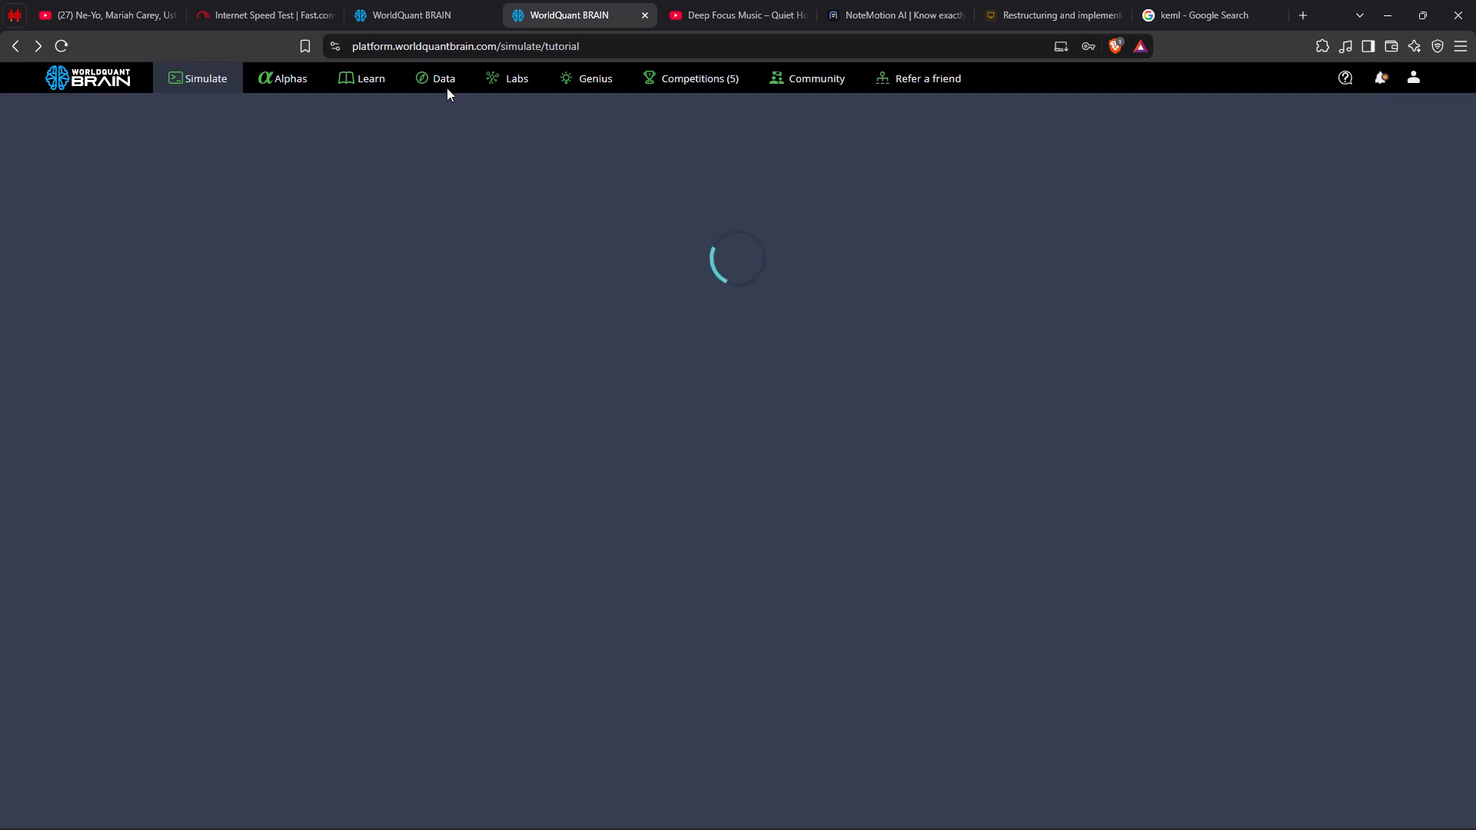
click(449, 75)
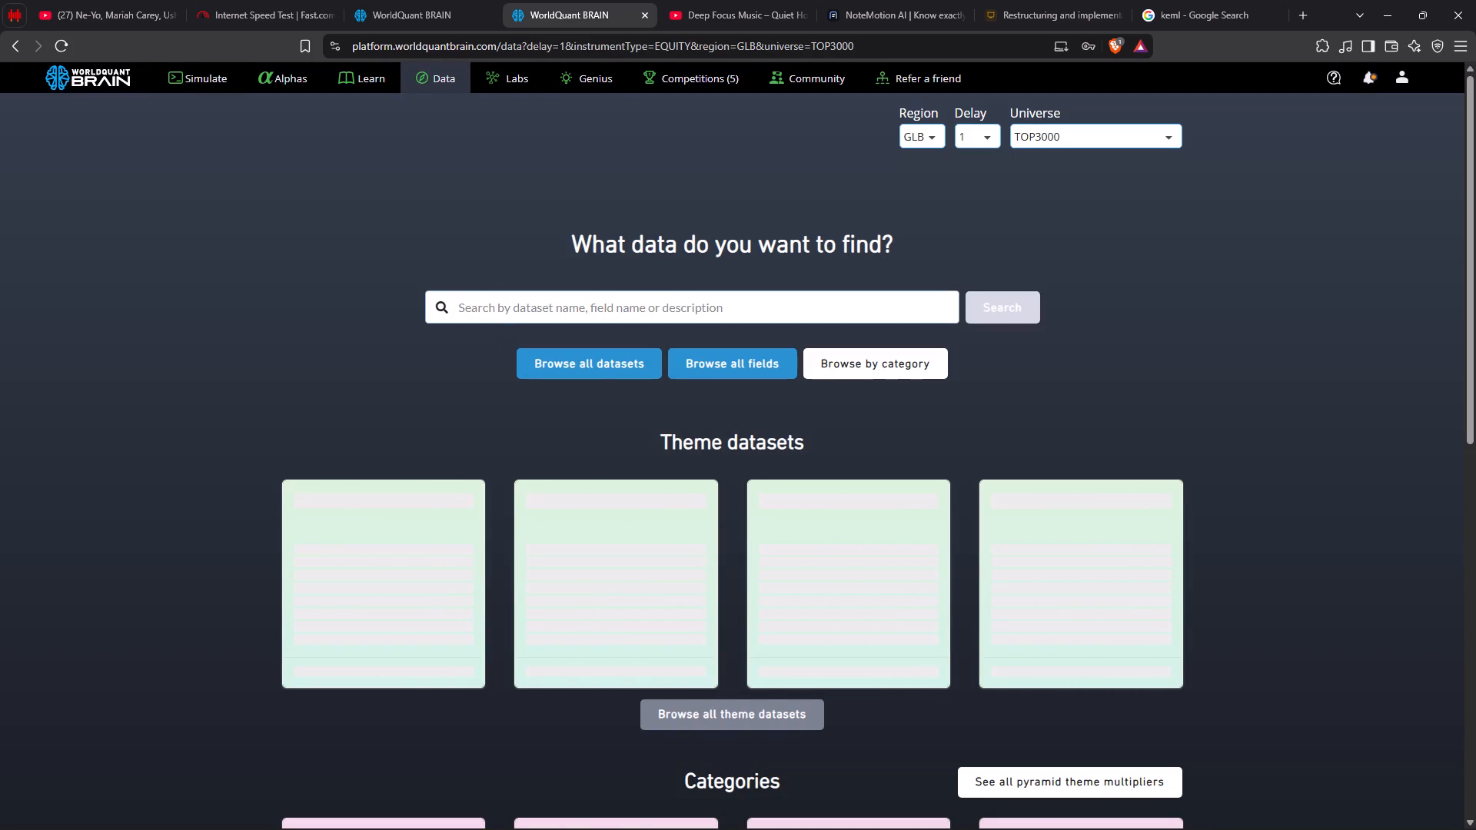
key(ctrl+v)
key(Return)
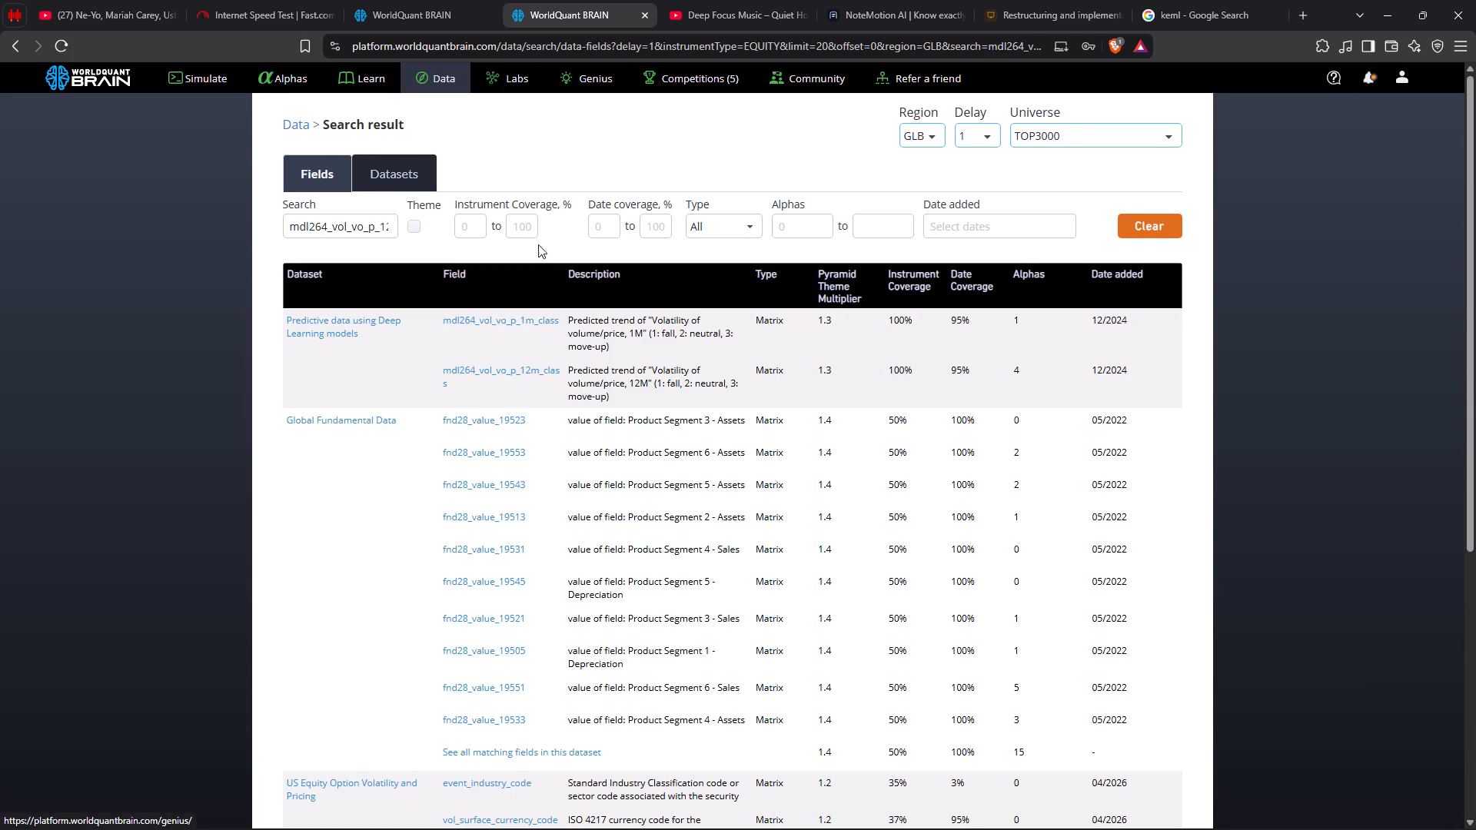
click(317, 322)
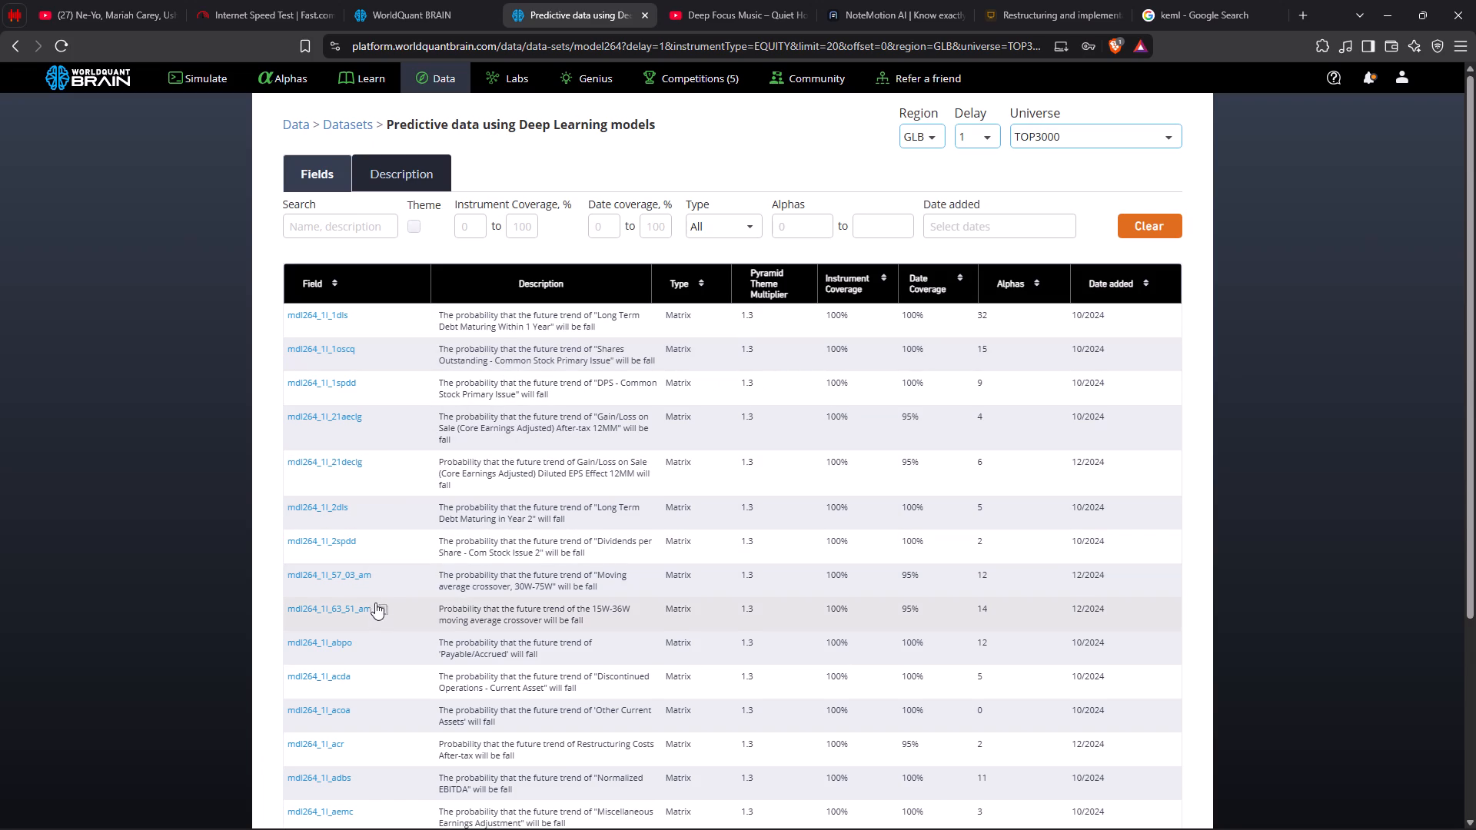
Replace mdl264_vol_vo_p_12m_class in Simulation 8's expression with the dataset field mdl264_1l_2spdd and start a full simulation.
click(369, 550)
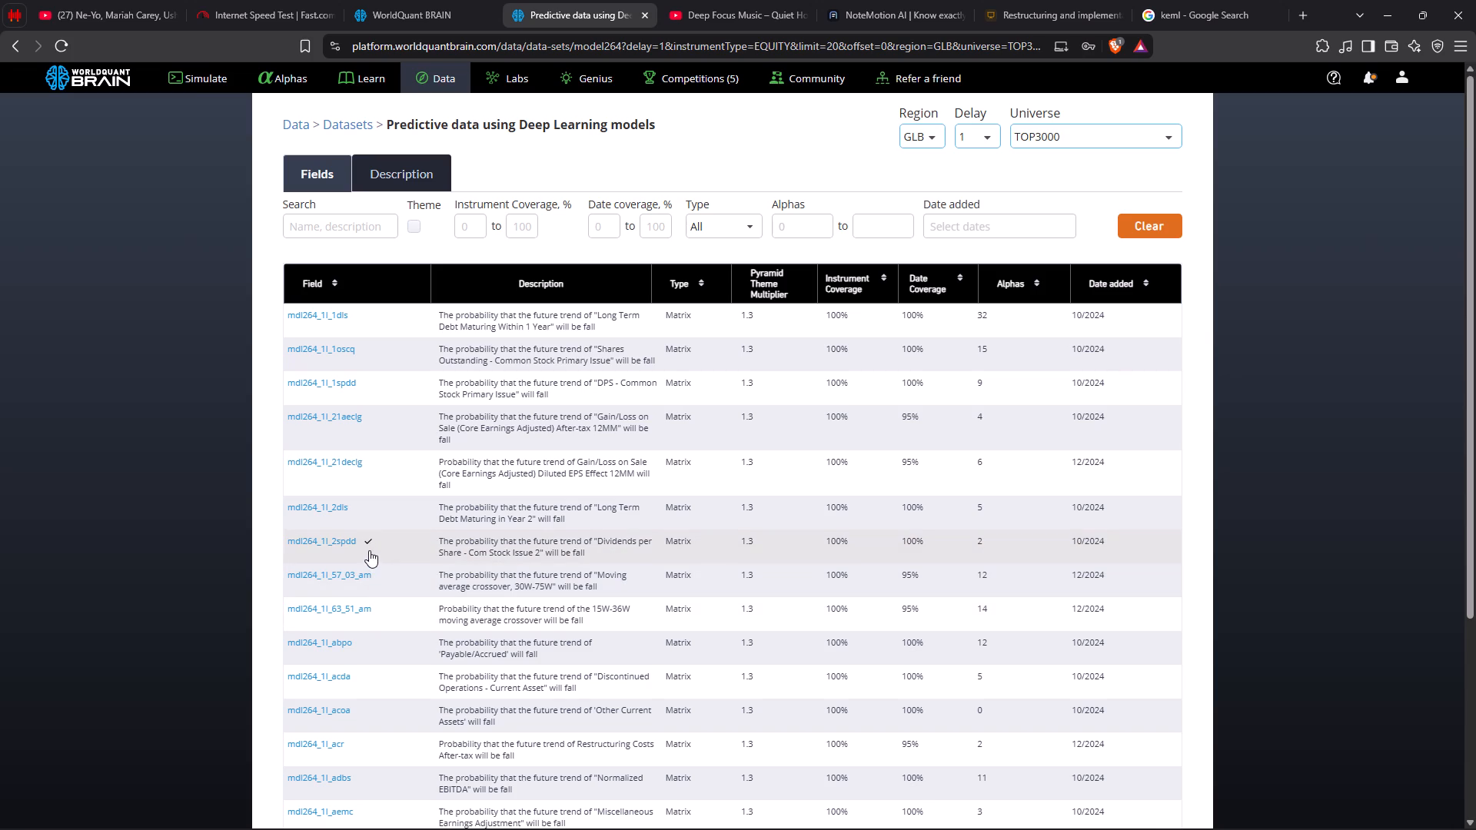
click(413, 2)
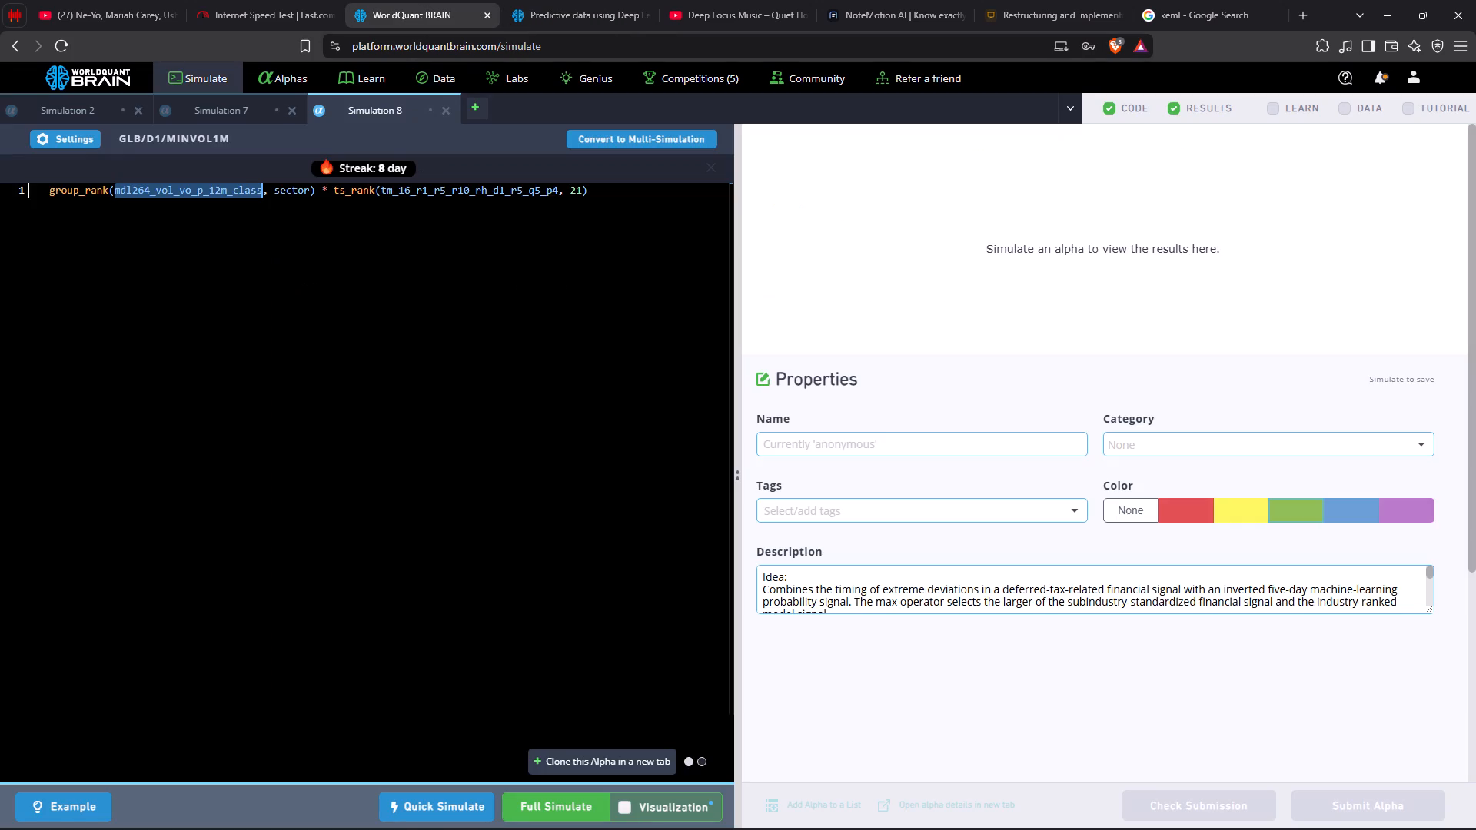
key(ctrl+v)
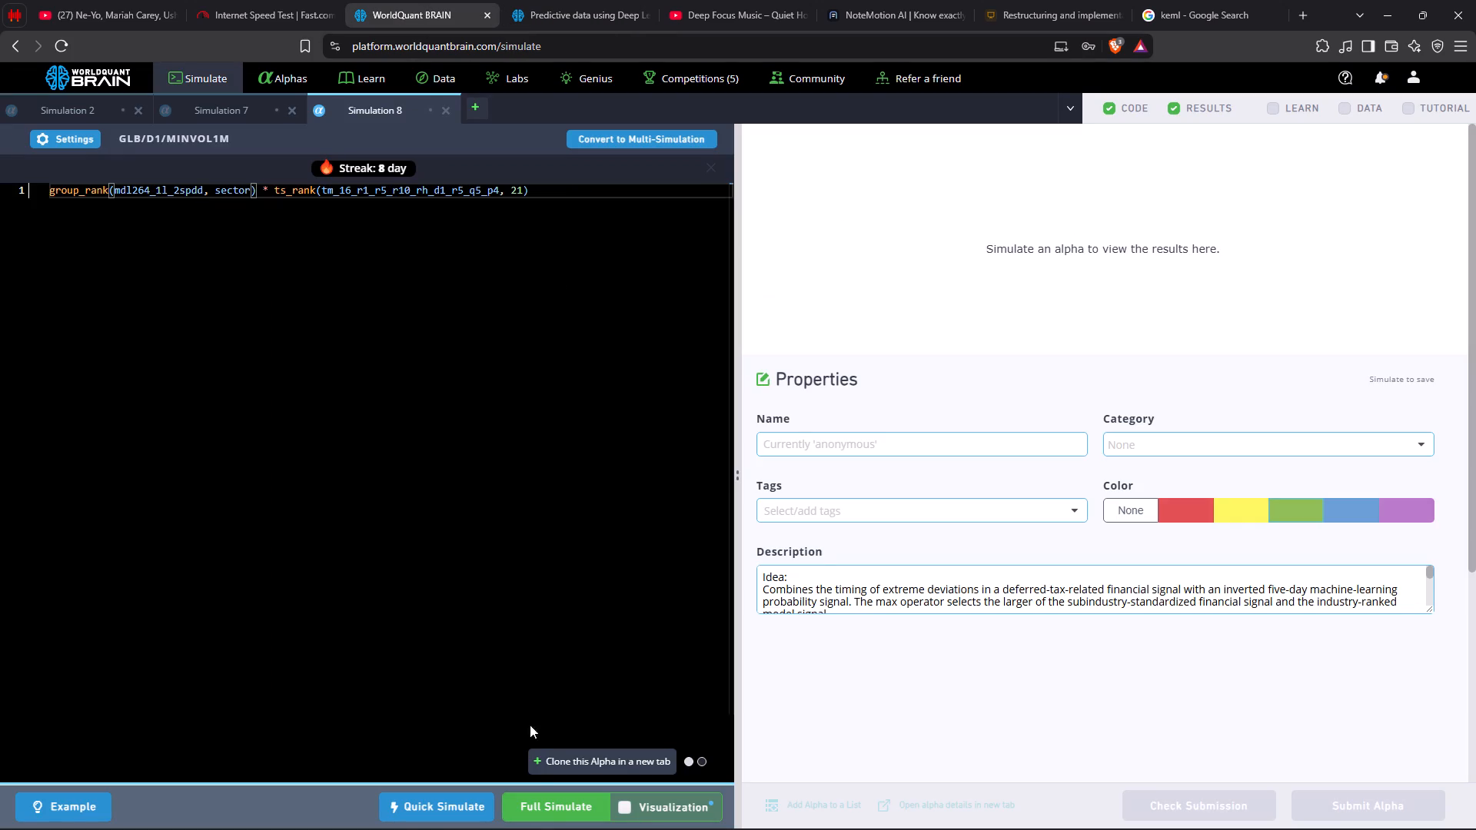
click(543, 809)
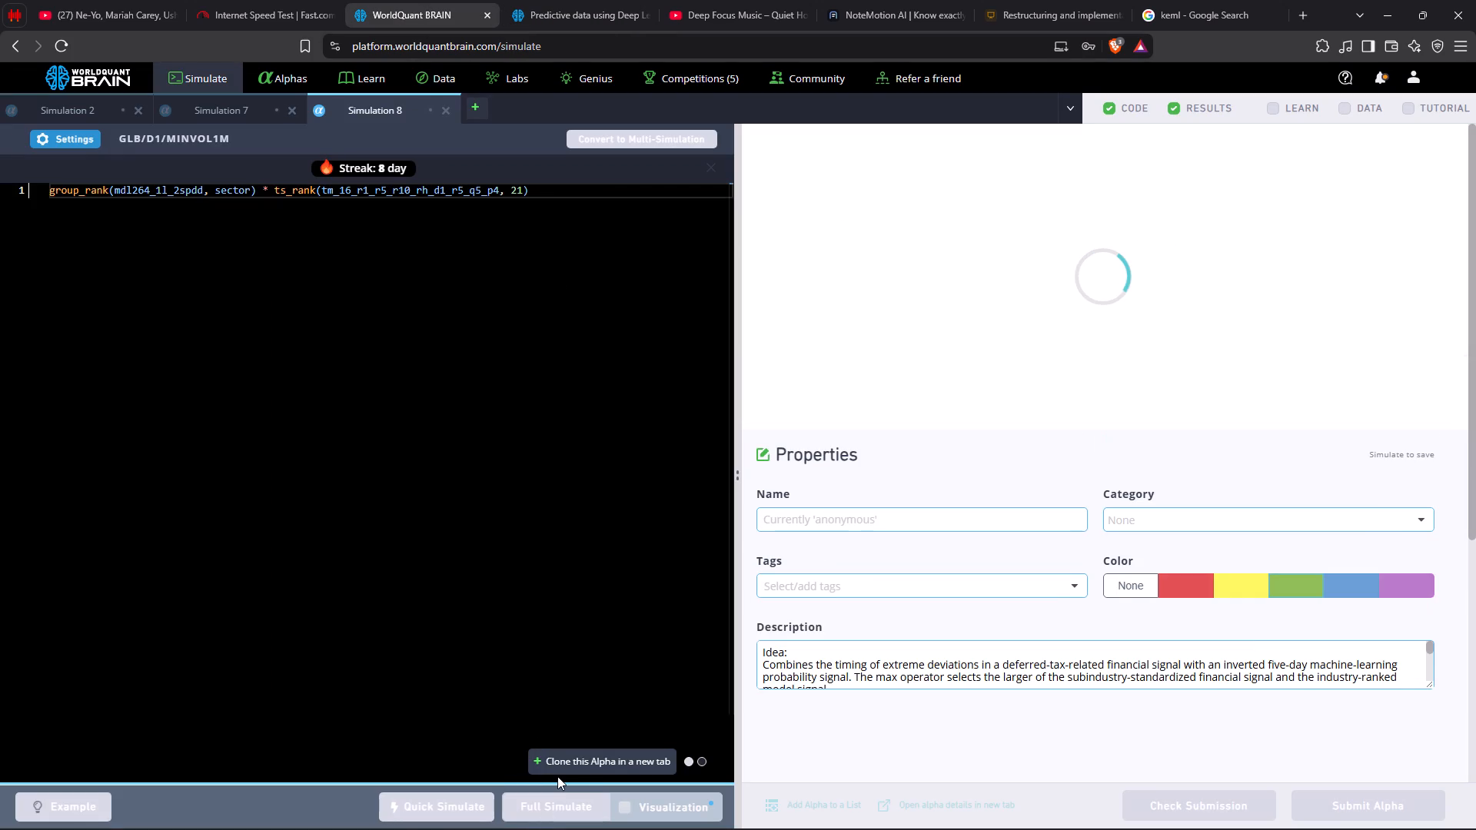
Clone Simulation 8's alpha into a new simulation tab.
click(584, 756)
Start full simulations of the oth551_owv_2r alphas in Simulation 7 and Simulation 2, and check on both runs.
click(204, 105)
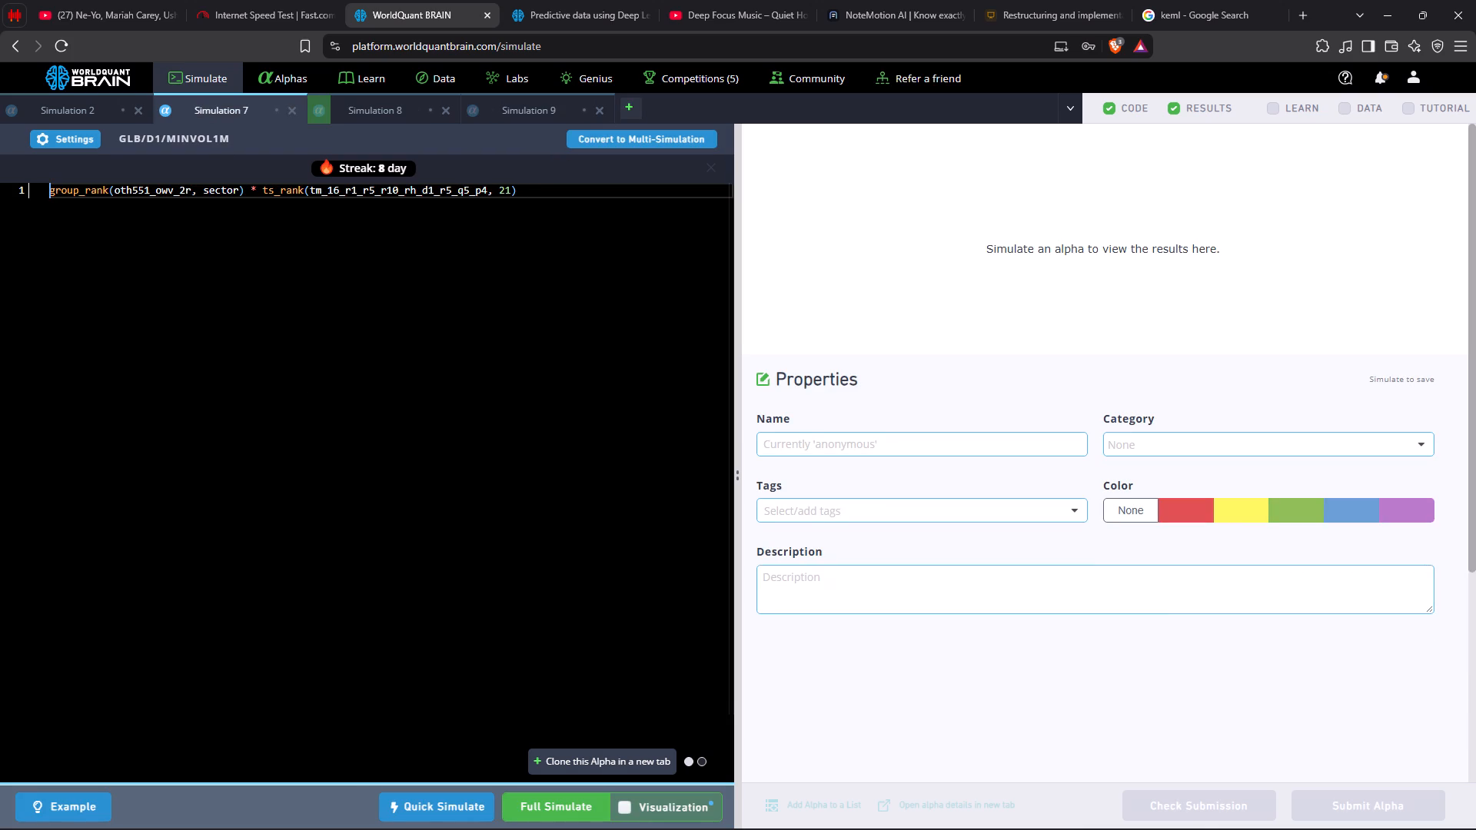
click(583, 802)
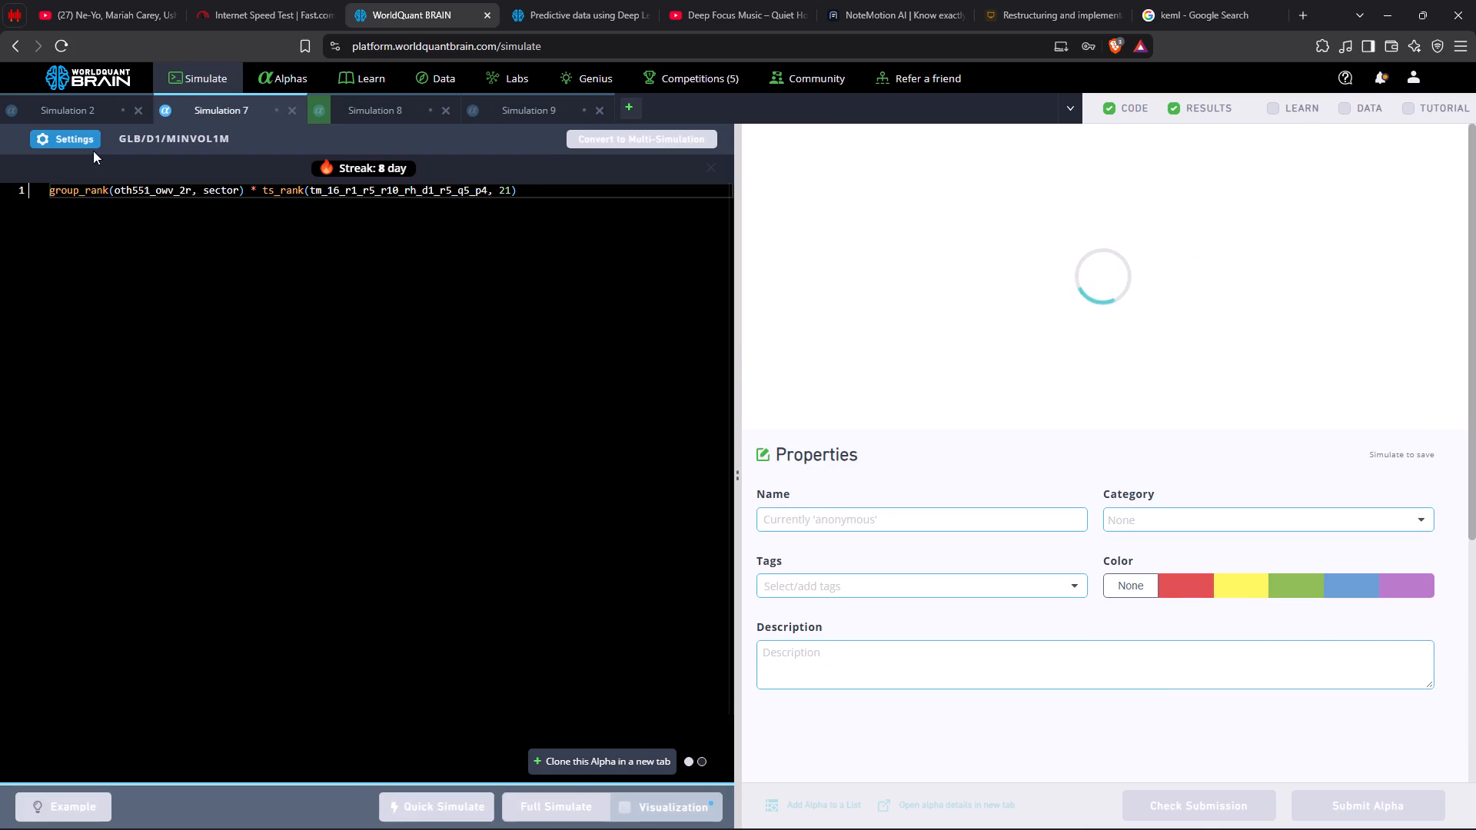
click(47, 98)
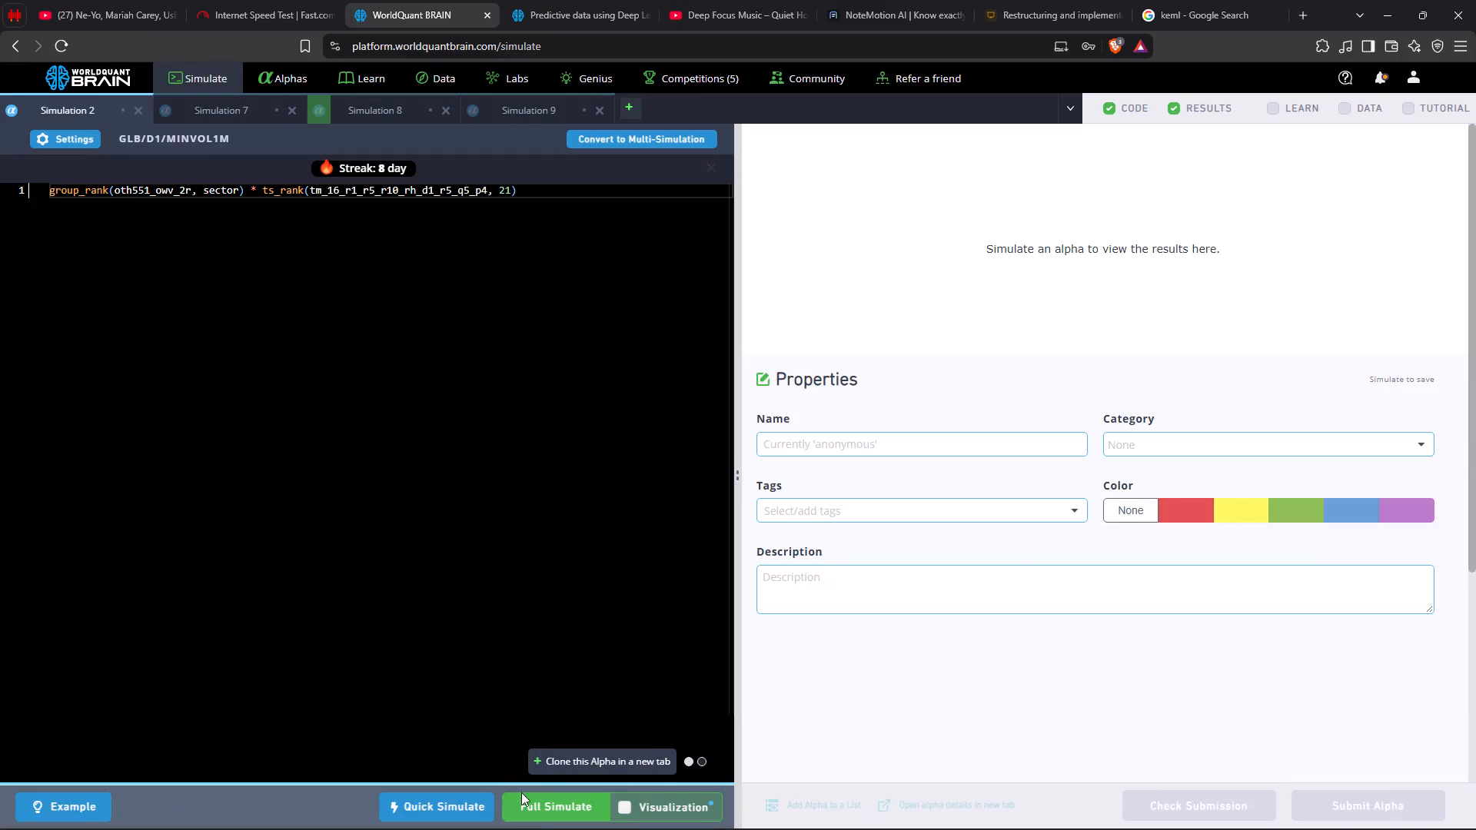
click(526, 807)
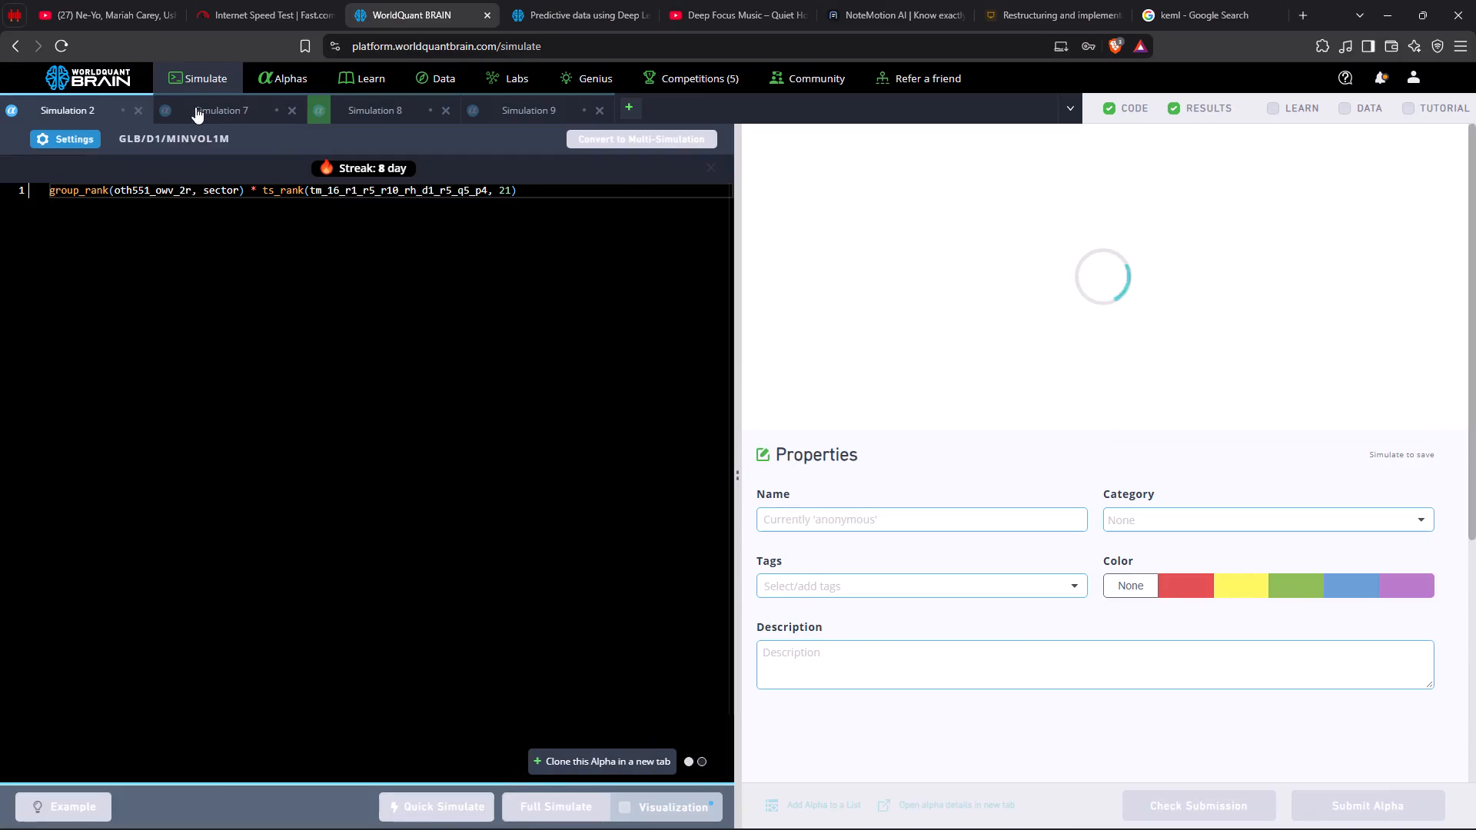
click(195, 107)
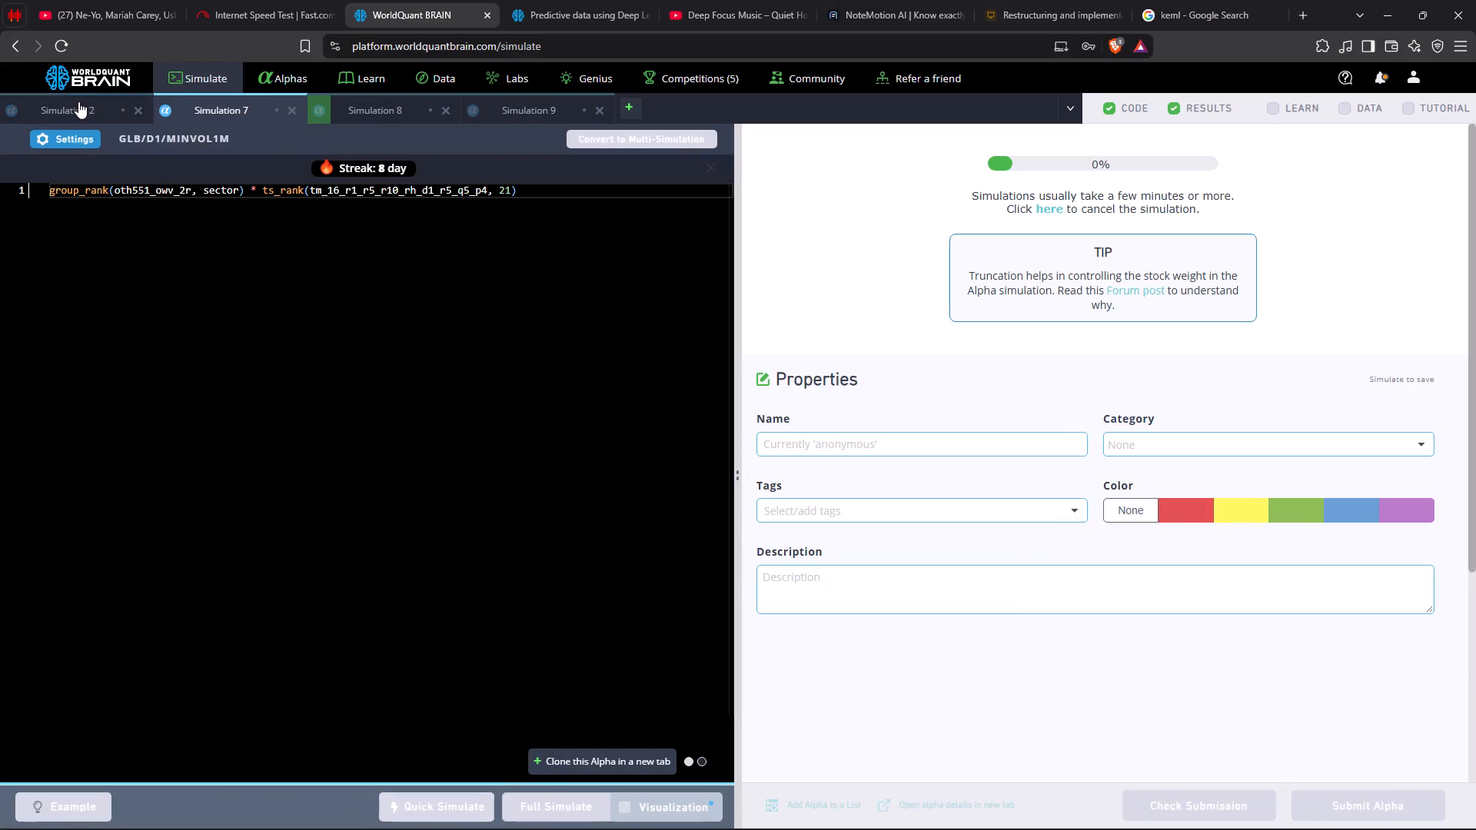
click(73, 105)
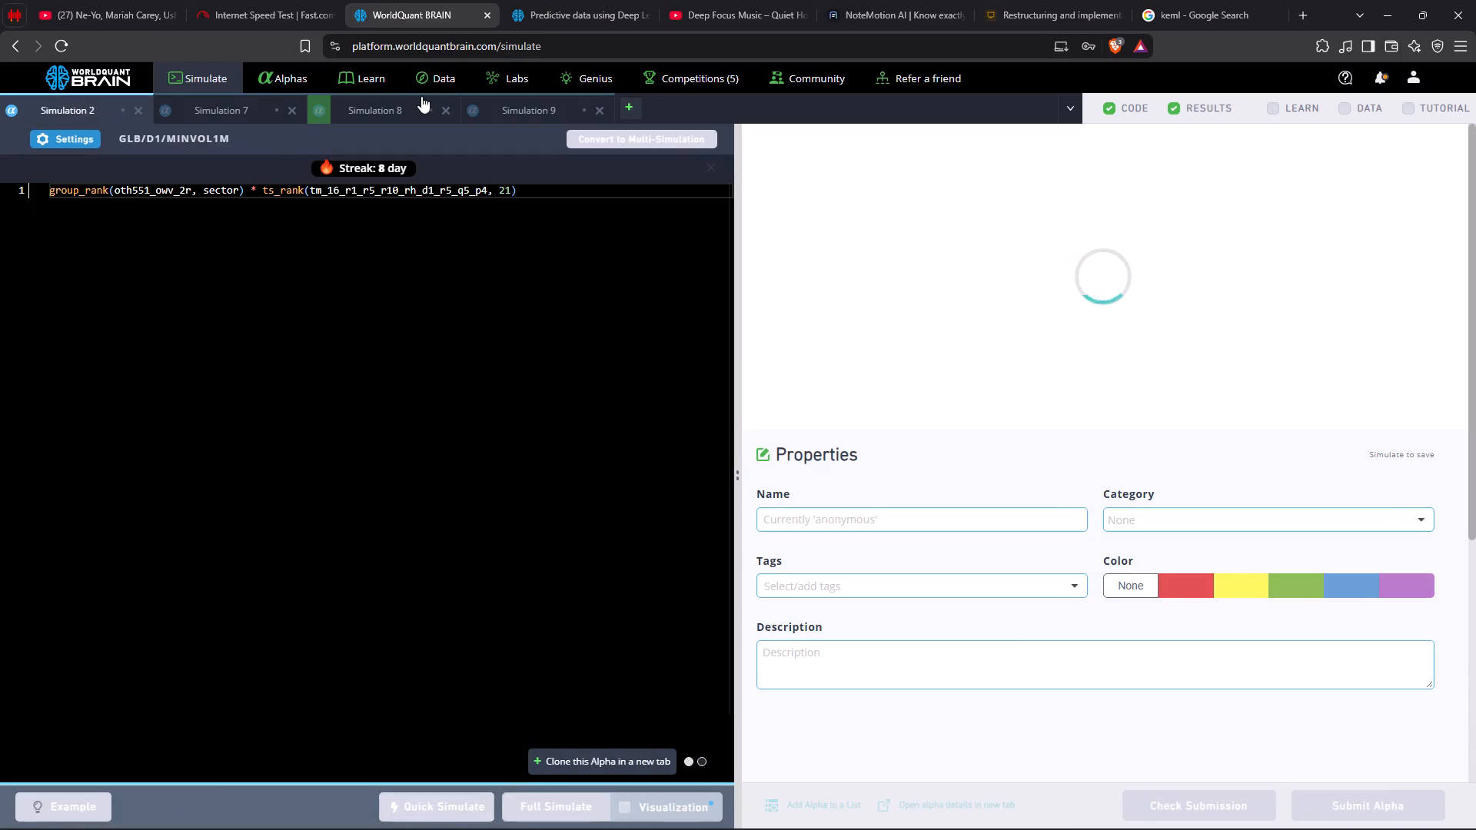
Start a full simulation of the cloned mdl264_1l_2spdd alpha in Simulation 9, and check the progress of Simulations 7 and 2.
click(499, 108)
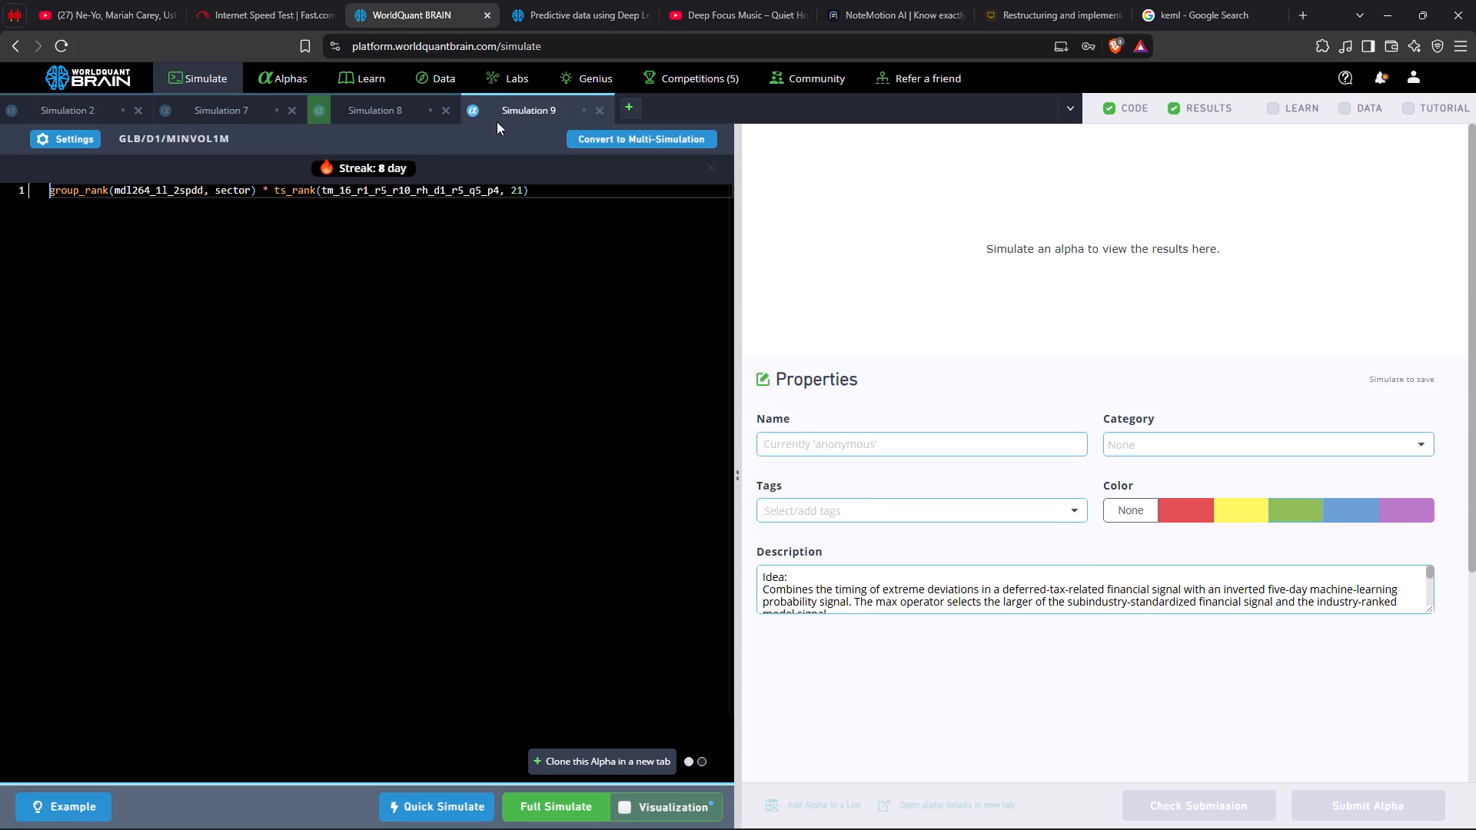
click(547, 812)
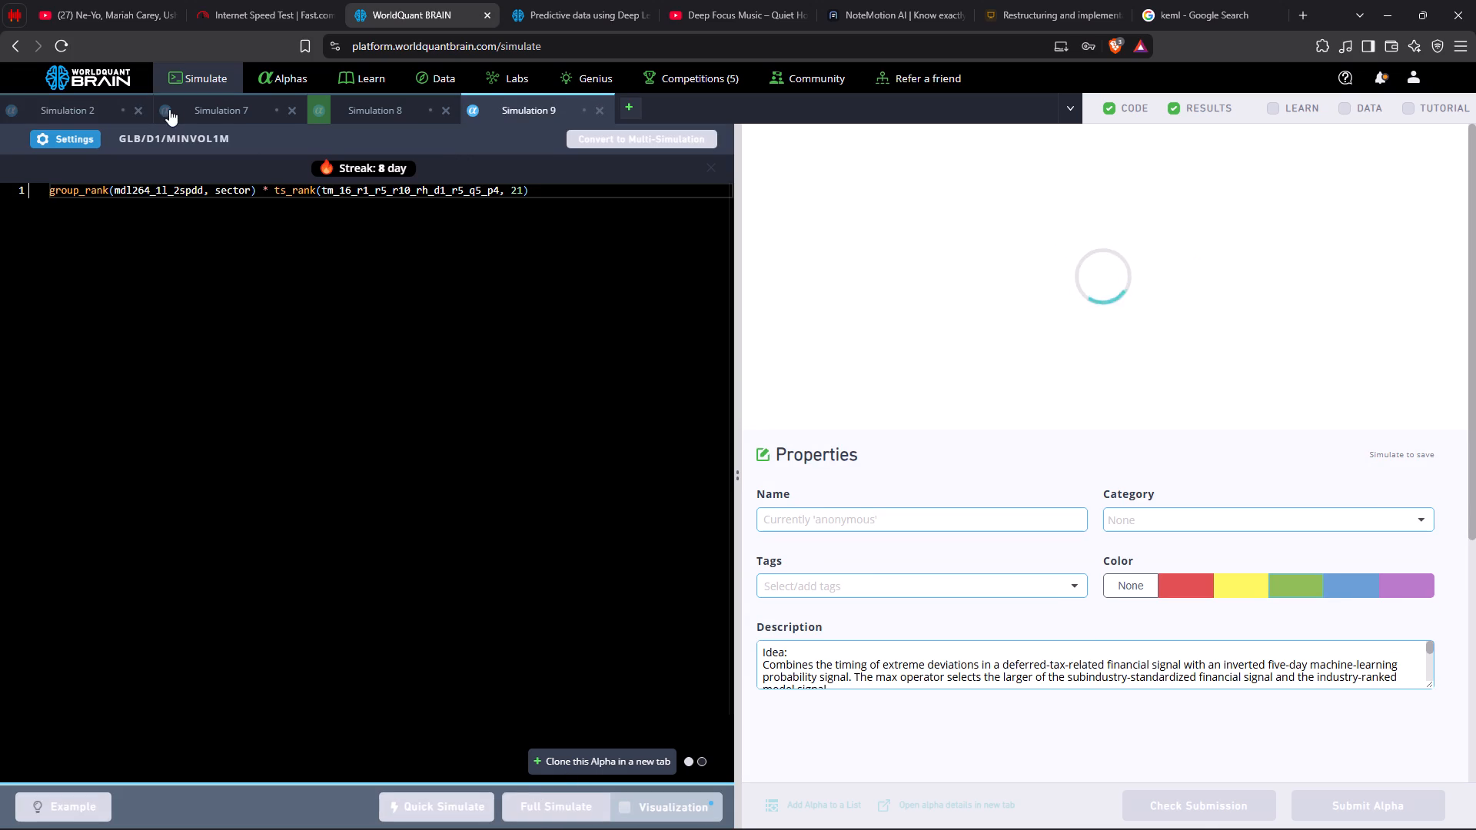
click(179, 108)
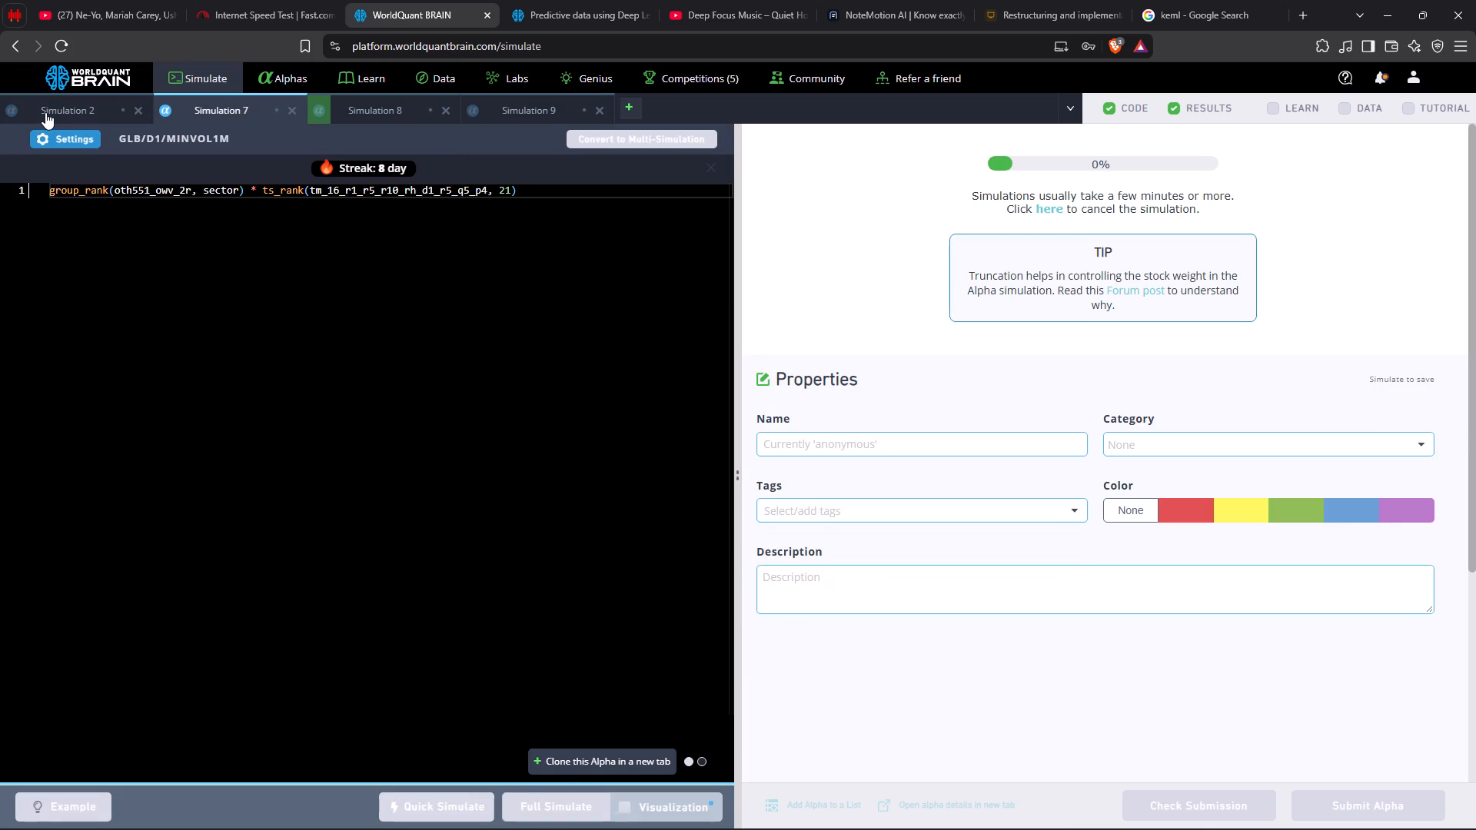
click(45, 112)
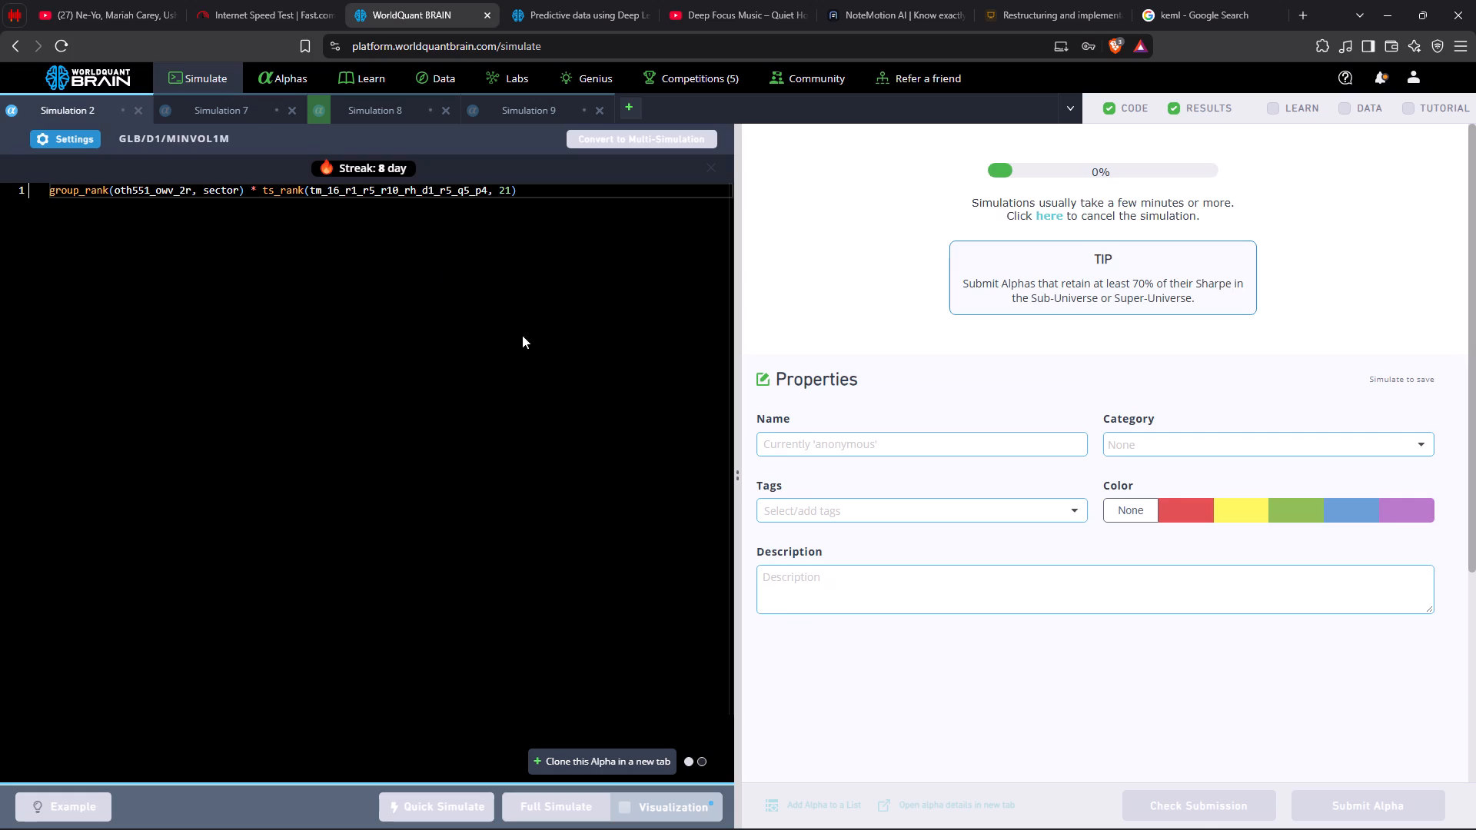
scroll(986, 430, up, 5)
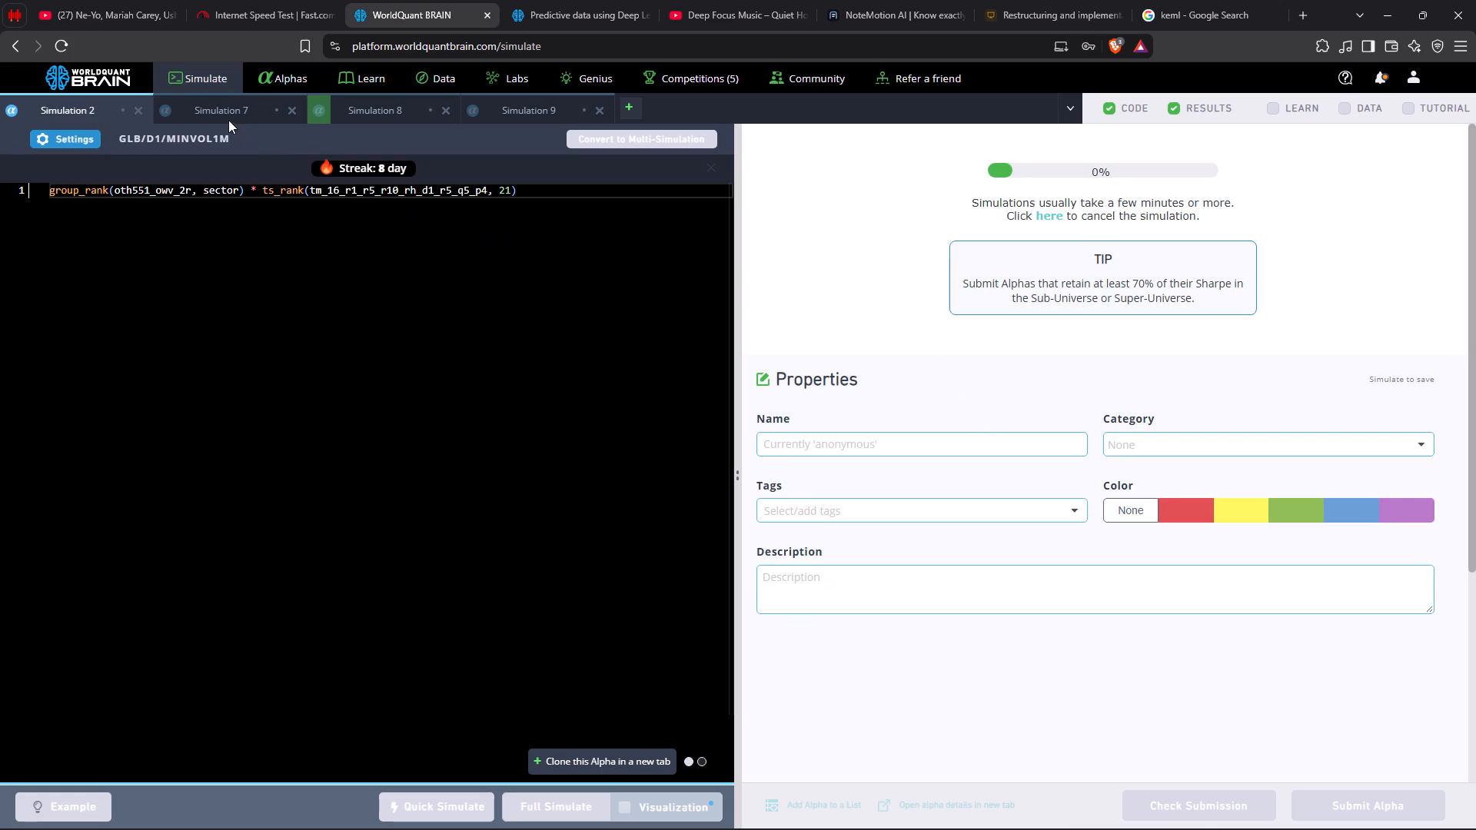
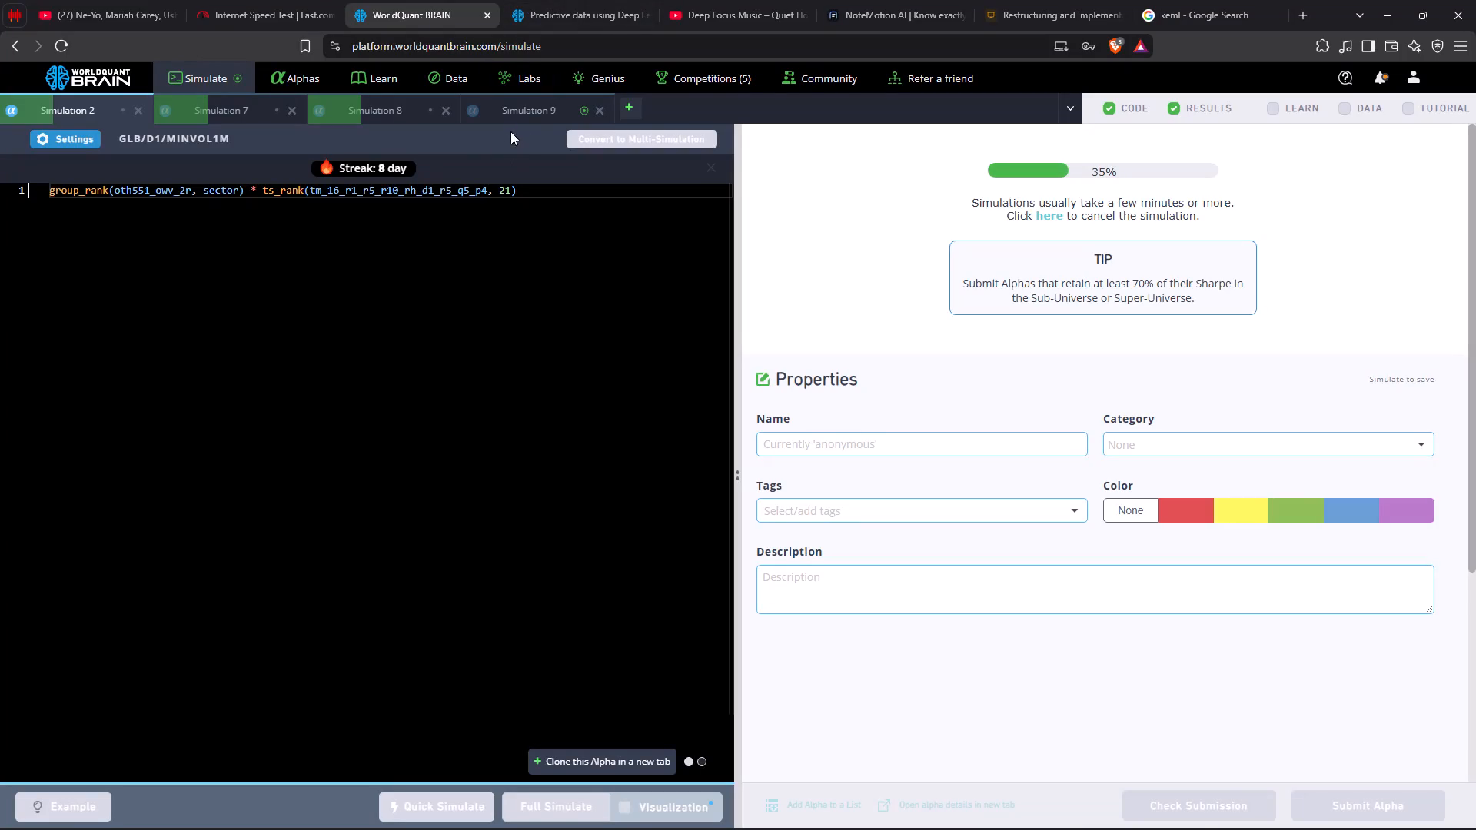
Show the test period of Simulation 9's alpha, review its IS testing warnings, and run its Prod Correlation check.
click(515, 108)
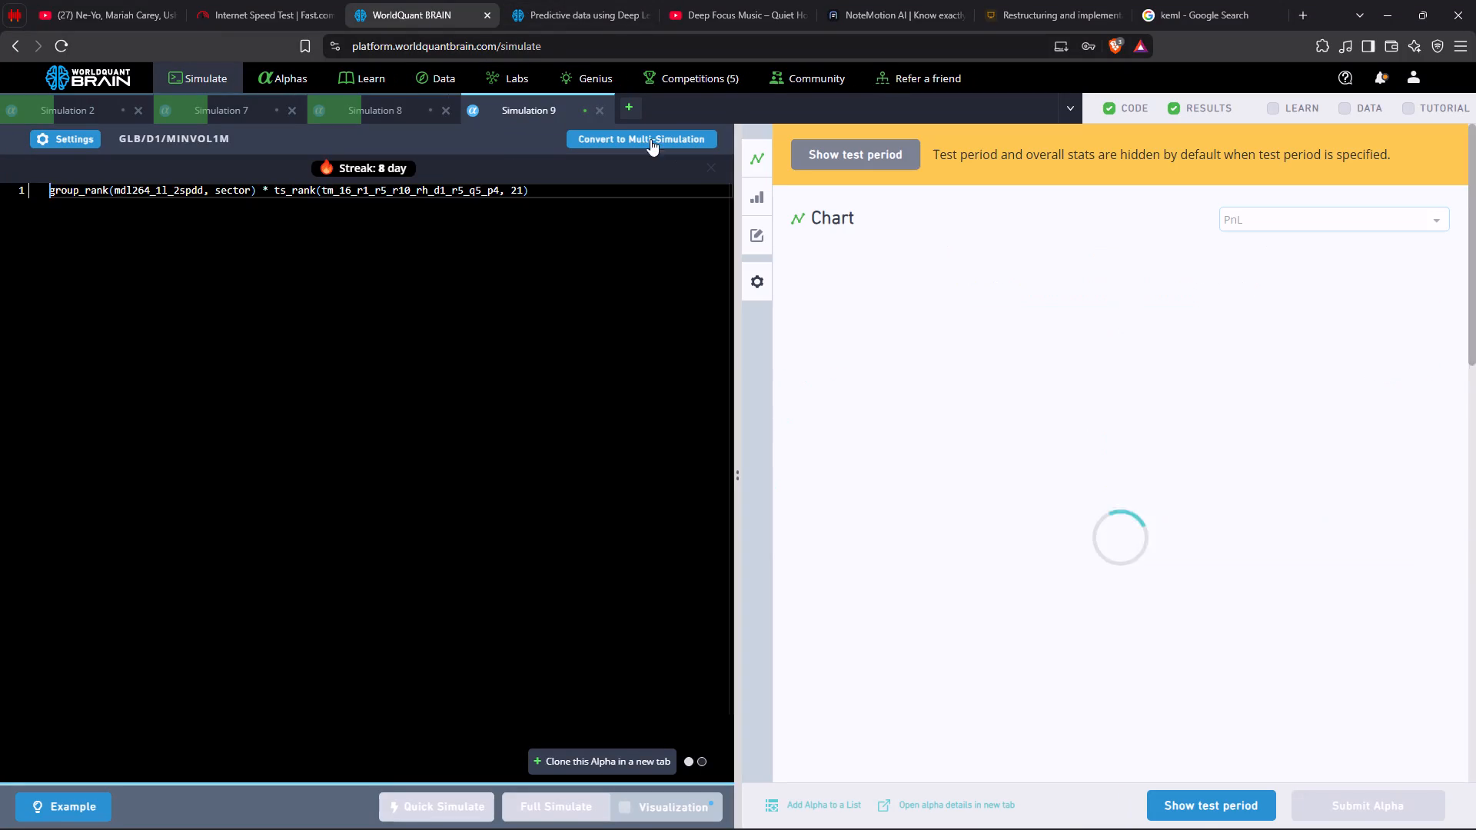
click(833, 155)
click(763, 235)
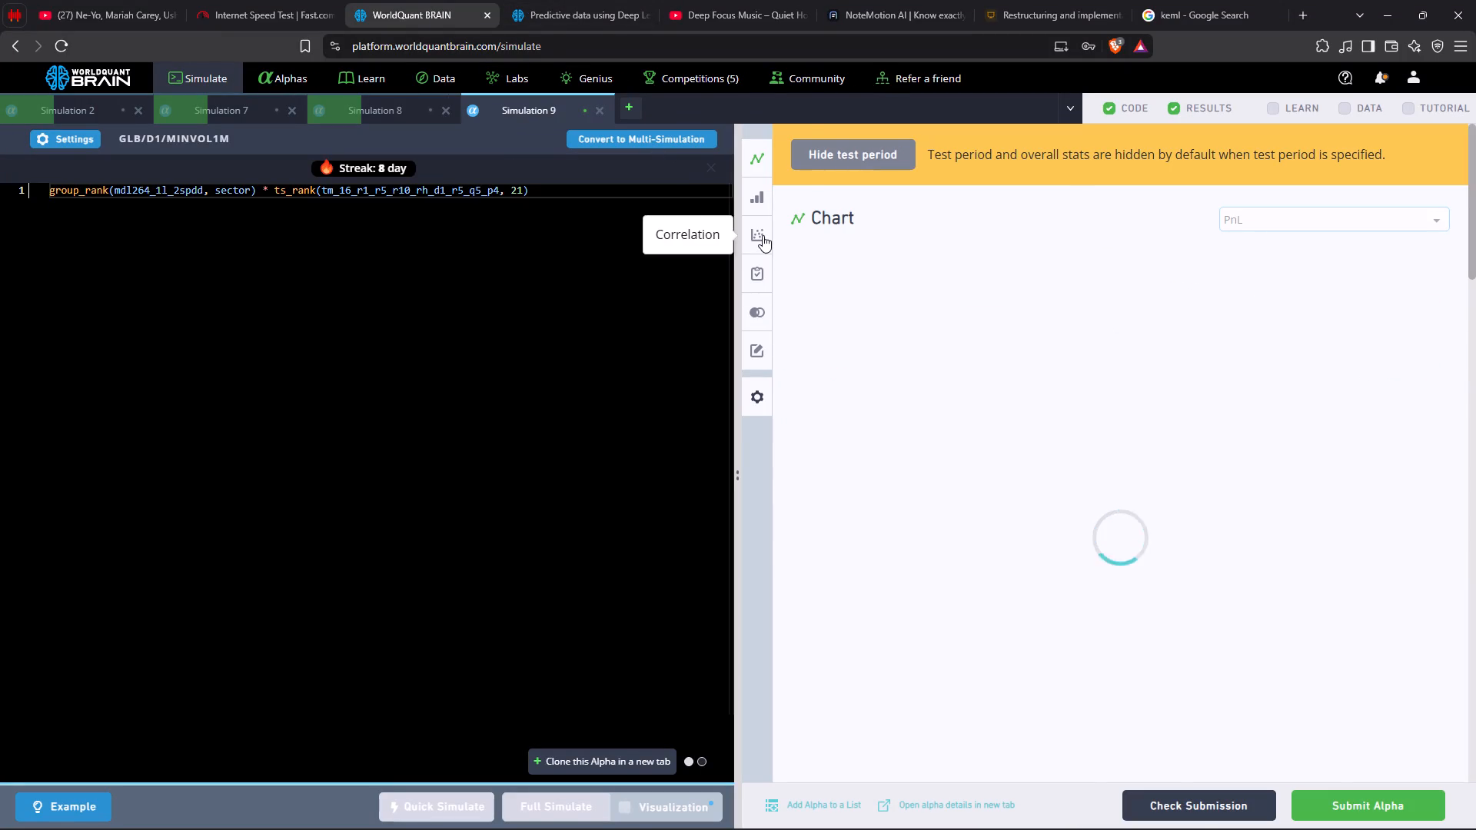
scroll(1136, 563, down, 4)
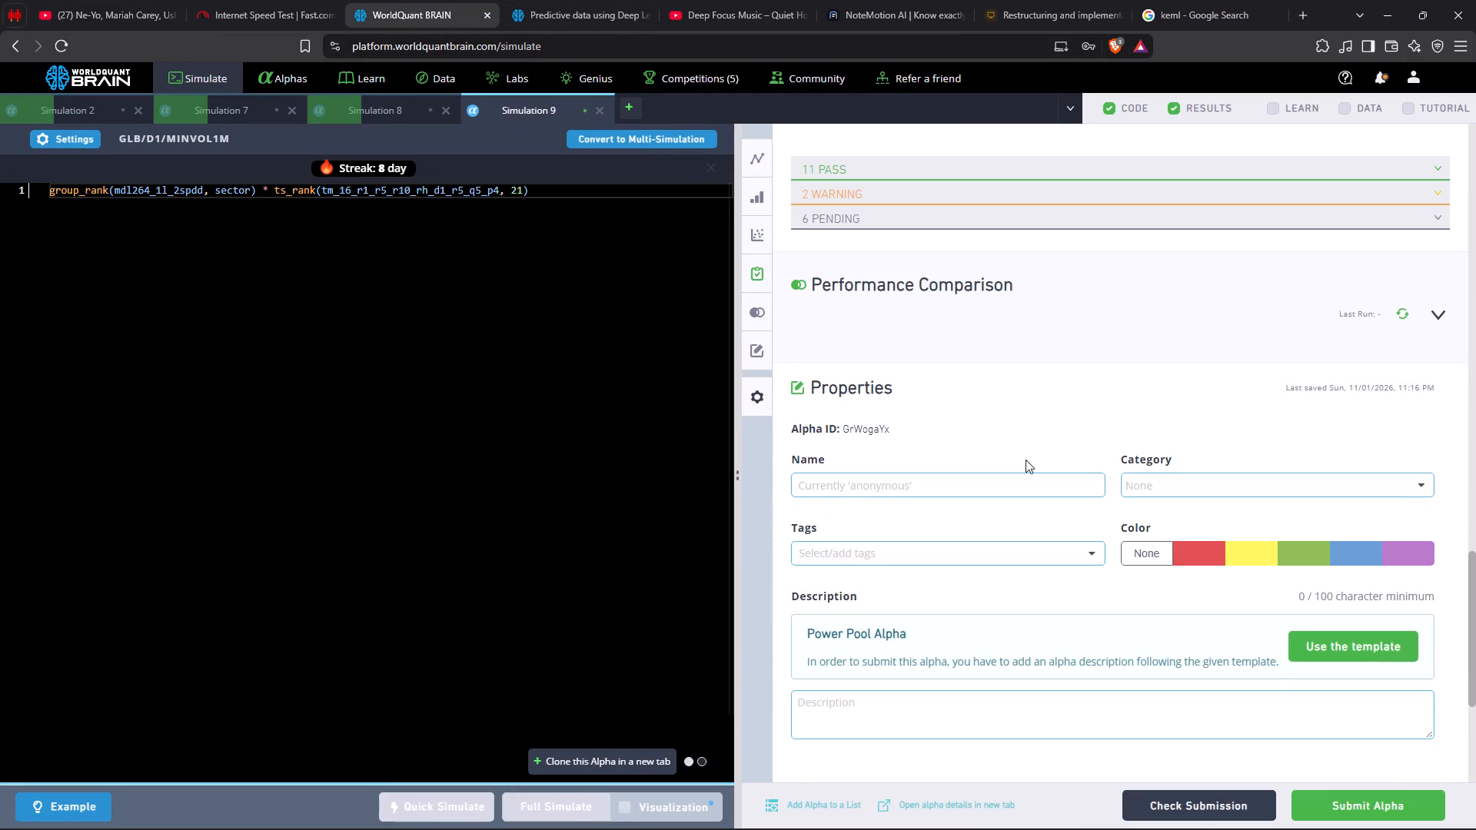
scroll(951, 350, up, 2)
click(856, 355)
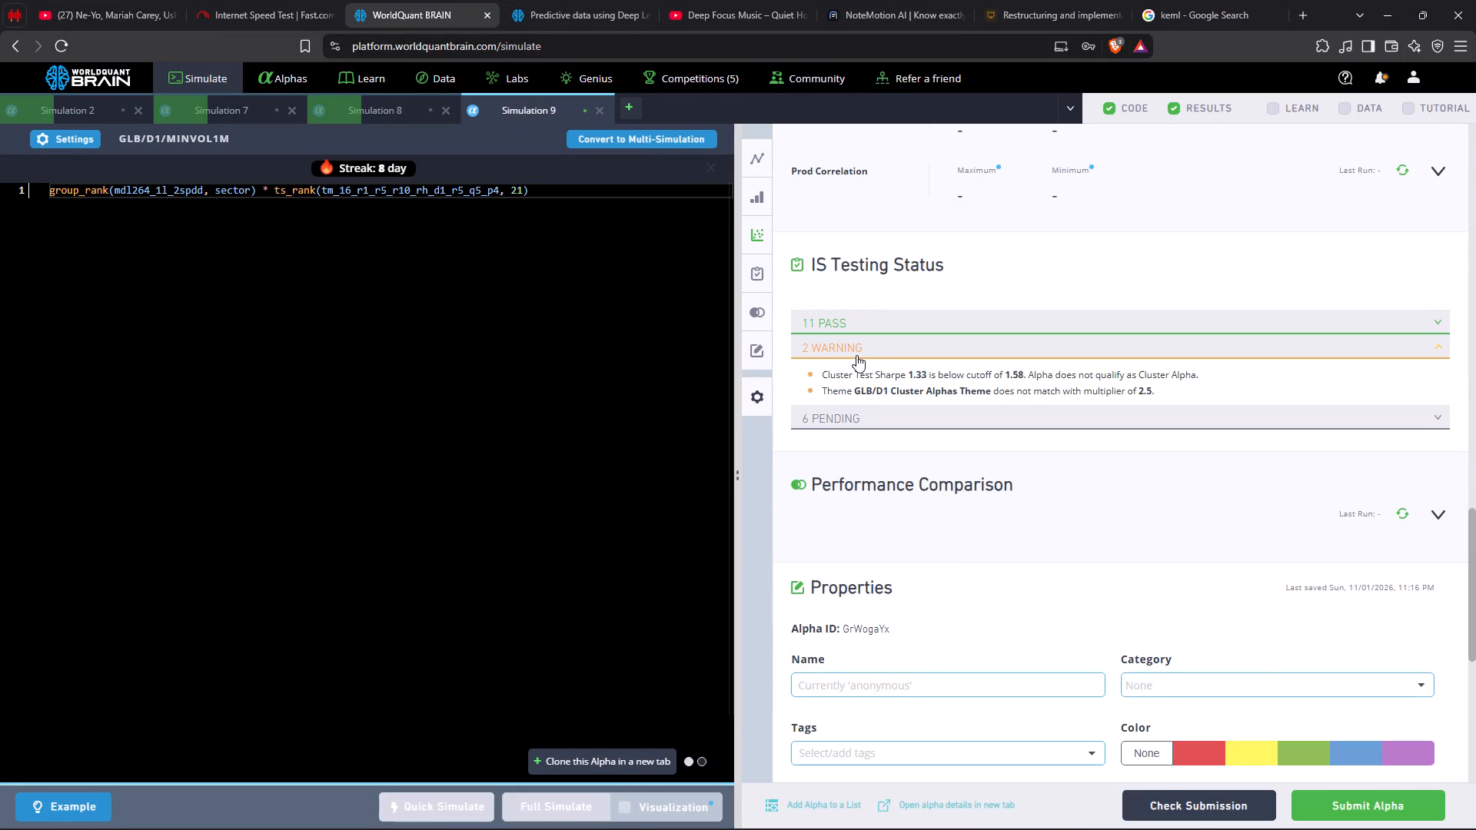
scroll(1209, 337, up, 1)
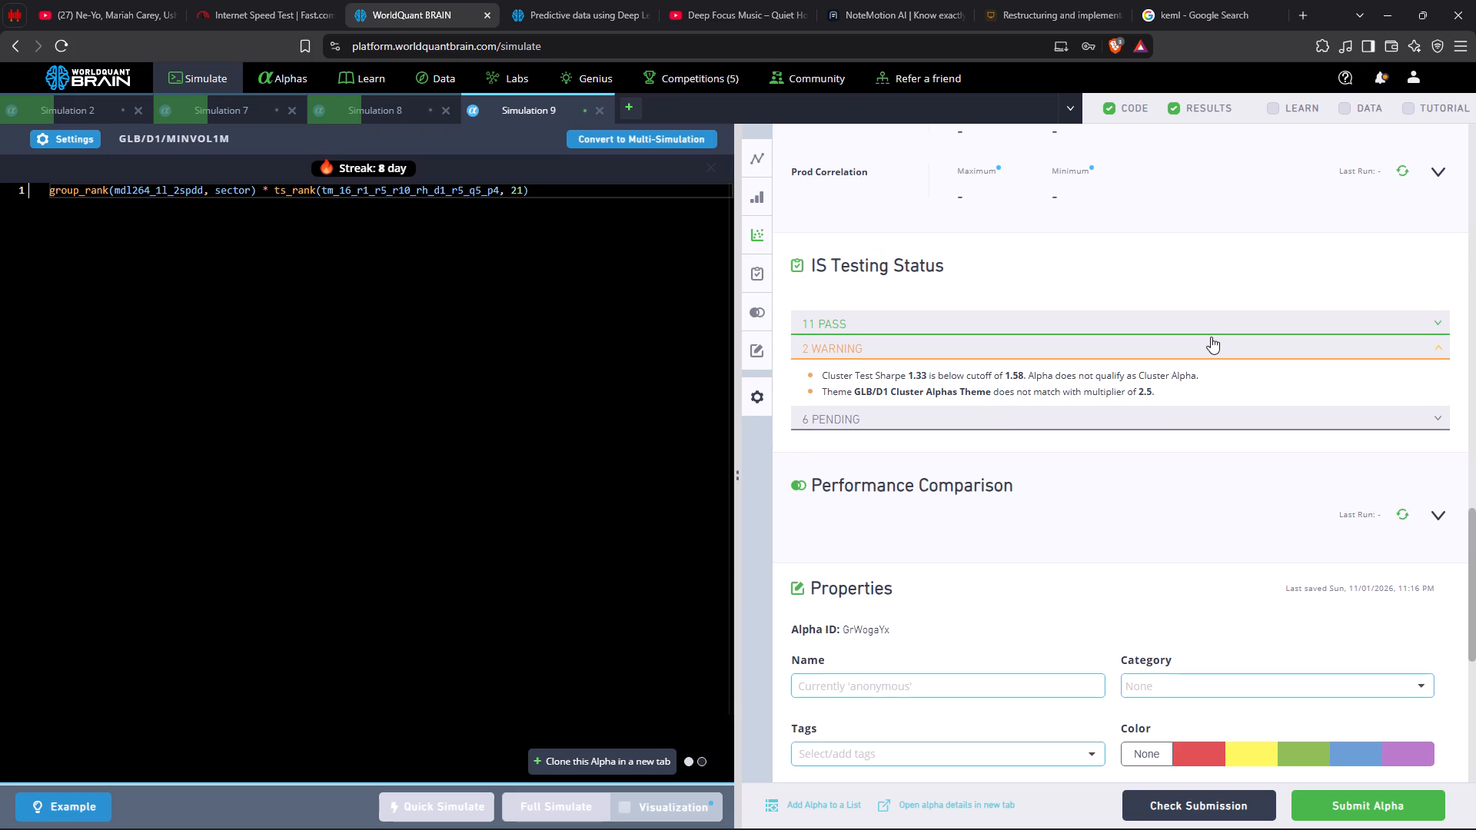
scroll(1211, 337, up, 2)
click(1402, 403)
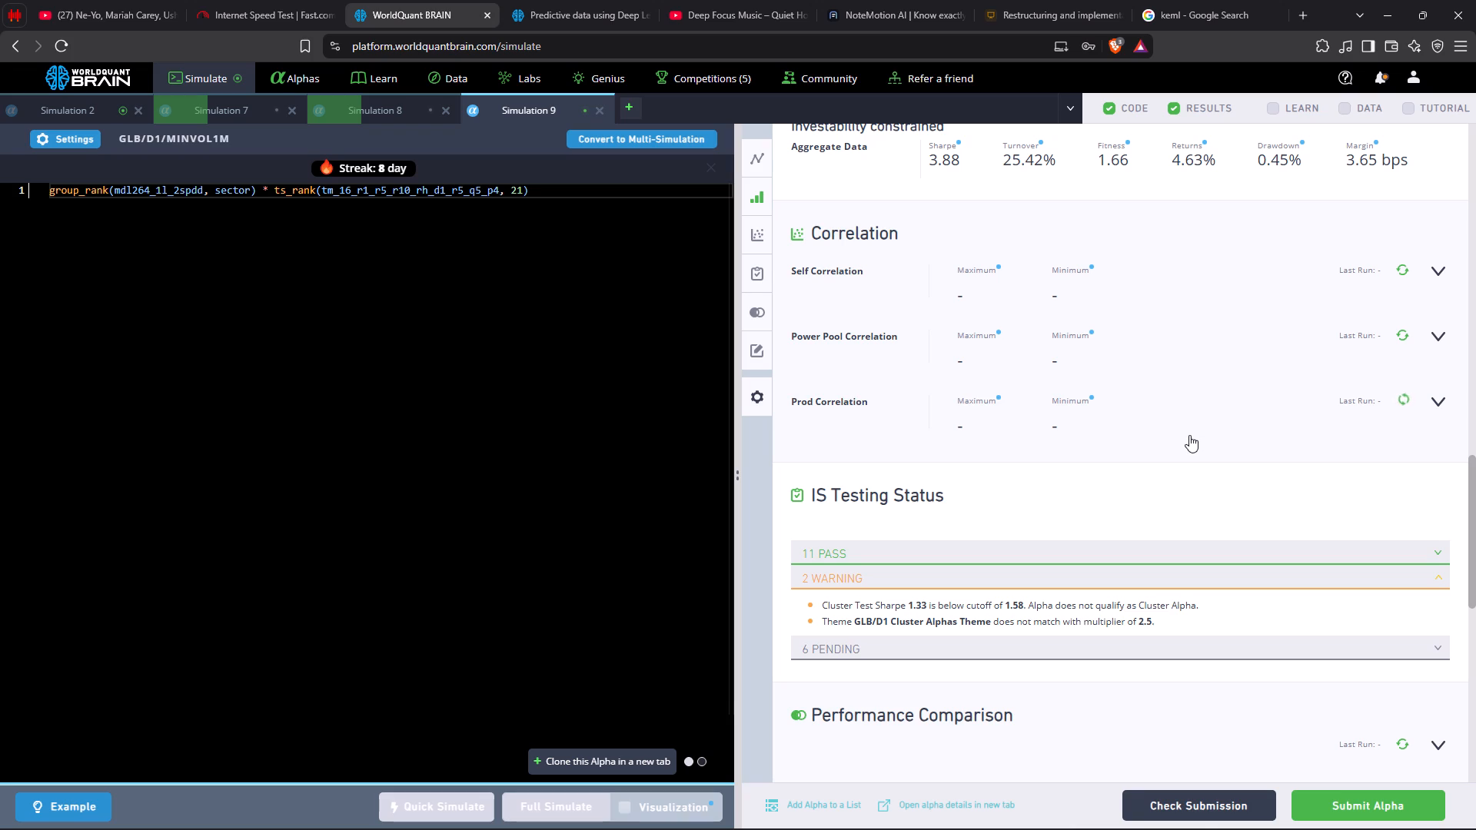
Switch Simulation 9's IS Summary to the IS period and review the aggregate figures.
scroll(992, 504, down, 6)
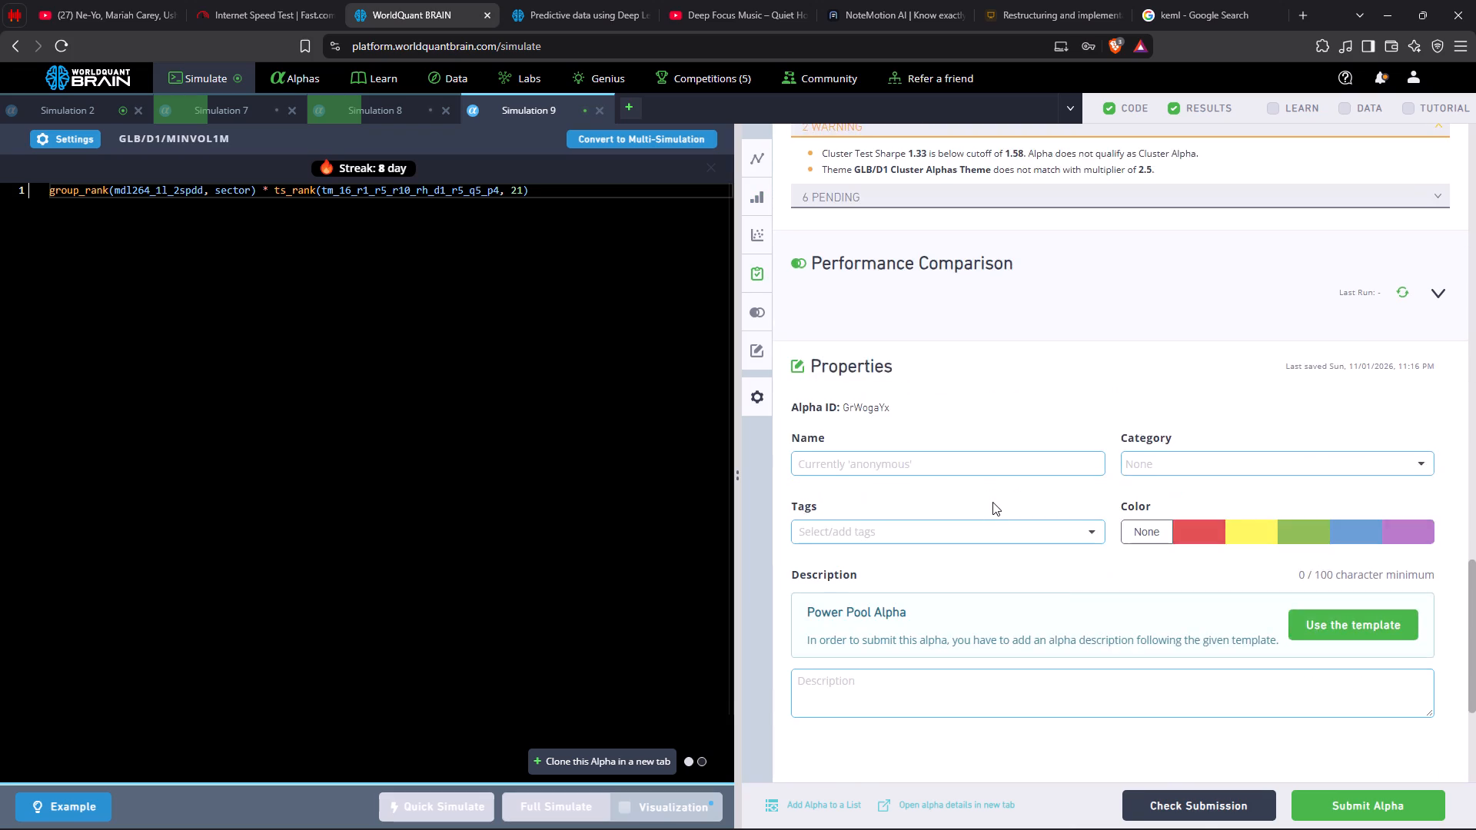
scroll(991, 494, up, 10)
scroll(1265, 441, up, 5)
scroll(1413, 355, up, 4)
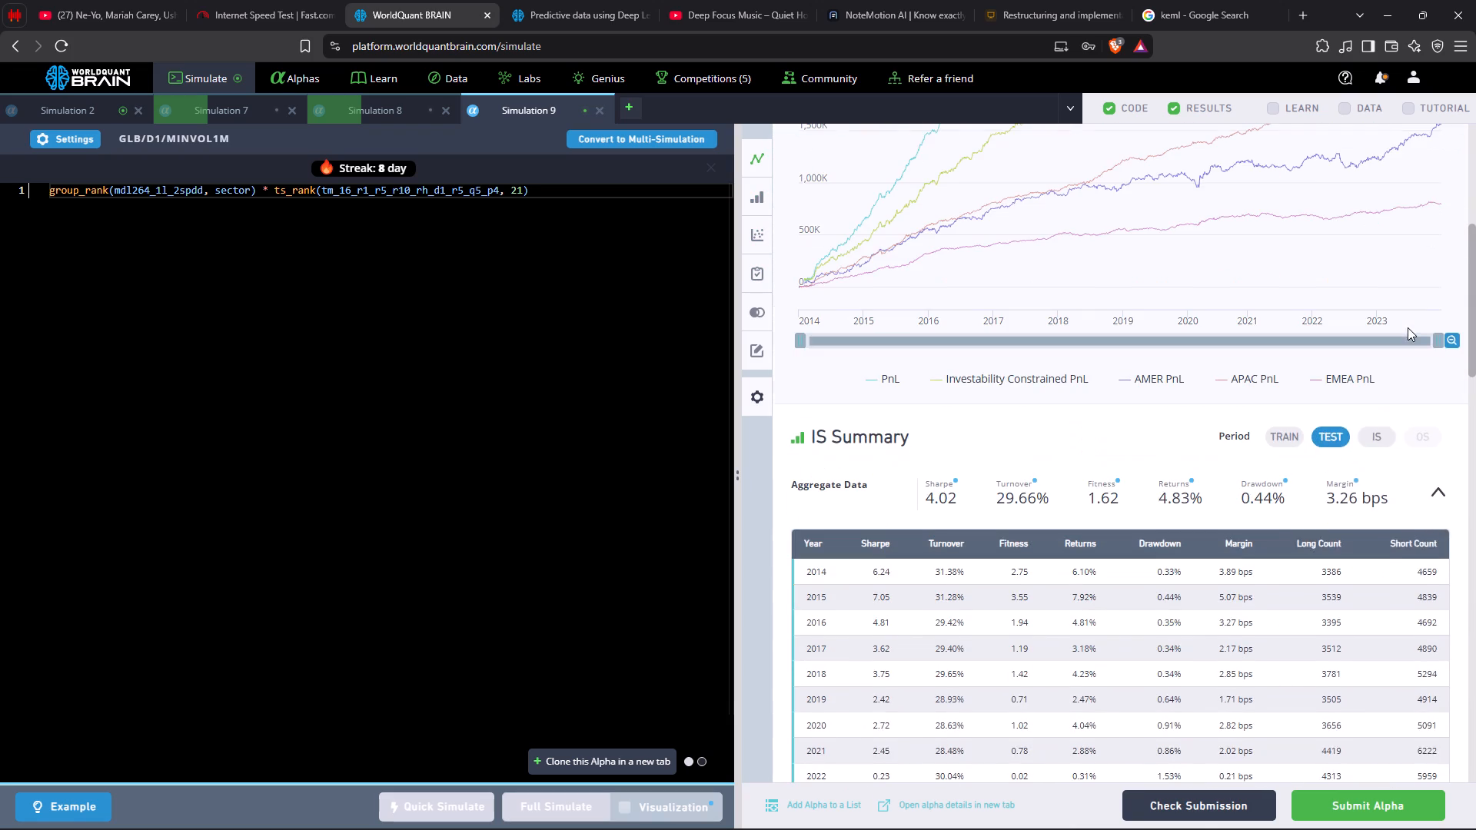
click(1371, 447)
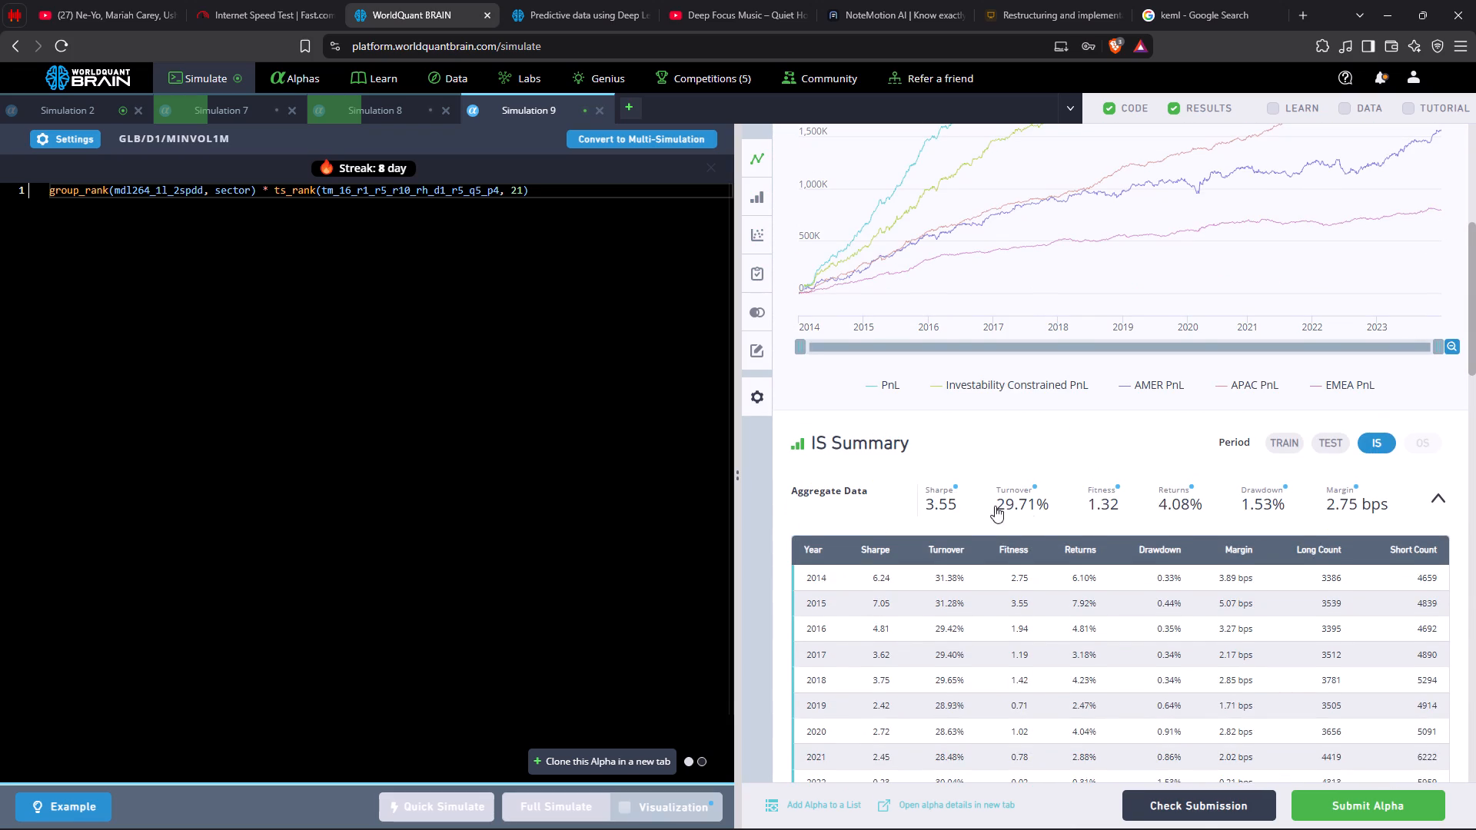
Show the test period in Simulation 2 and switch its IS Summary to the IS period.
click(64, 111)
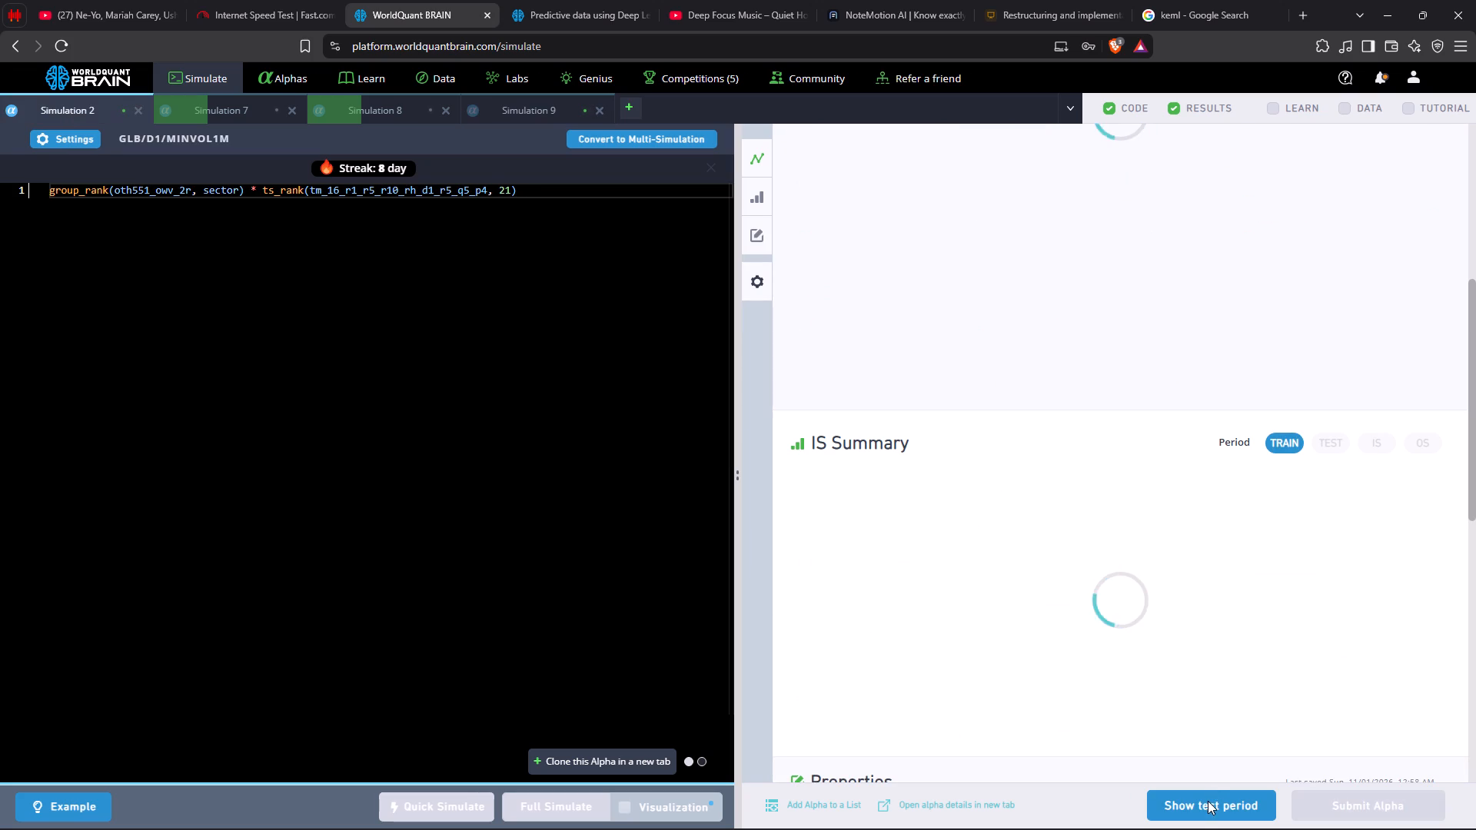
click(1208, 801)
scroll(1142, 553, up, 4)
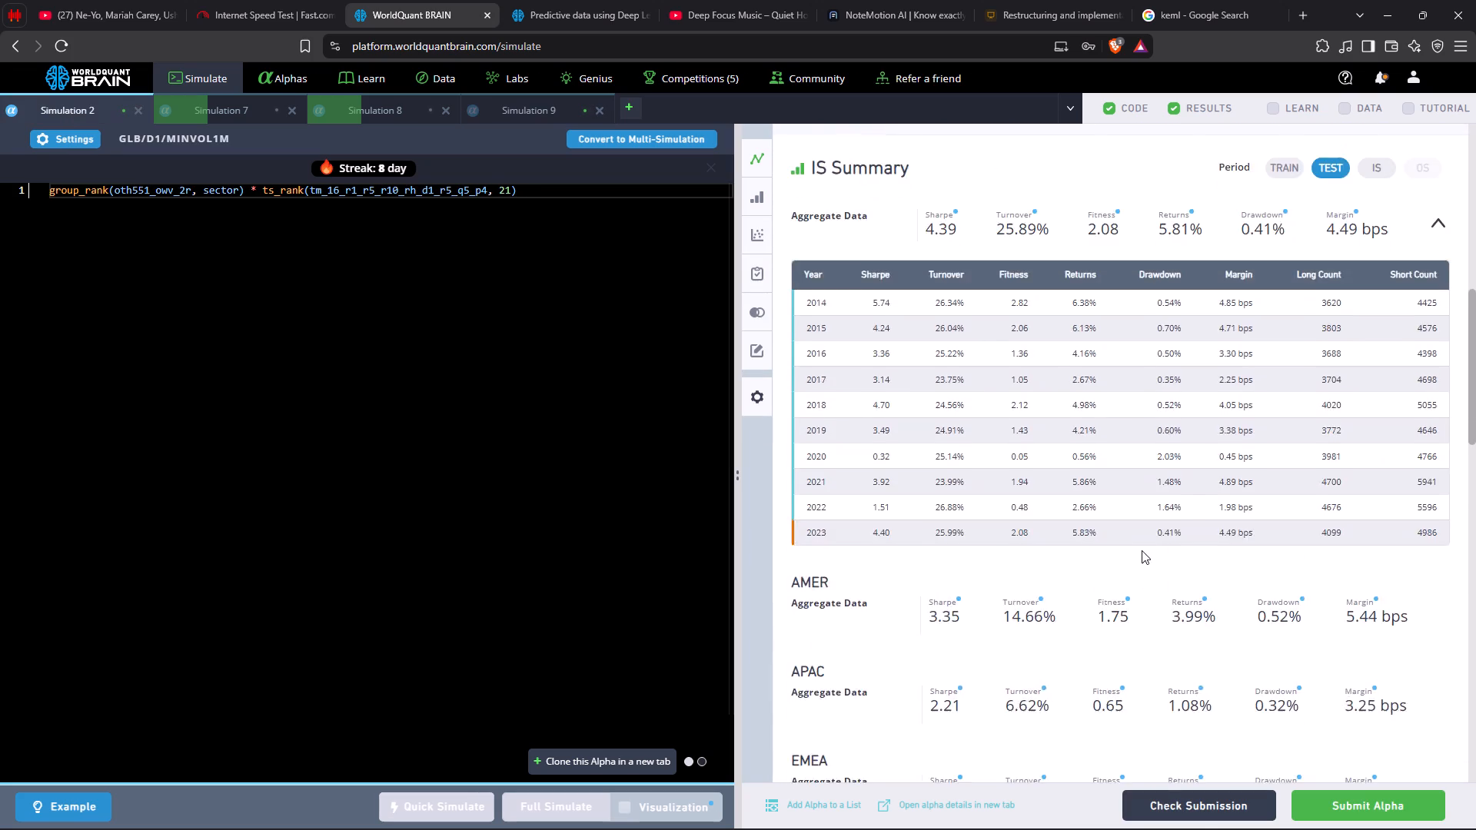
scroll(1142, 550, up, 6)
click(1368, 626)
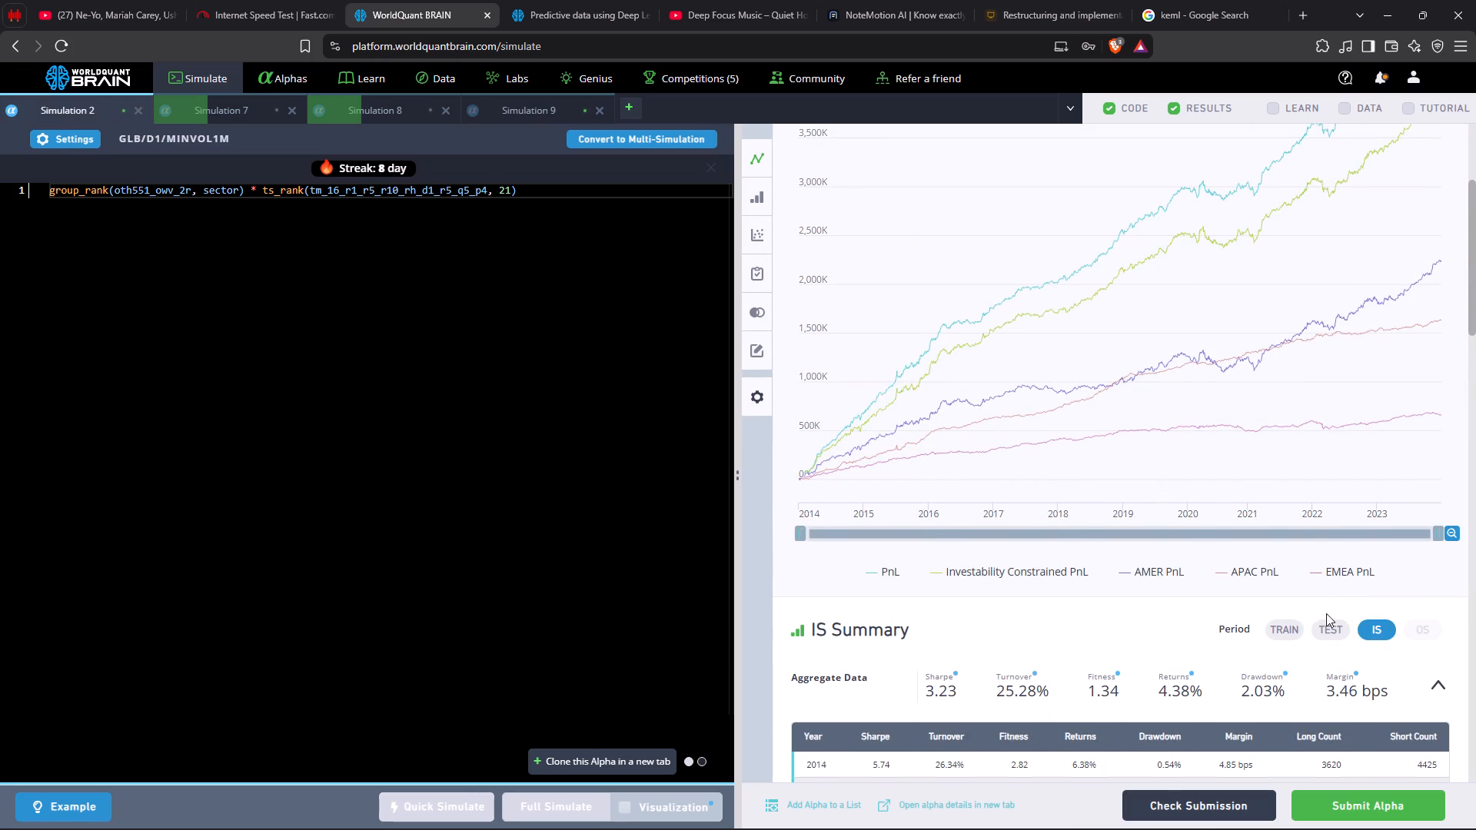
Review the IS testing warnings of Simulation 2's alpha and run its Prod Correlation check.
scroll(1187, 607, down, 15)
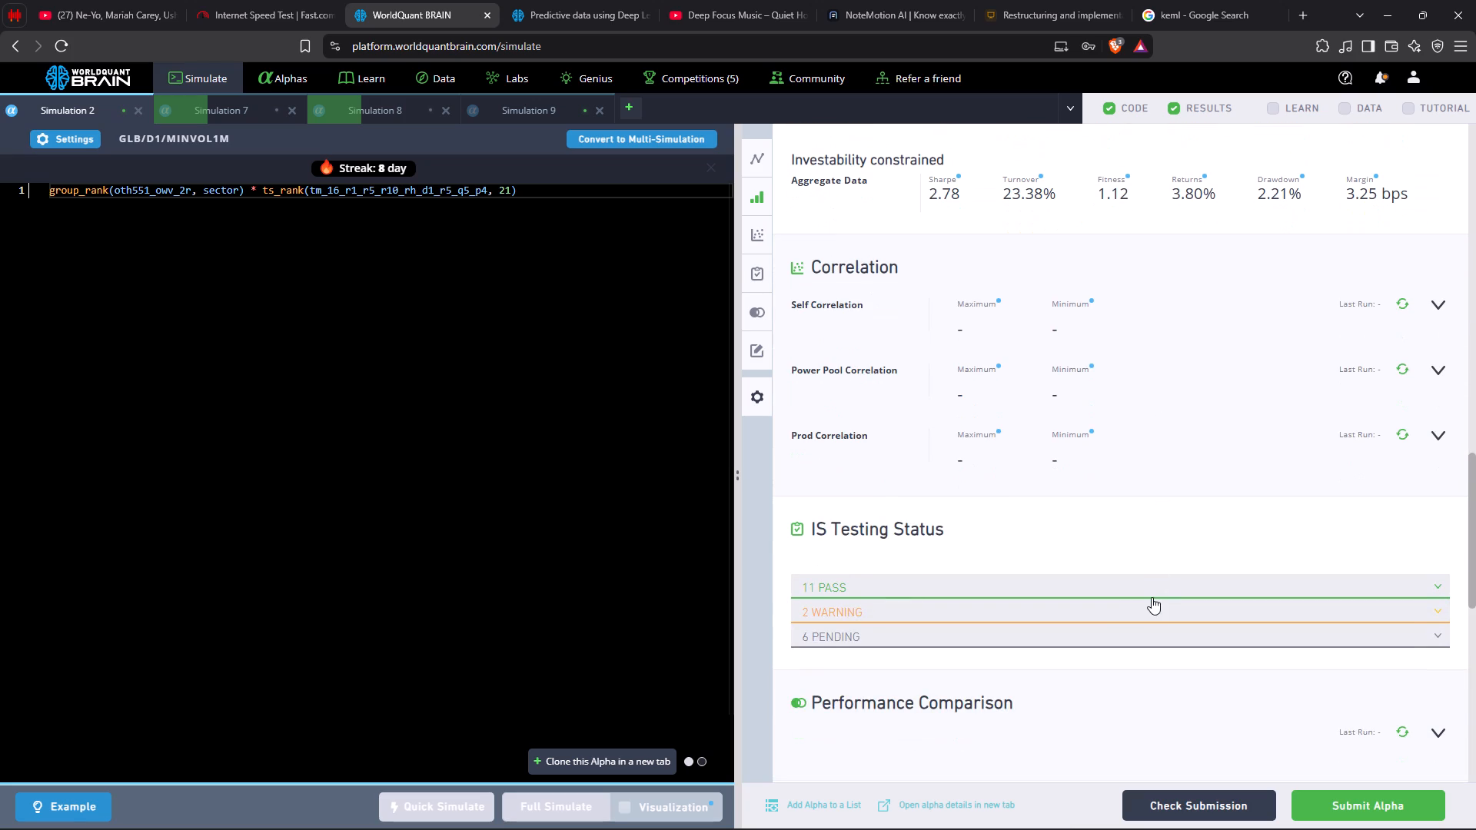
click(1107, 606)
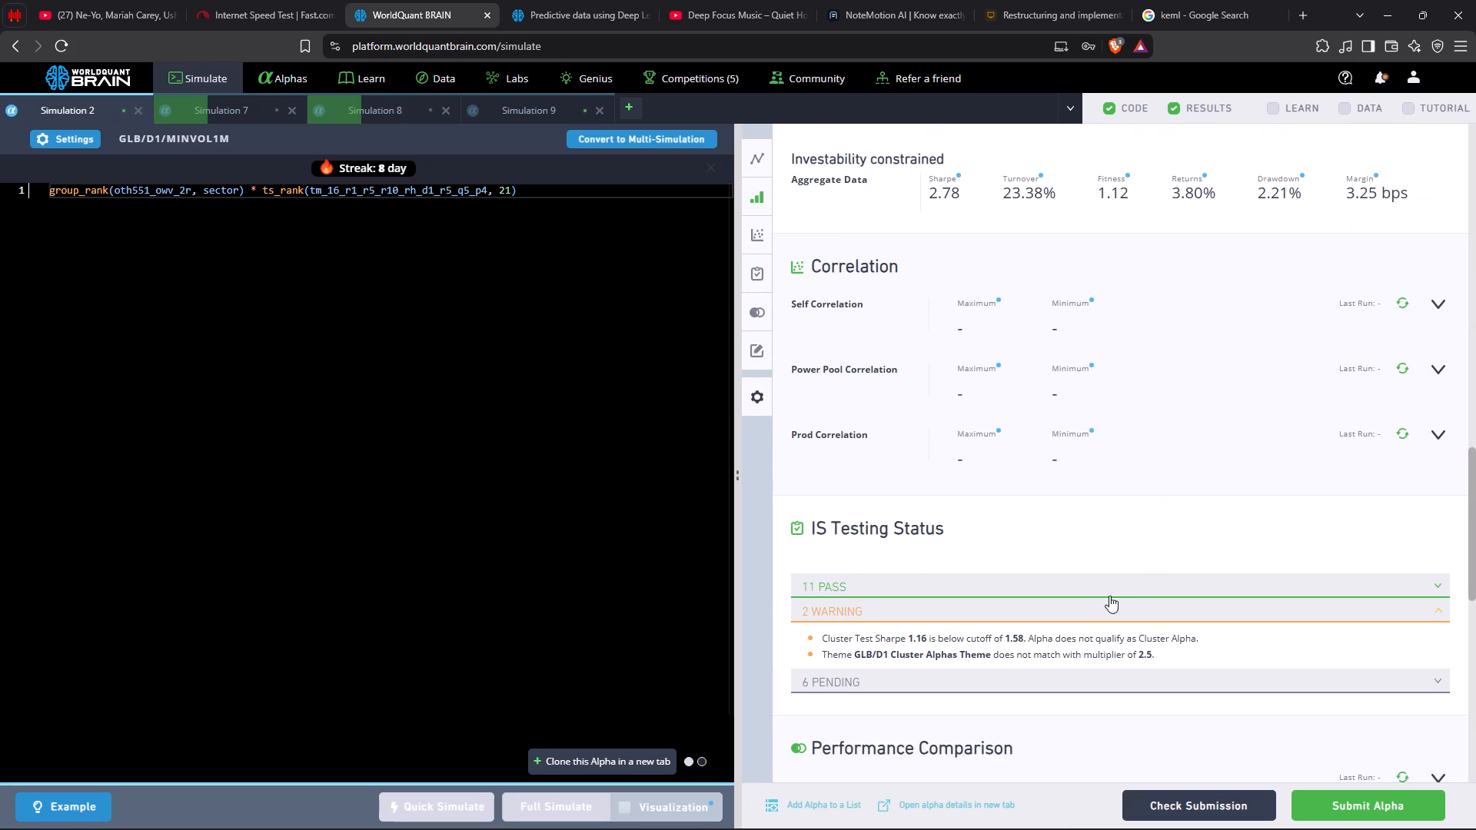
click(1407, 433)
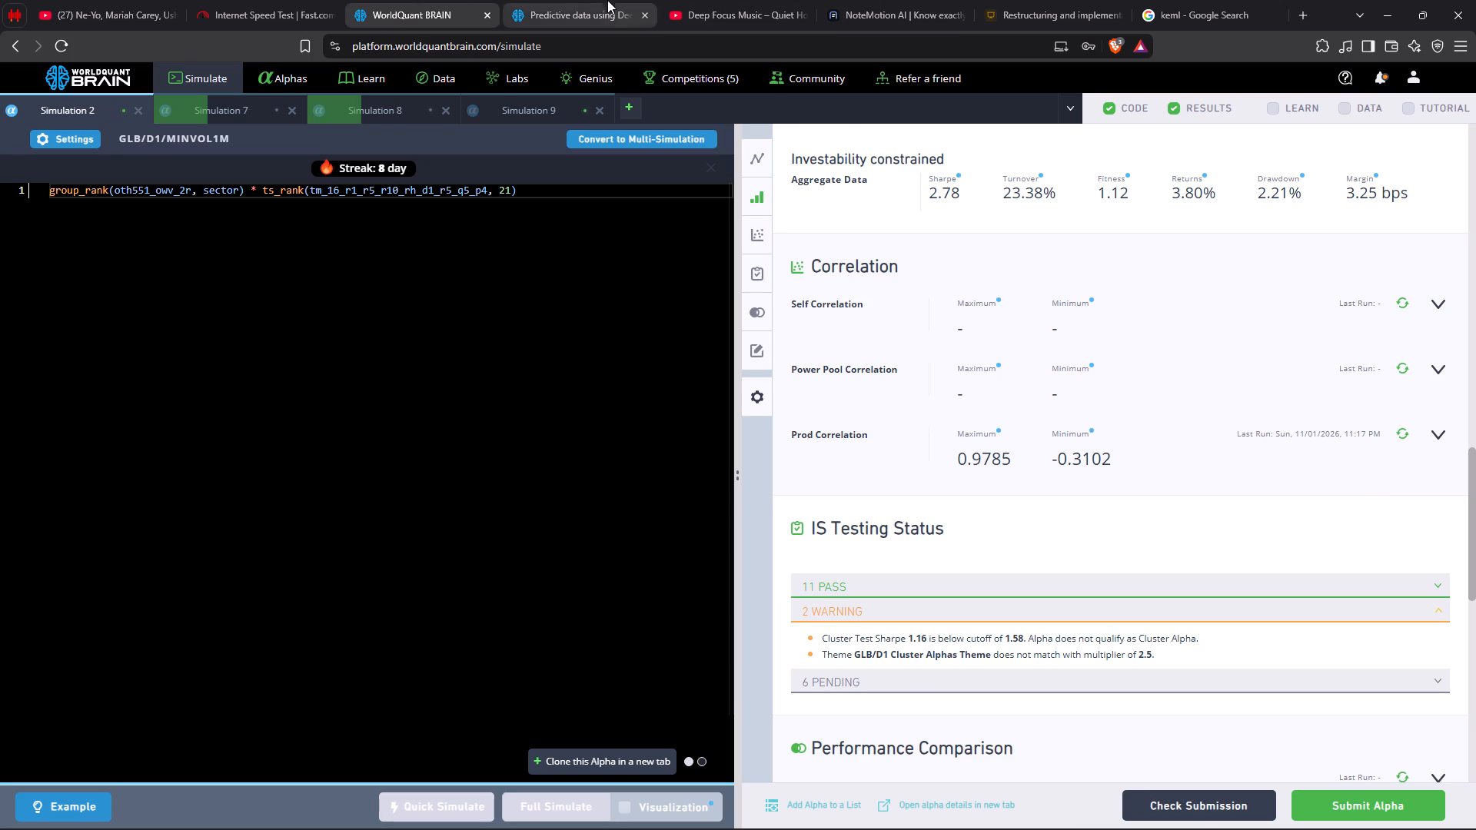
Replace oth551_owv_2r in Simulation 2's expression with mdl264_1l_bpao from the dataset's second page of fields, and start a full simulation.
click(576, 0)
scroll(369, 454, down, 7)
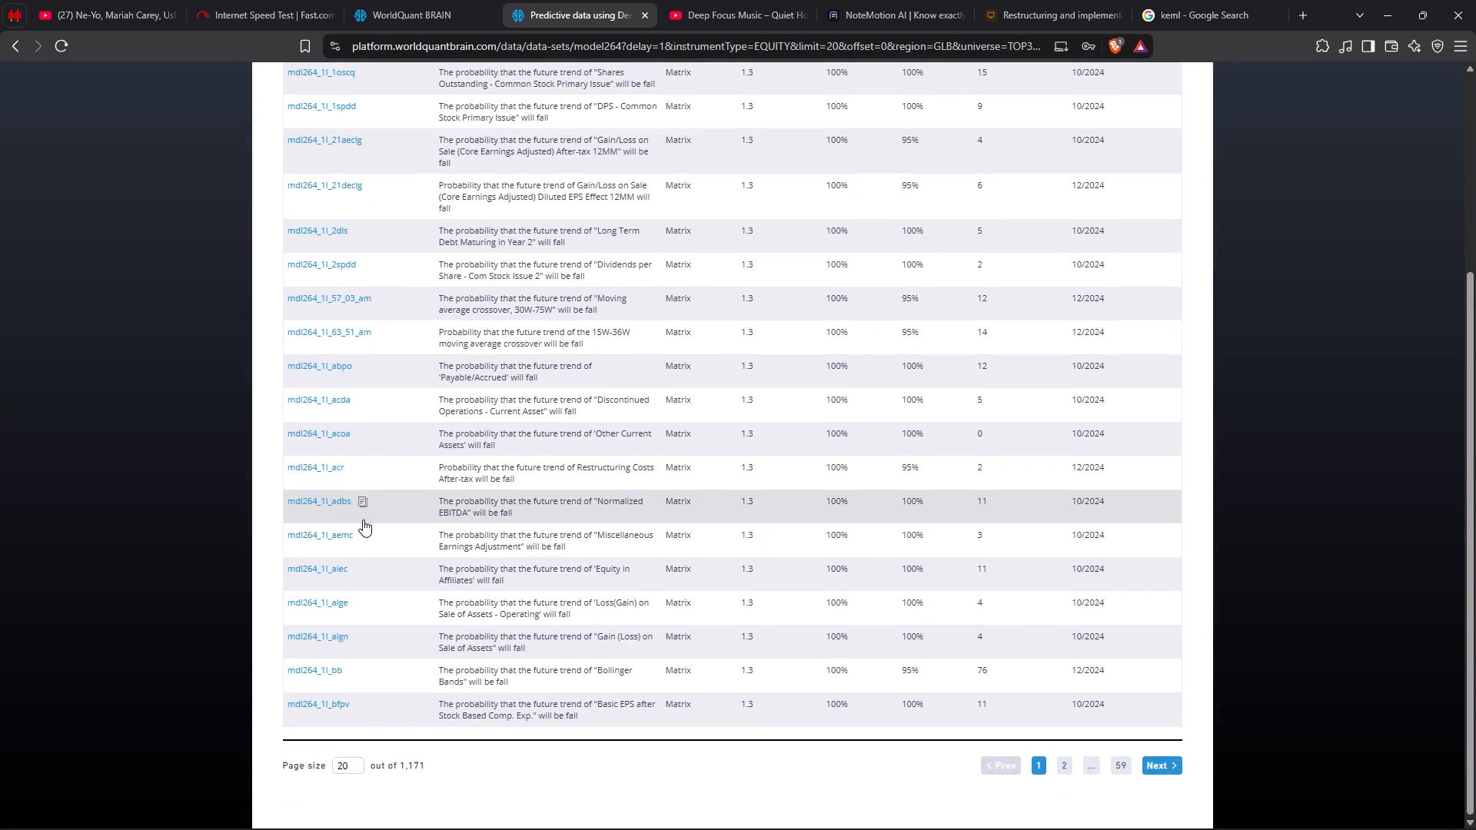
scroll(363, 520, down, 2)
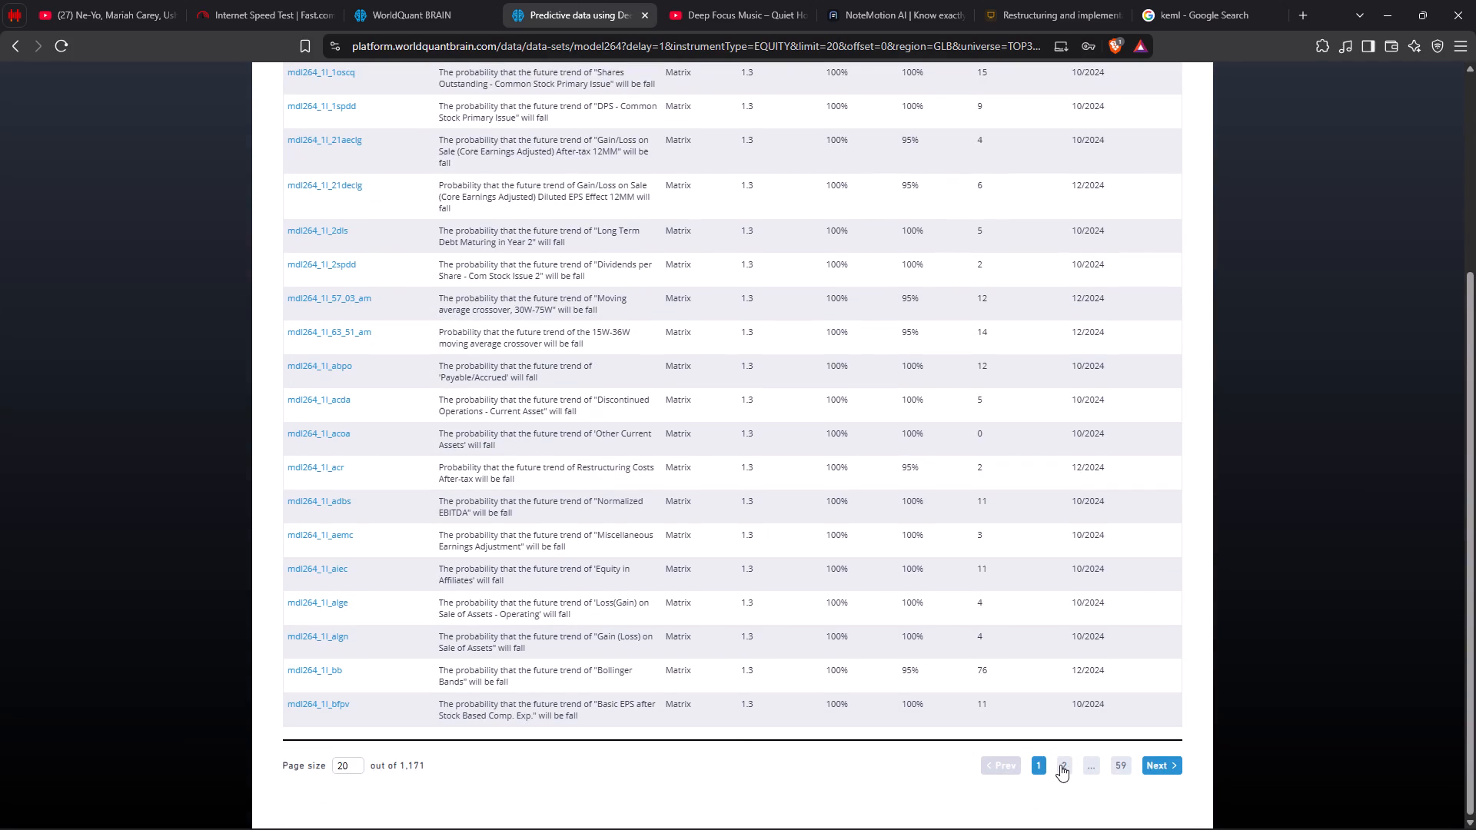
click(1060, 765)
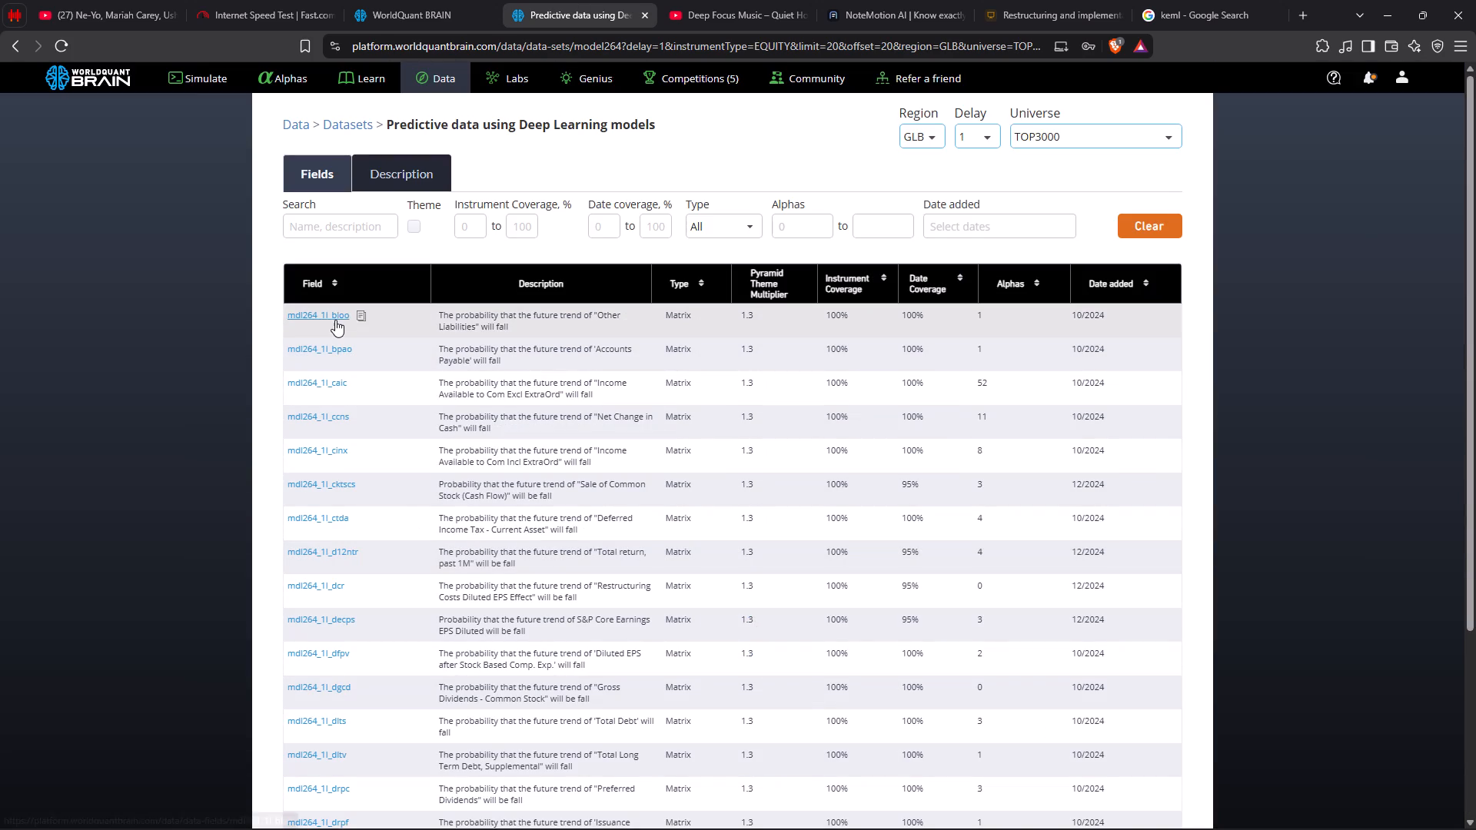
click(361, 350)
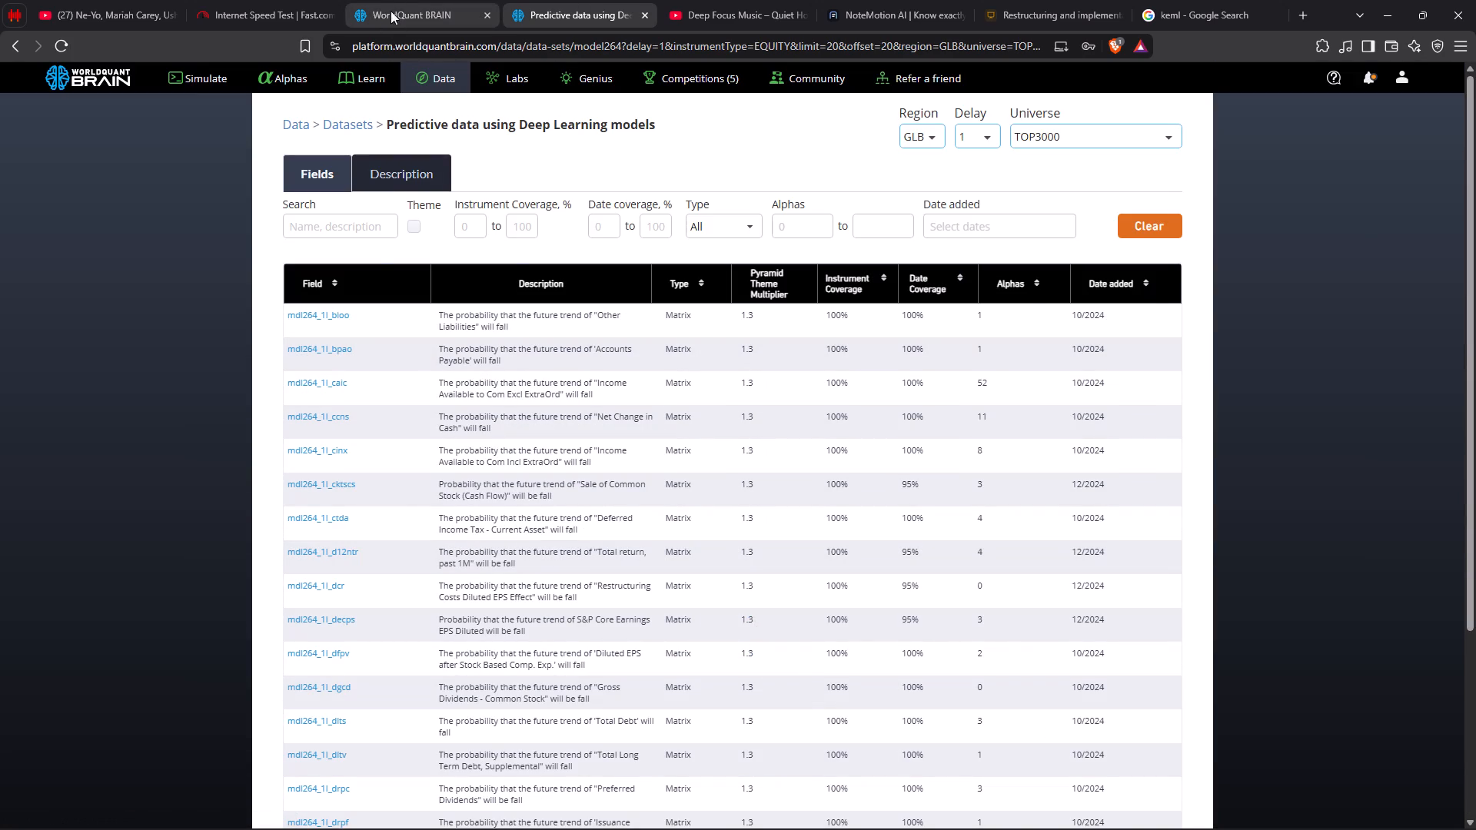
click(396, 1)
double_click(133, 191)
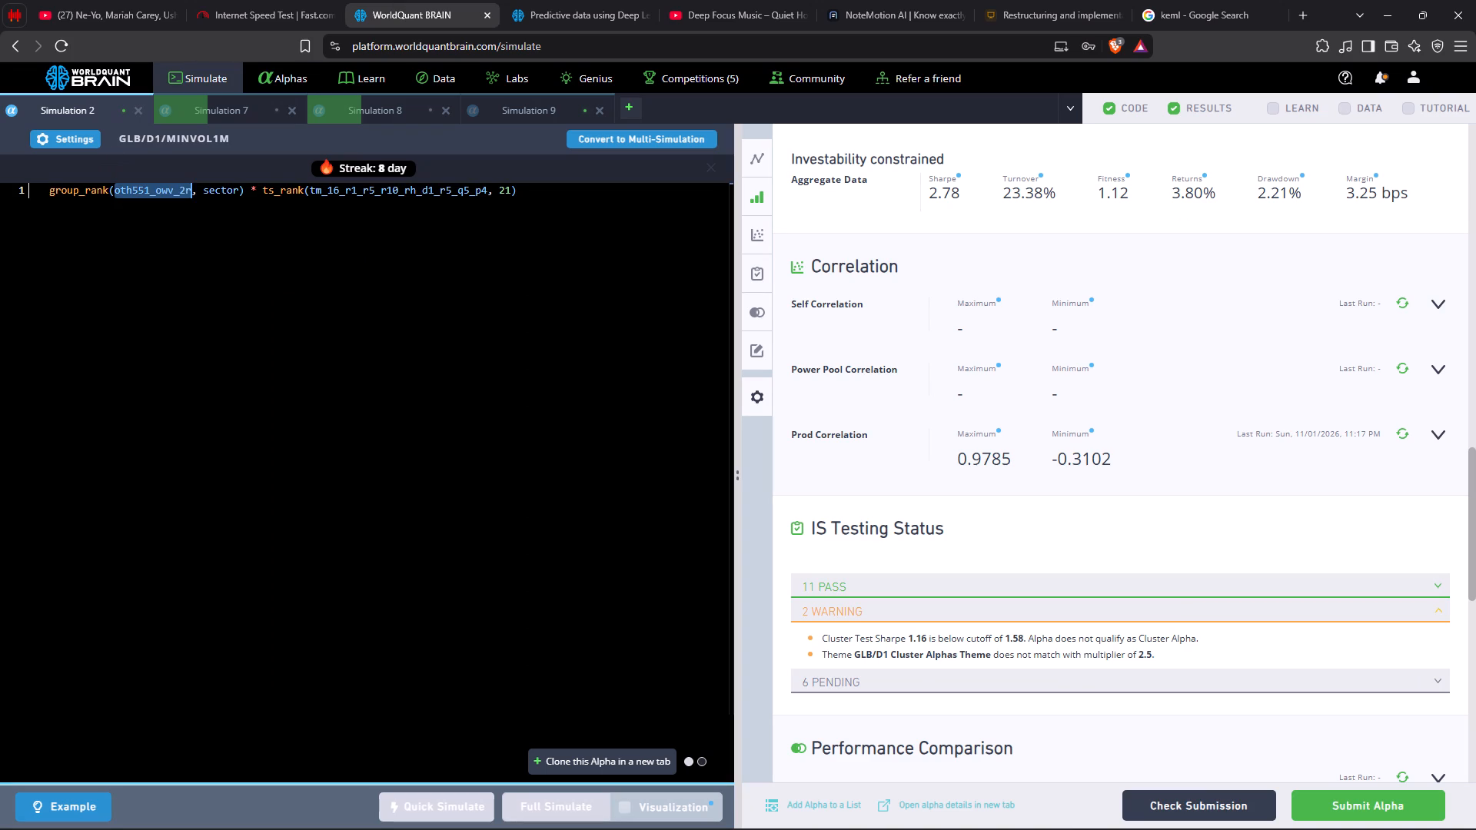
key(ctrl+v)
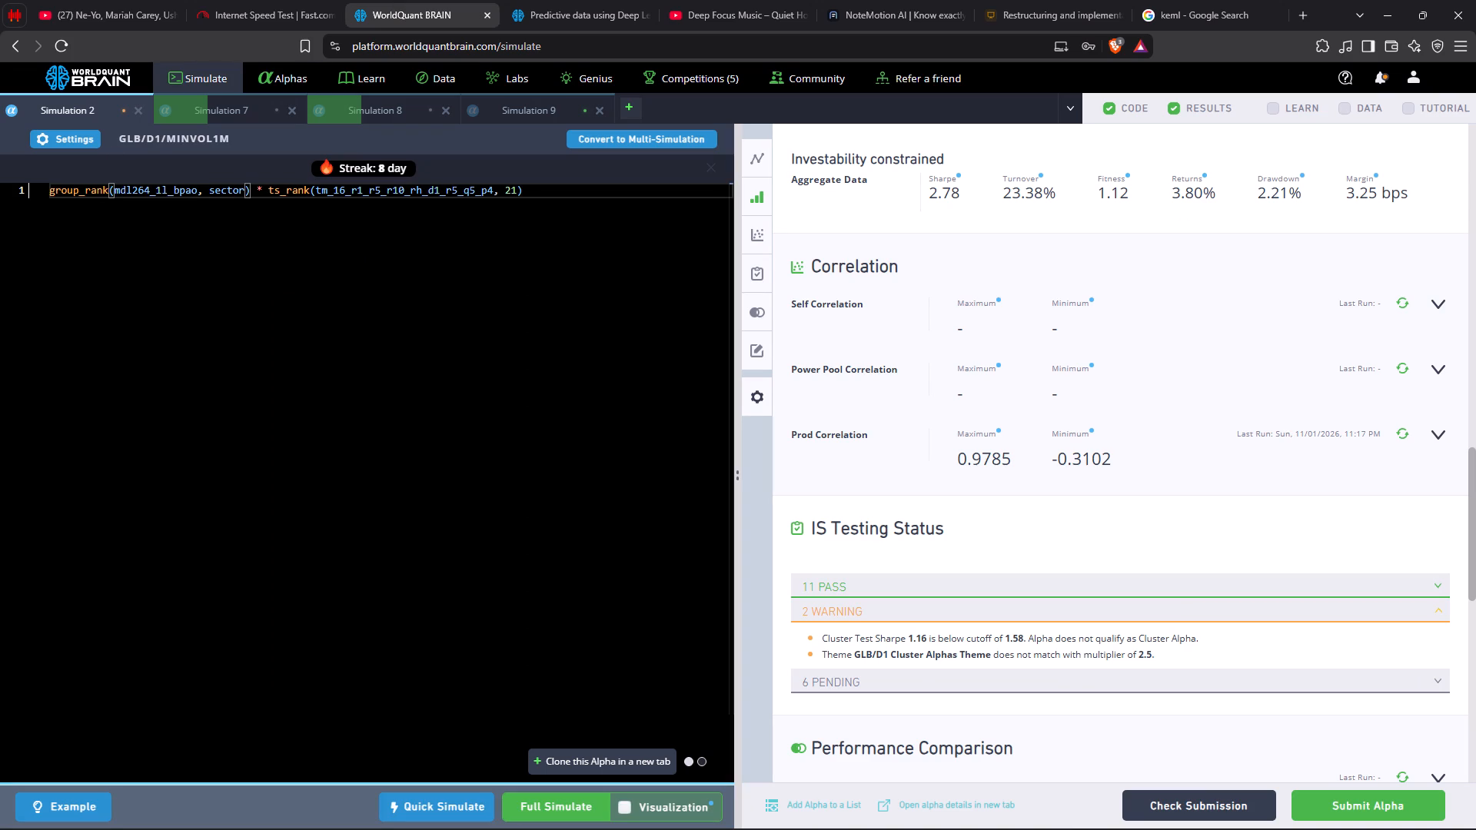
click(557, 802)
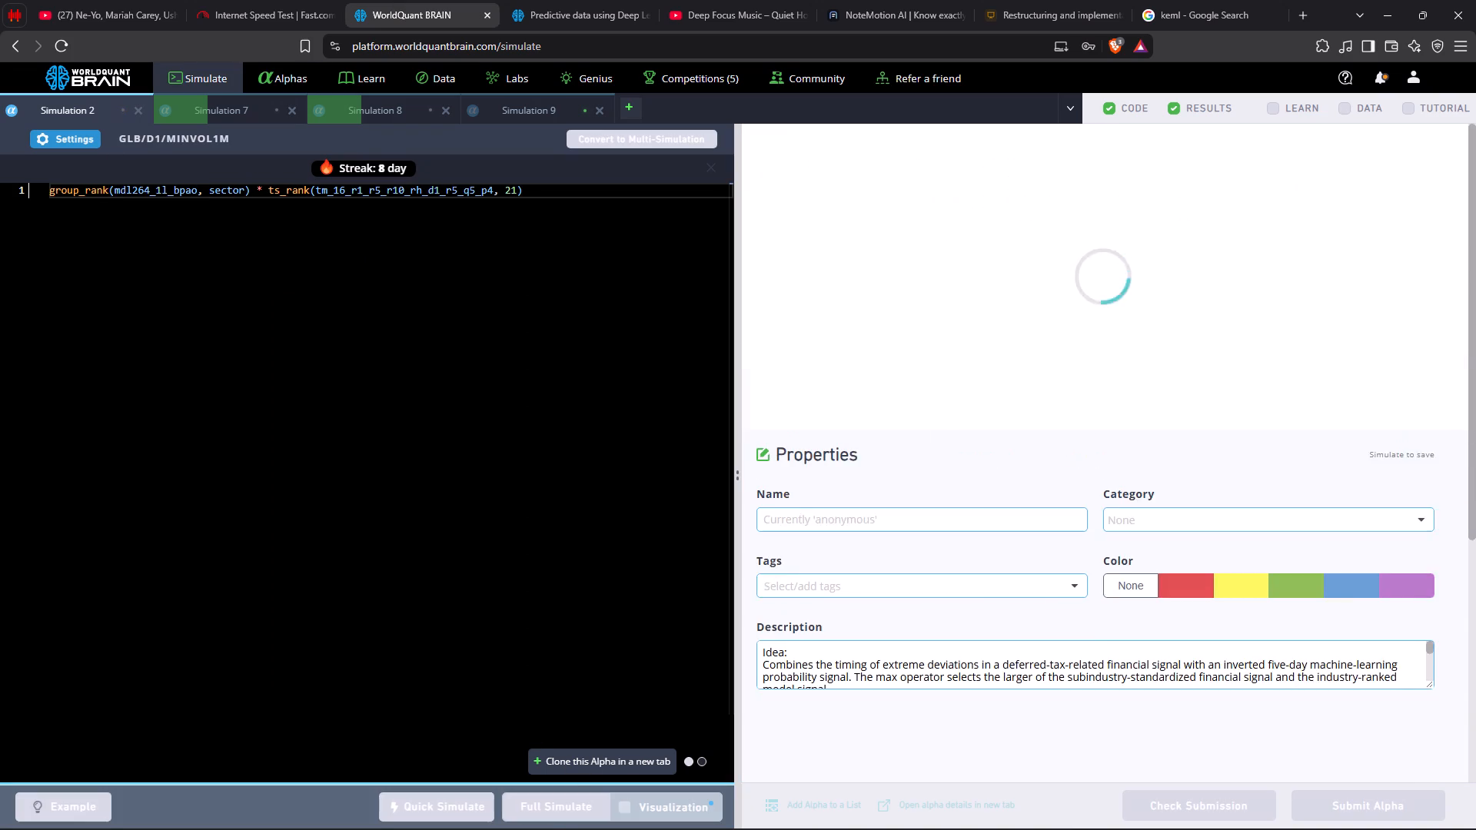
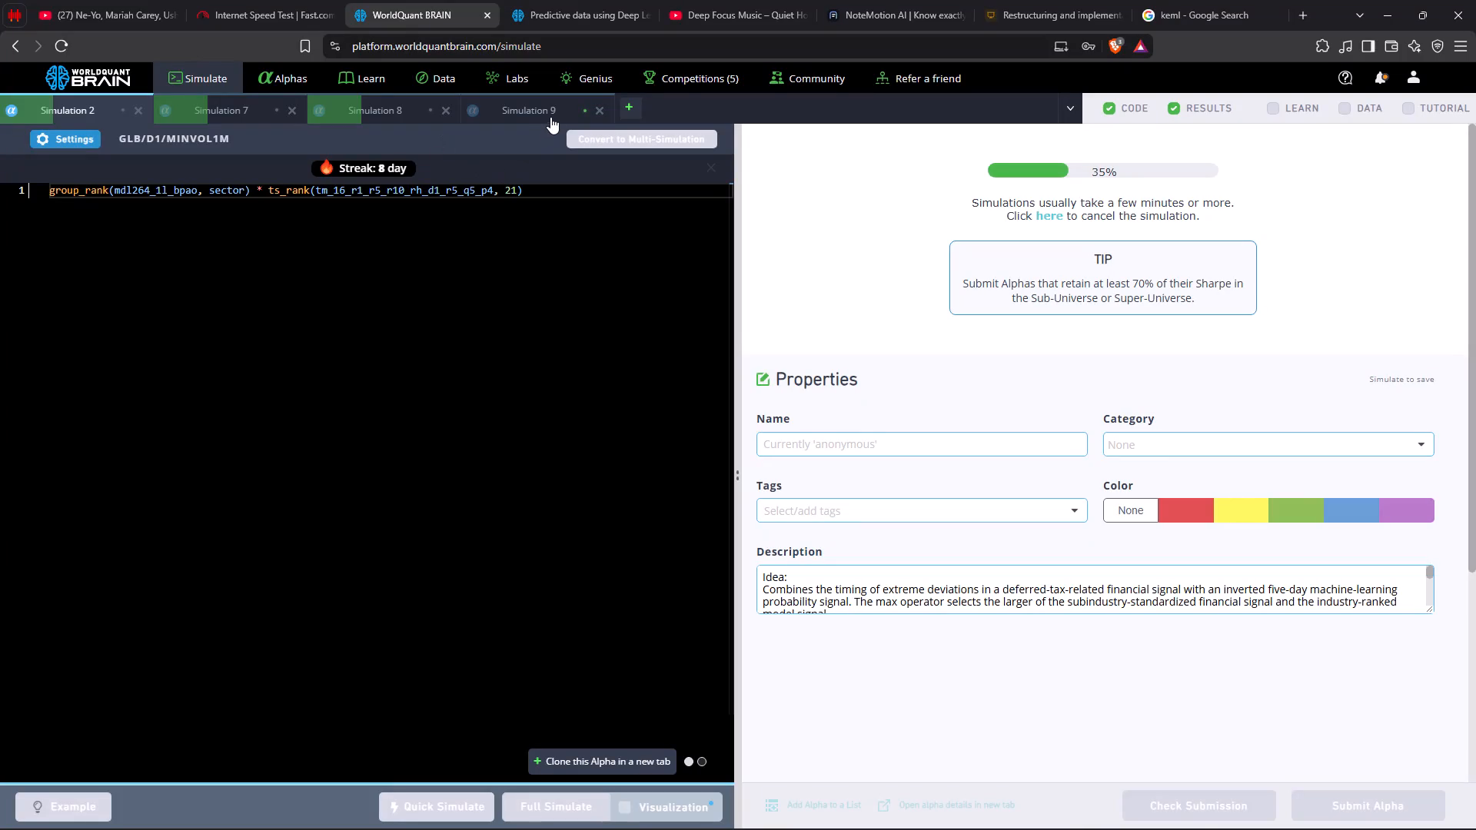
Examine Simulation 9's regional aggregate figures and expand its IS testing warnings.
click(542, 115)
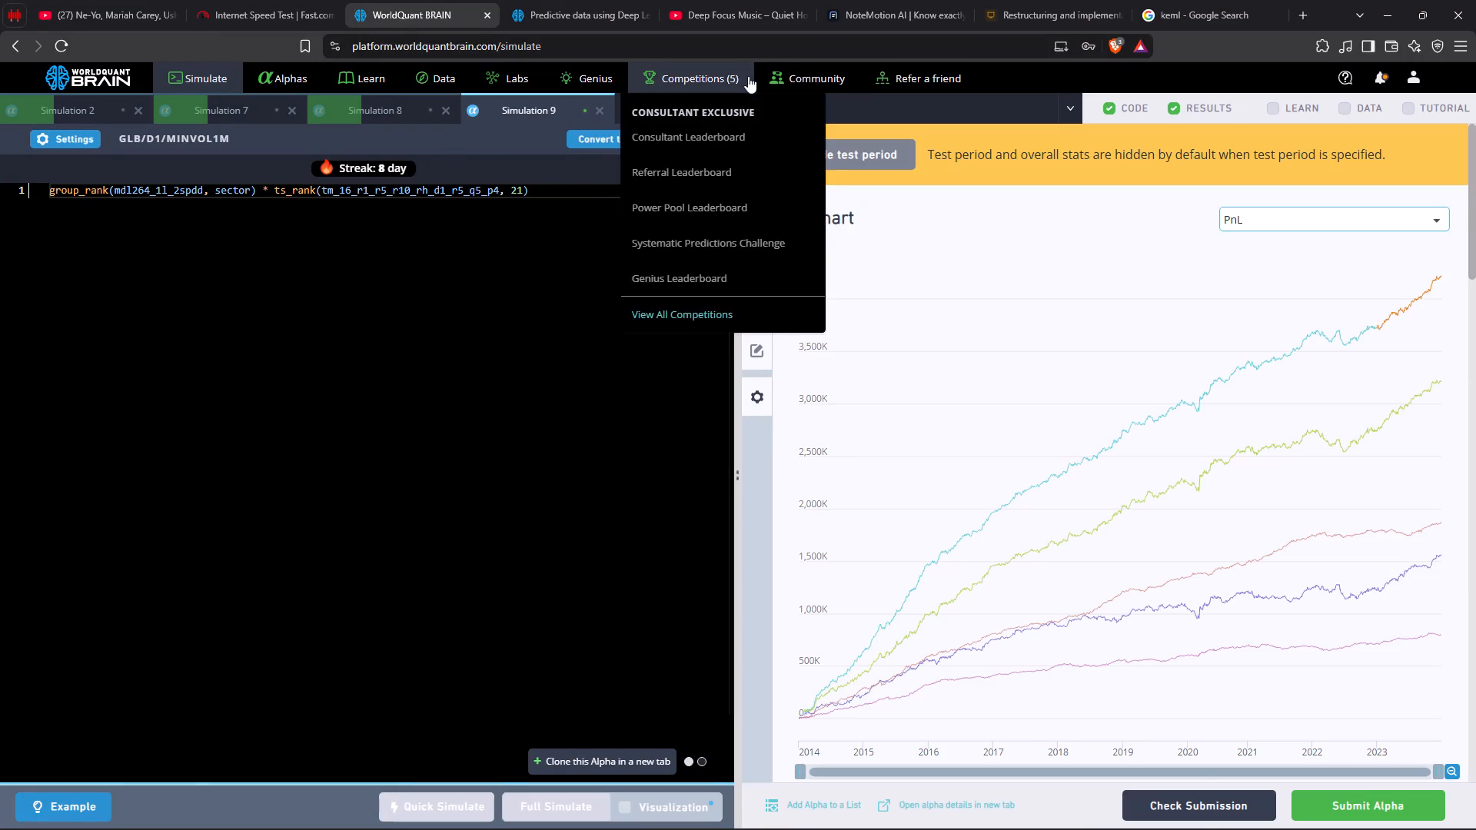
scroll(969, 347, down, 12)
scroll(894, 470, down, 7)
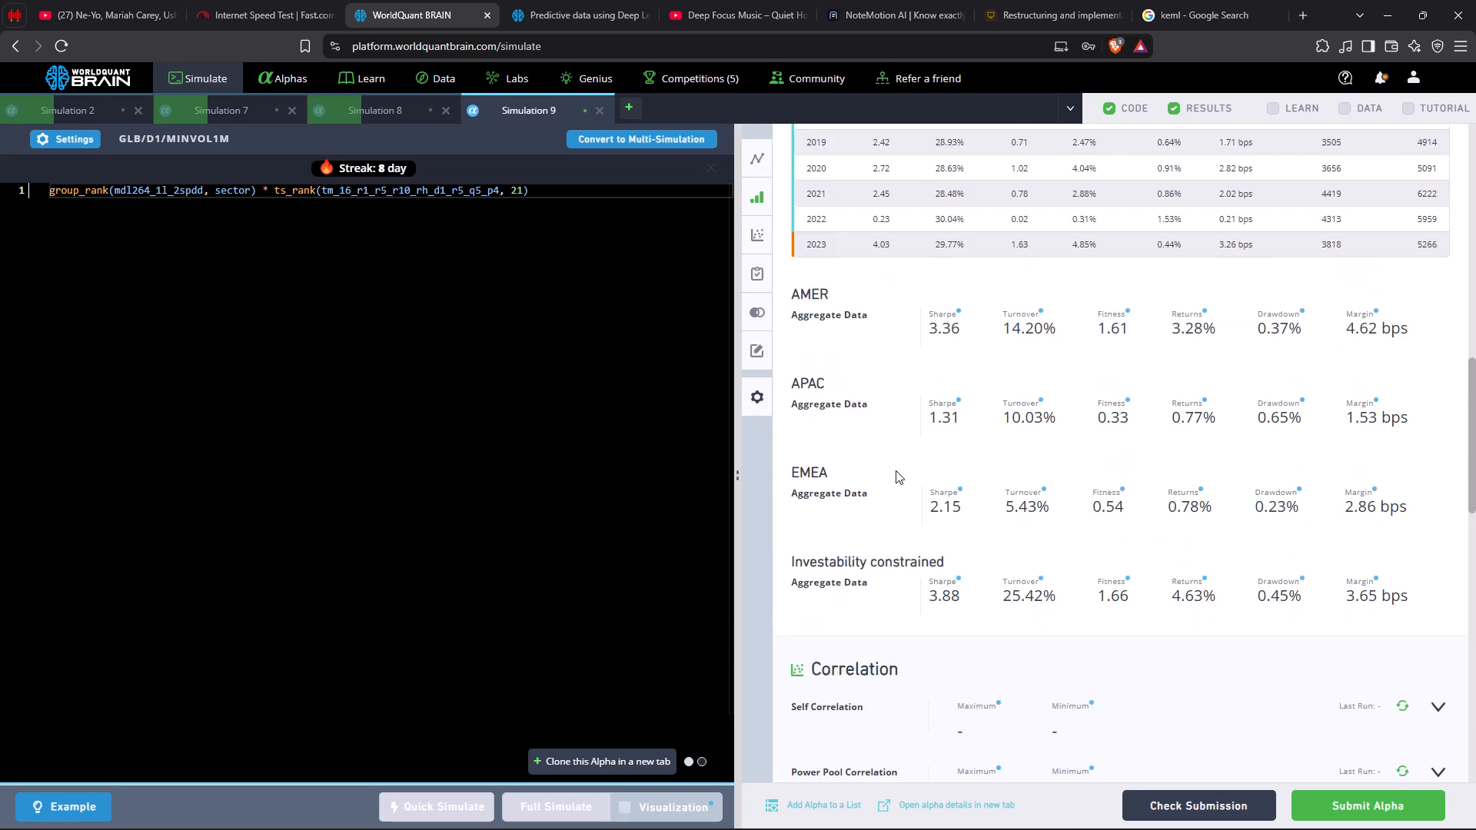
click(908, 542)
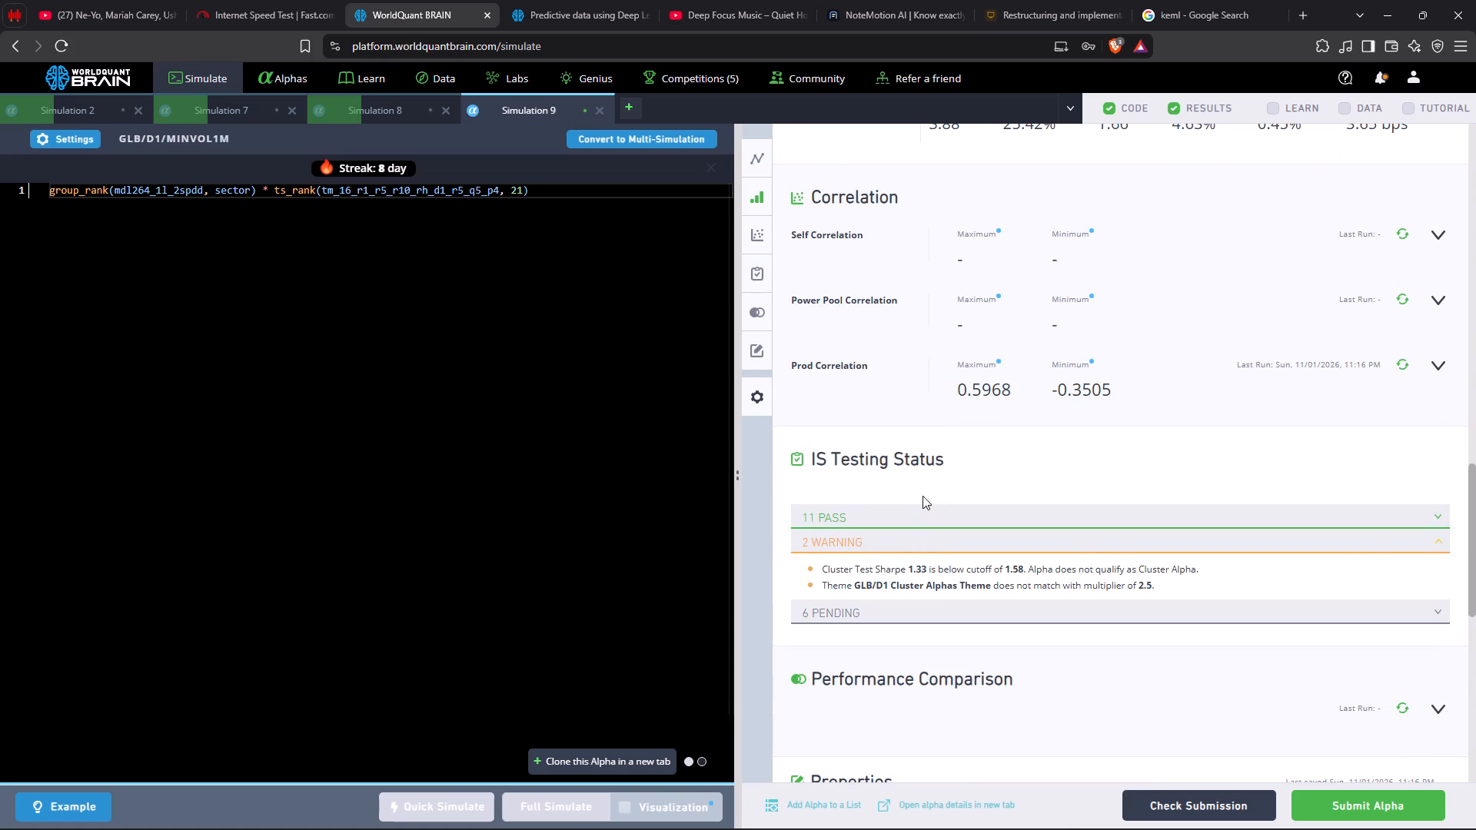
Review Simulation 9's yearly performance table and switch its IS Summary to the IS period.
scroll(1030, 409, up, 5)
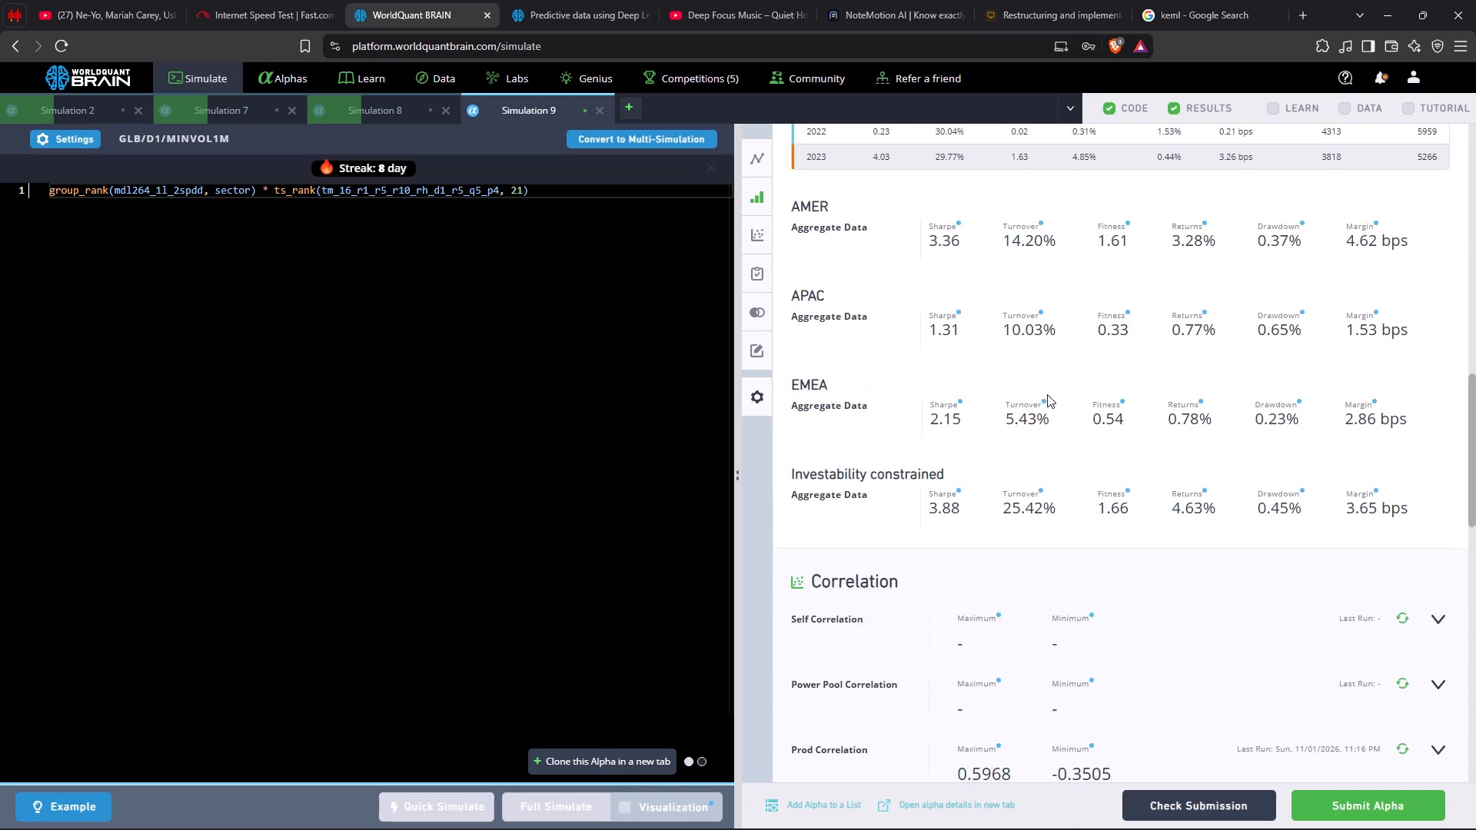
scroll(1048, 394, up, 4)
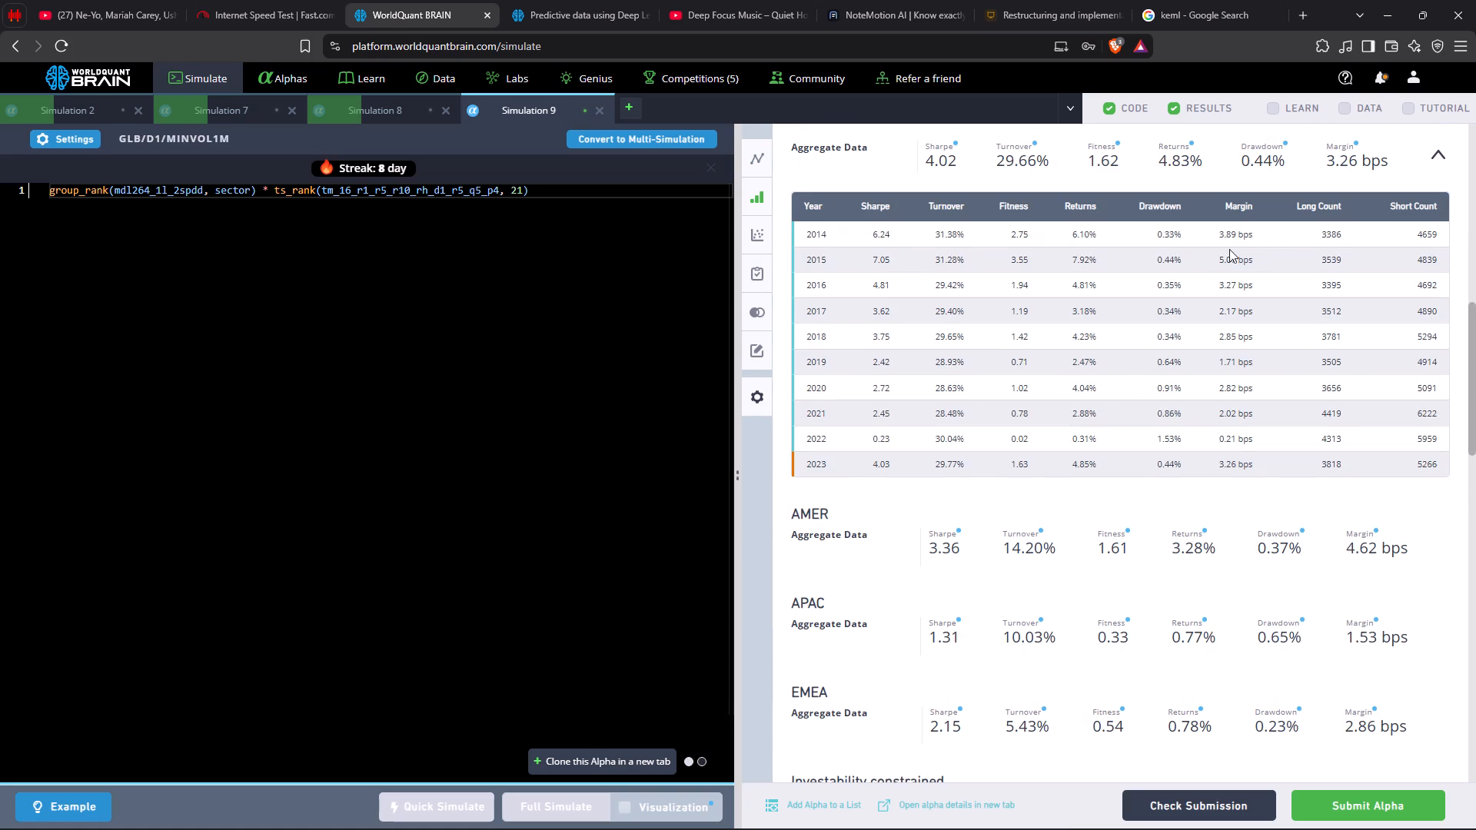
scroll(1042, 277, up, 3)
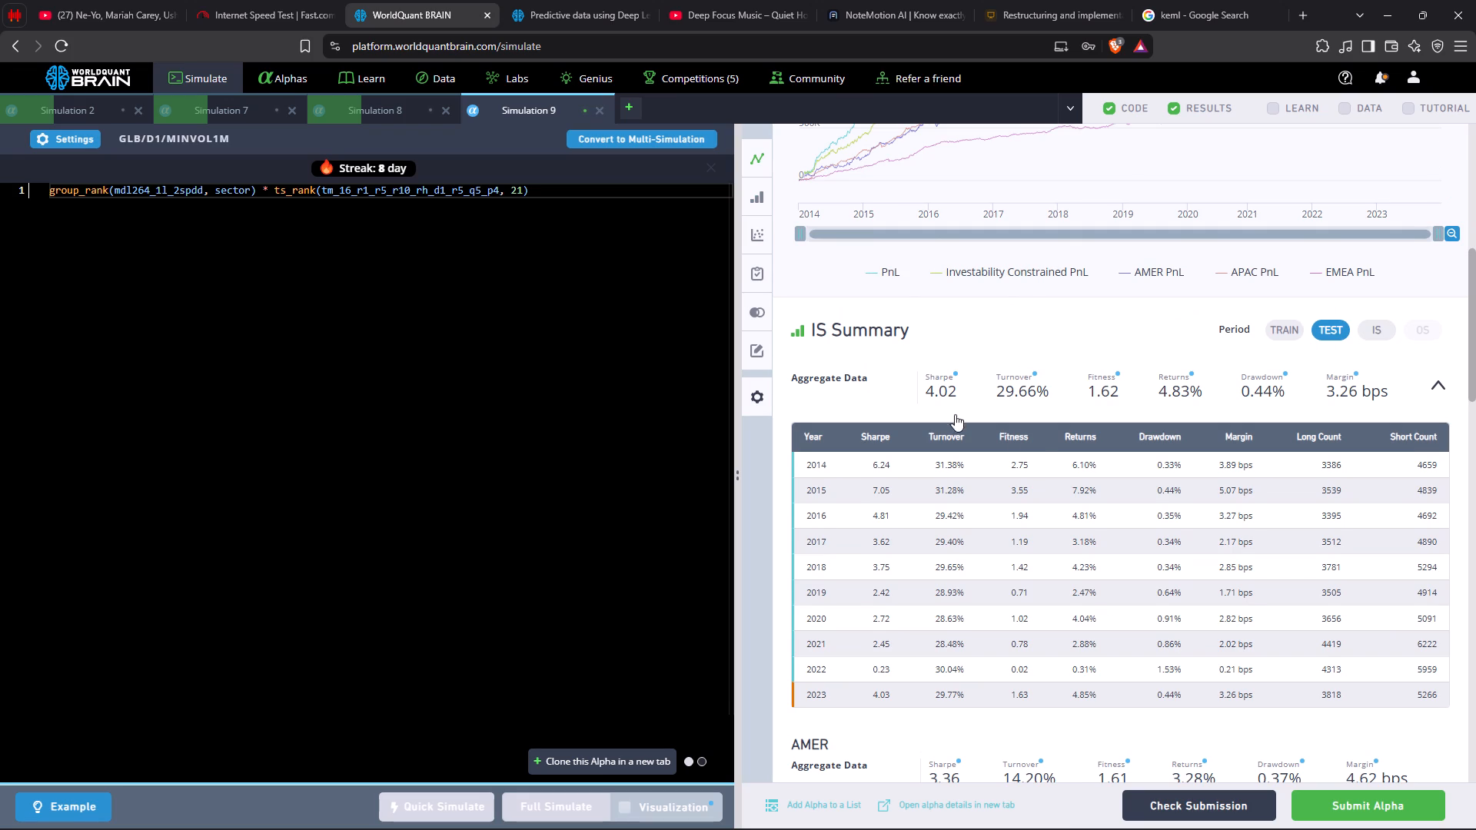
scroll(1078, 443, up, 3)
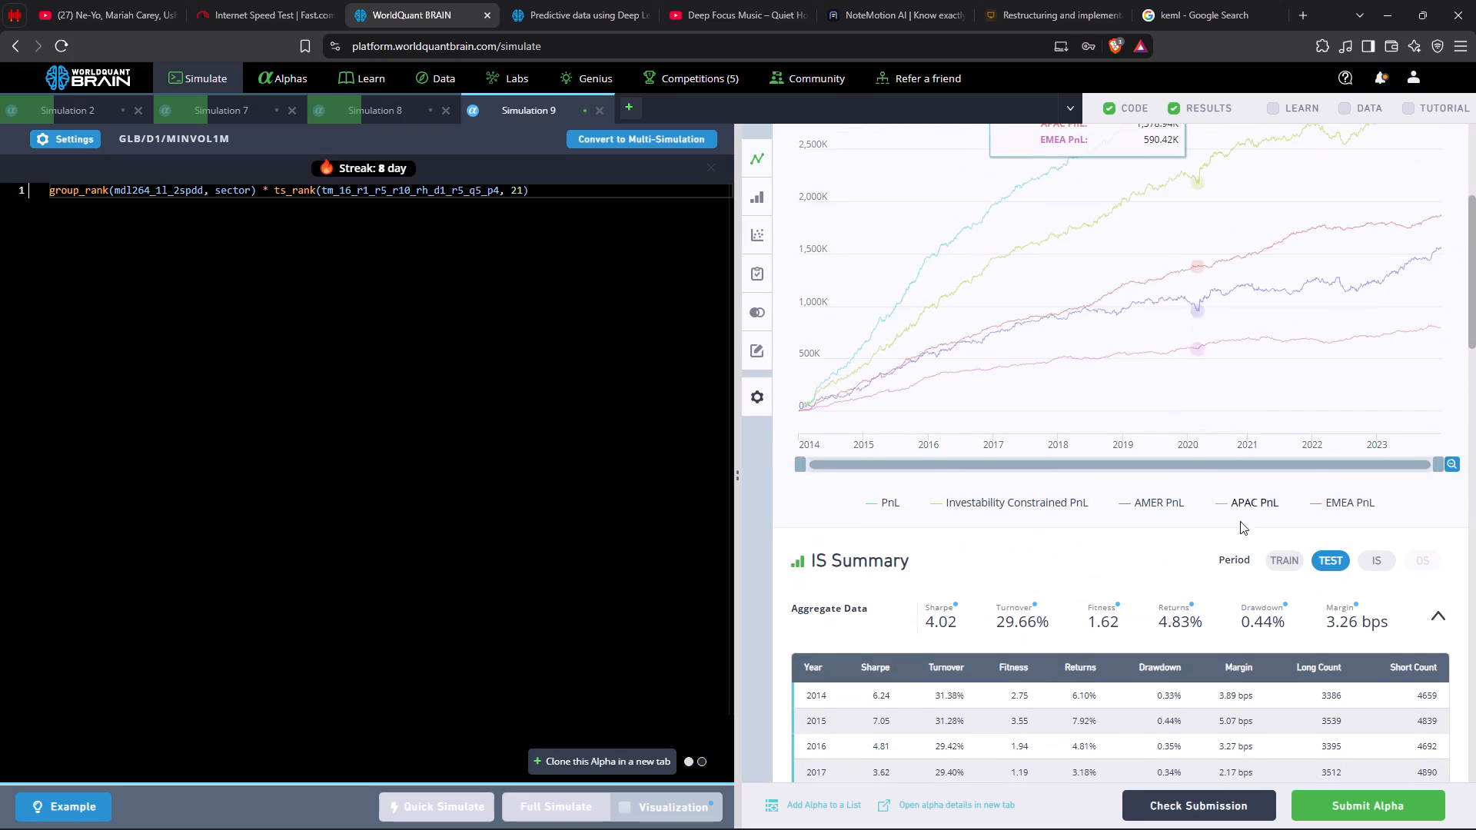
click(1383, 562)
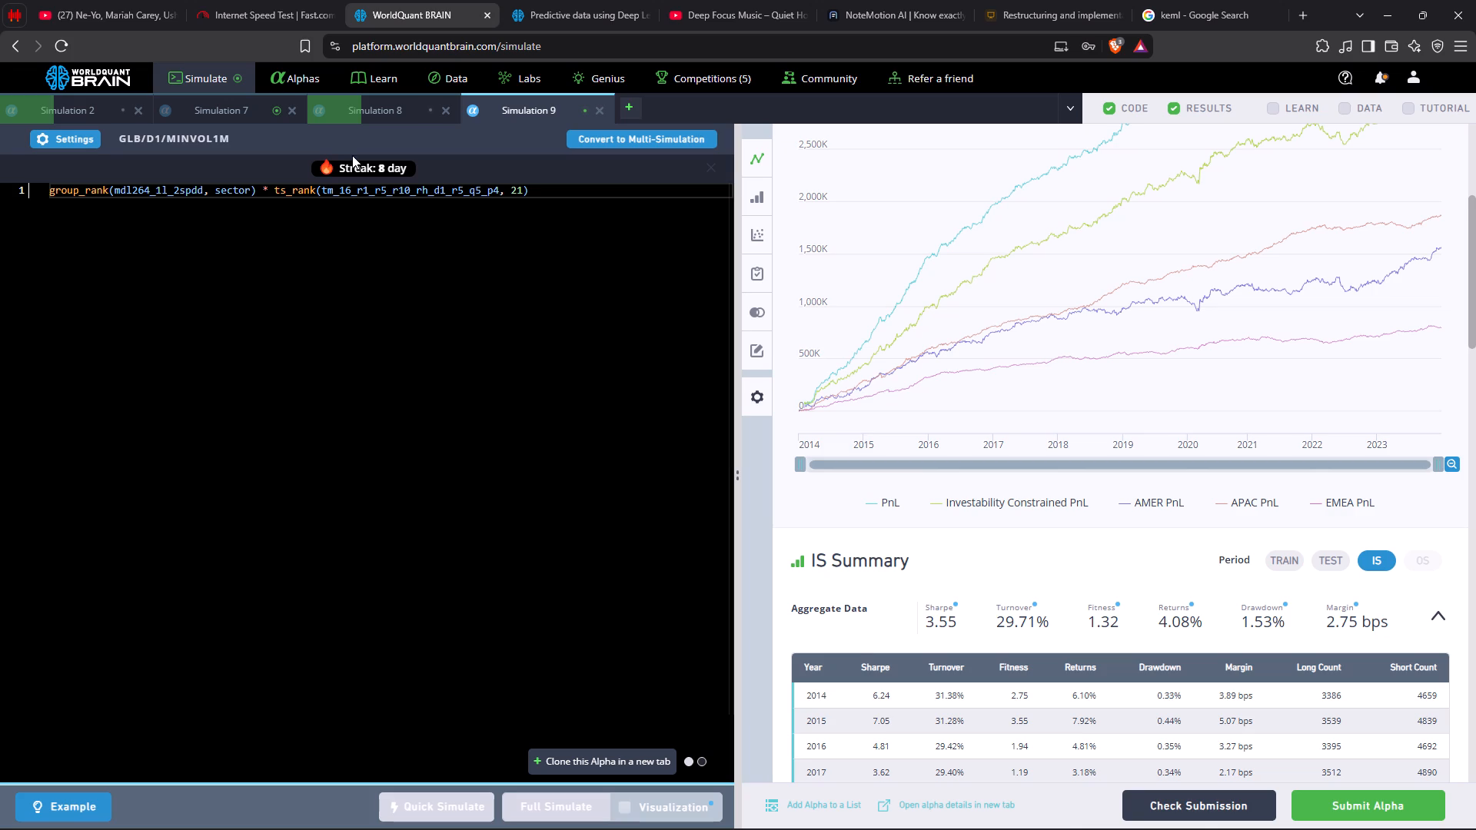
Show the test period in Simulation 7 and review its IS Summary and testing status.
click(223, 113)
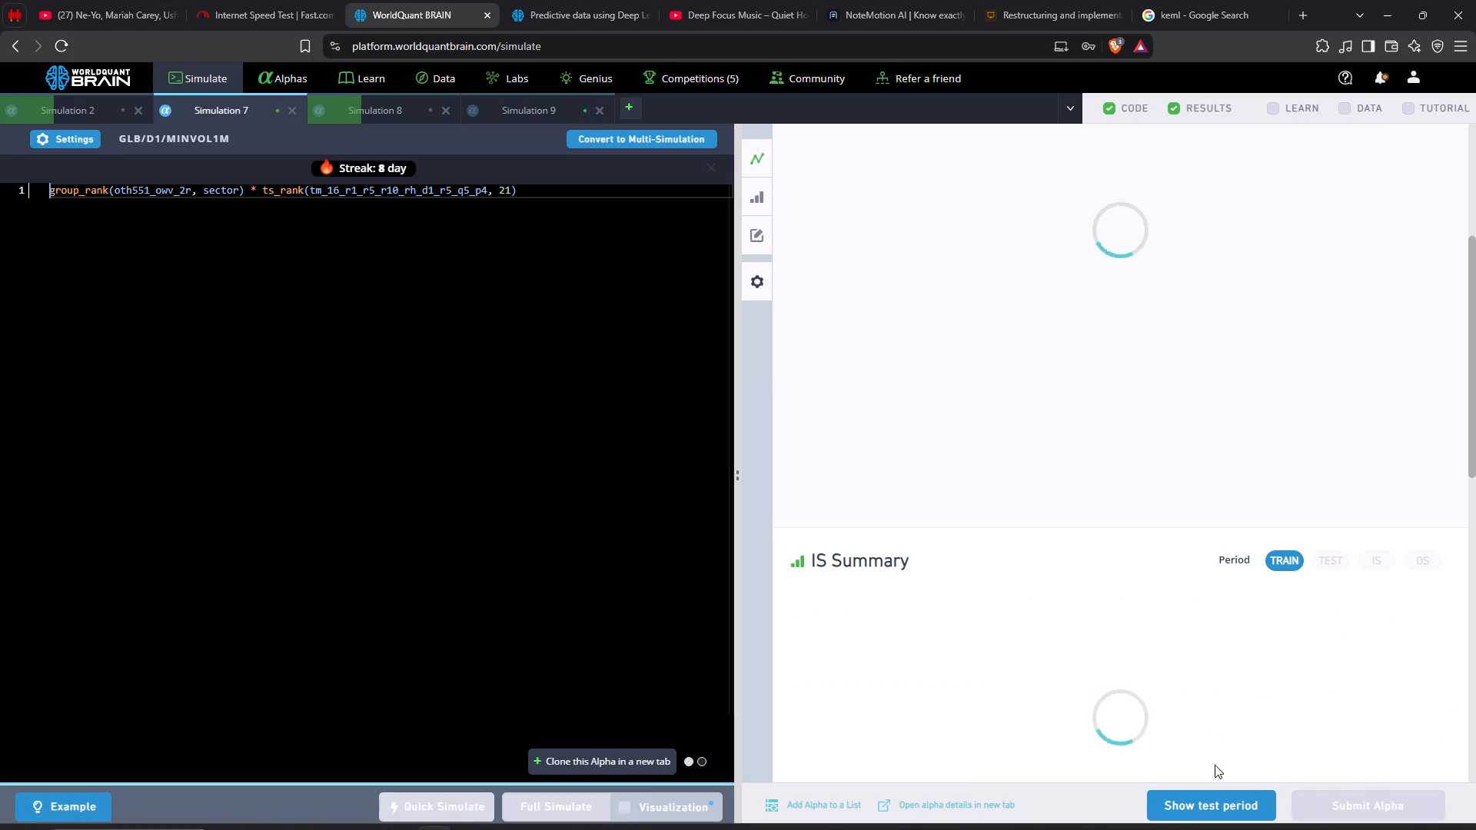
click(1196, 808)
scroll(1109, 593, up, 5)
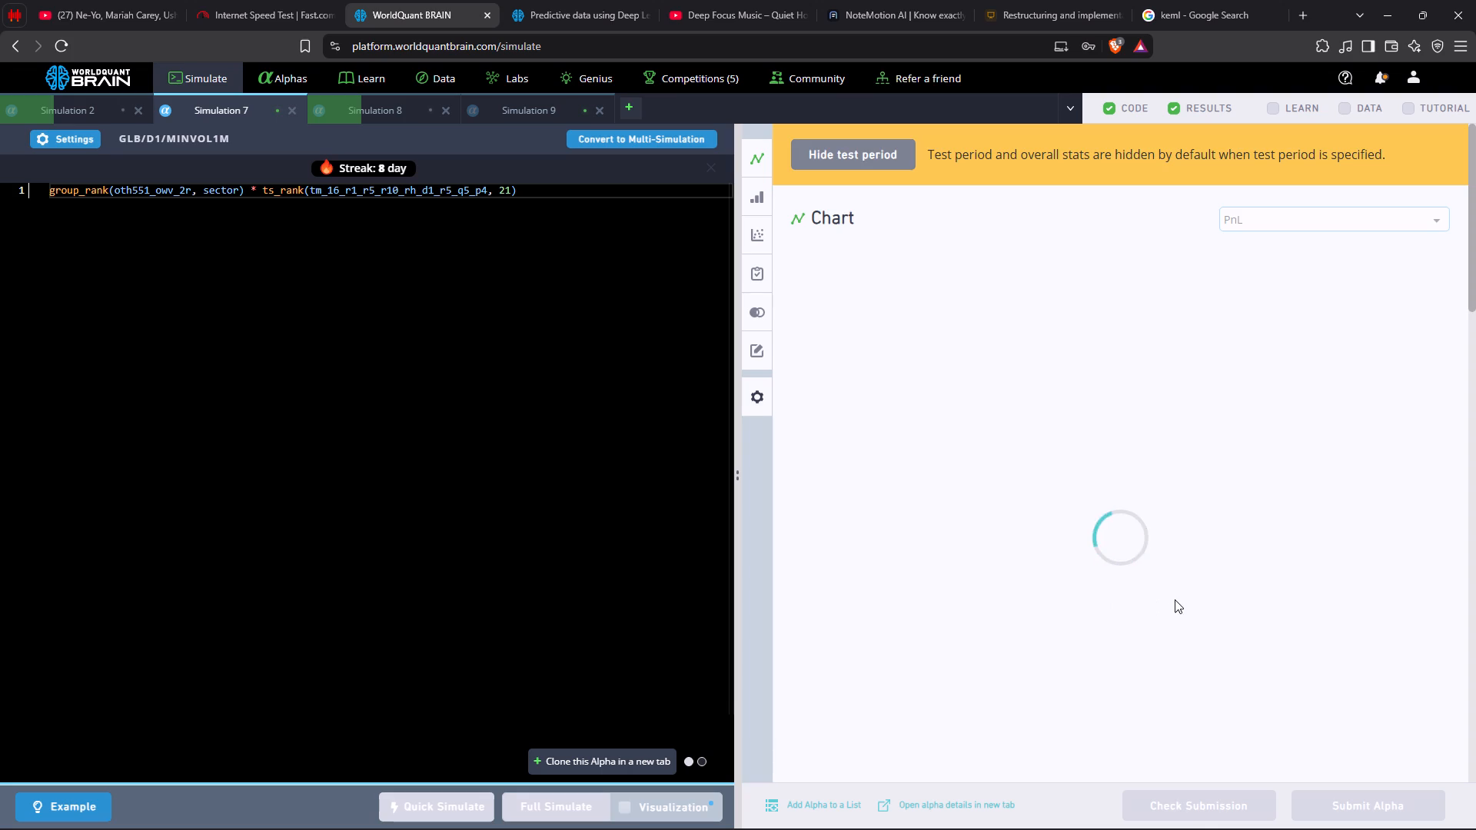
scroll(1175, 598, down, 6)
scroll(1384, 665, down, 4)
scroll(1351, 326, up, 2)
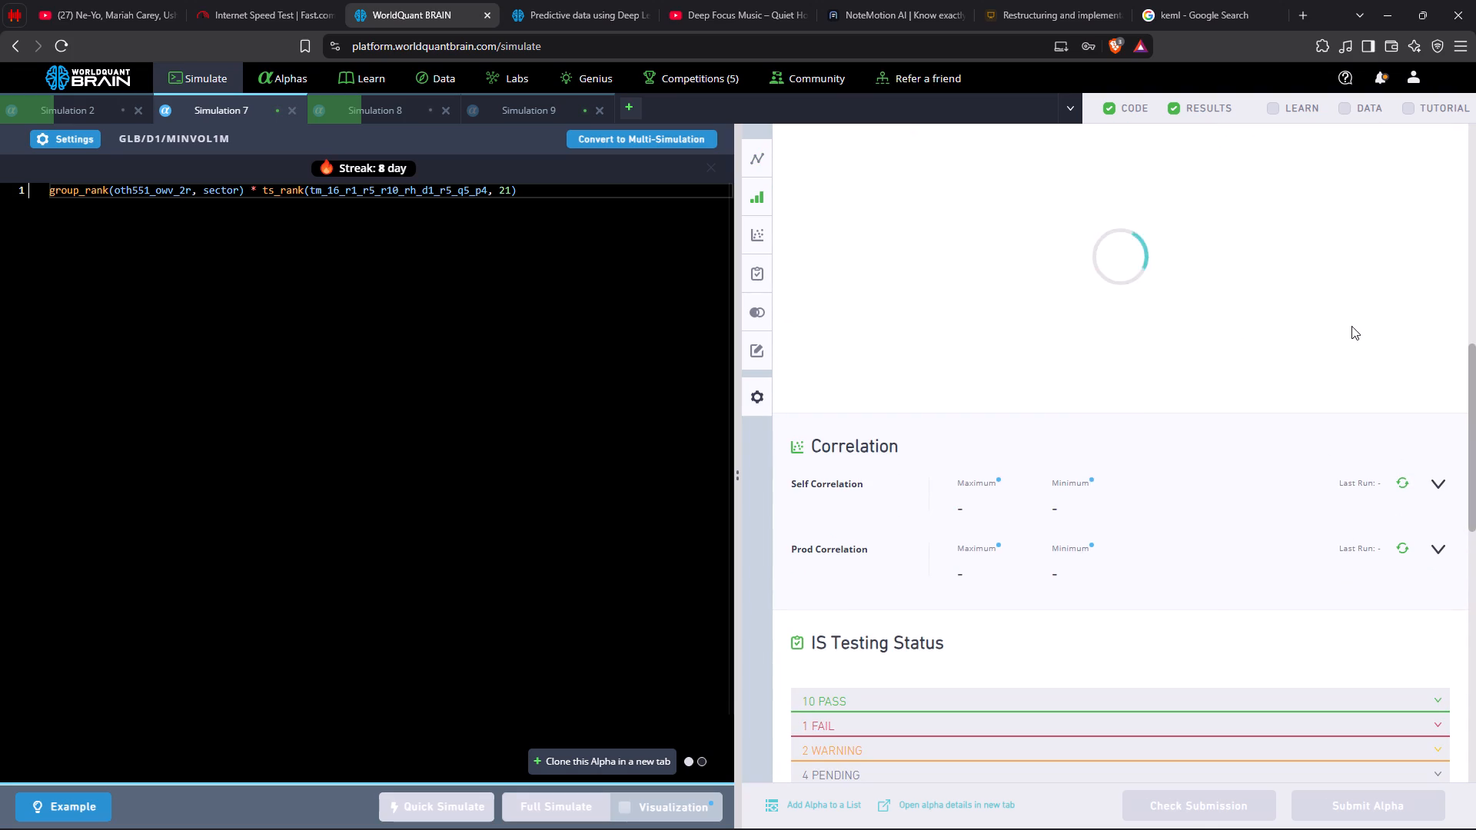
scroll(1351, 326, up, 3)
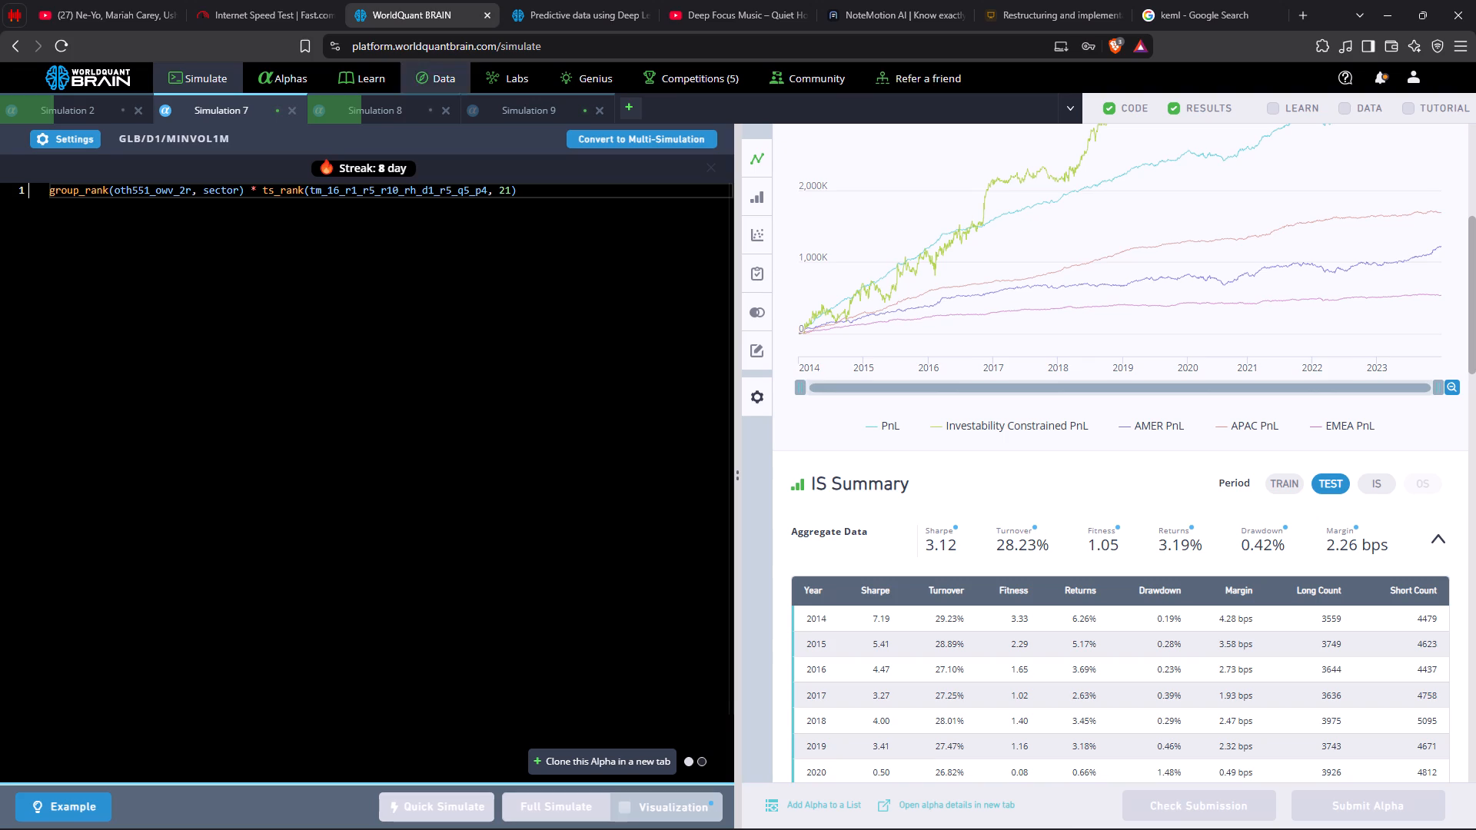
Replace oth551_owv_2r in Simulation 7's expression with mdl264_xidoc_class from the dataset's last page of fields, and start a full simulation.
click(573, 0)
scroll(251, 652, down, 5)
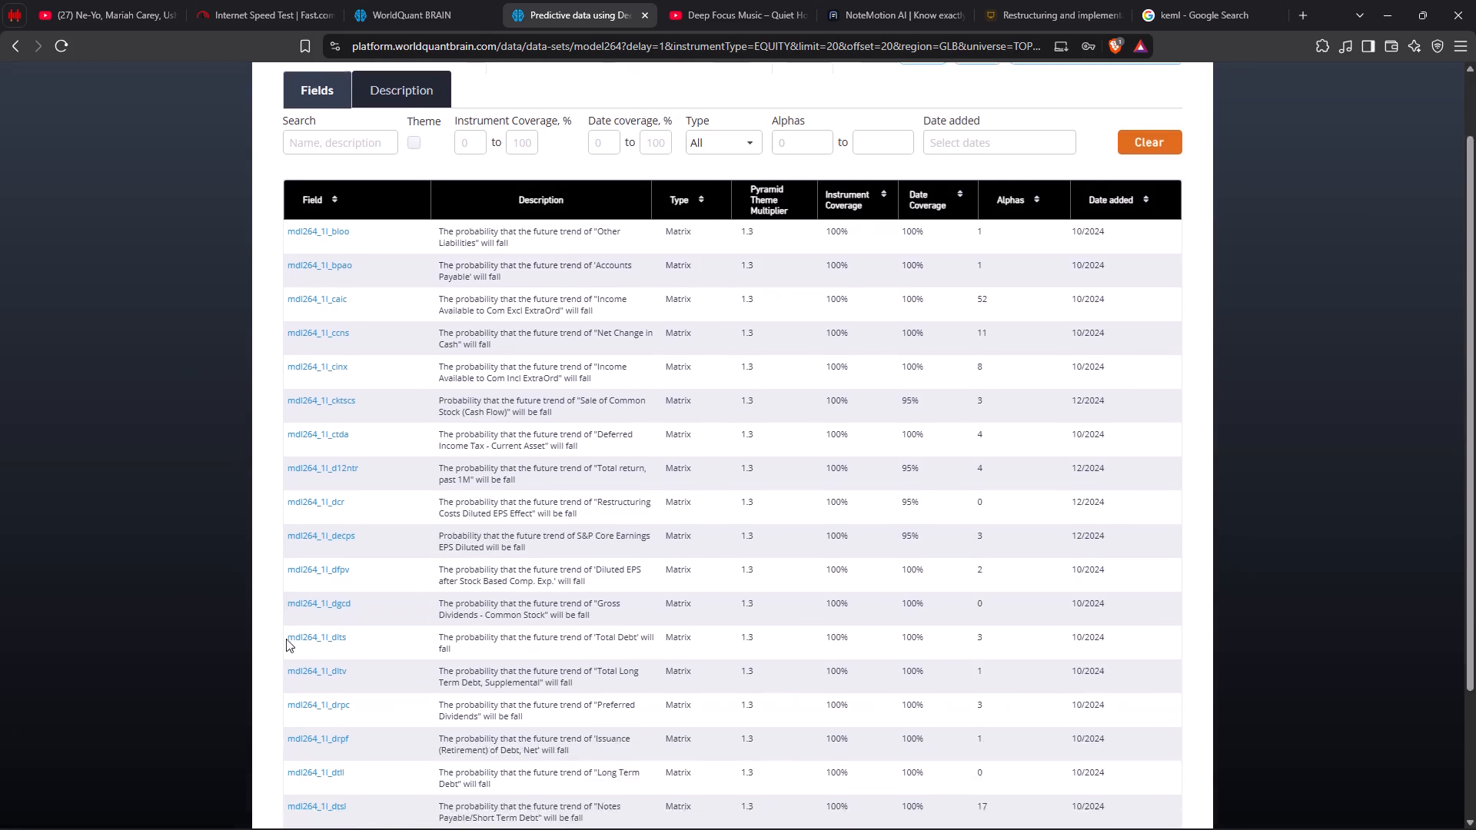
scroll(289, 630, down, 1)
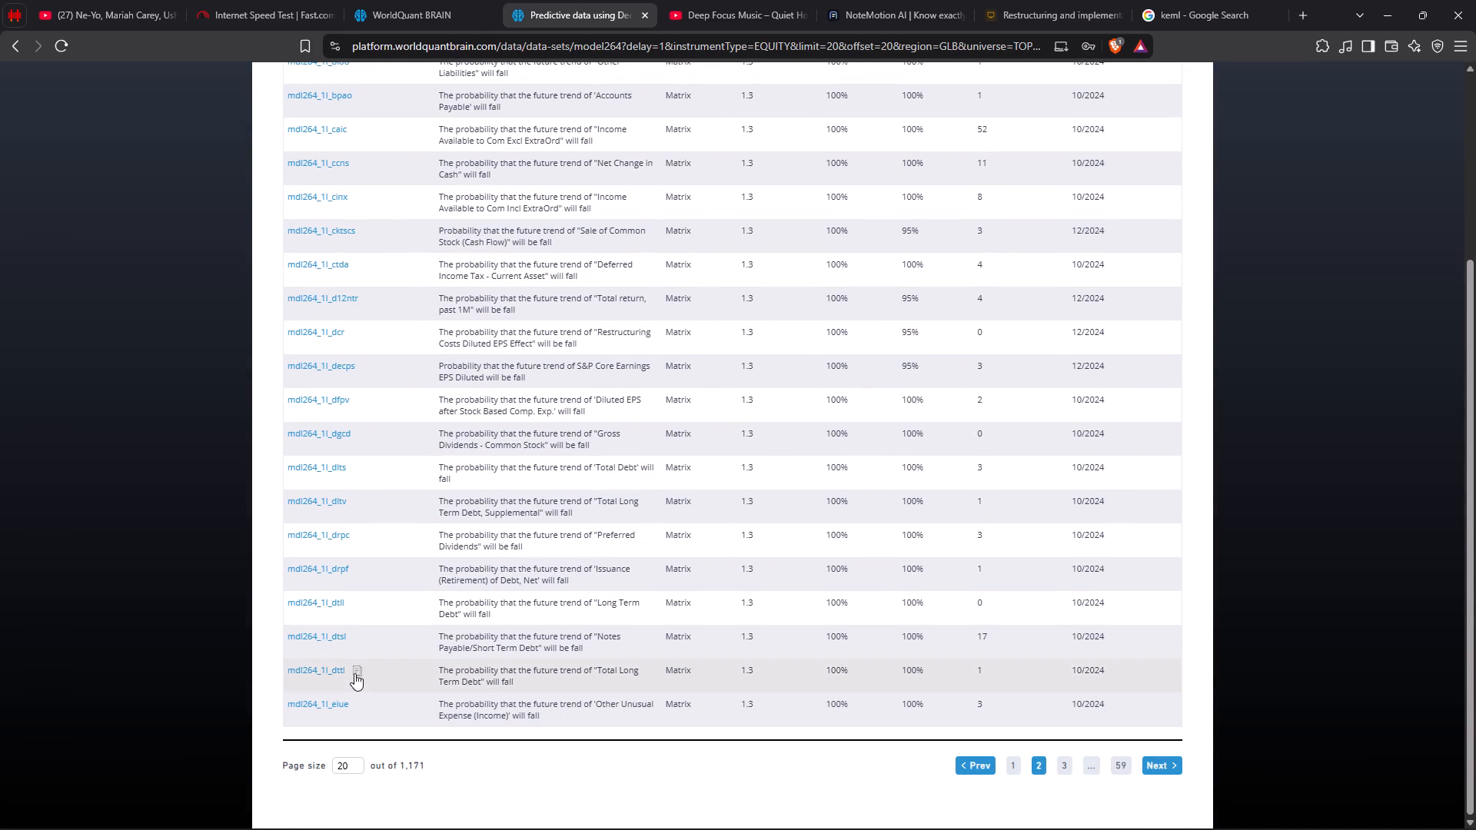
click(1119, 769)
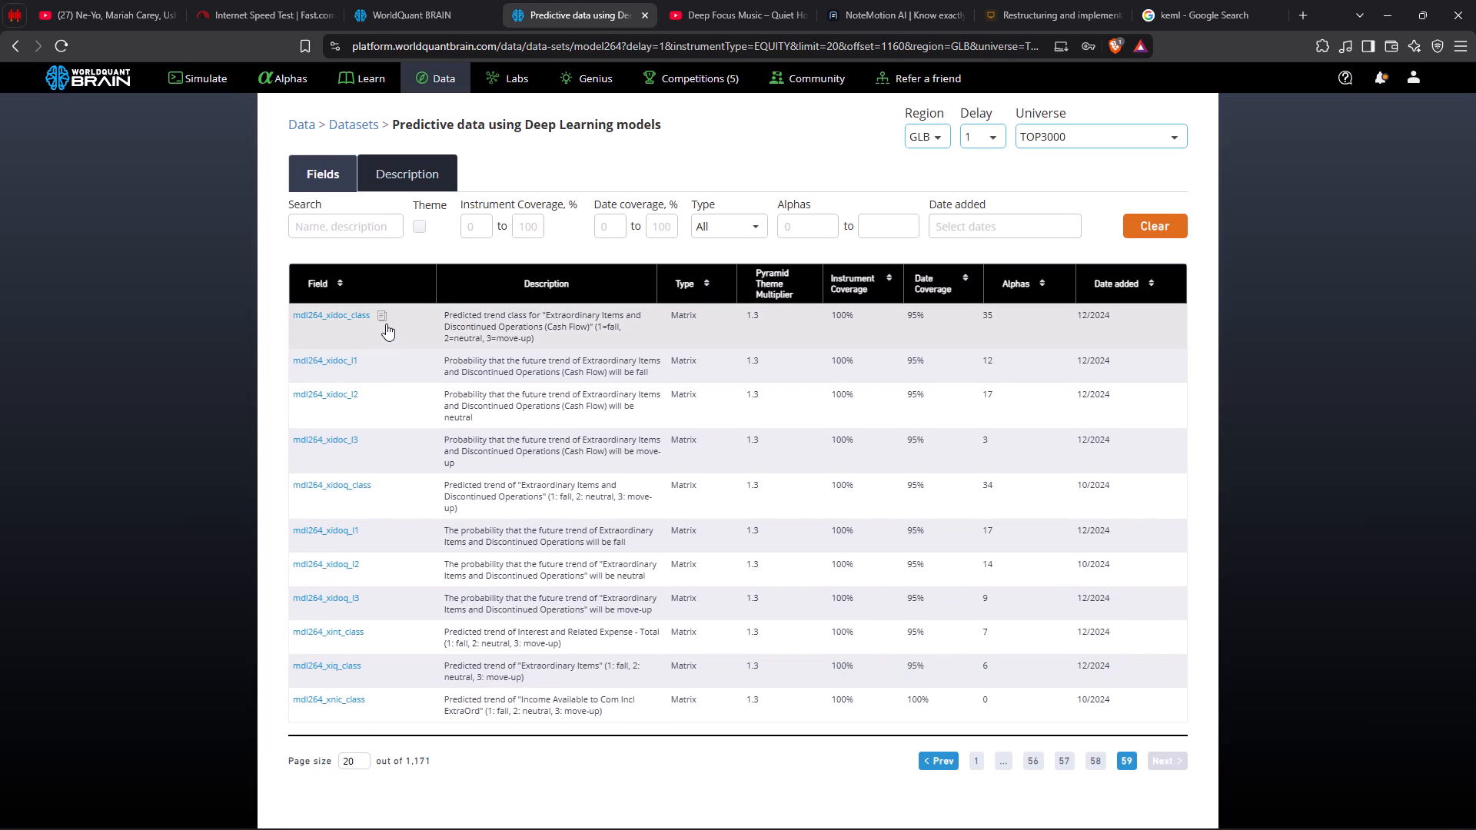
click(381, 320)
click(397, 0)
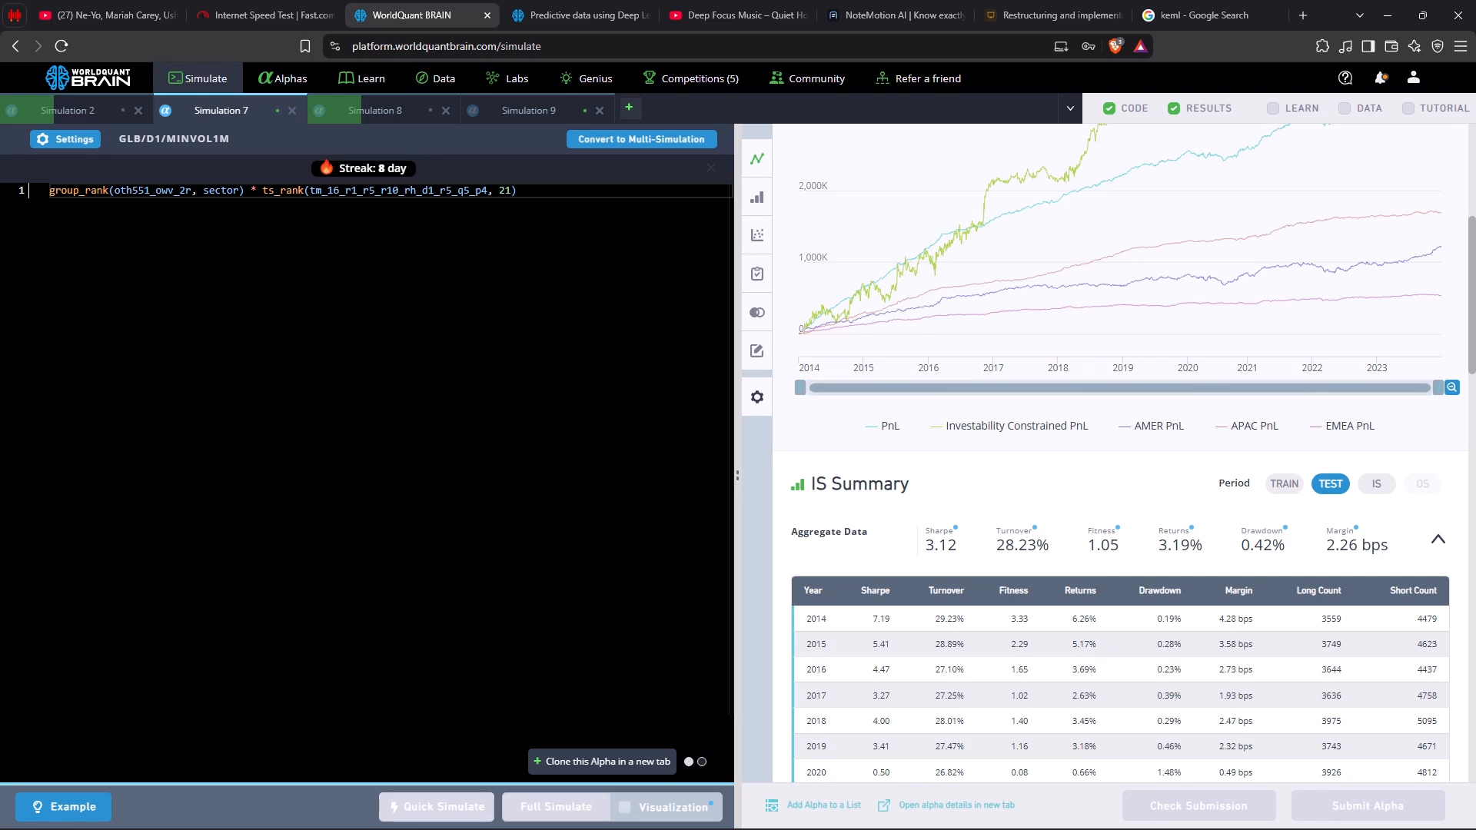
double_click(130, 188)
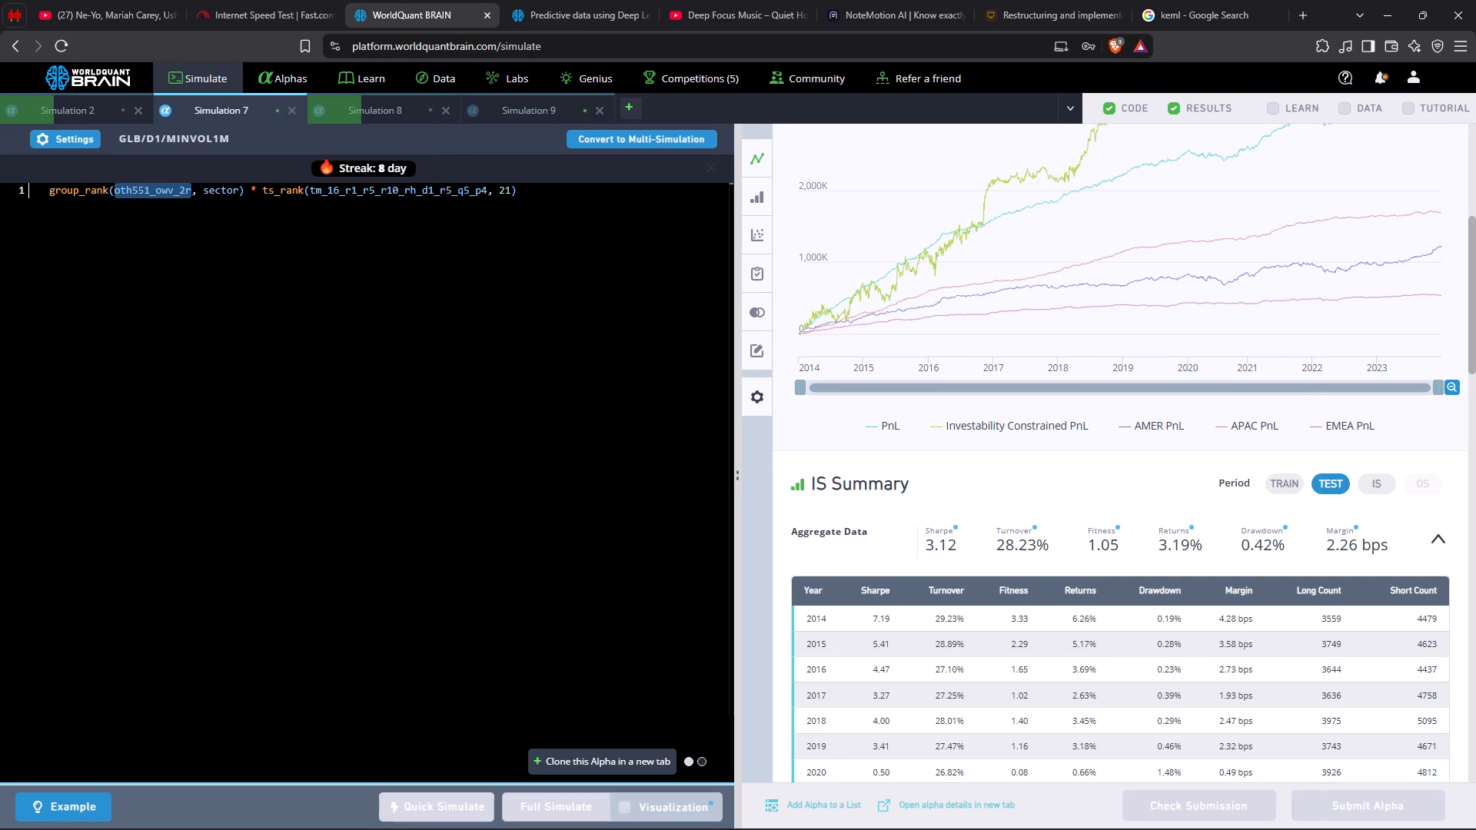
key(ctrl+v)
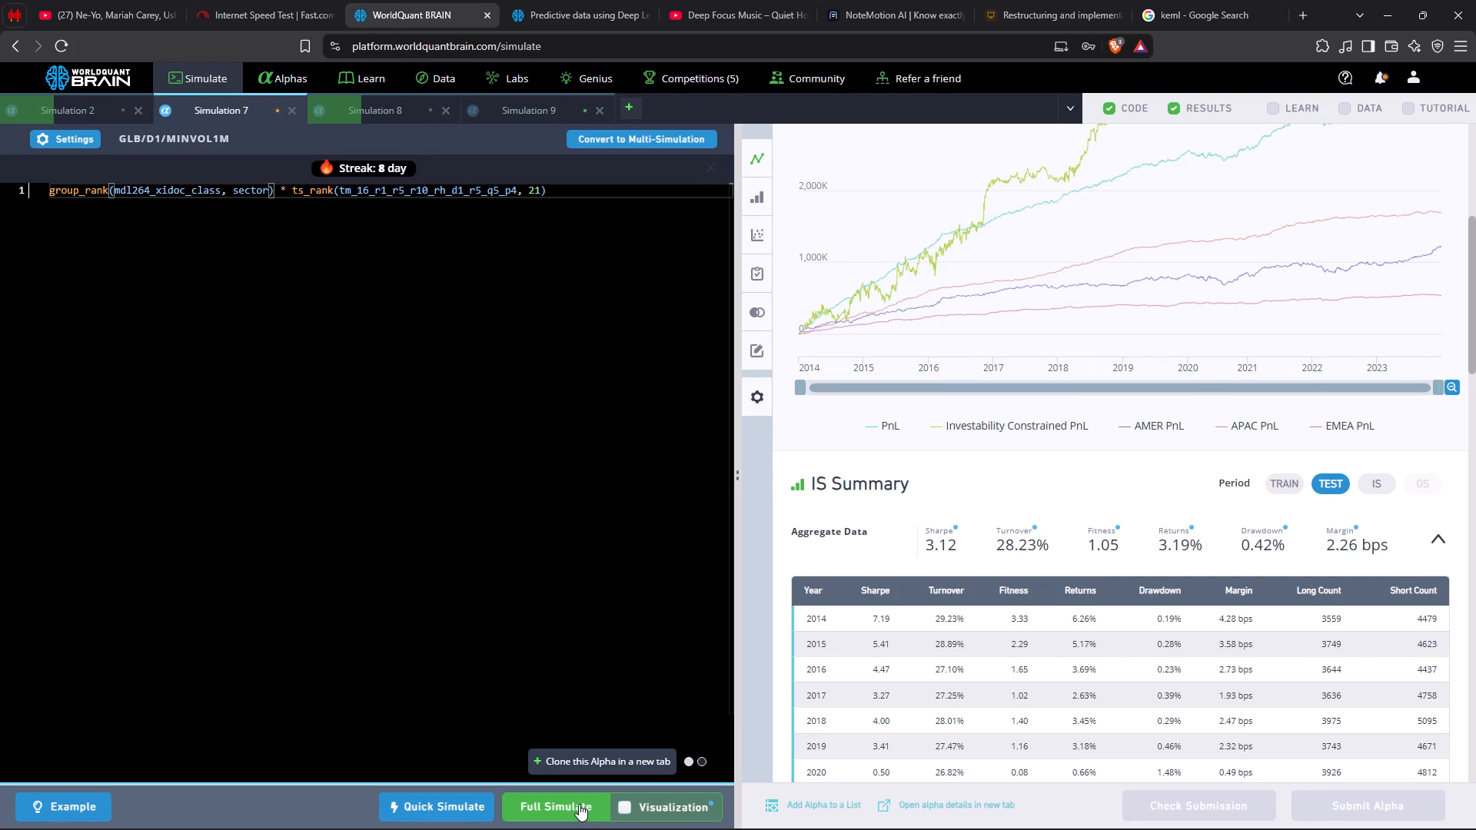
click(579, 804)
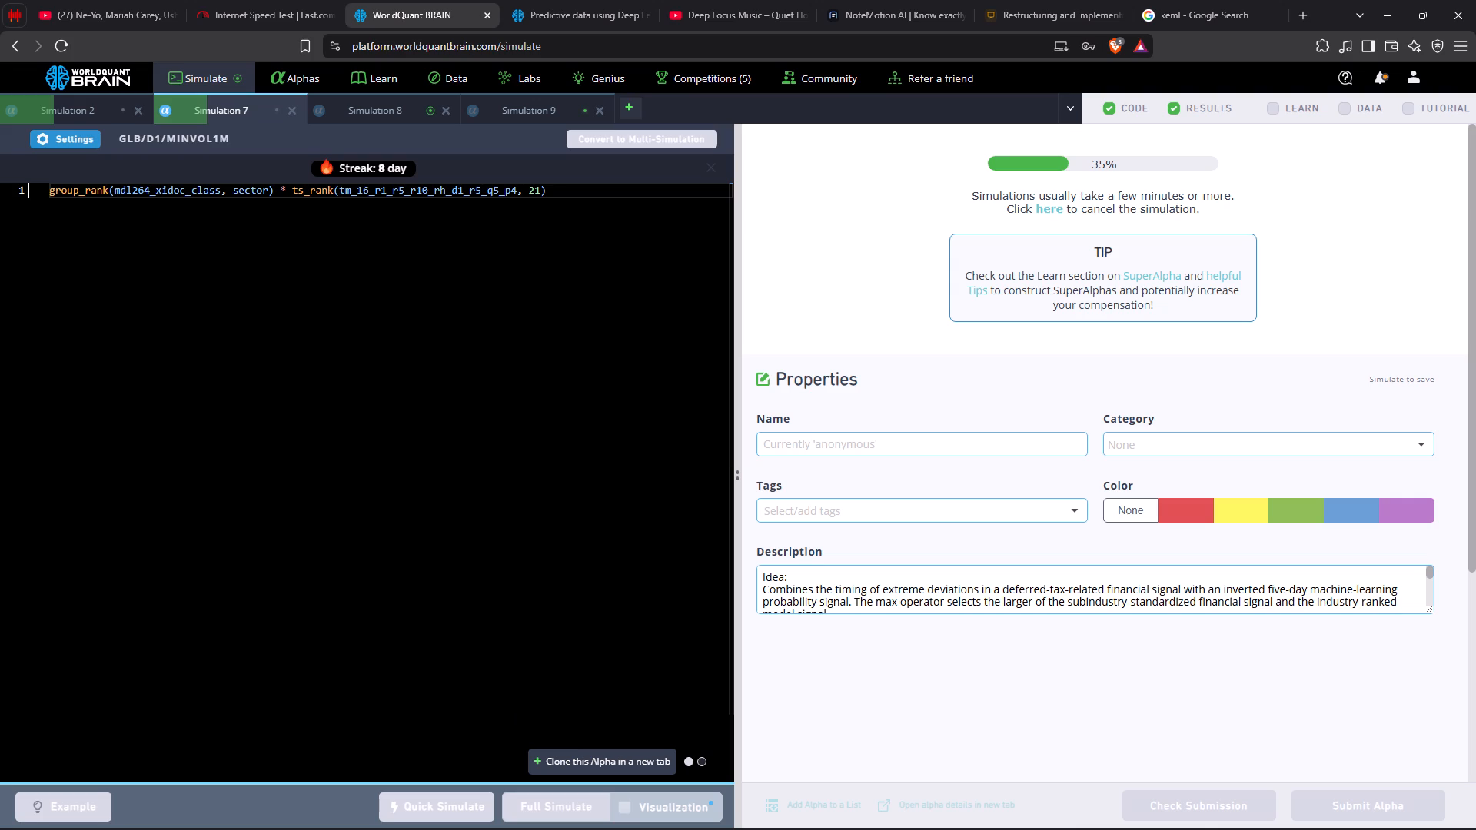
Show the test period in Simulation 8, review its IS testing warnings and run its Prod Correlation check.
click(373, 114)
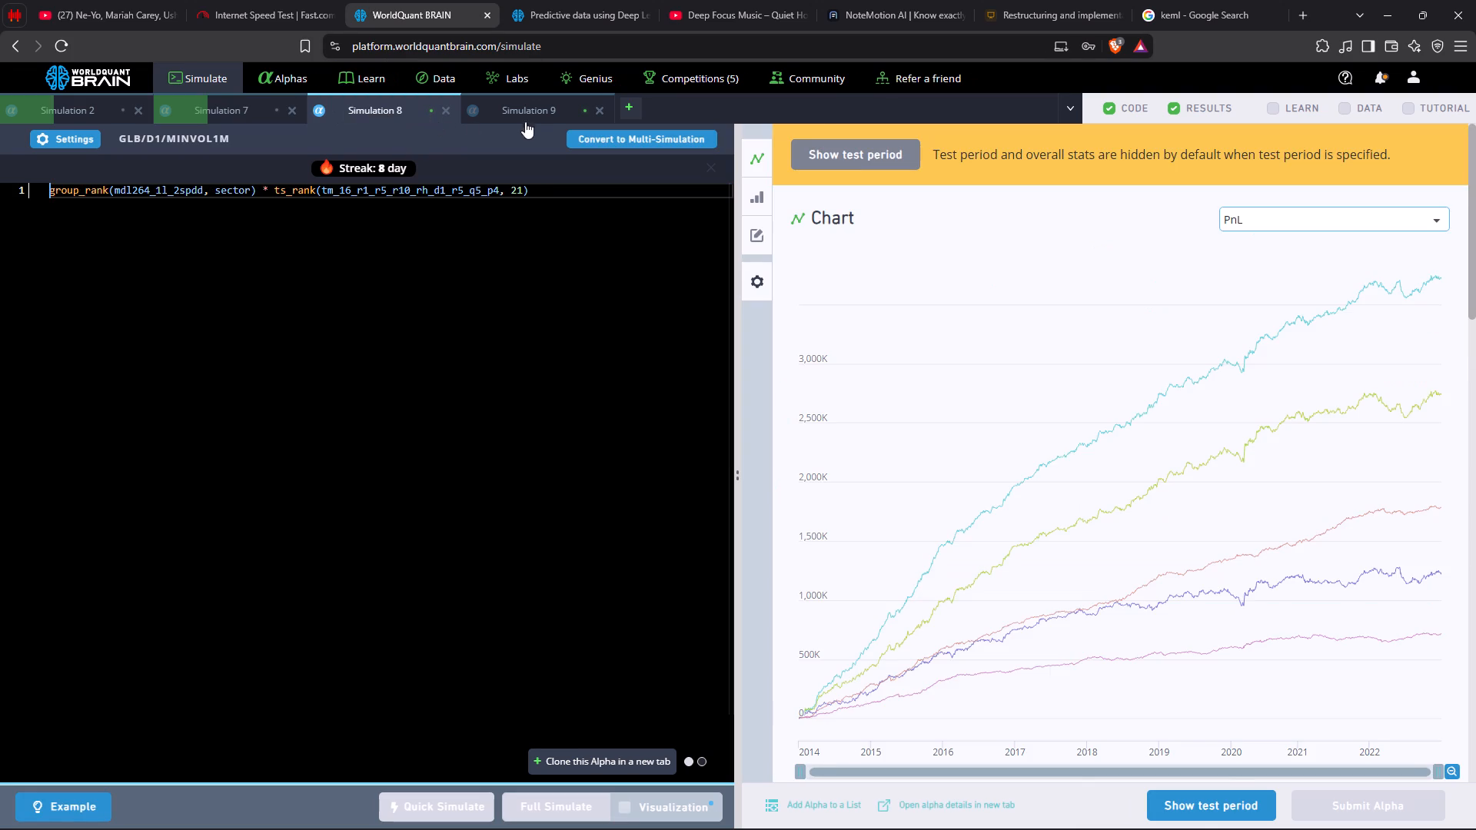
click(829, 151)
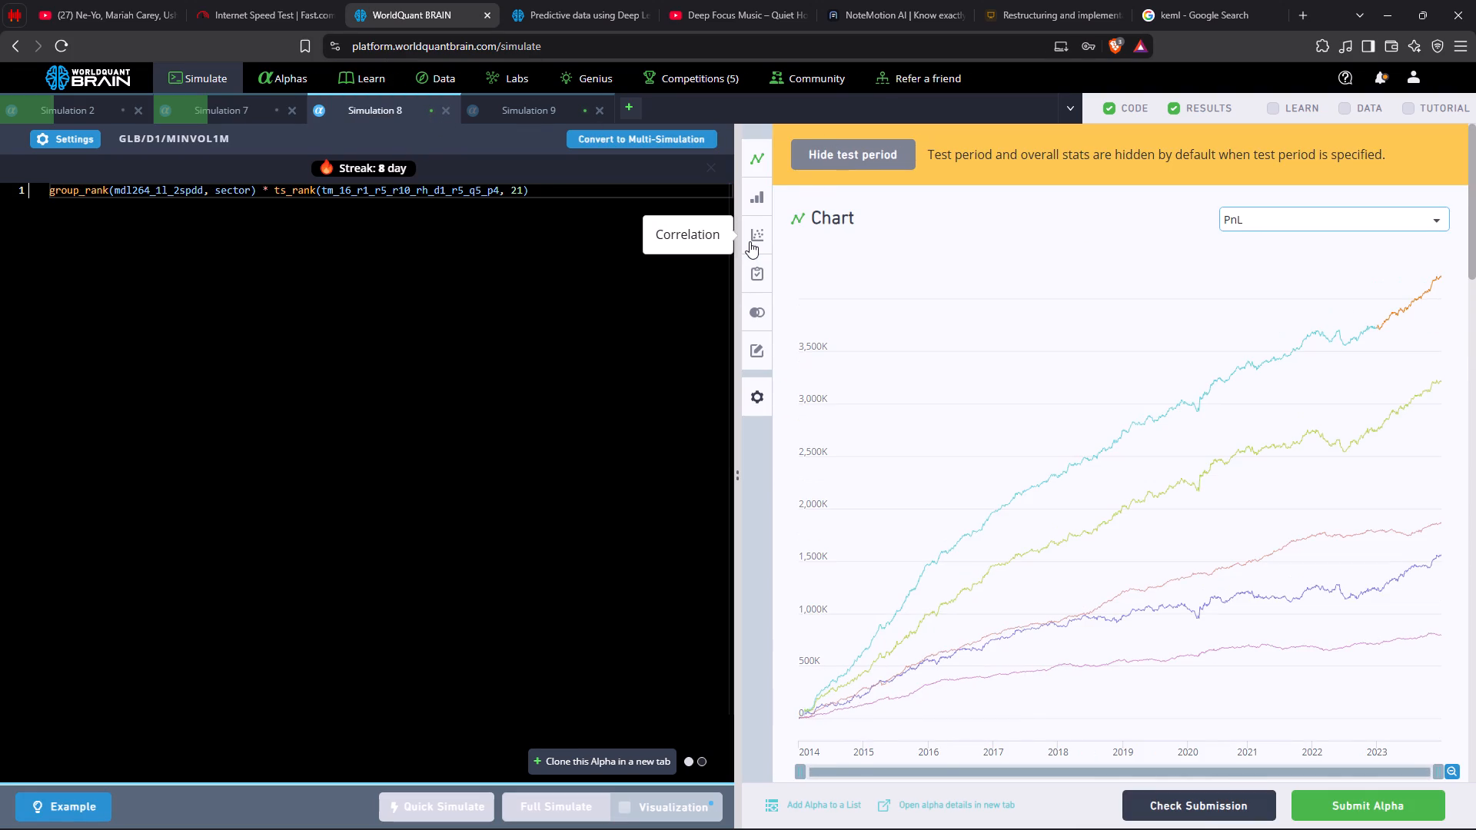
click(753, 237)
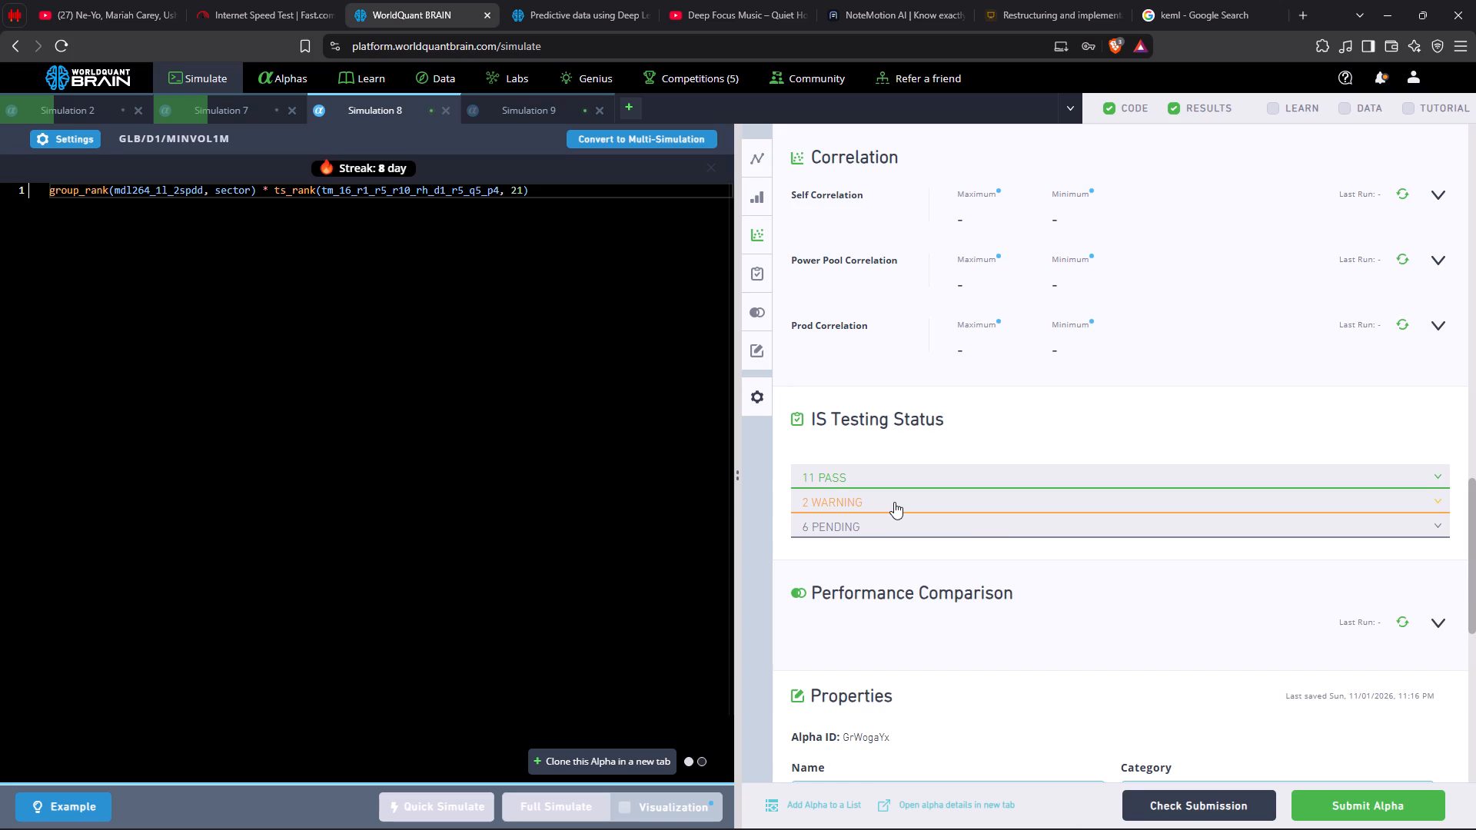
click(894, 502)
click(1405, 326)
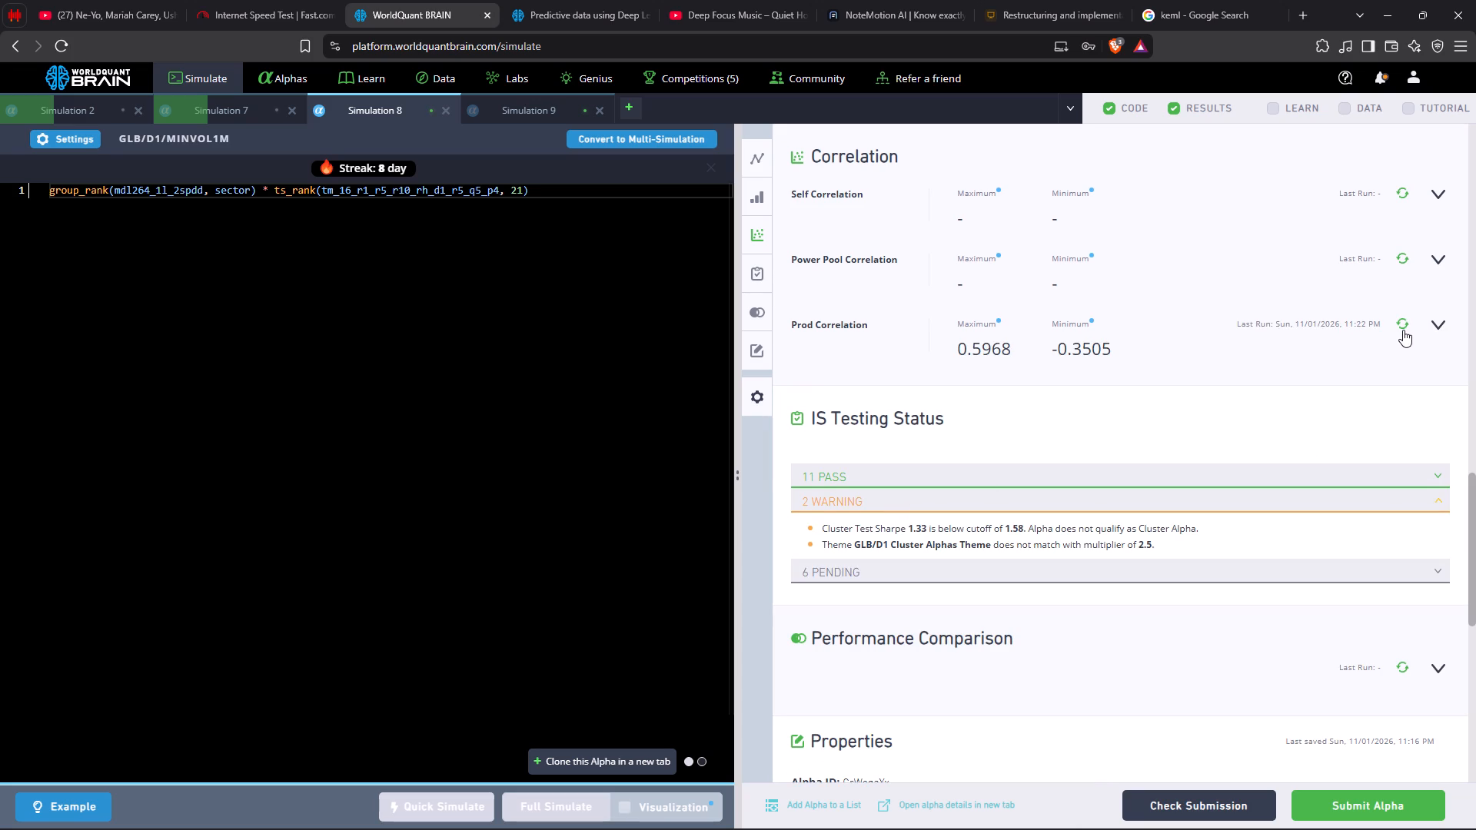
scroll(1228, 457, down, 5)
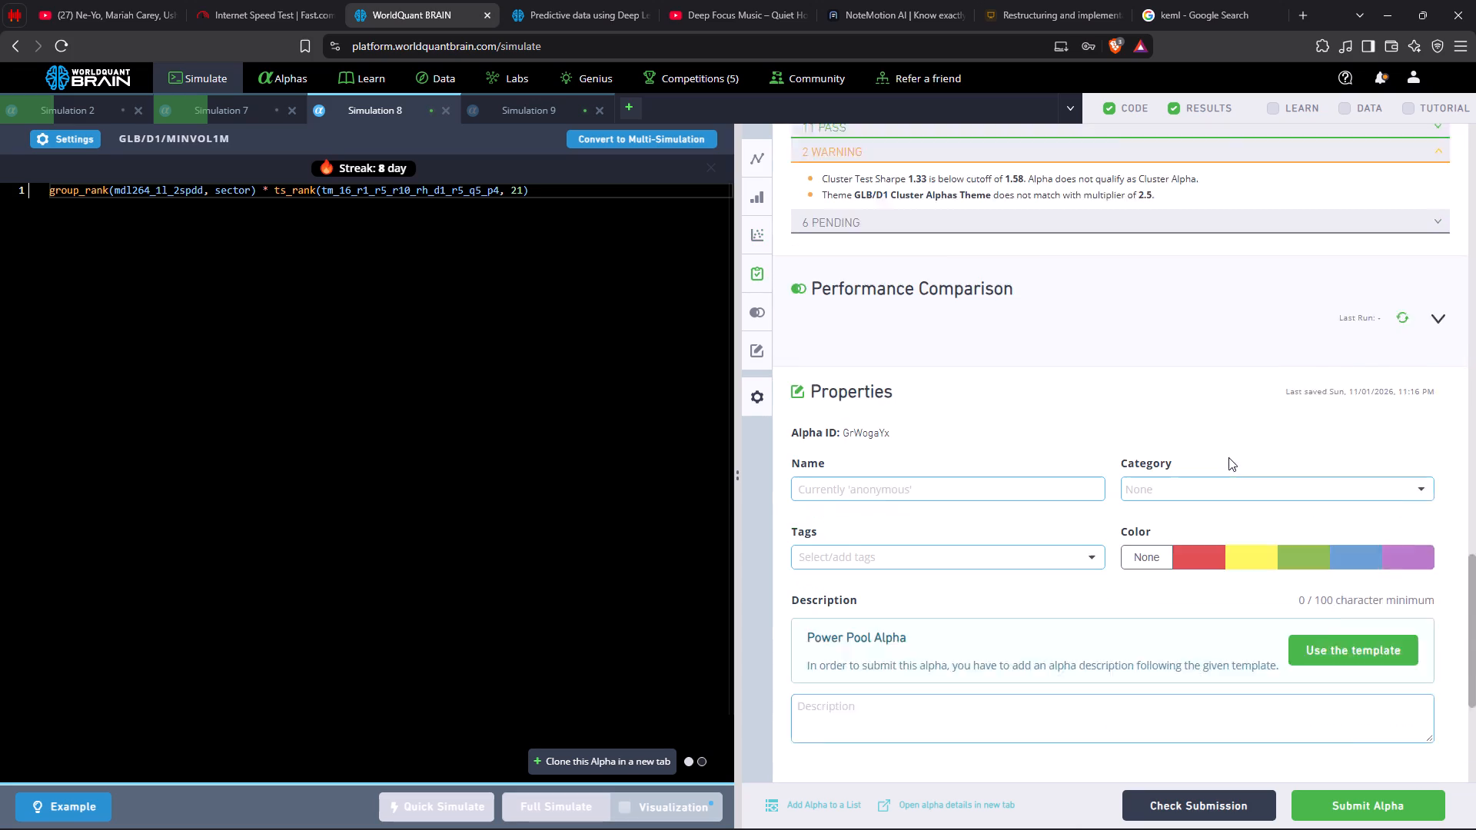
scroll(1228, 457, down, 6)
scroll(1089, 443, up, 11)
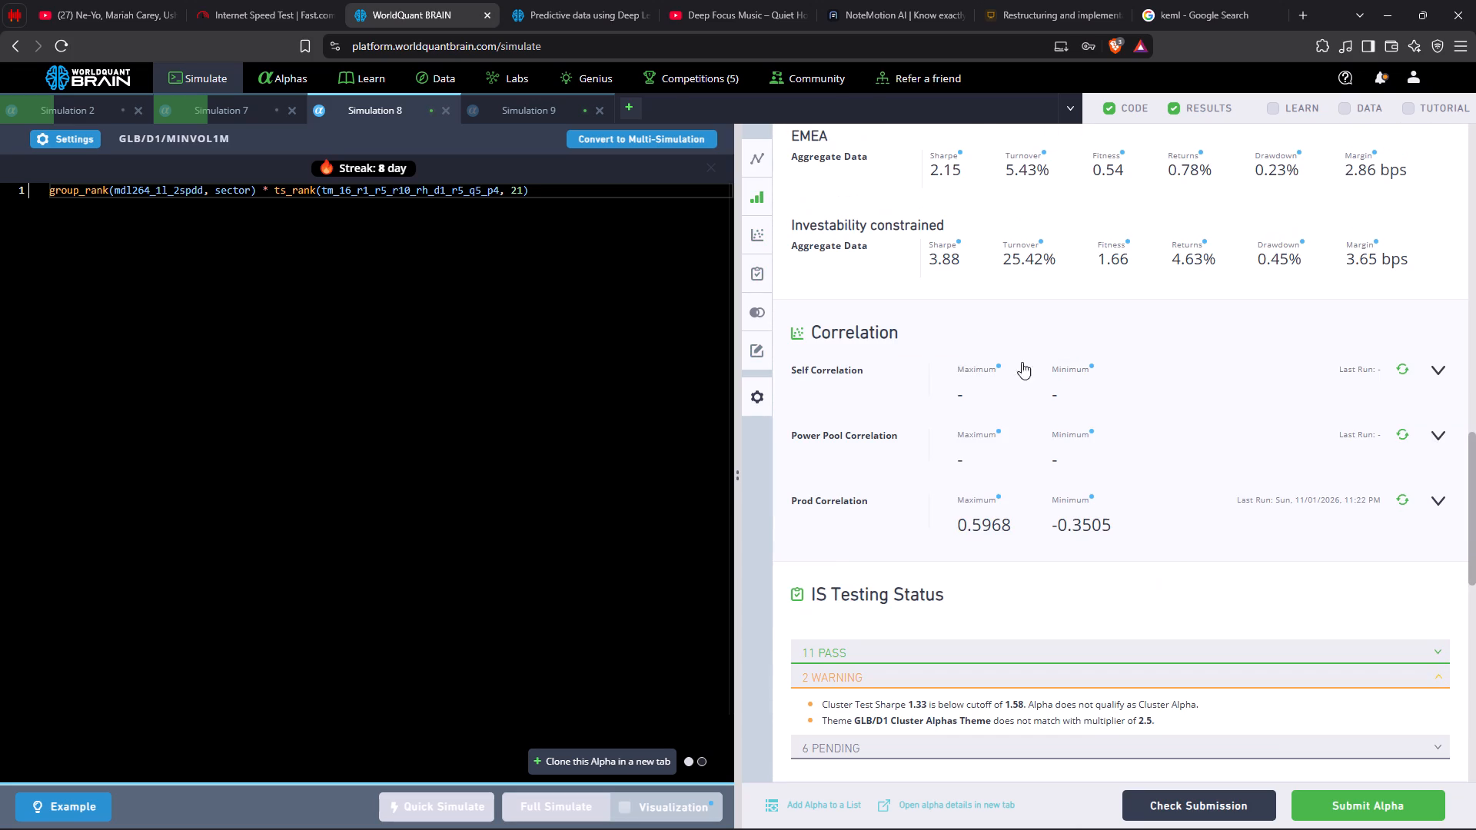
Compare the expression and results of Simulation 9 with those of Simulation 8, and close the duplicate Simulation 9.
click(514, 107)
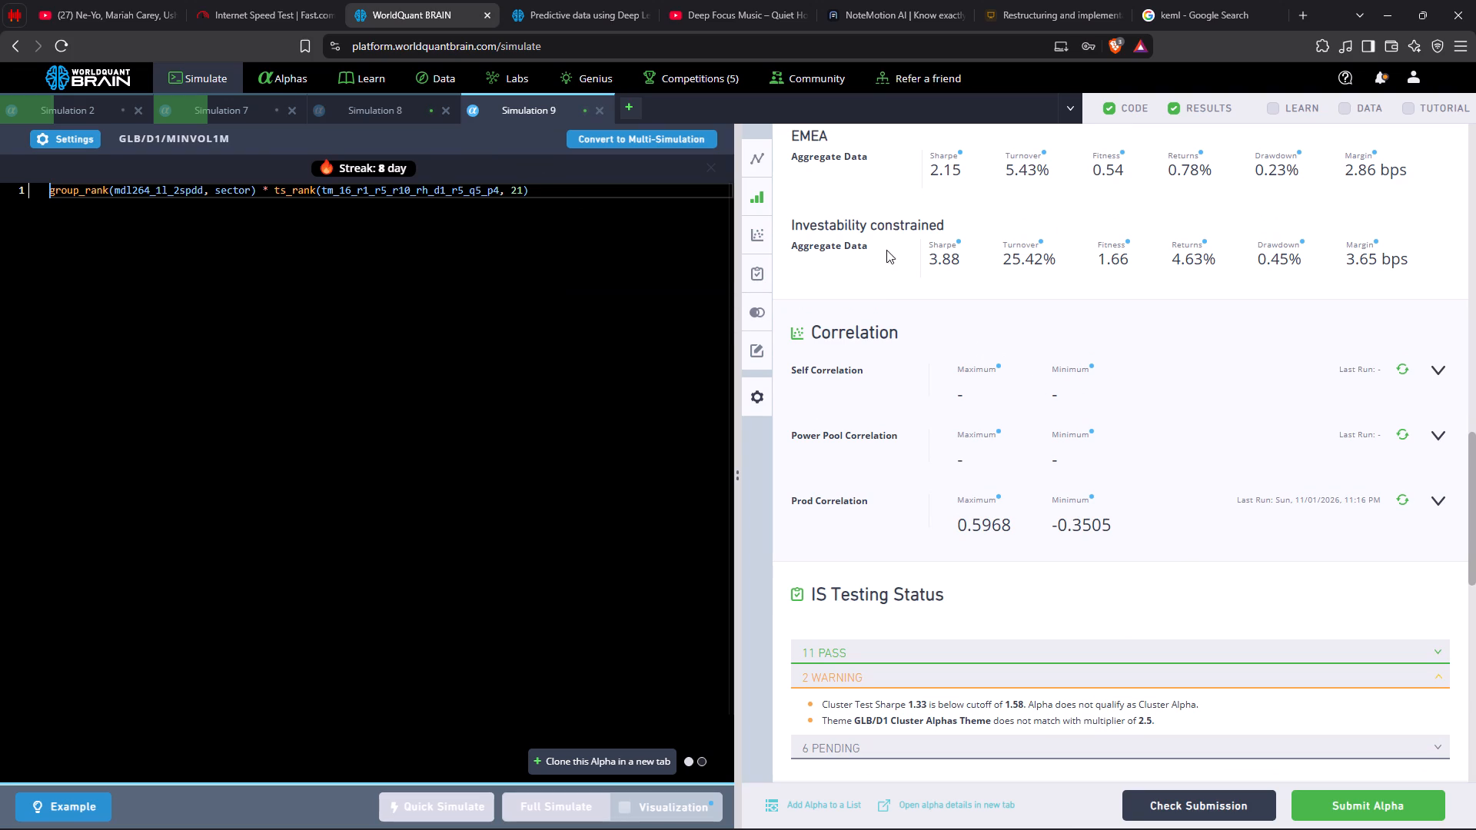
scroll(1095, 445, down, 5)
scroll(1095, 429, up, 4)
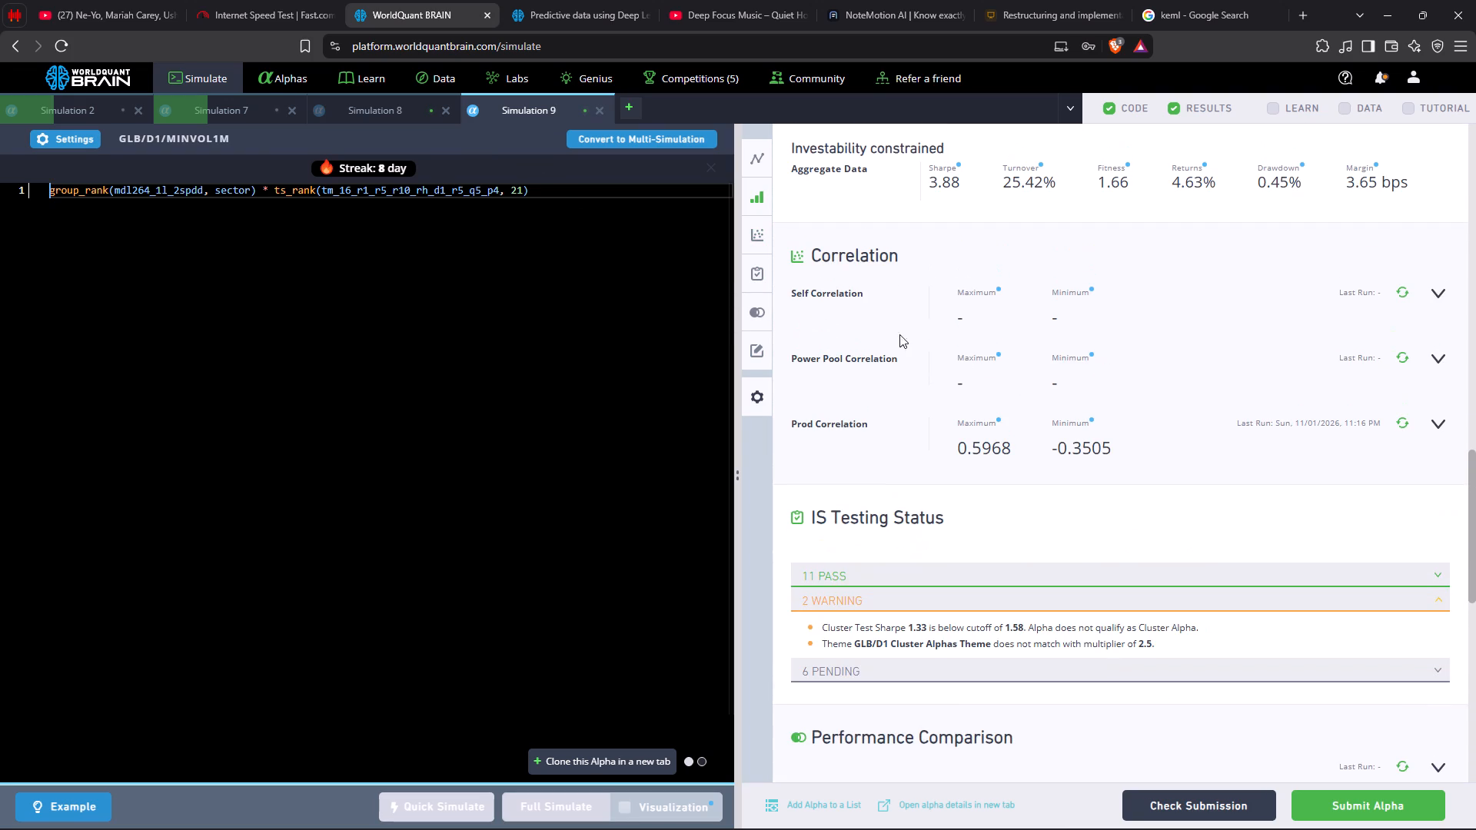
click(361, 108)
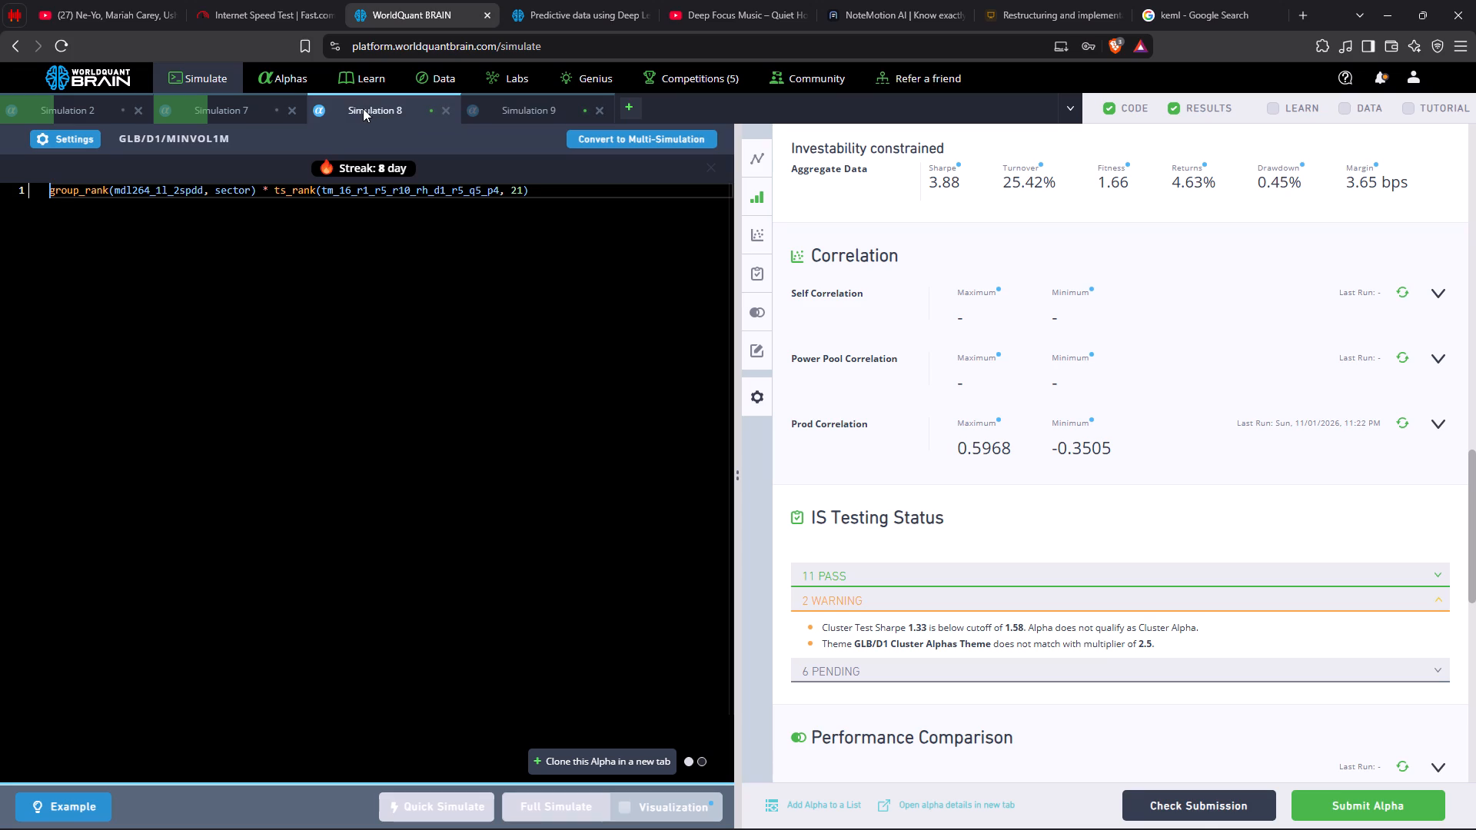
click(515, 109)
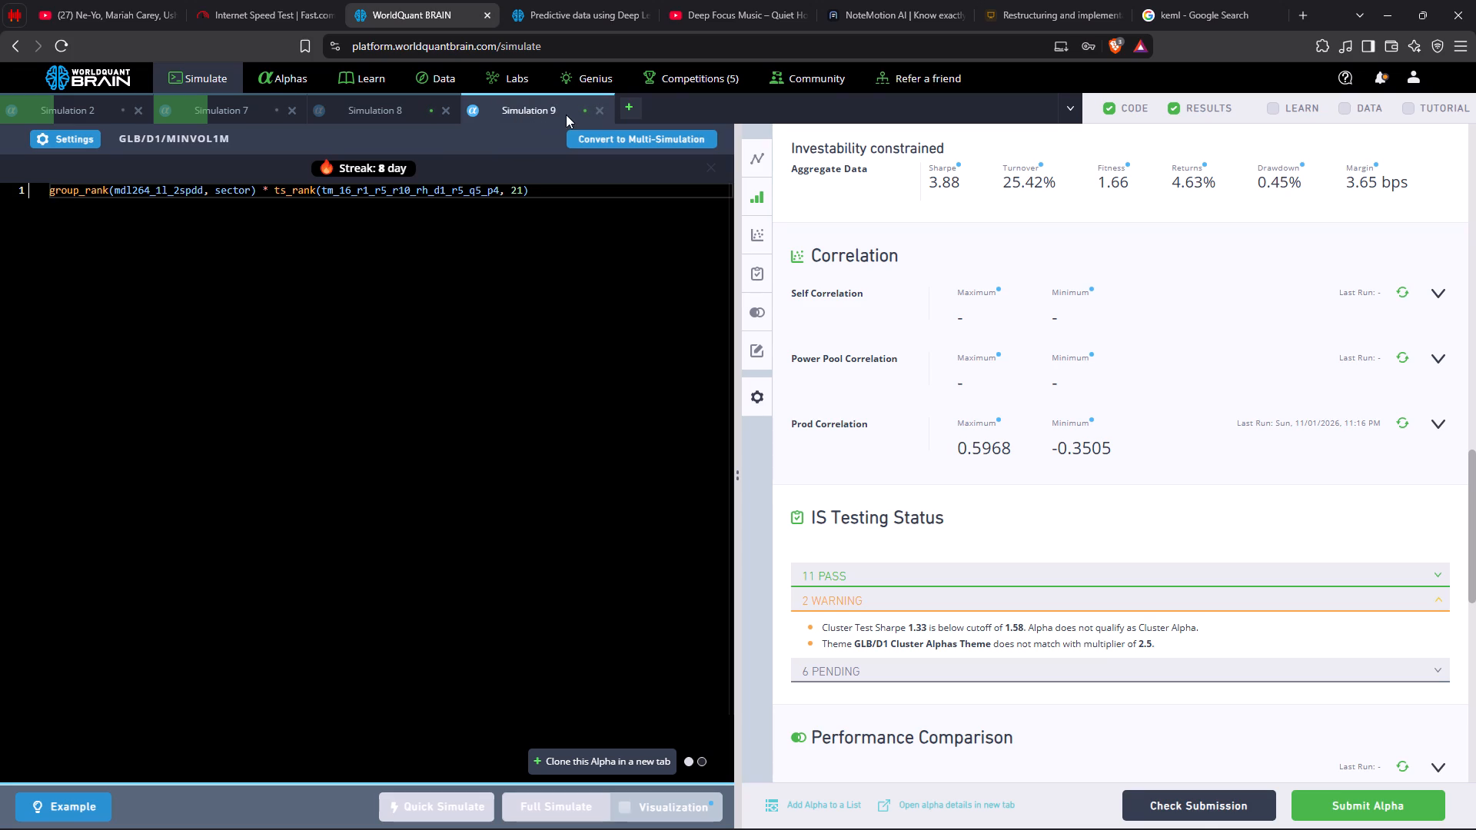
click(600, 114)
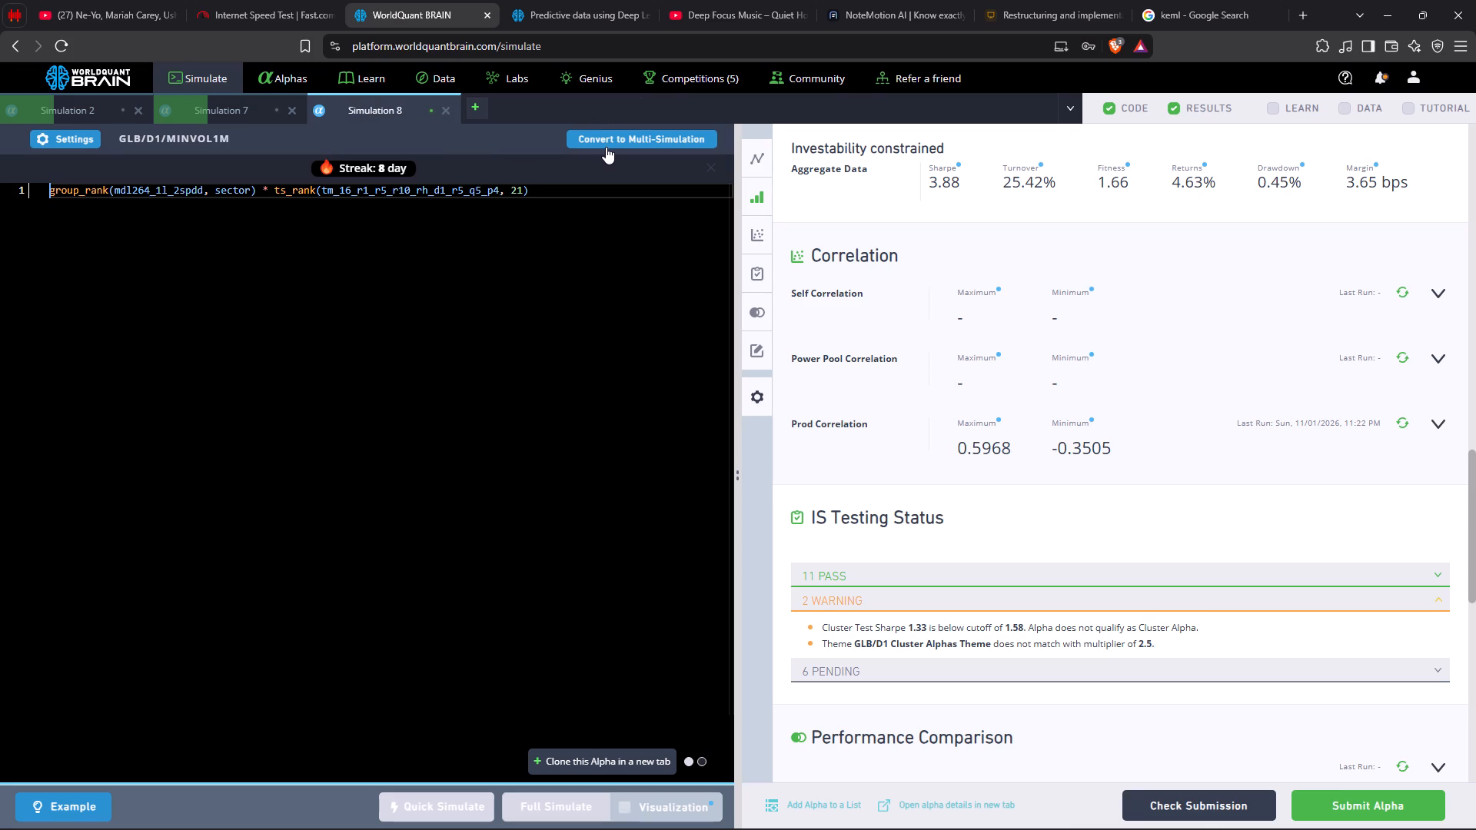
Switch to another open application window.
key(alt+Tab)
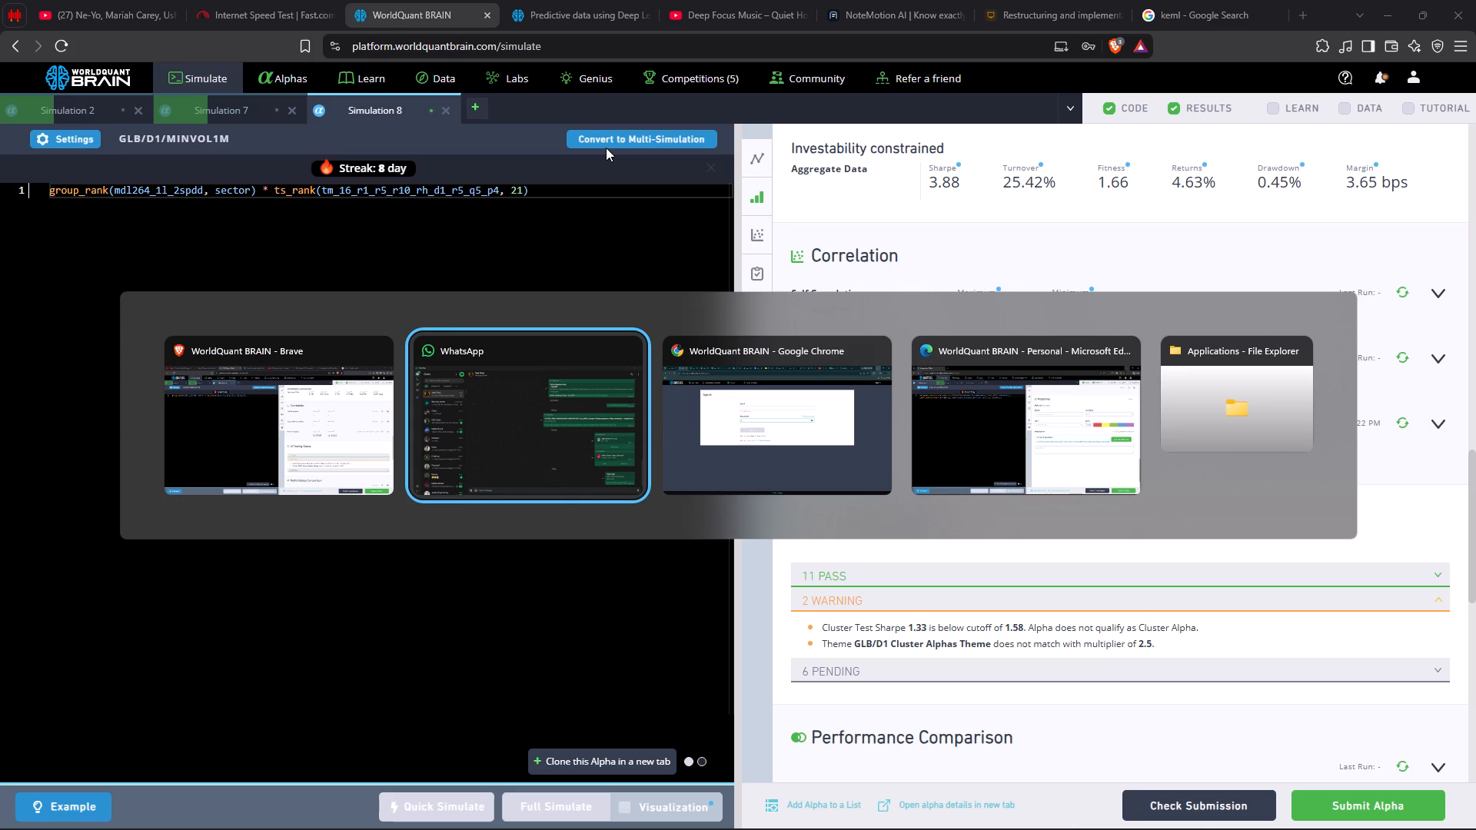
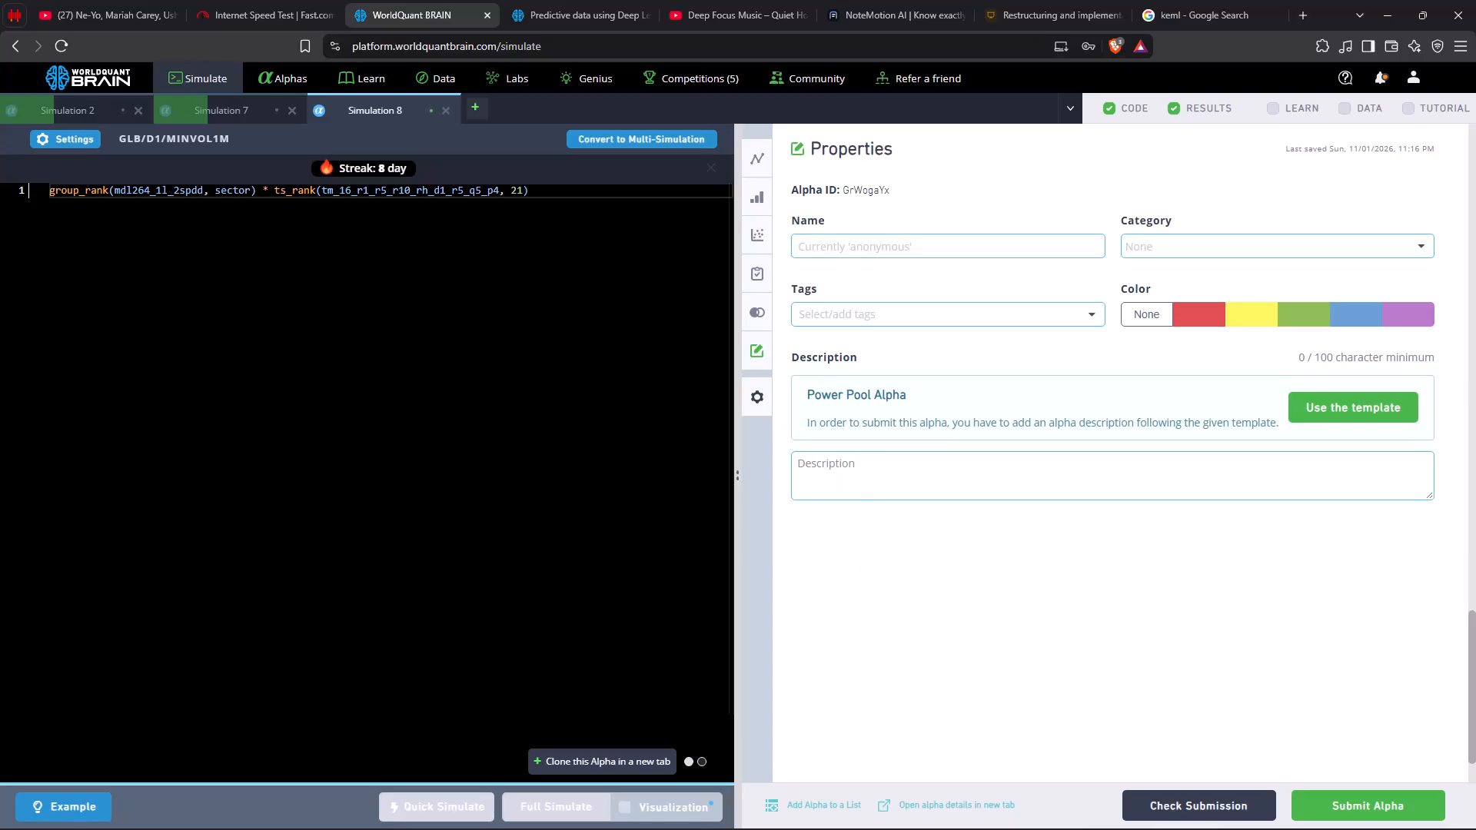
Fill Simulation 8's alpha description with the copied idea, data and operator rationale text, and submit the alpha.
key(ctrl+v)
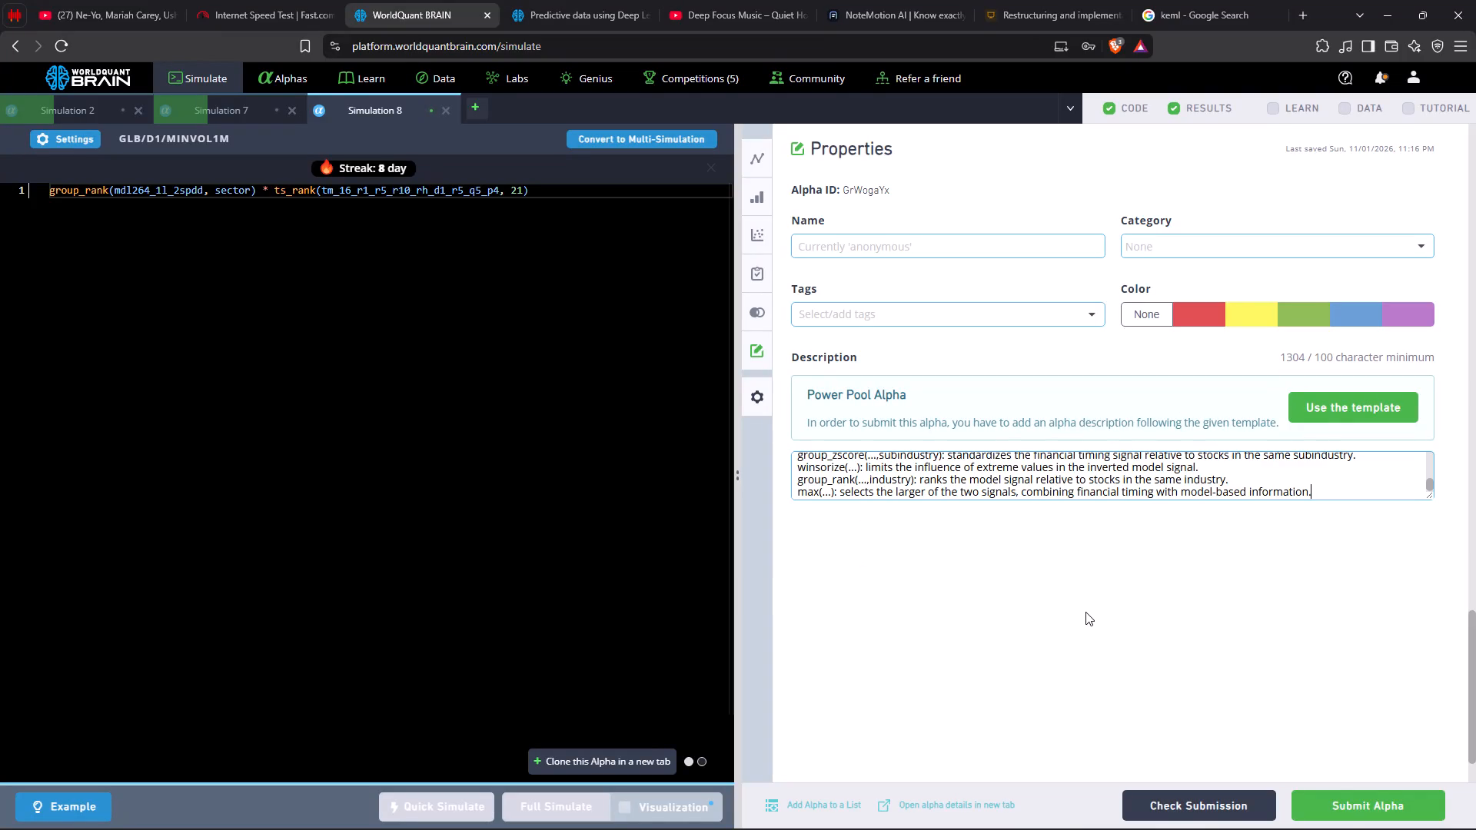
click(1345, 809)
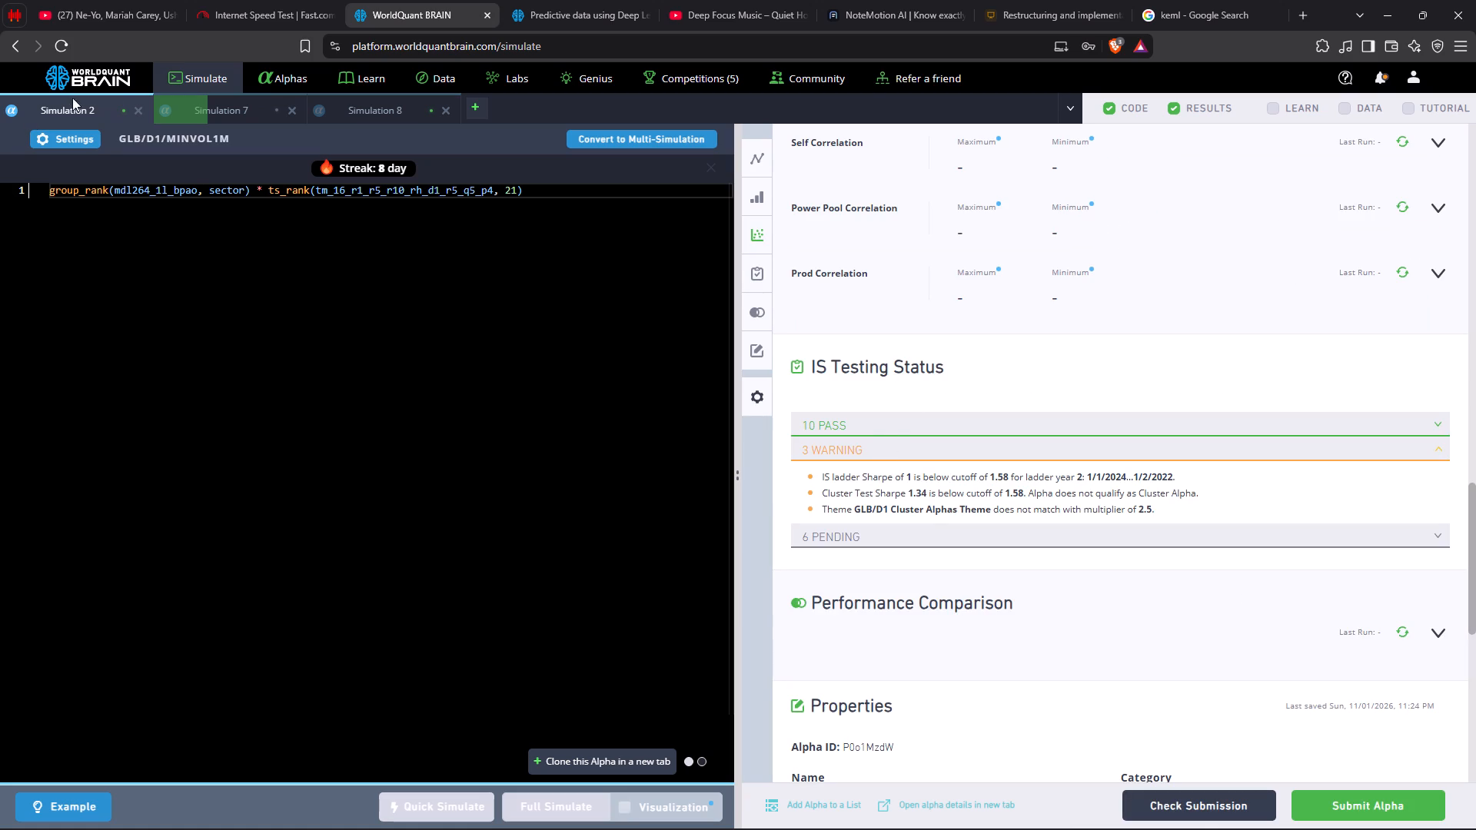
click(136, 110)
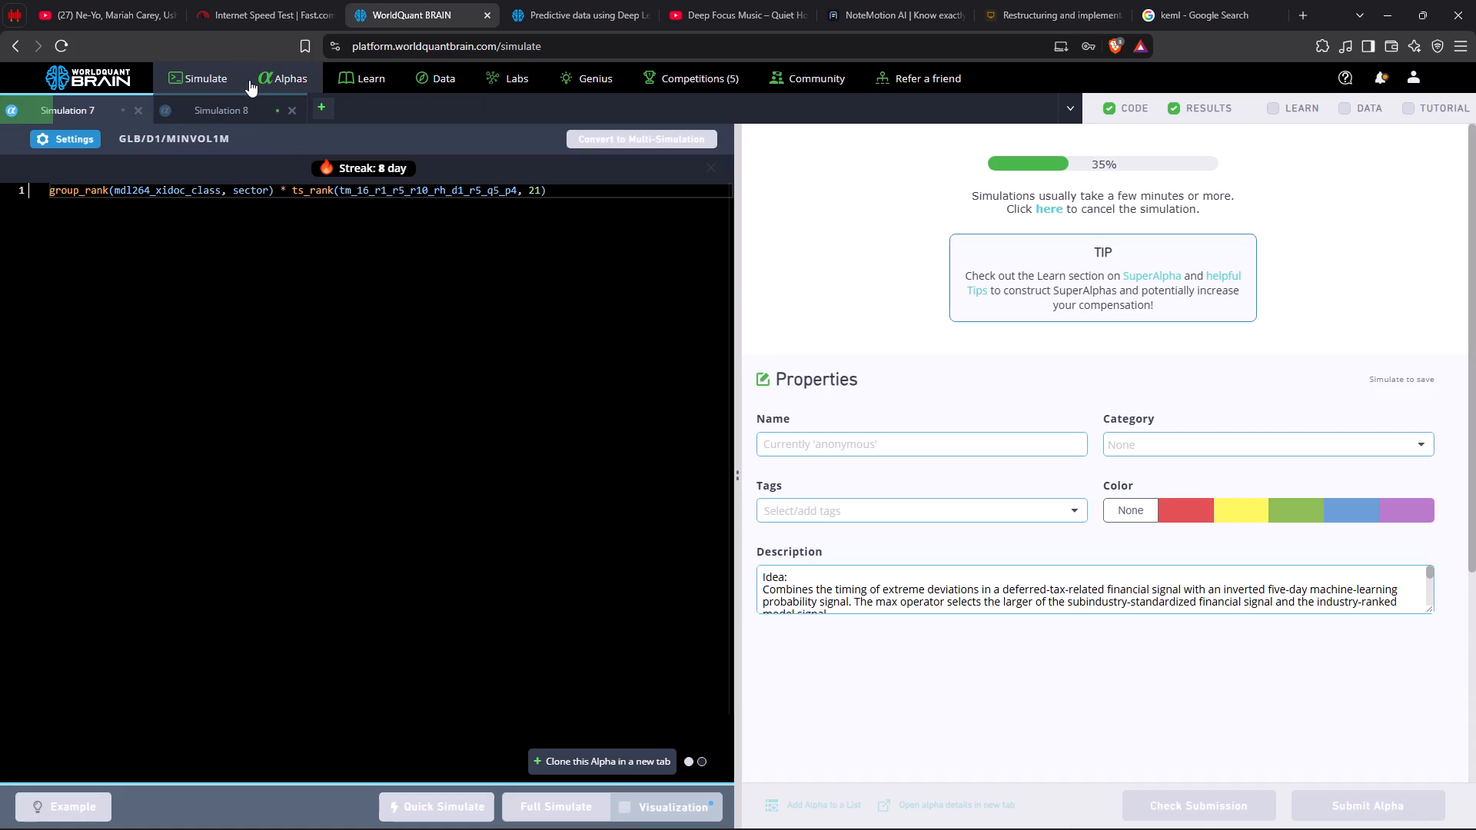
Open the submitted Simulation 8, look over its PnL chart, and close that simulation.
click(231, 114)
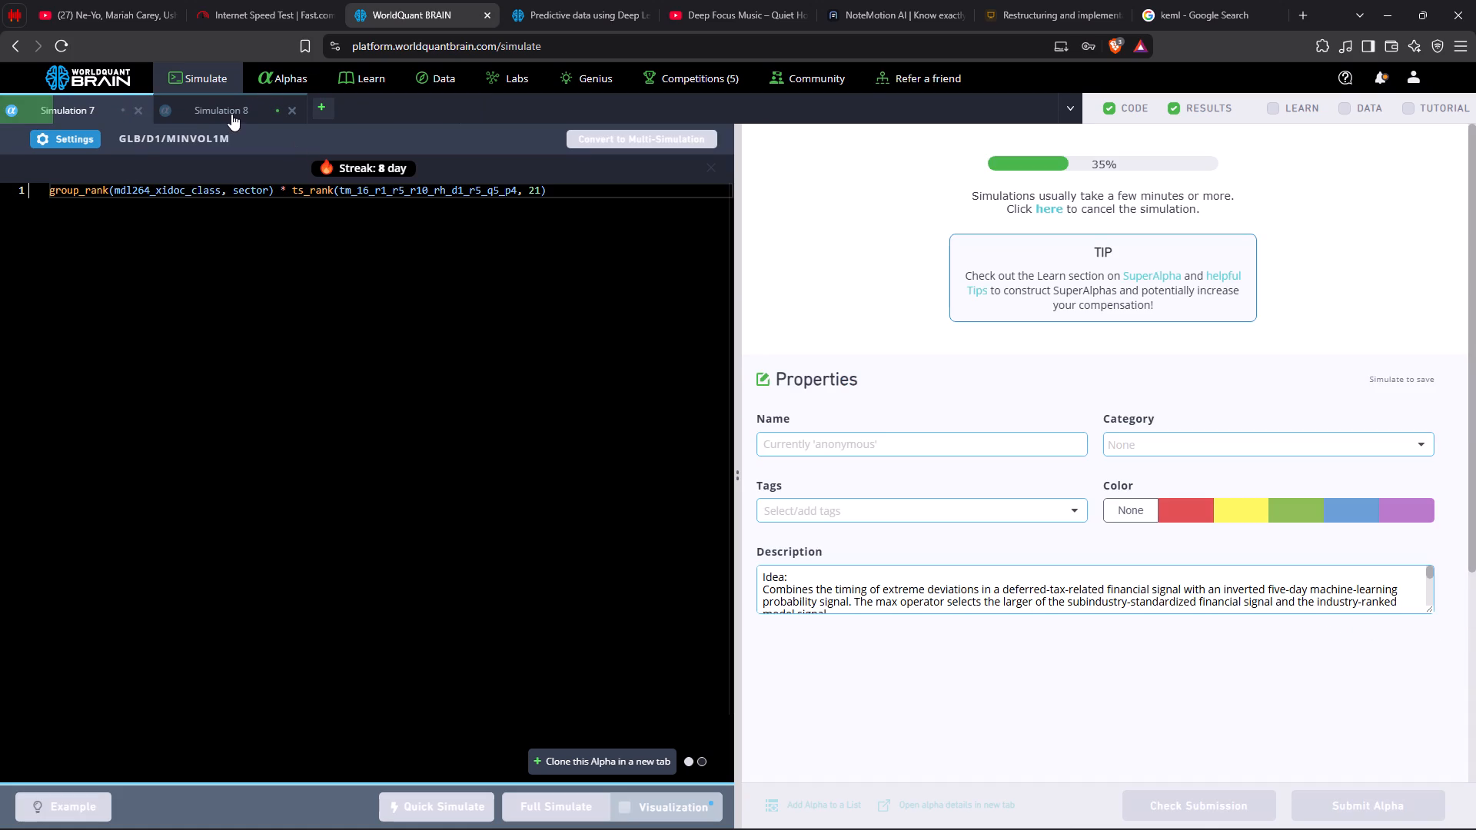
scroll(1014, 501, down, 6)
scroll(1050, 424, up, 12)
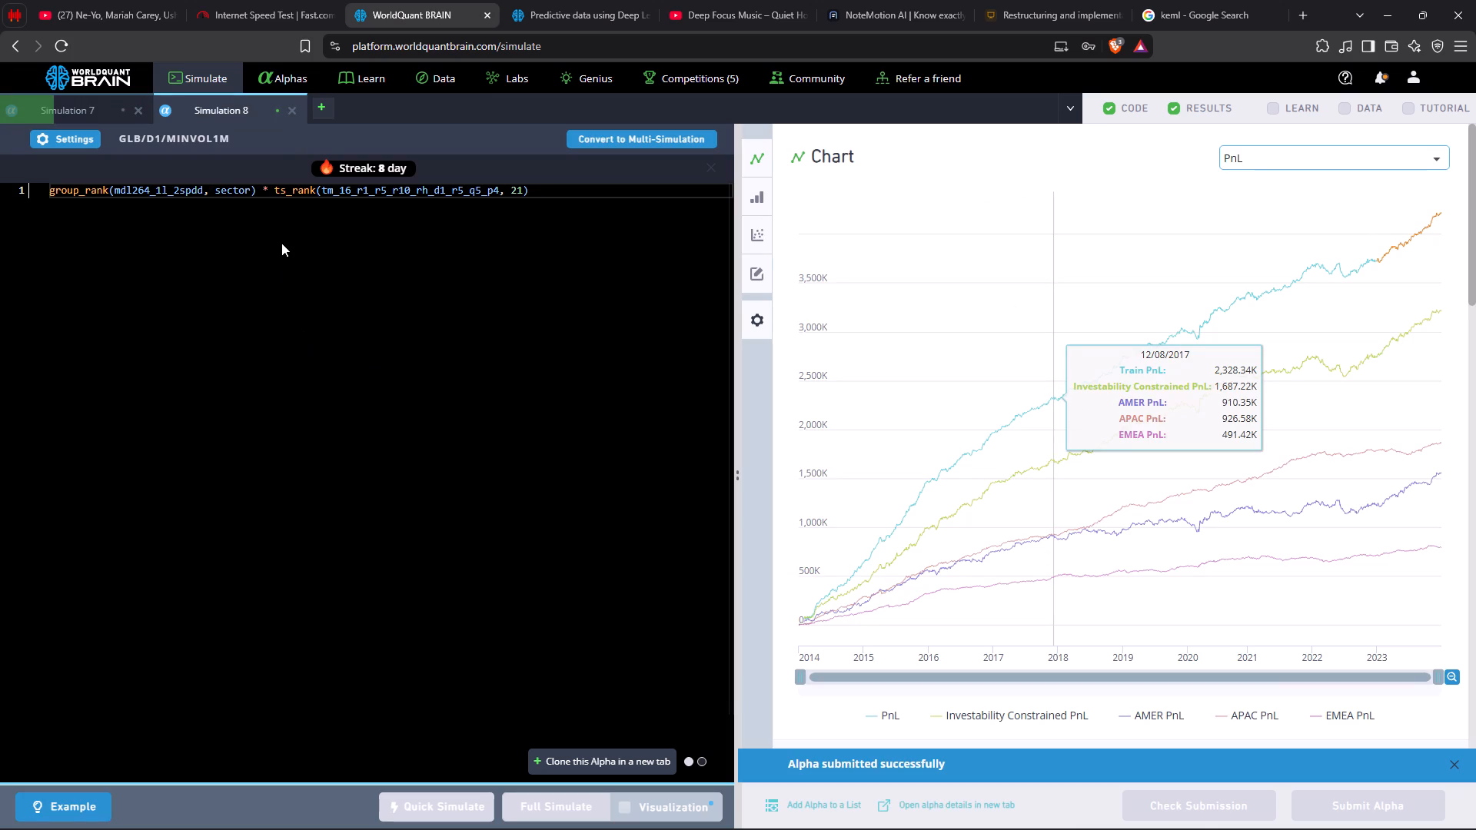
click(291, 112)
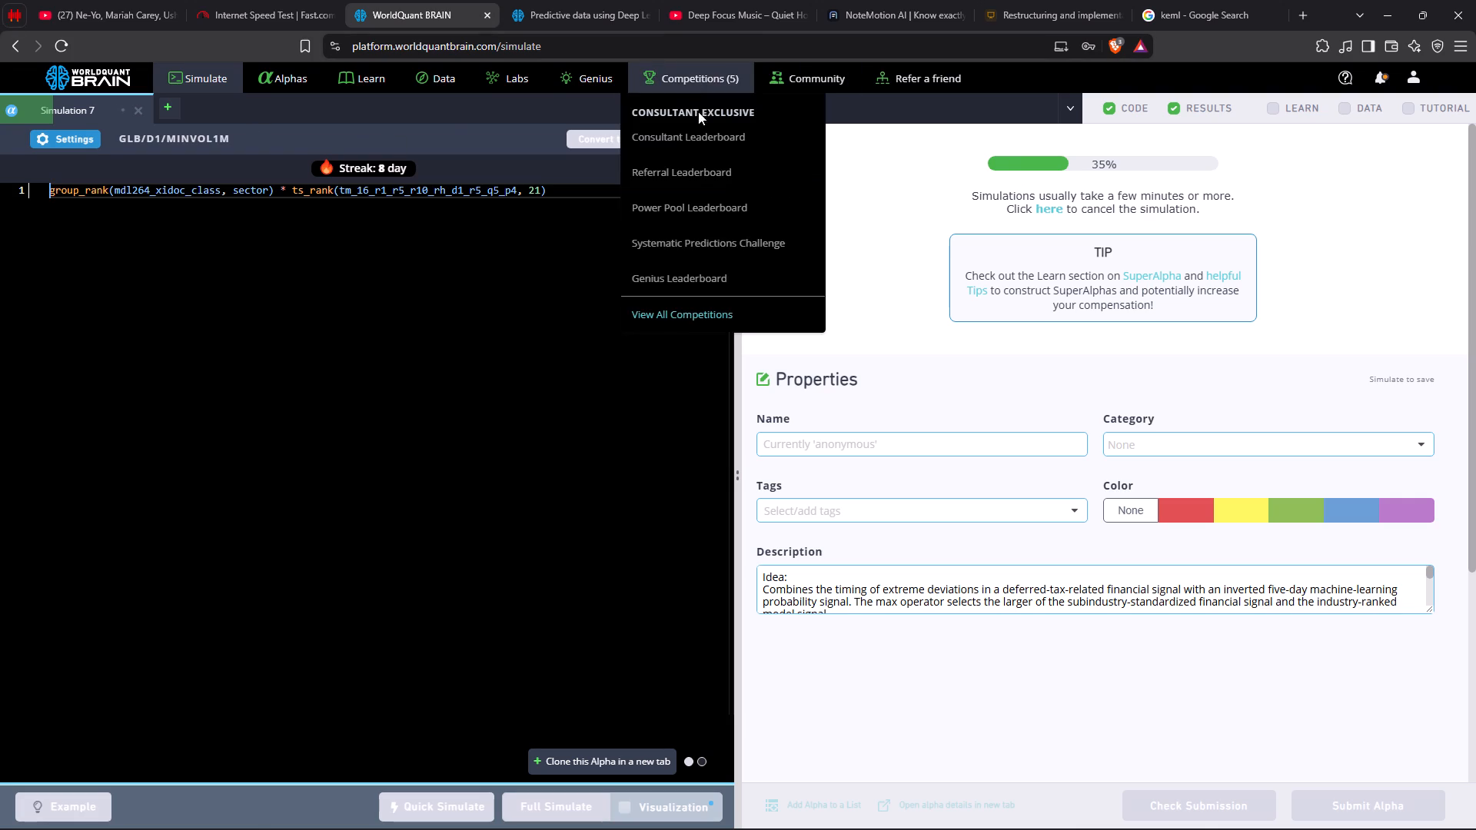
View the Consultant Leaderboard and return to the simulation page.
click(700, 141)
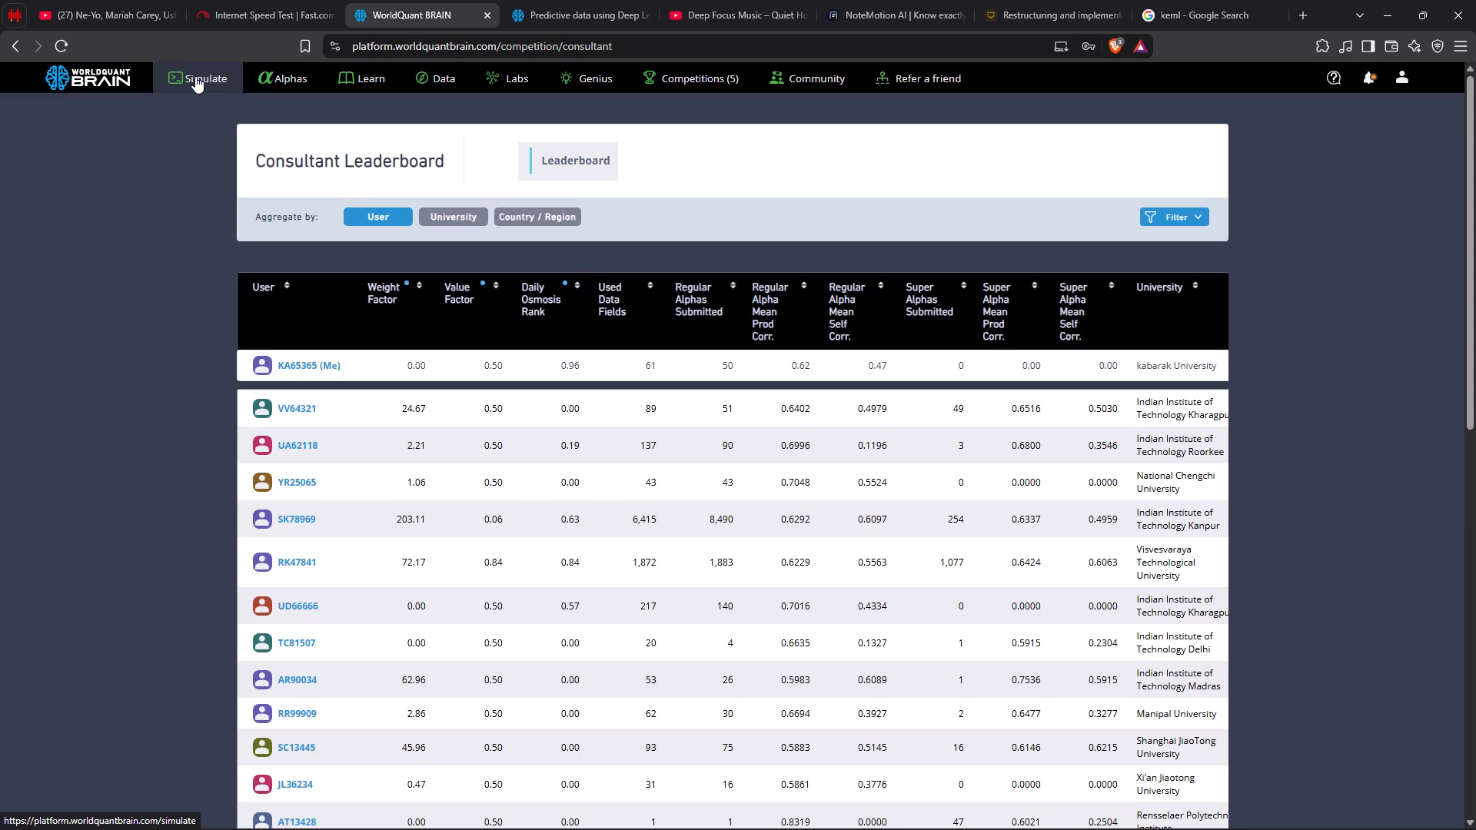
click(195, 76)
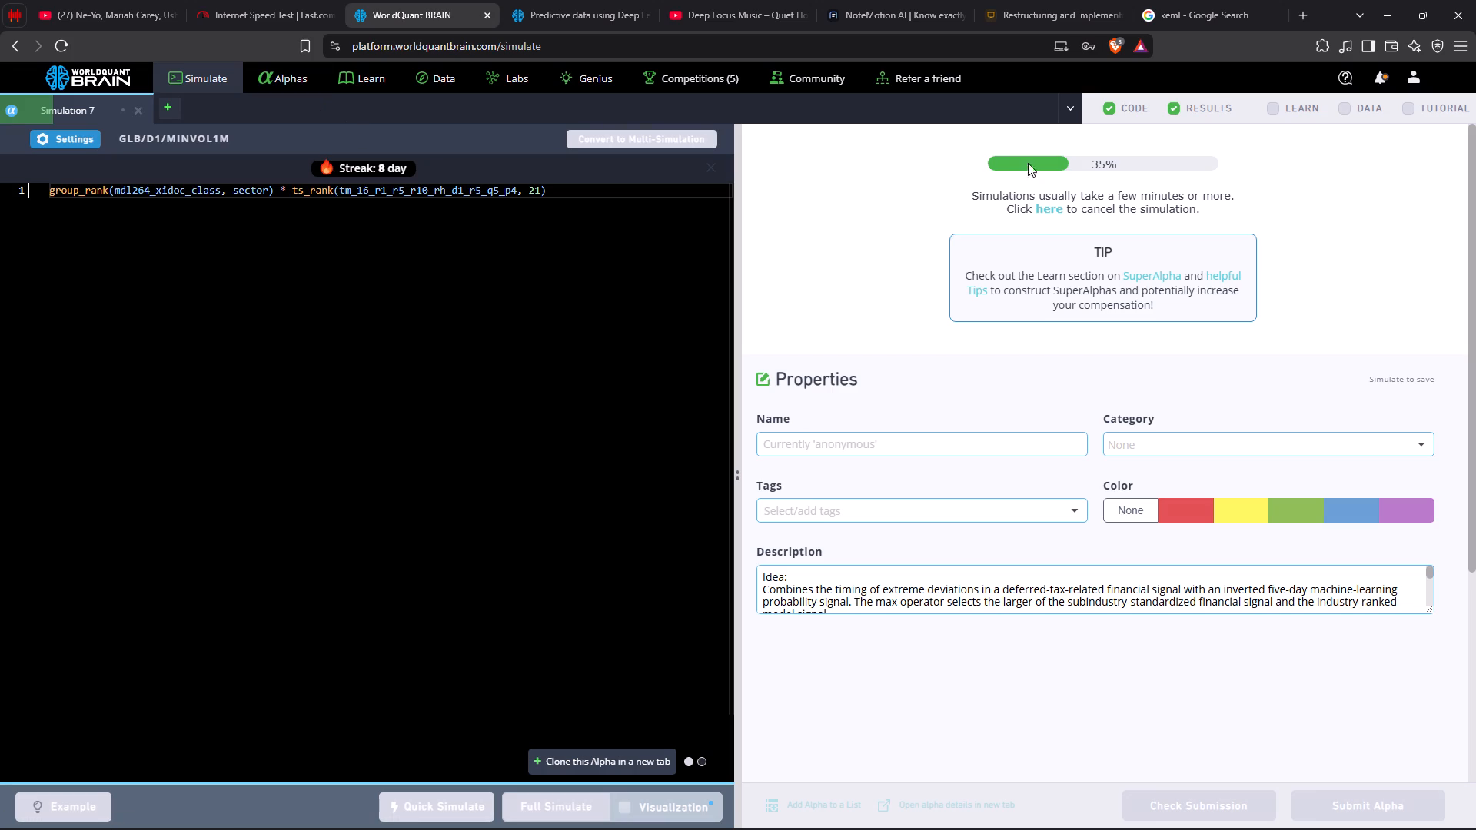
Open the account's performance page to examine base payments and submitted alphas.
click(1413, 82)
click(1369, 124)
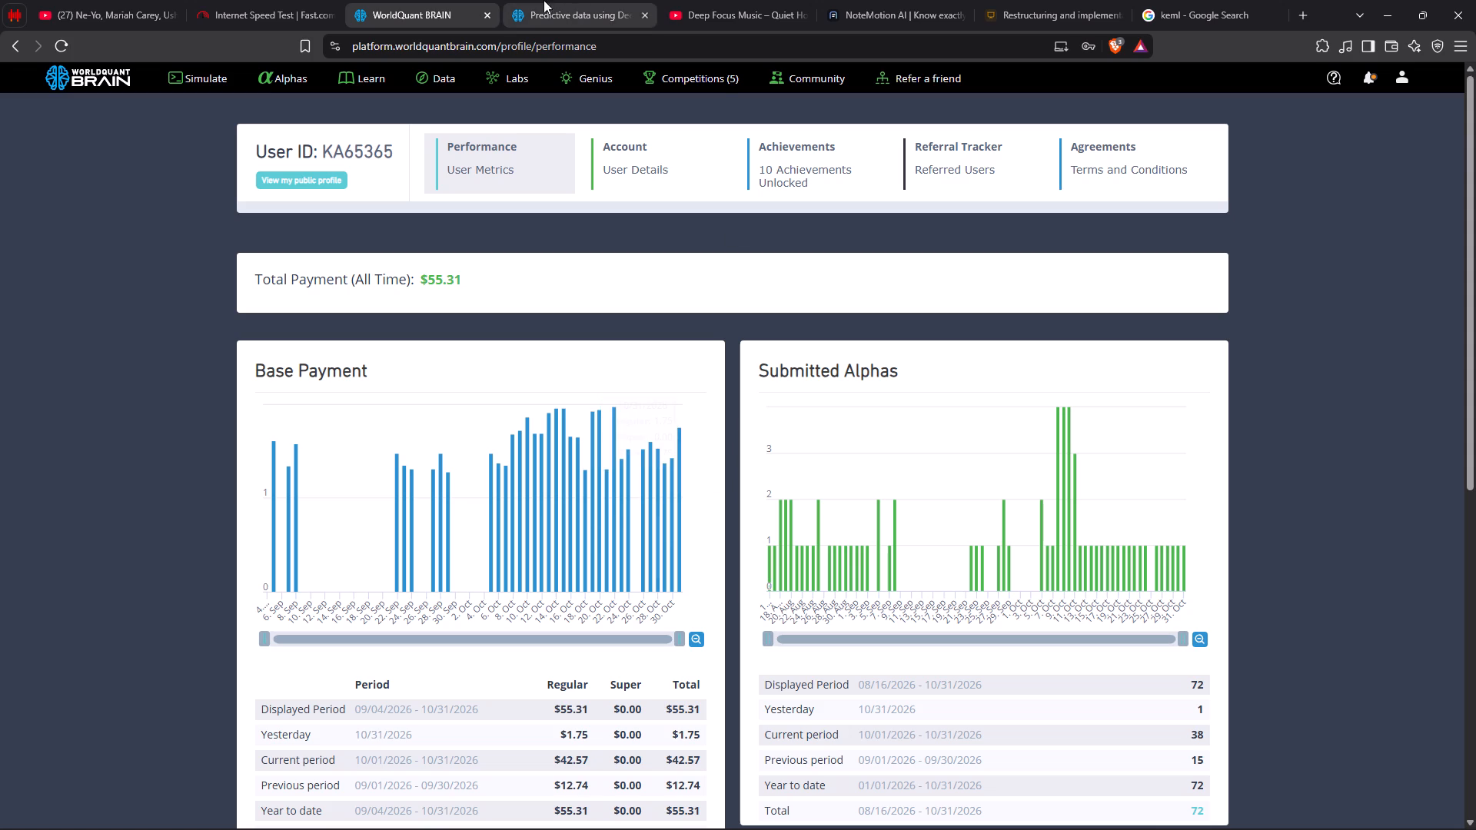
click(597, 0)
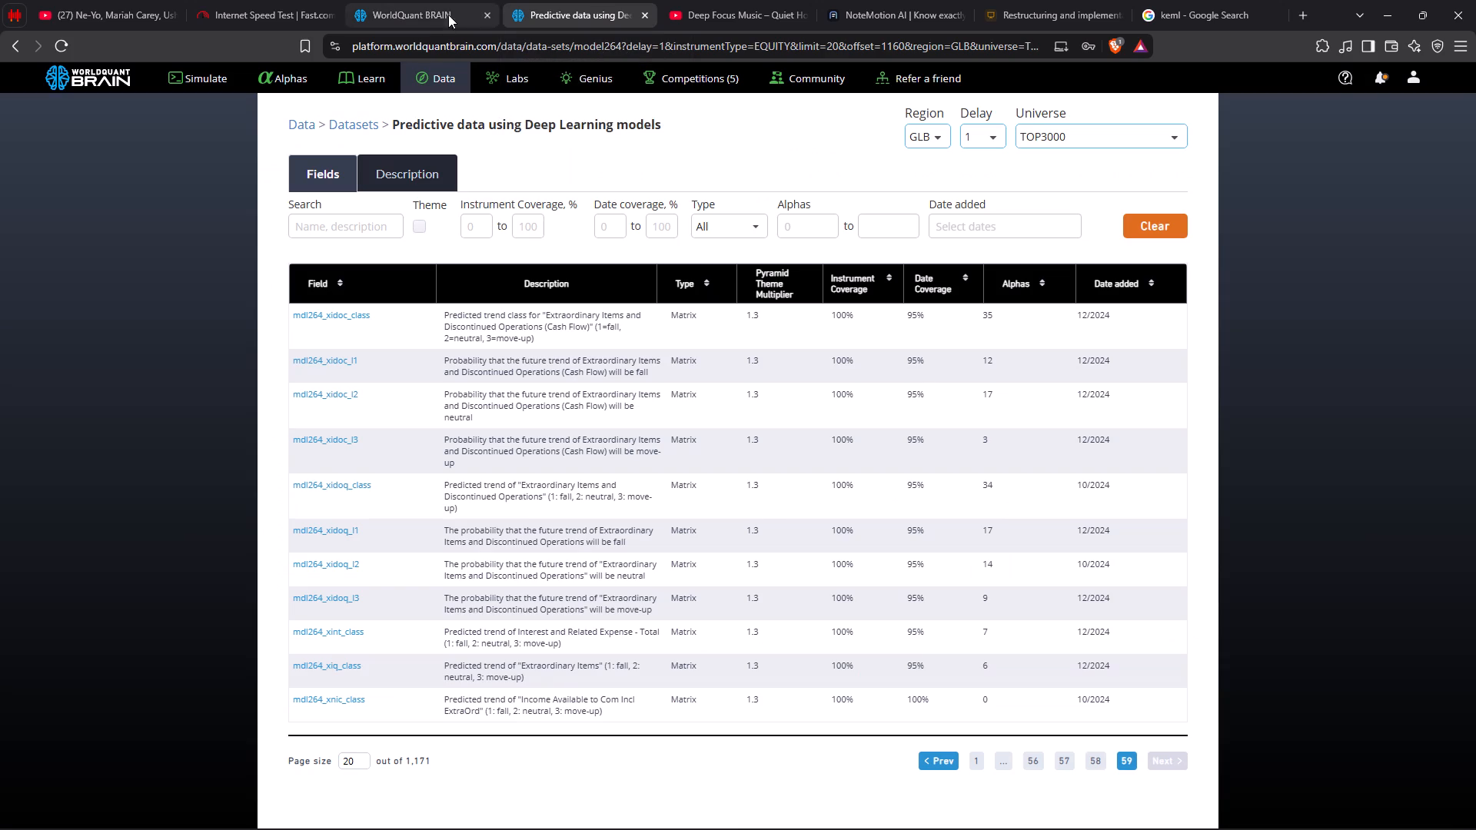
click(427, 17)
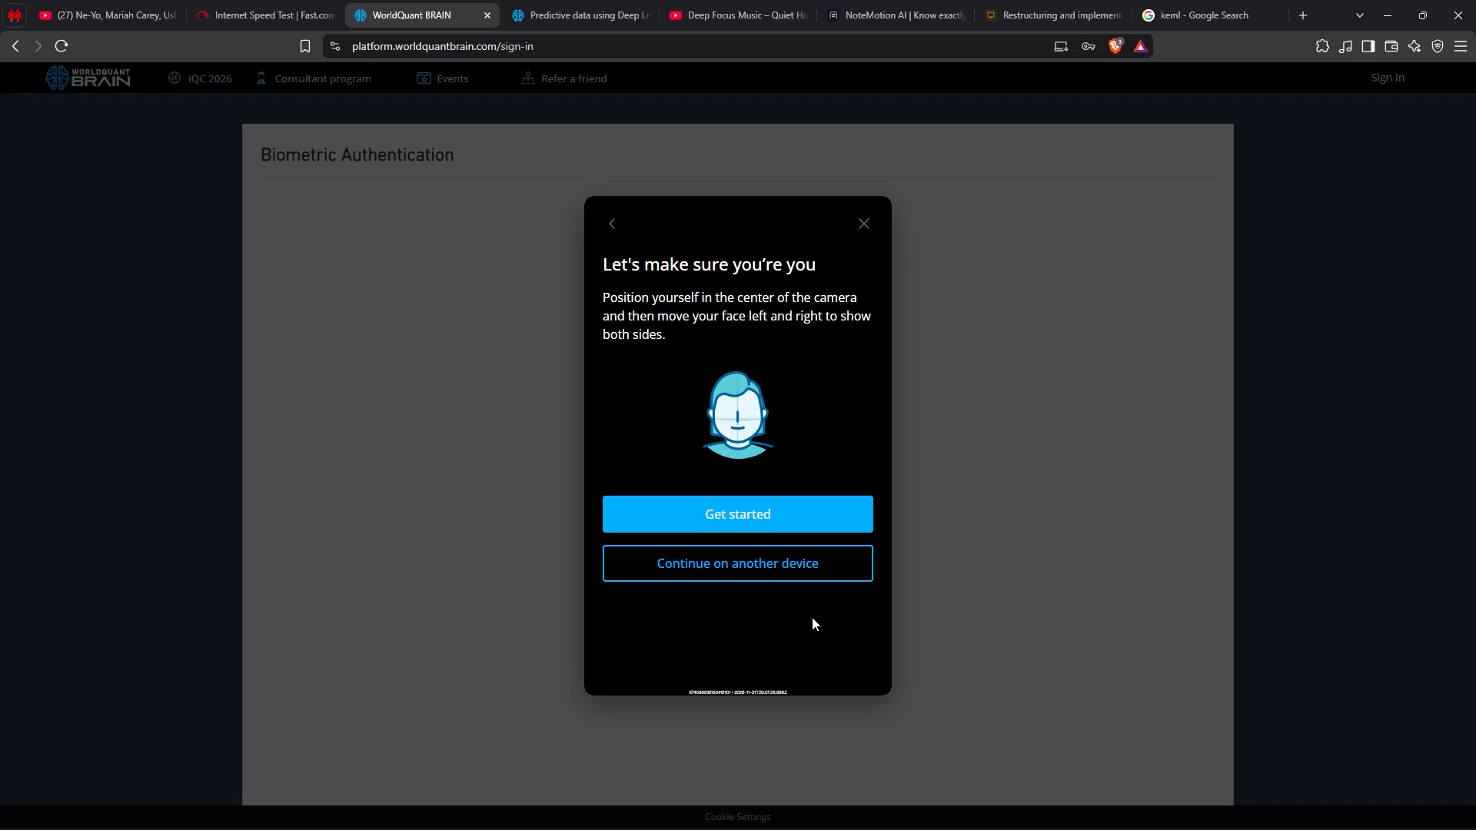
Choose to continue the sign-in's biometric authentication on another device.
click(810, 572)
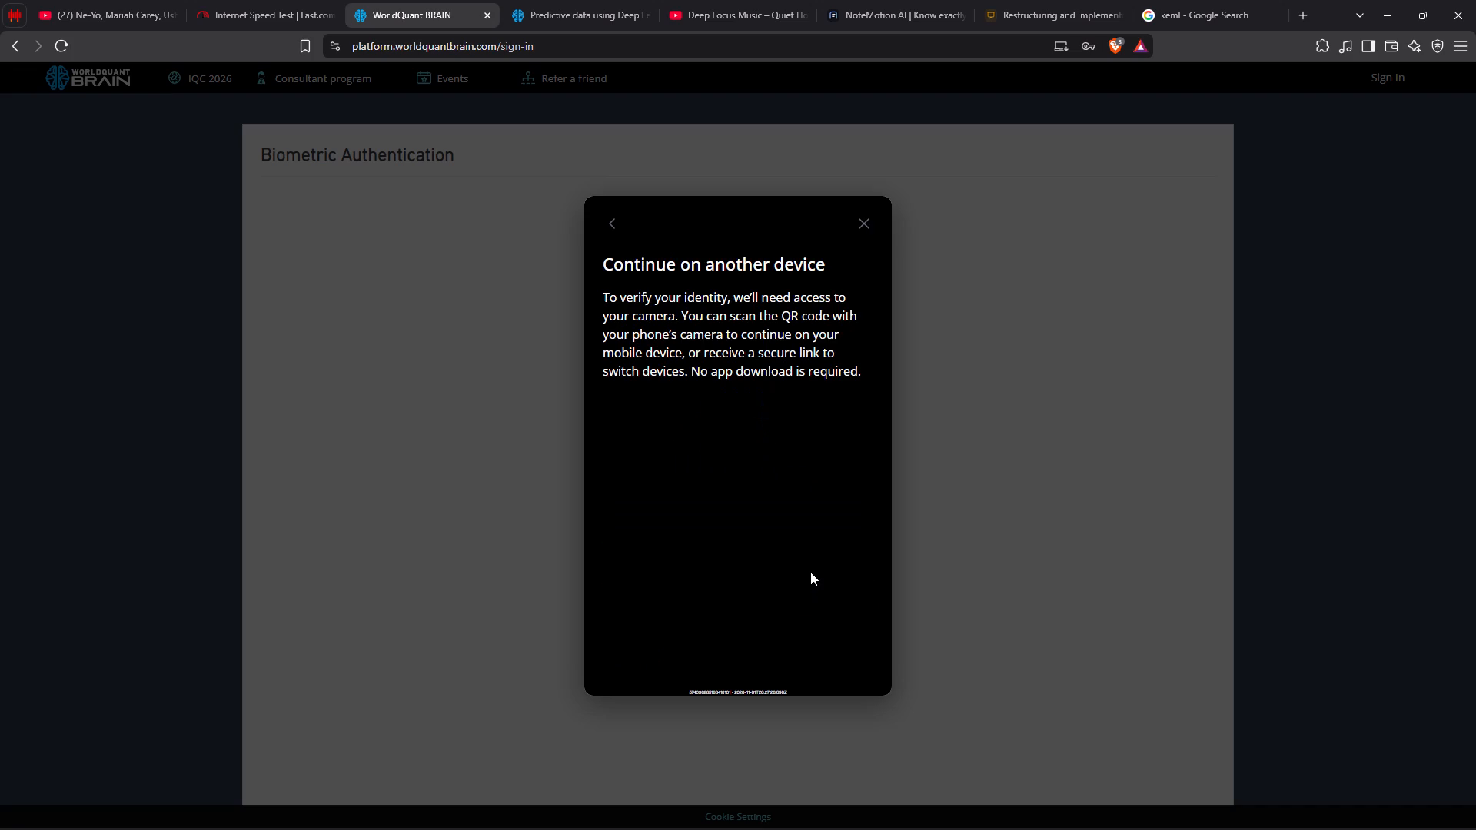
key(alt+Tab)
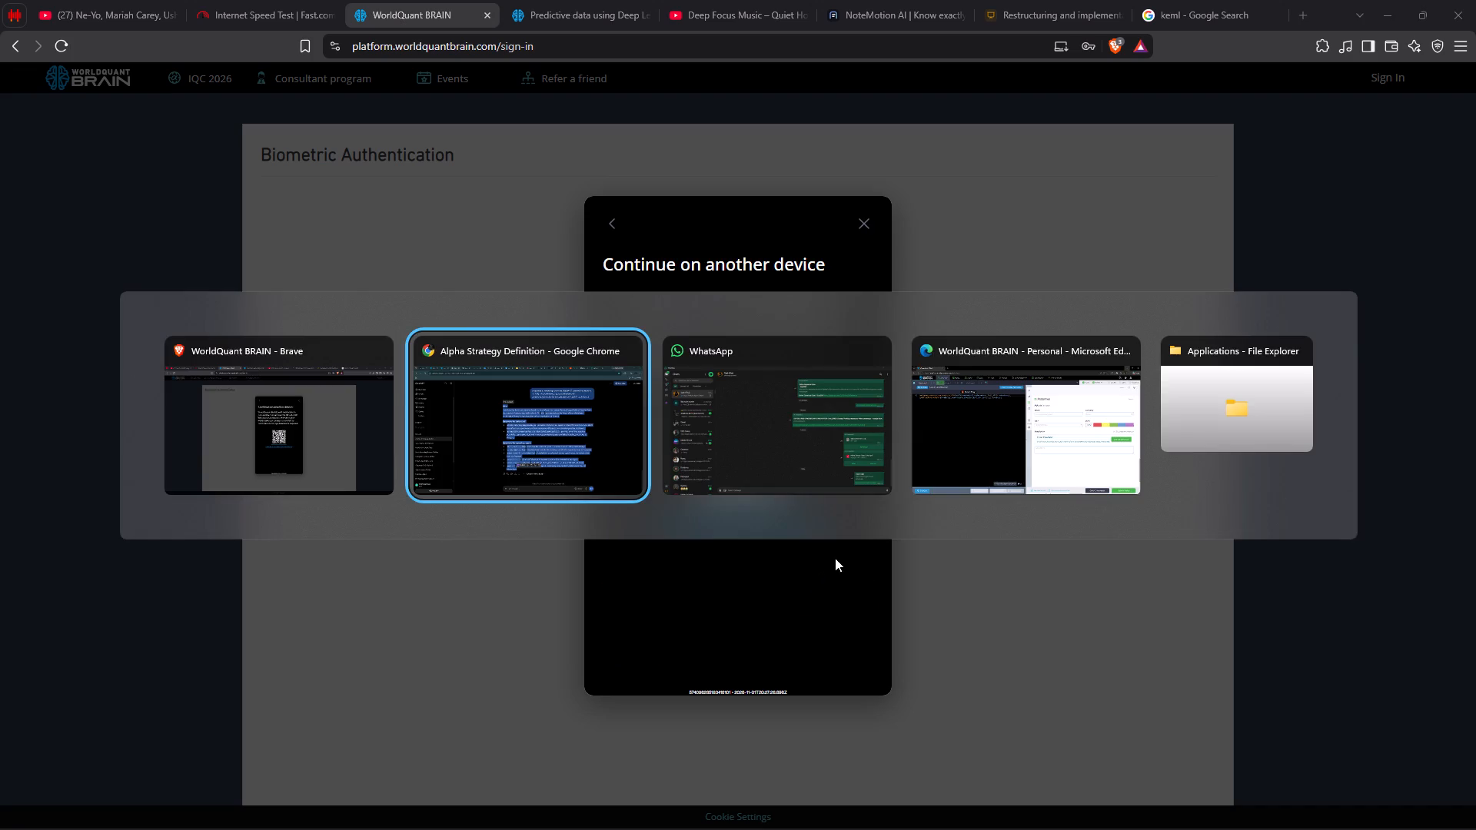
key(alt+Tab)
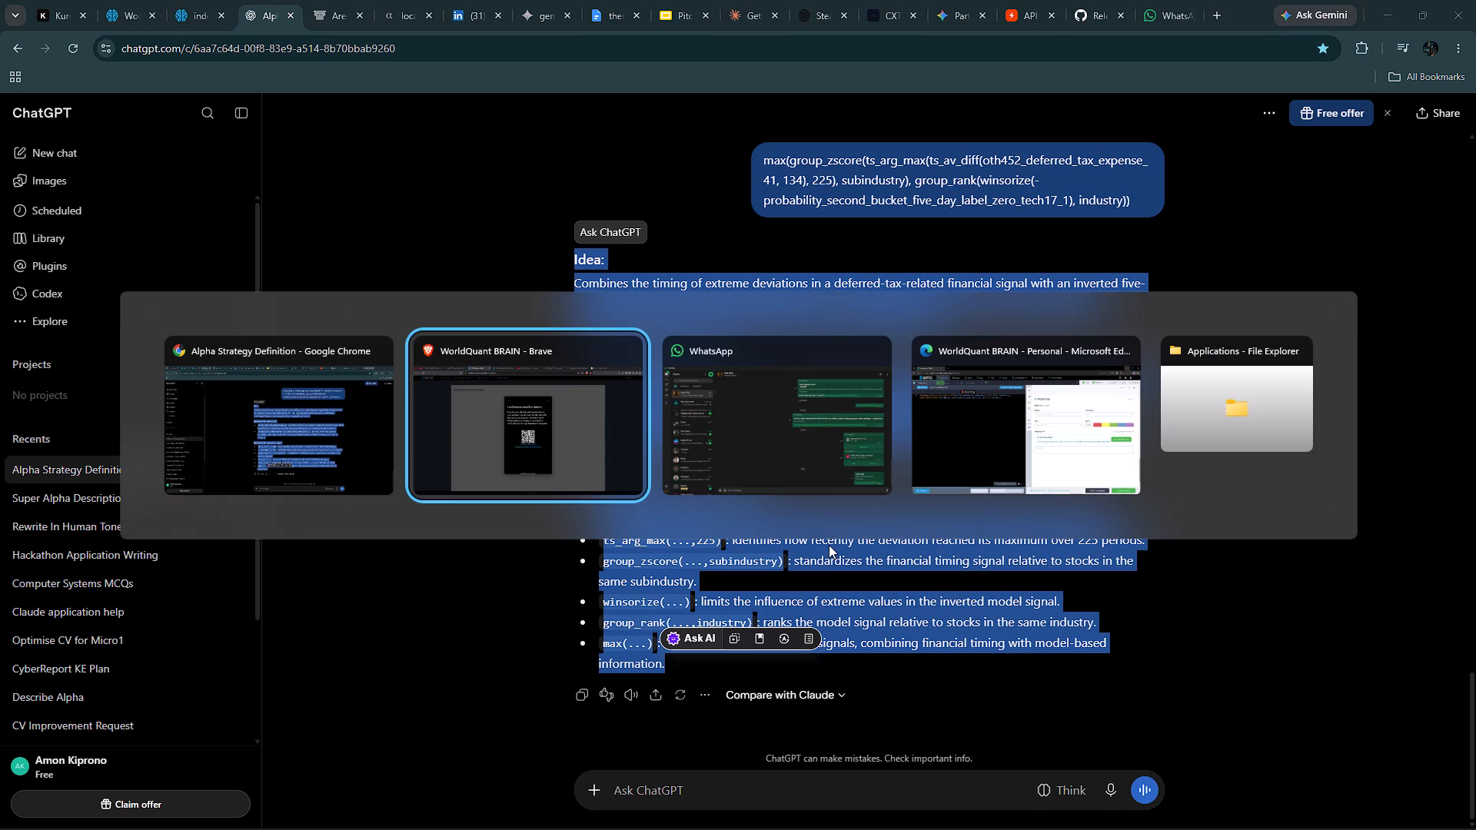
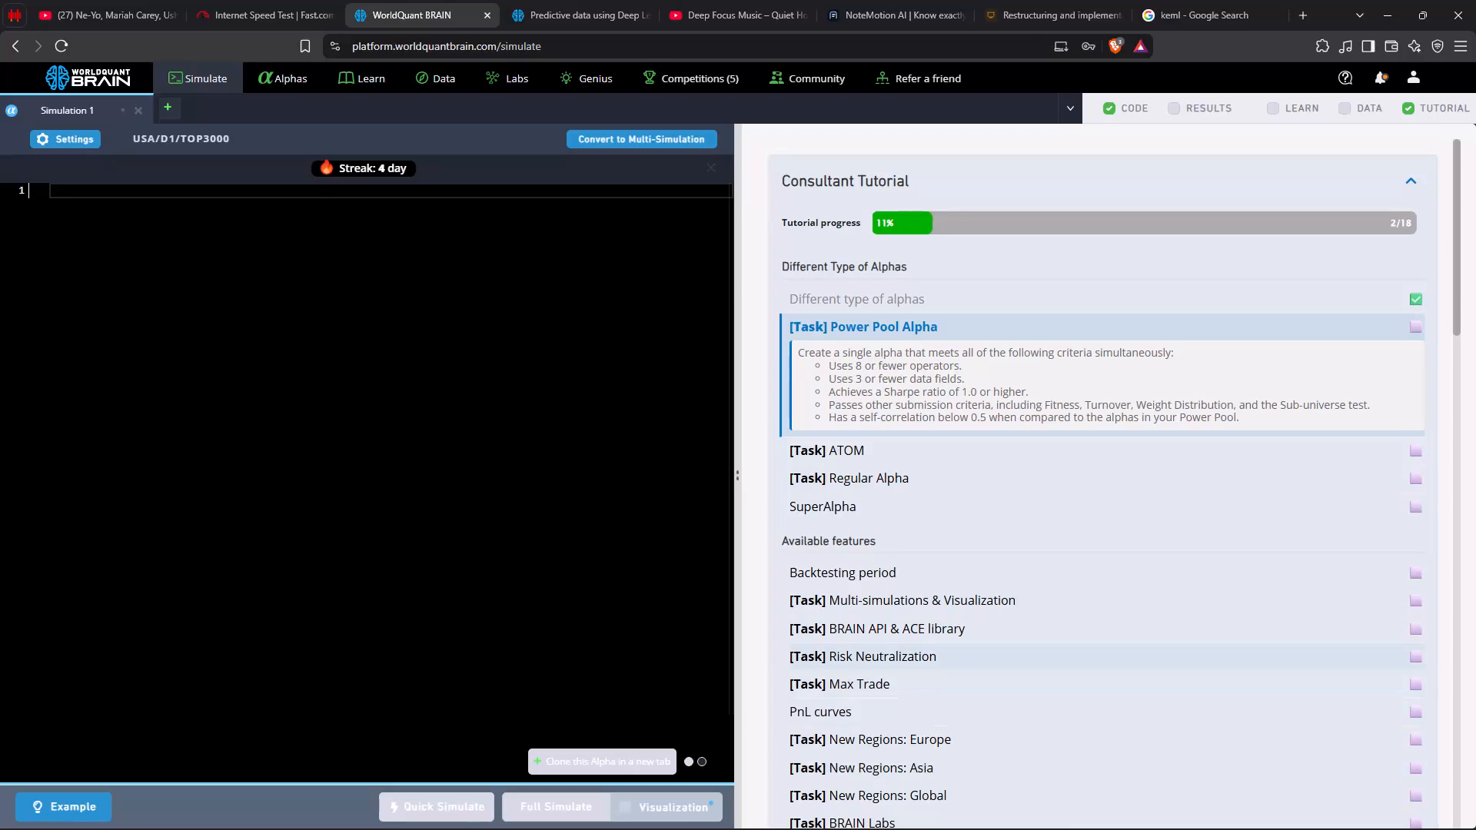
Open the list of unsubmitted alphas.
click(278, 81)
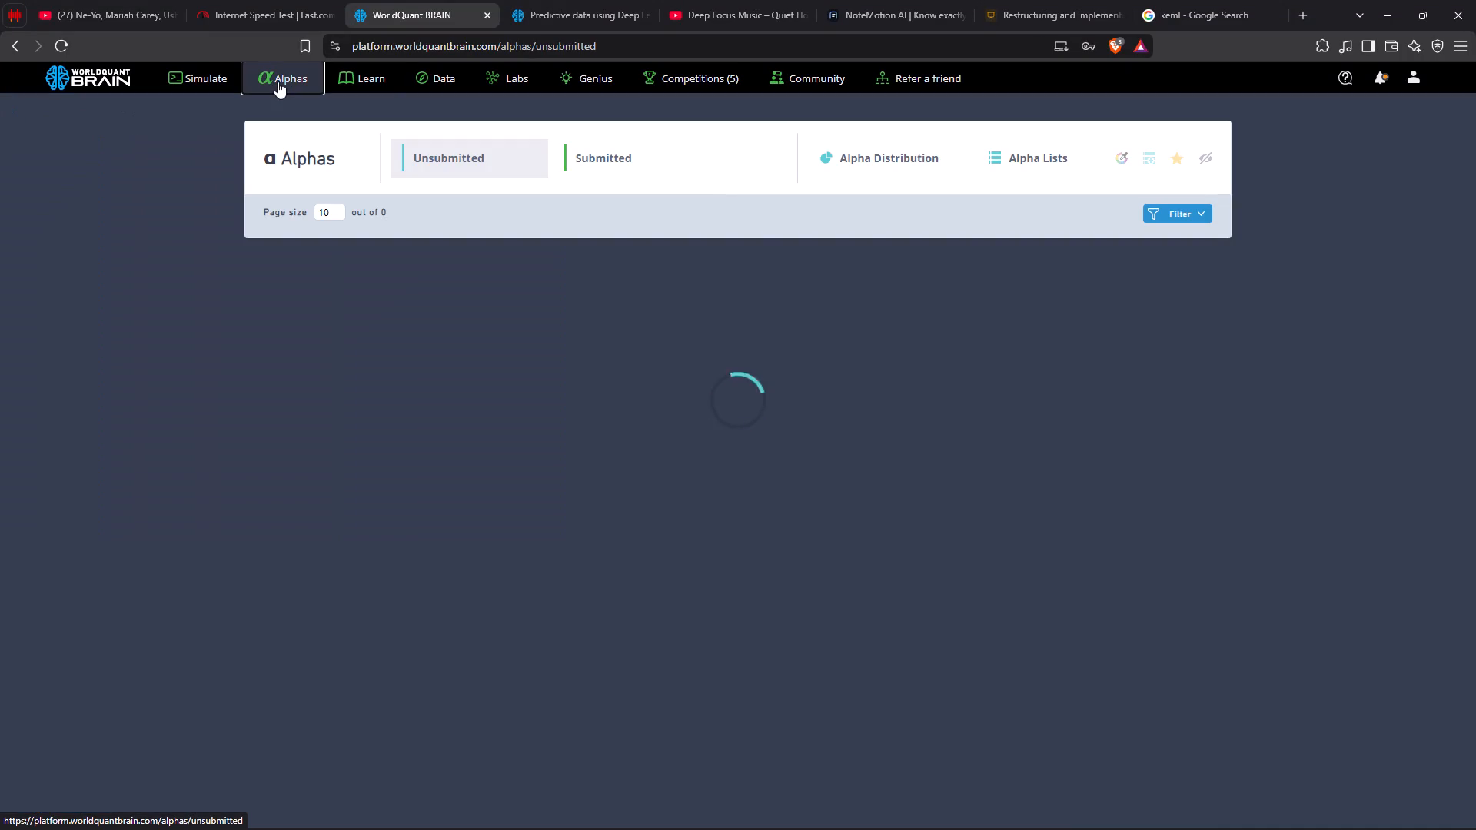
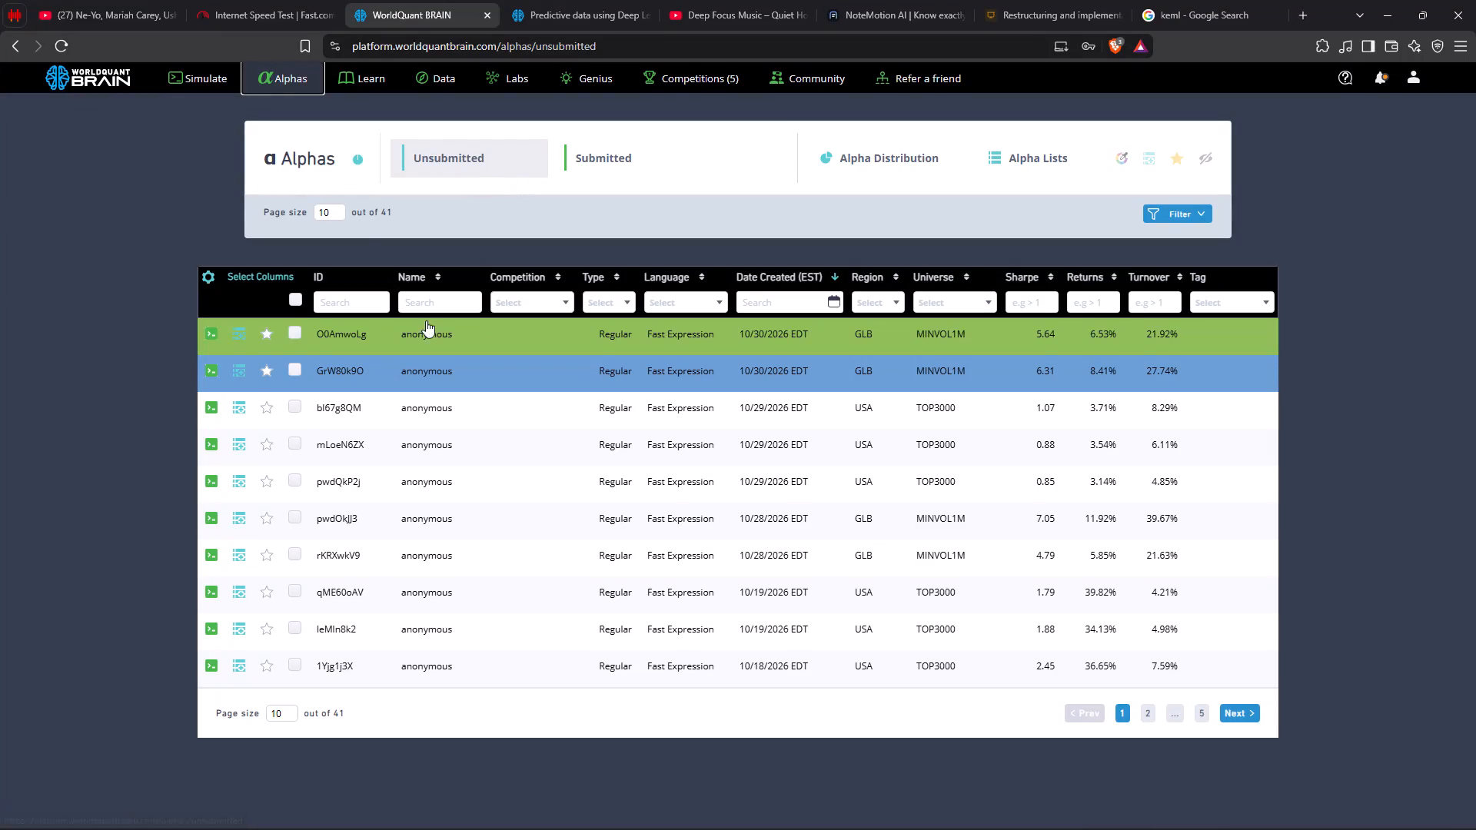
Open alpha GrW80k9O, show its test period, and fill its description with the idea and rationale text copied from ChatGPT in Chrome.
click(424, 359)
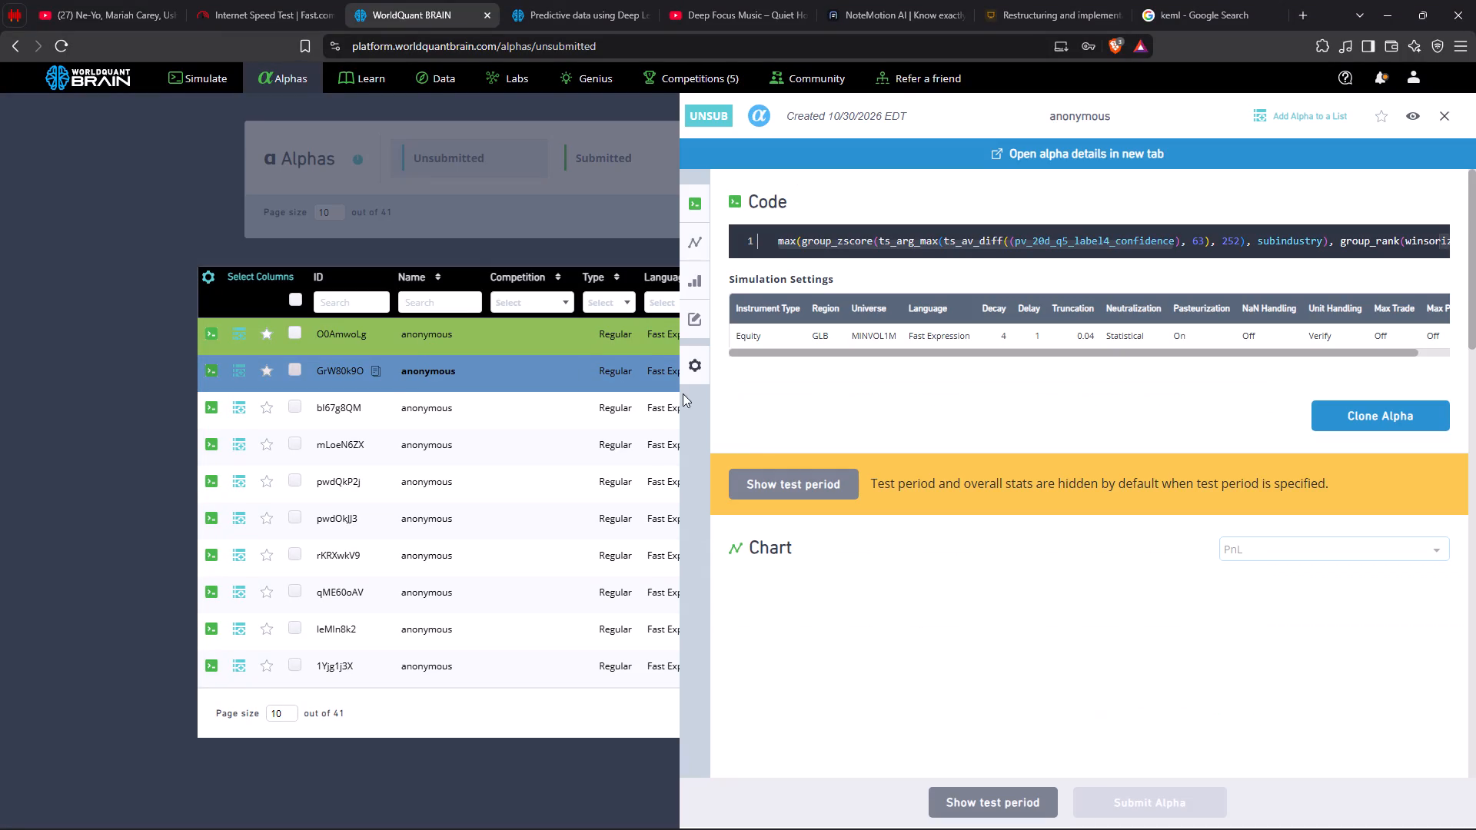
click(802, 473)
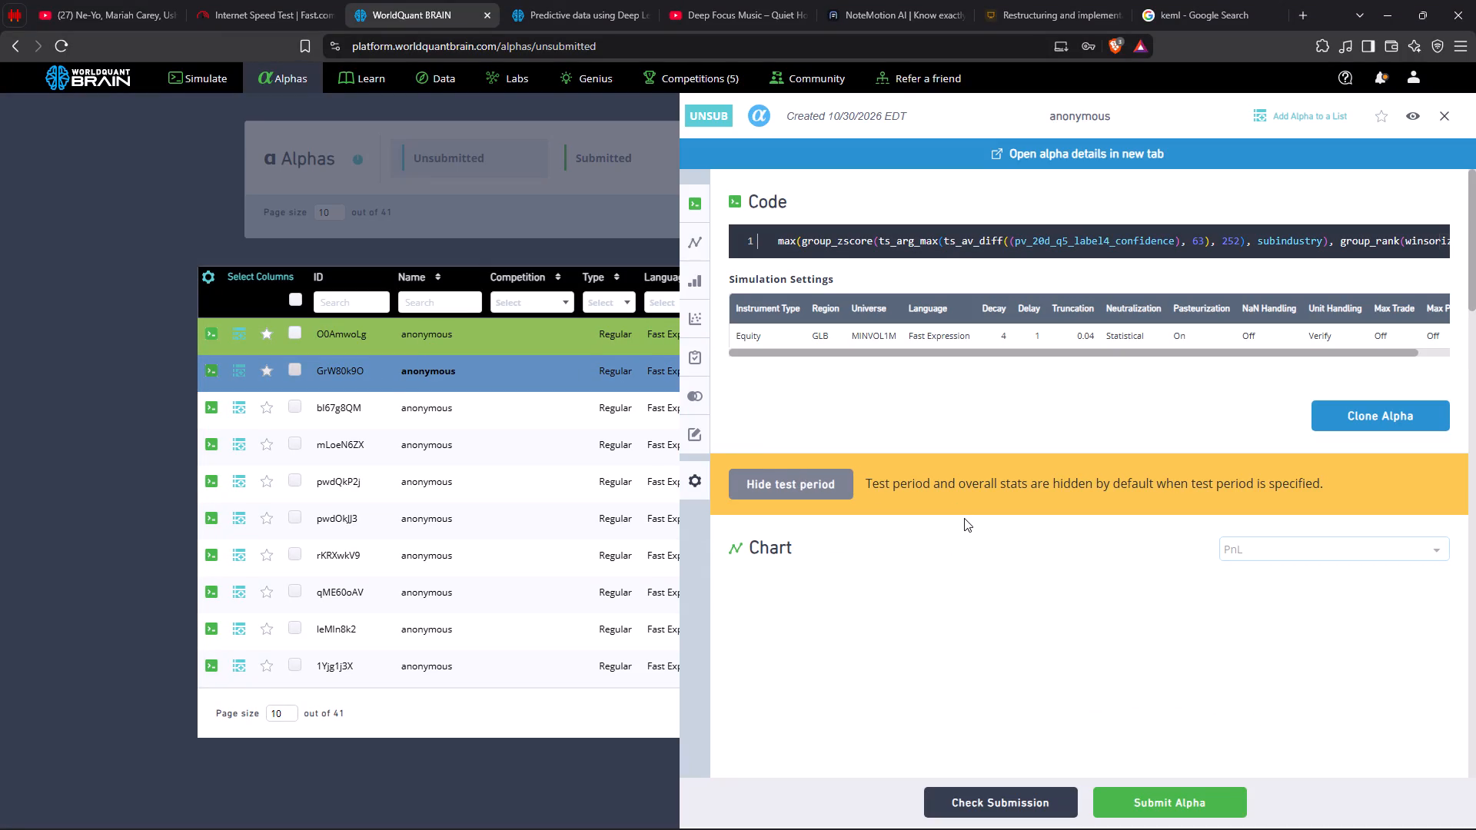
scroll(964, 518, down, 7)
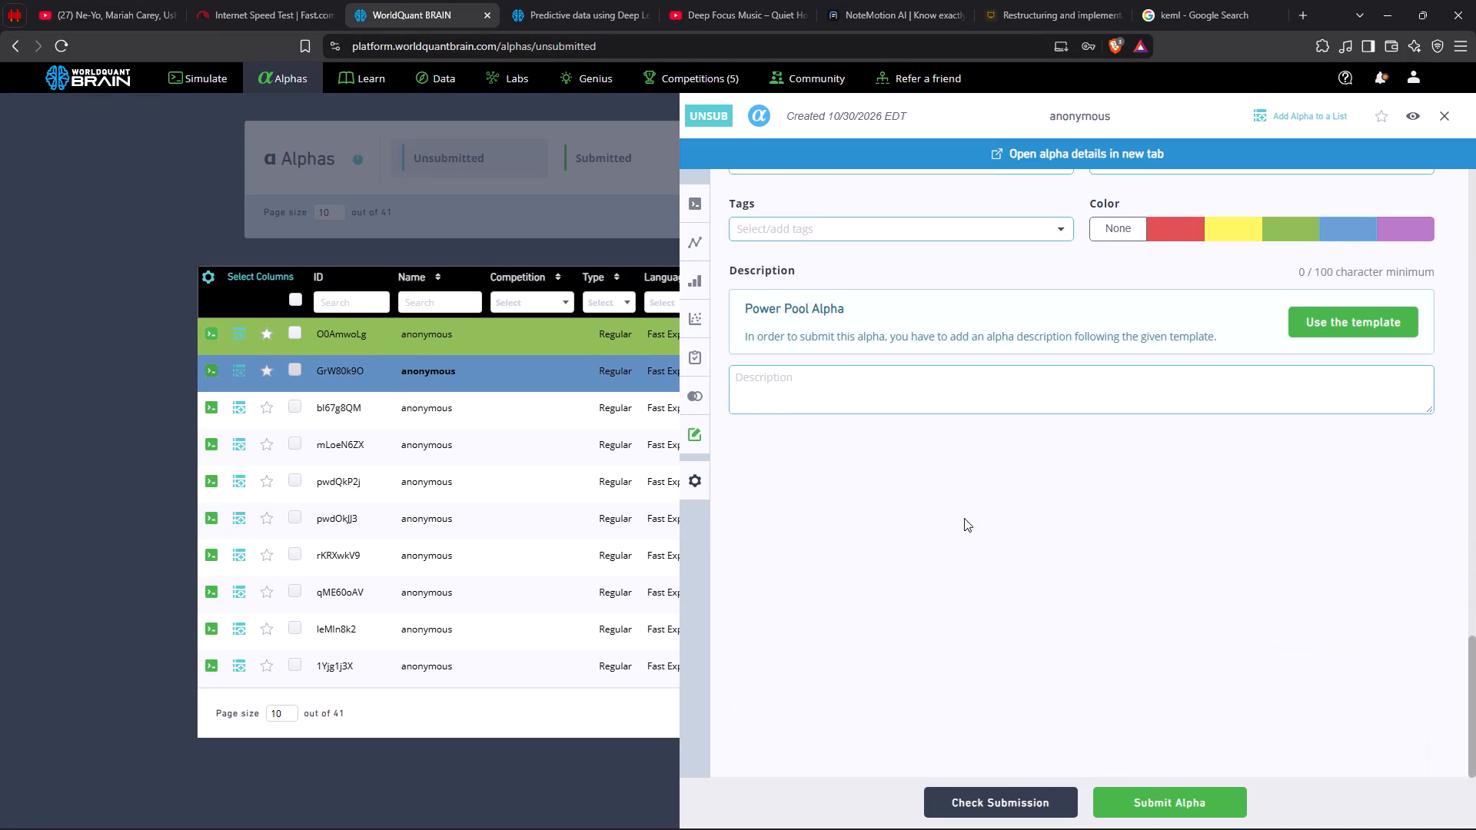
key(alt+Tab)
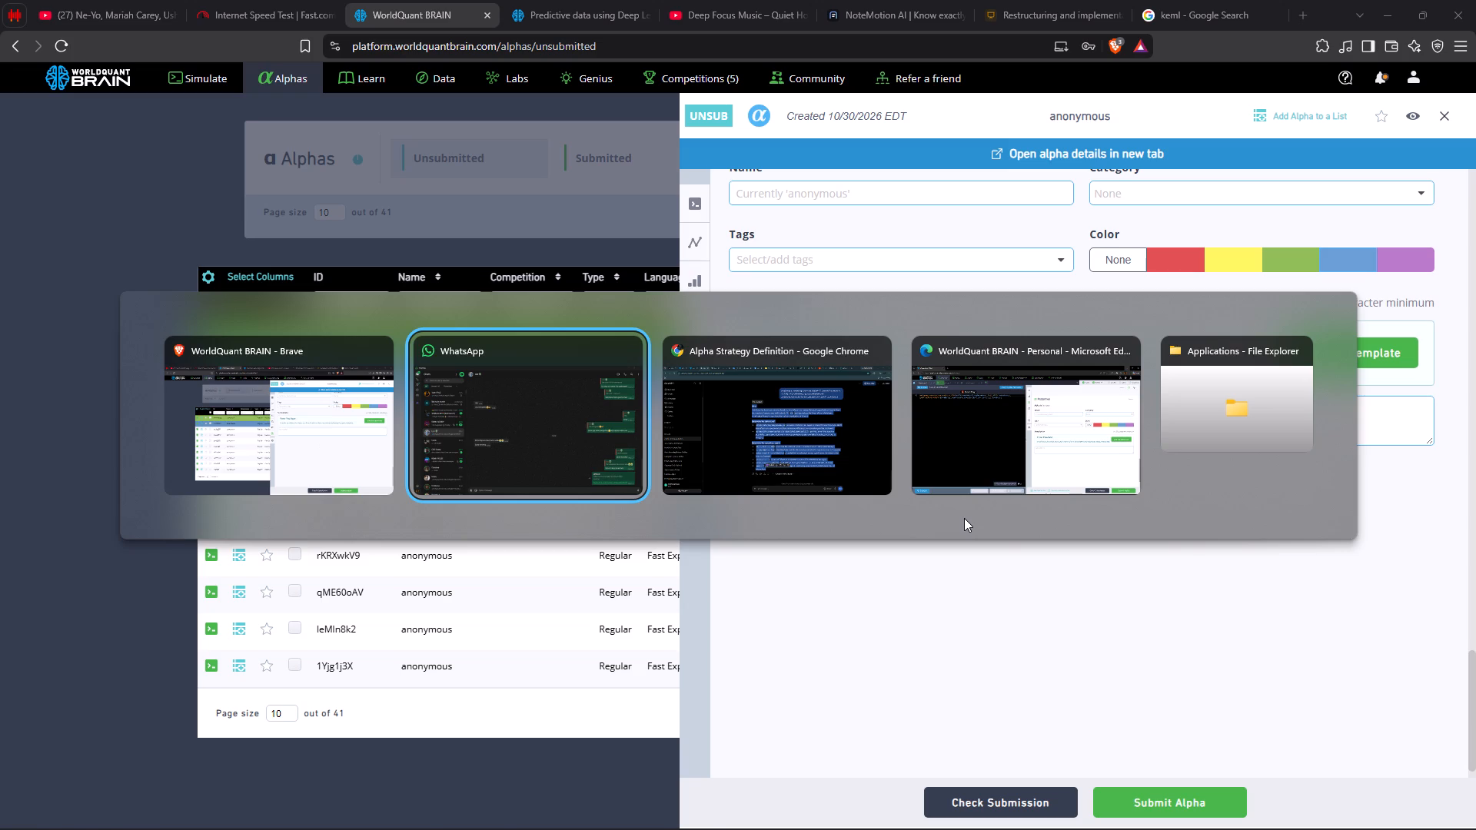
key(alt+Tab)
key(ctrl+c)
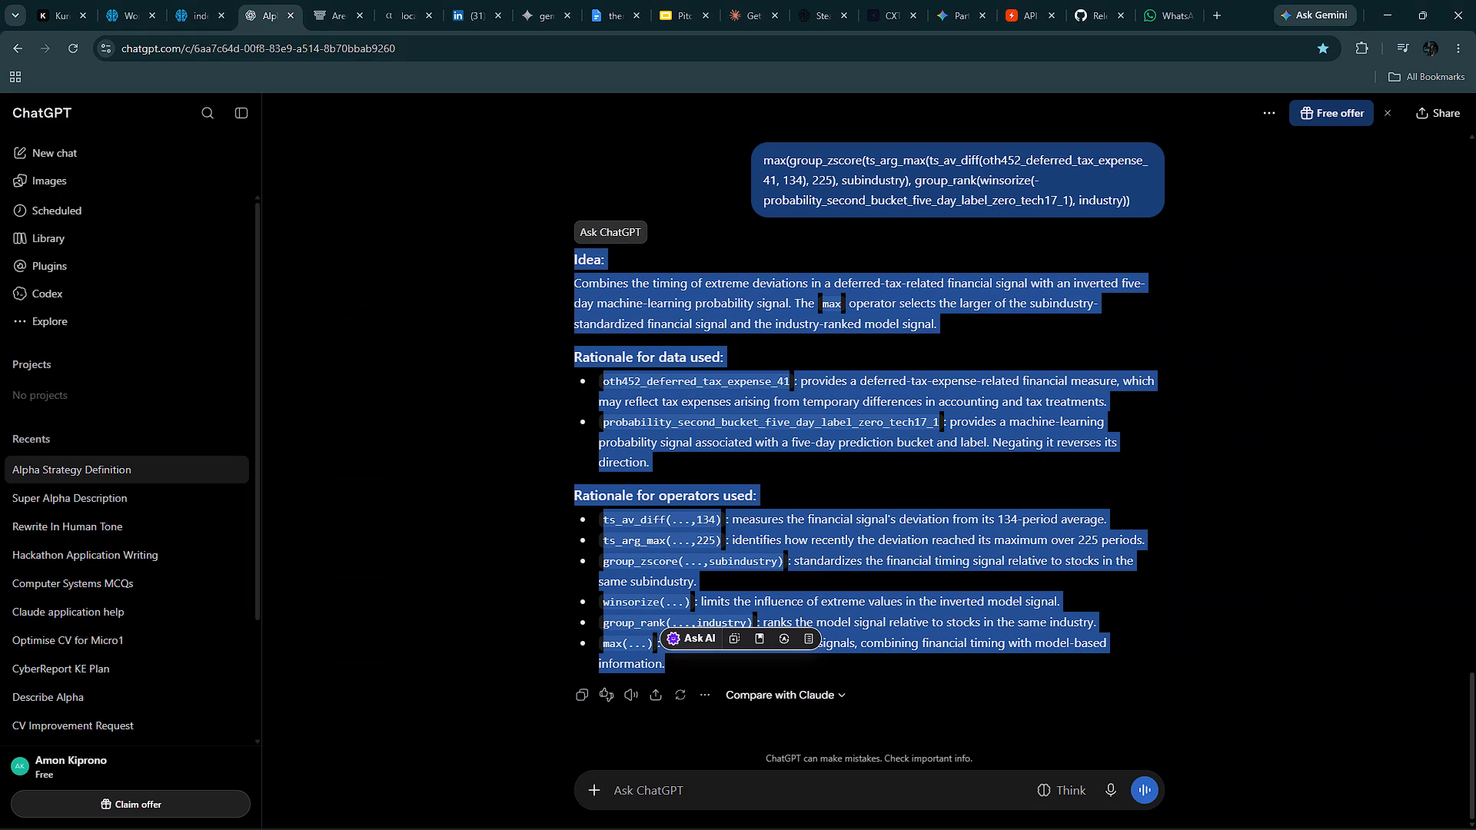
key(alt+Tab)
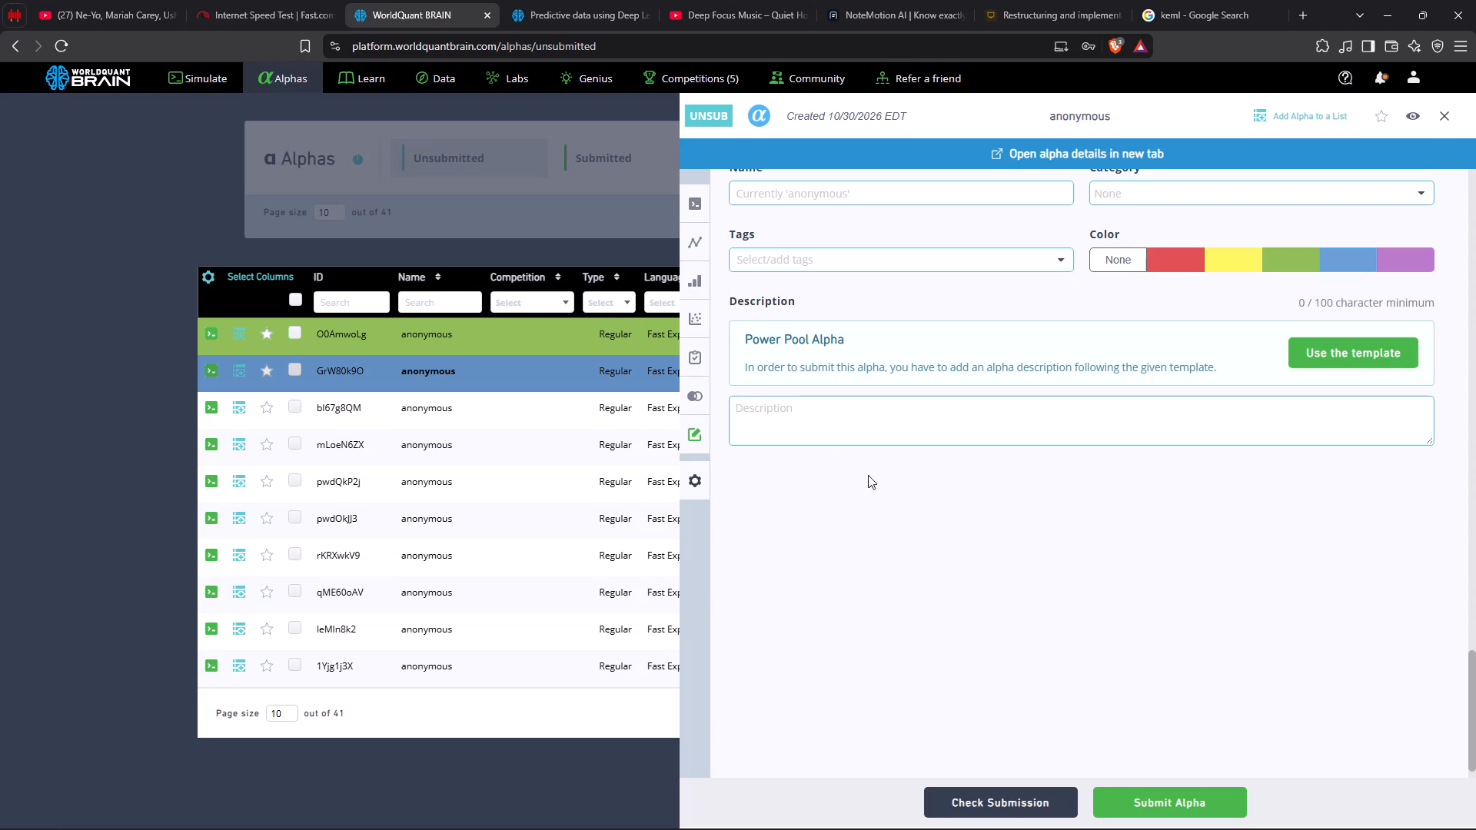
click(821, 437)
key(ctrl+v)
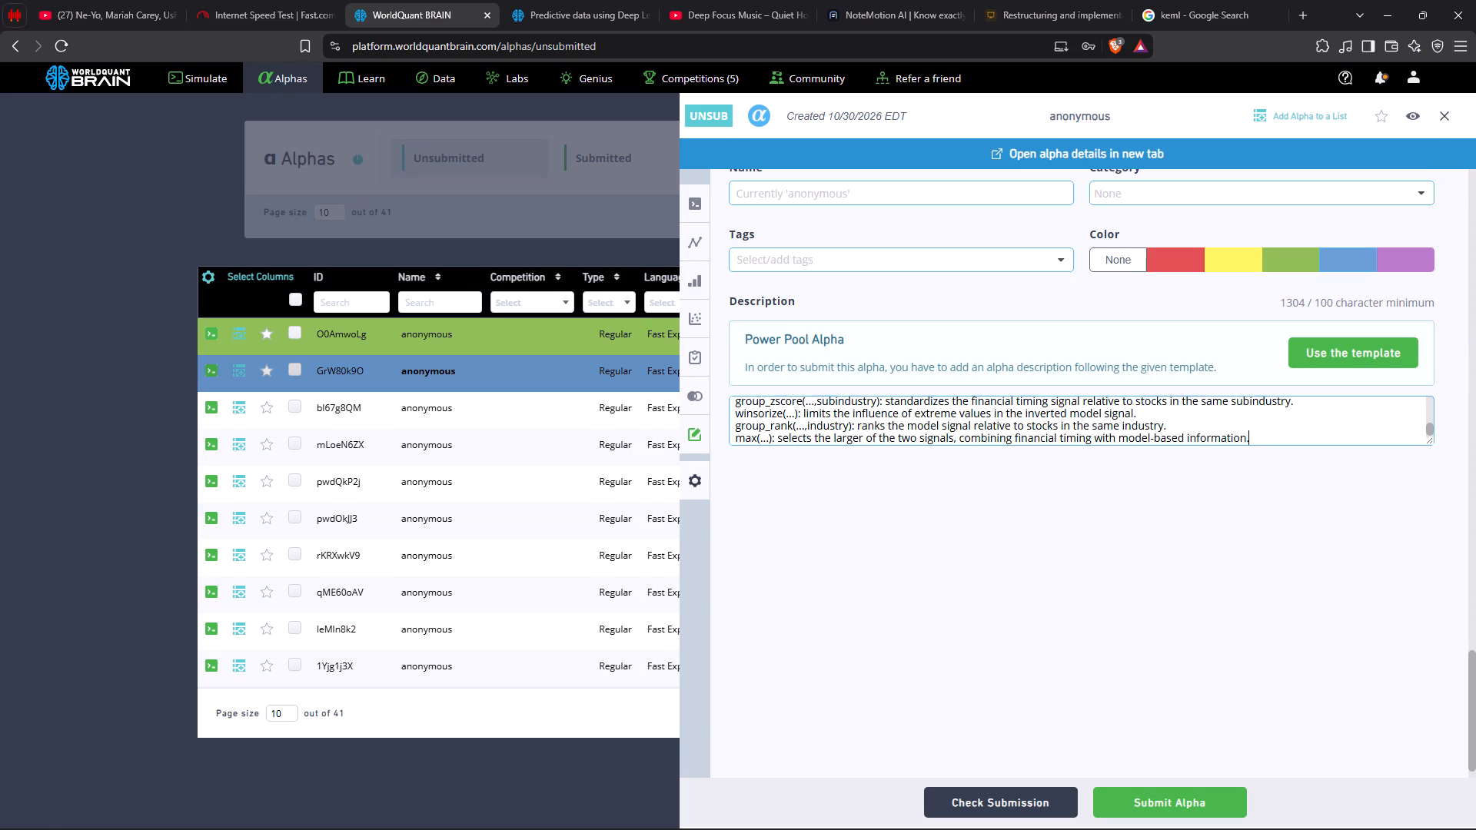
click(1159, 786)
click(1163, 790)
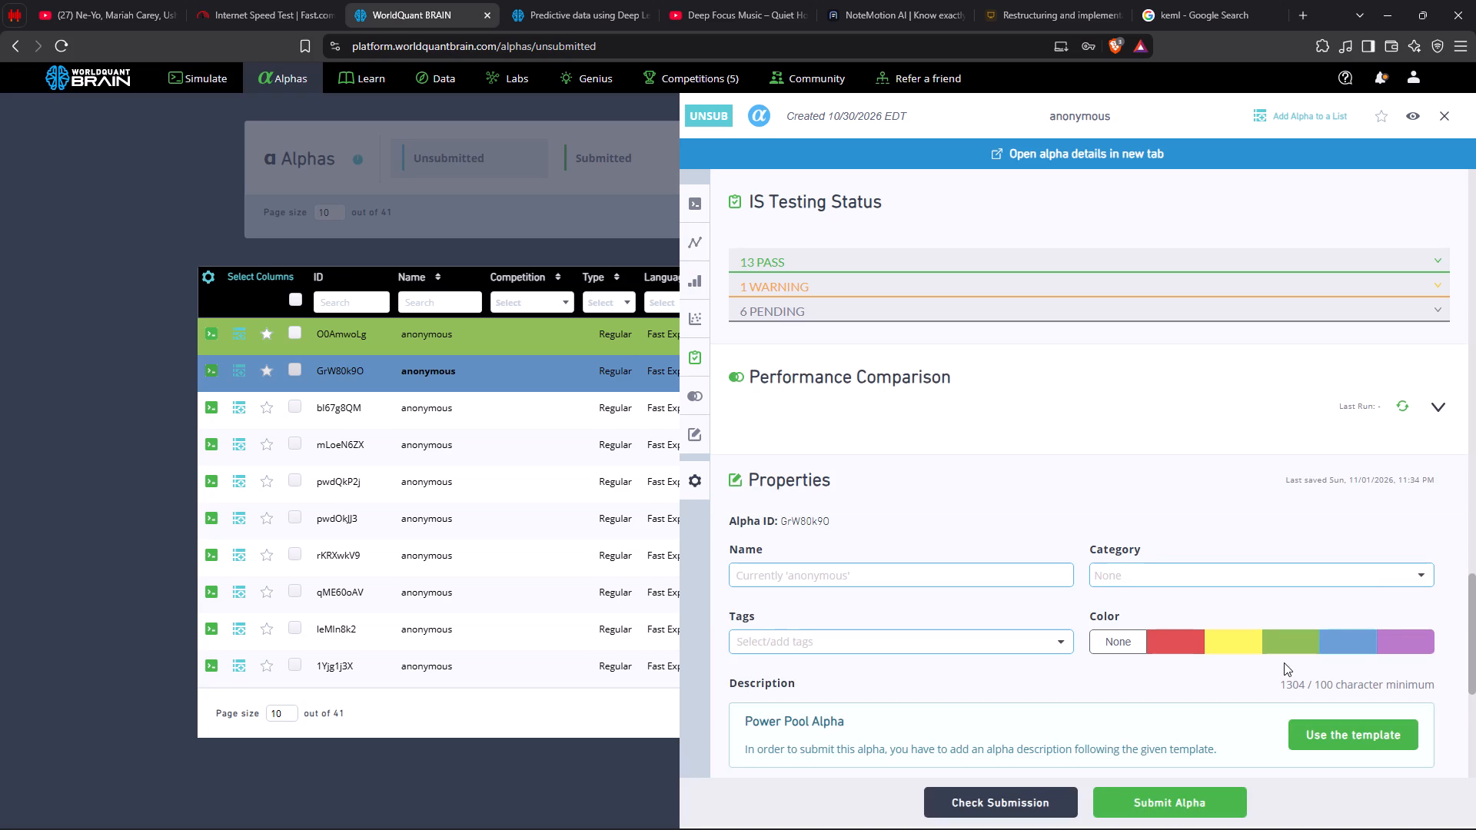
click(1438, 118)
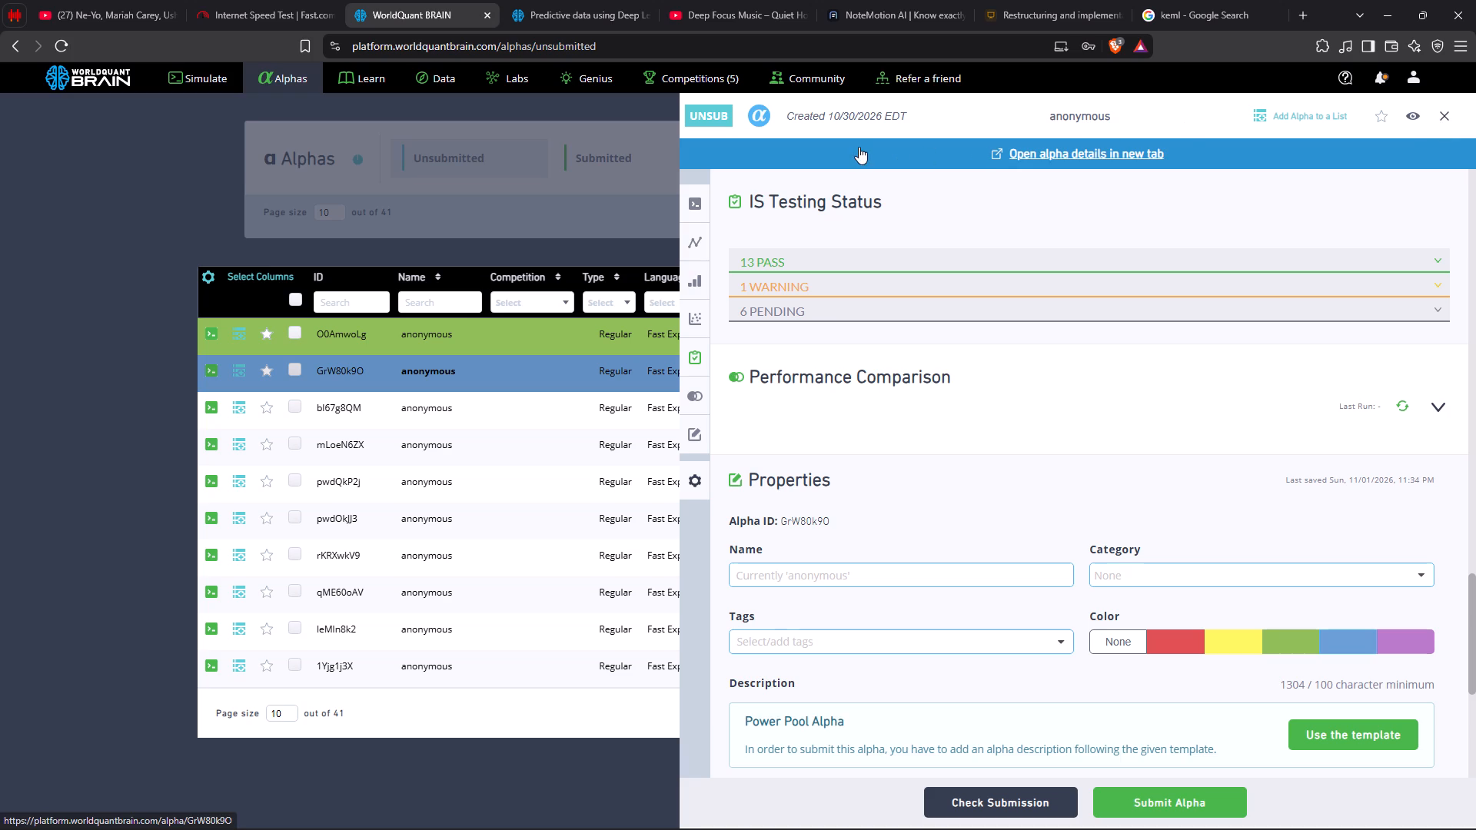
click(1446, 119)
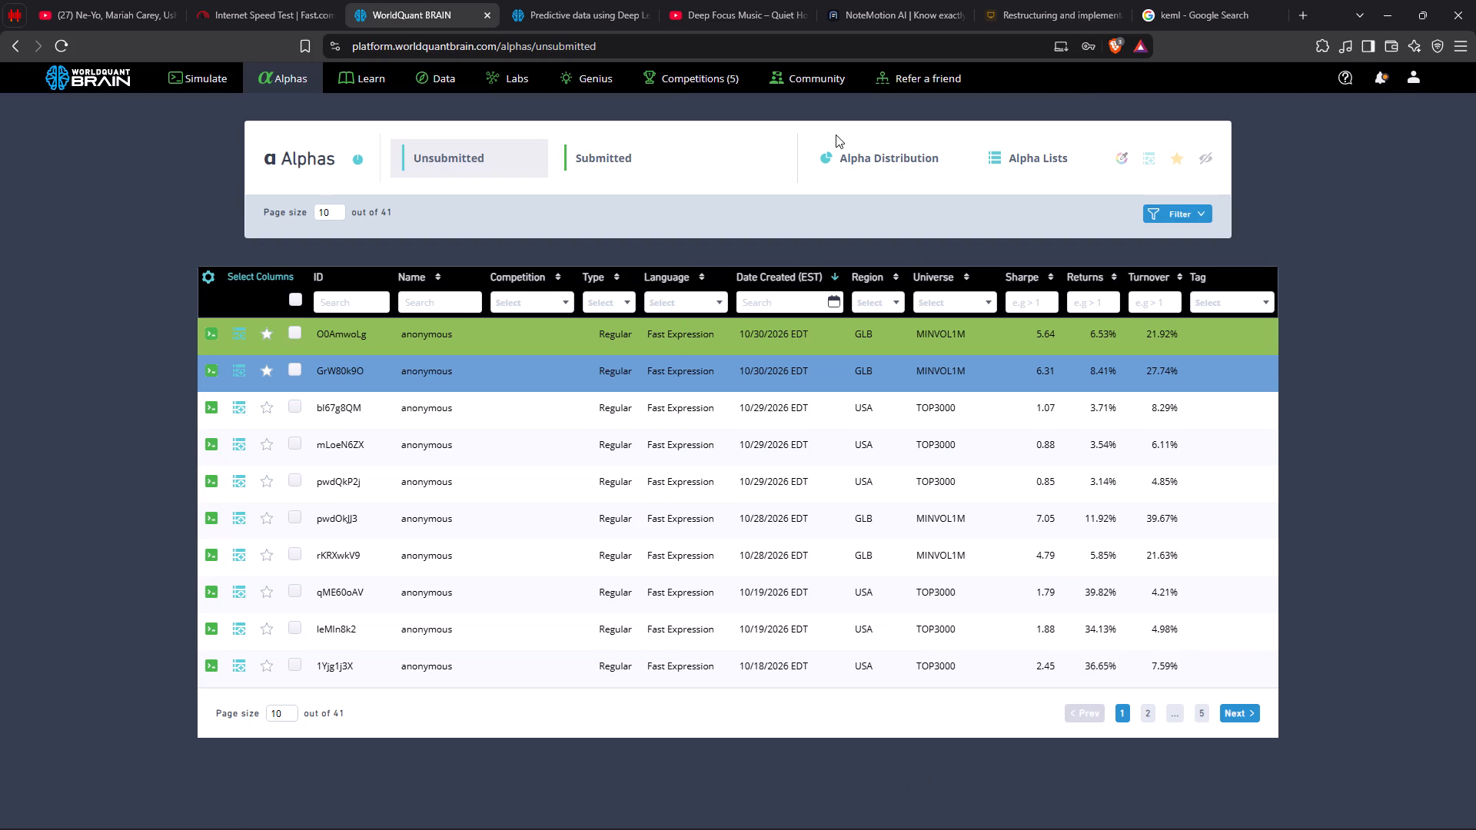
Open the list of submitted alphas and reload it to check the latest submission.
click(637, 149)
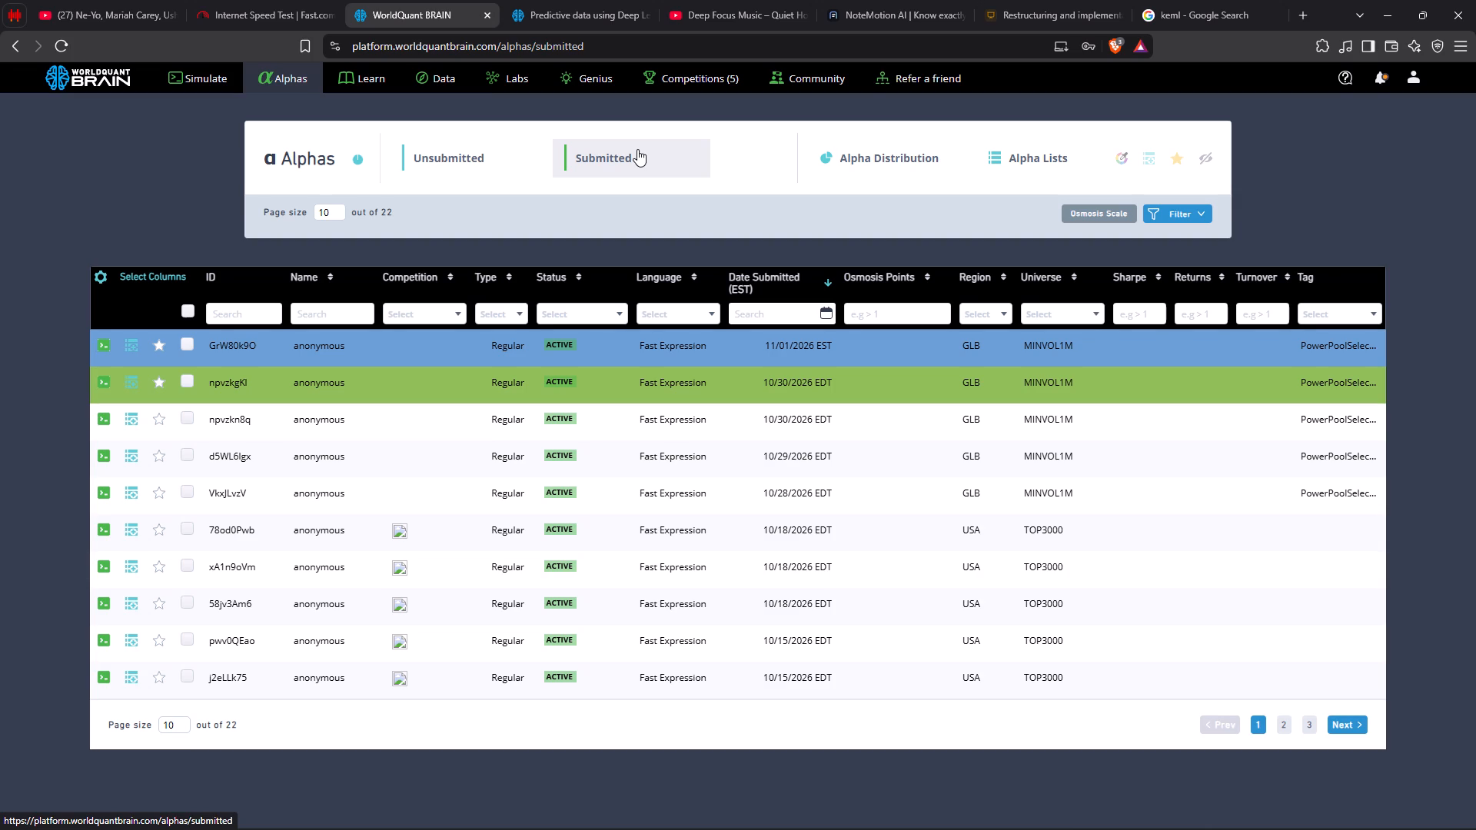
click(617, 149)
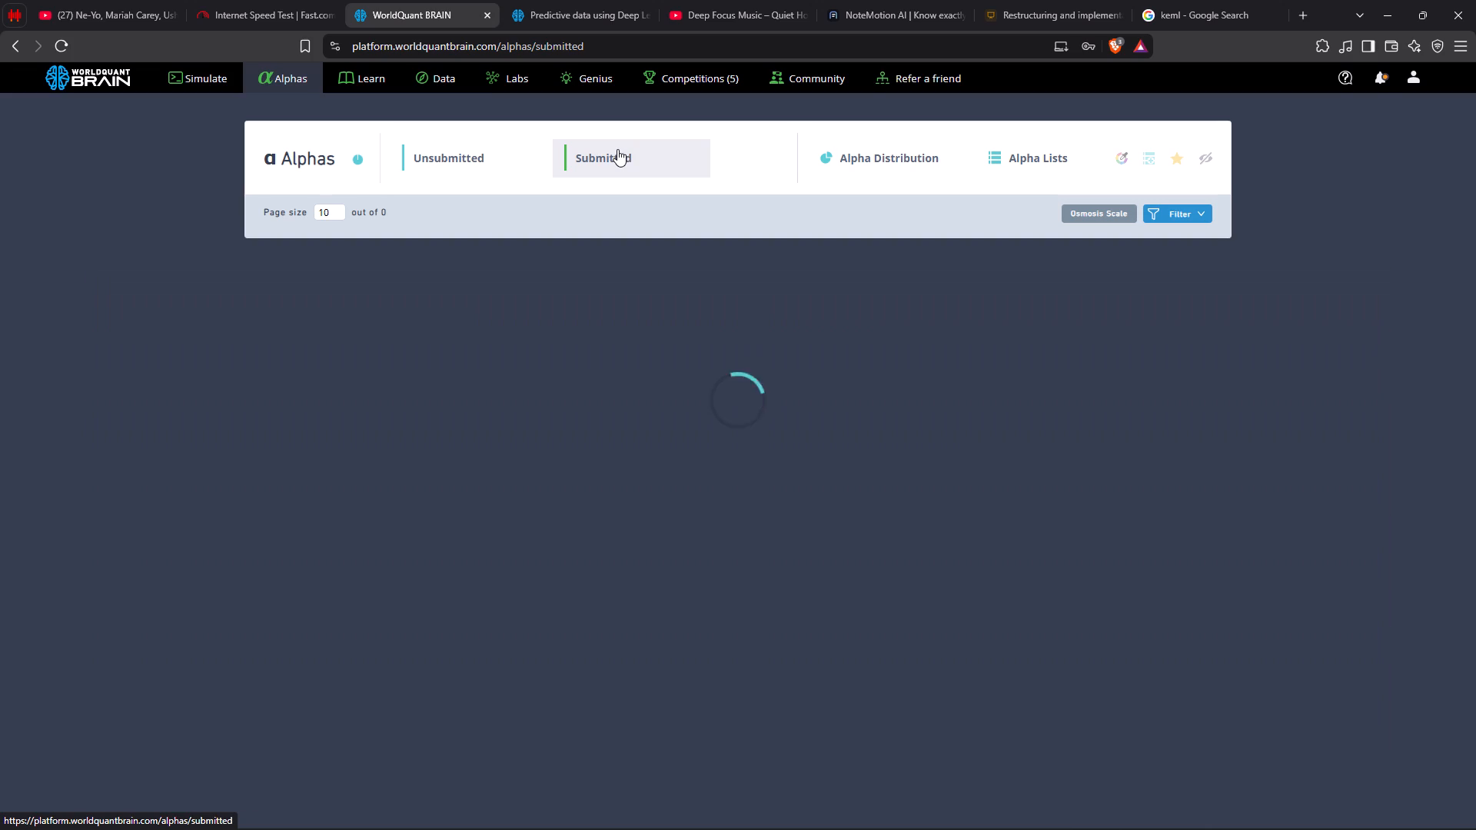
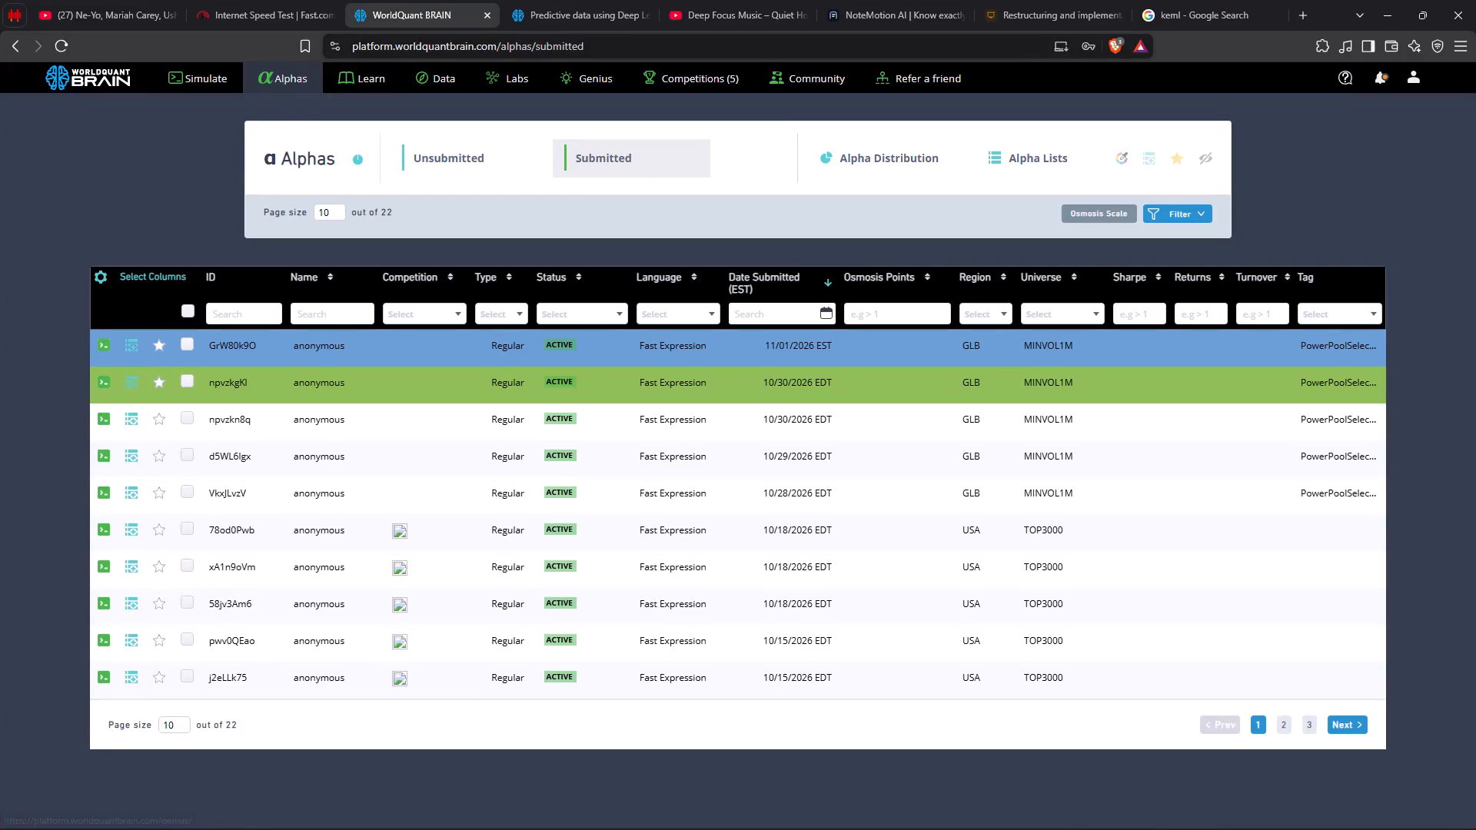
Load the fair value liabilities example alpha into an empty simulation and run a full simulation of it.
click(188, 73)
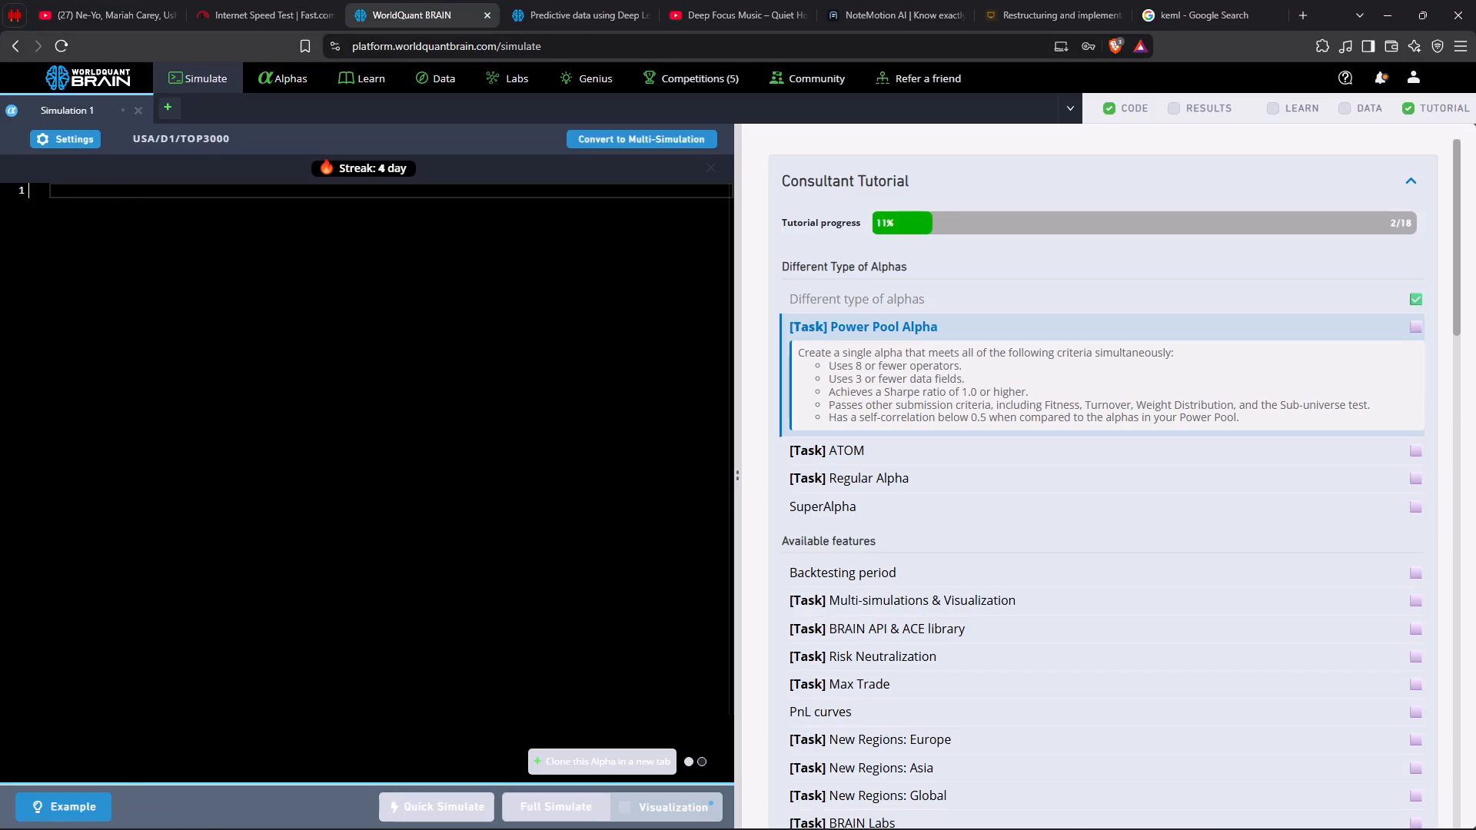
click(54, 812)
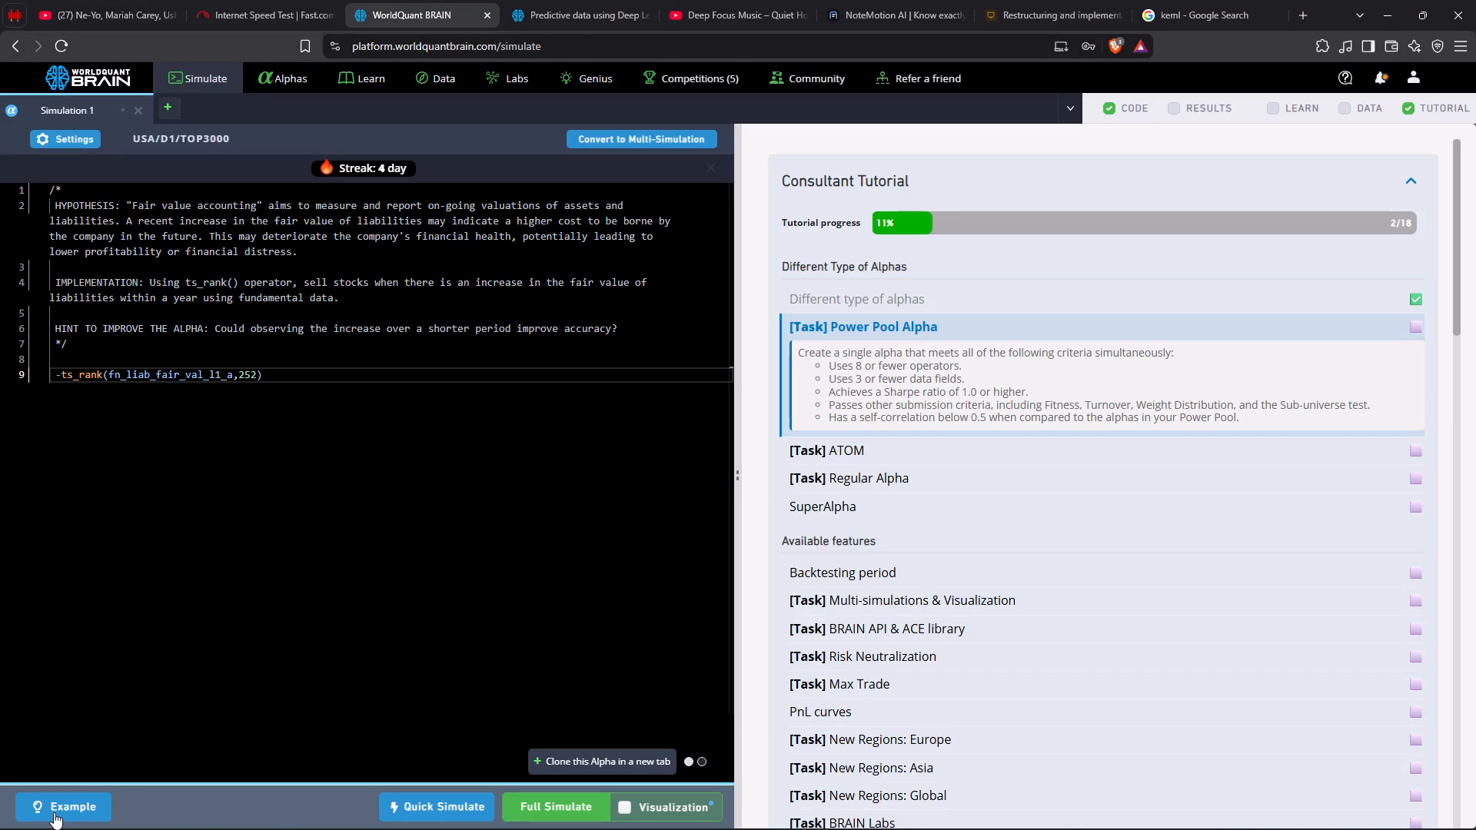
click(522, 807)
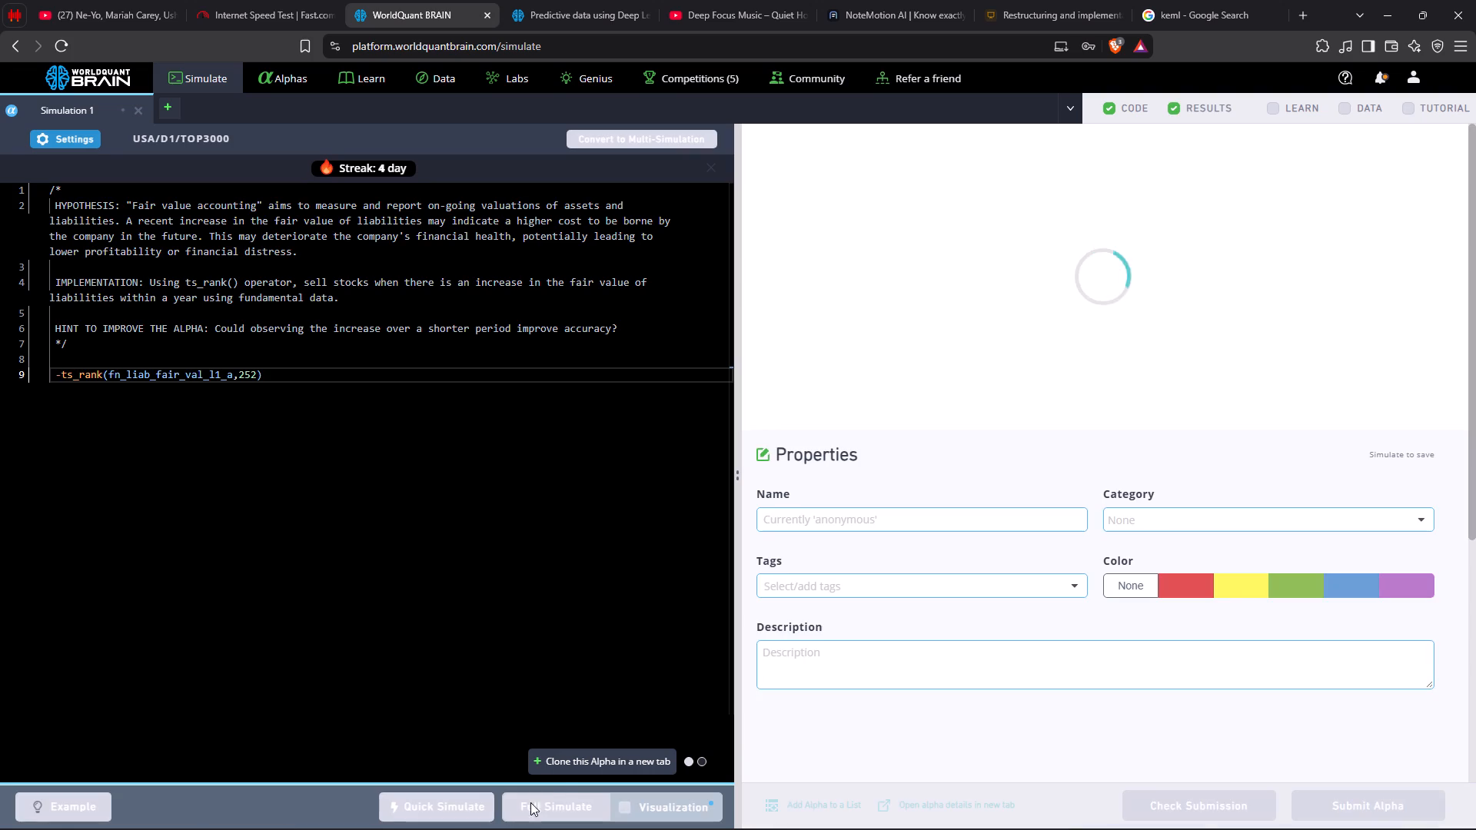
Clone the example alpha into three more simulation tabs, Simulation 2 to Simulation 4, running a full simulation in each.
click(563, 764)
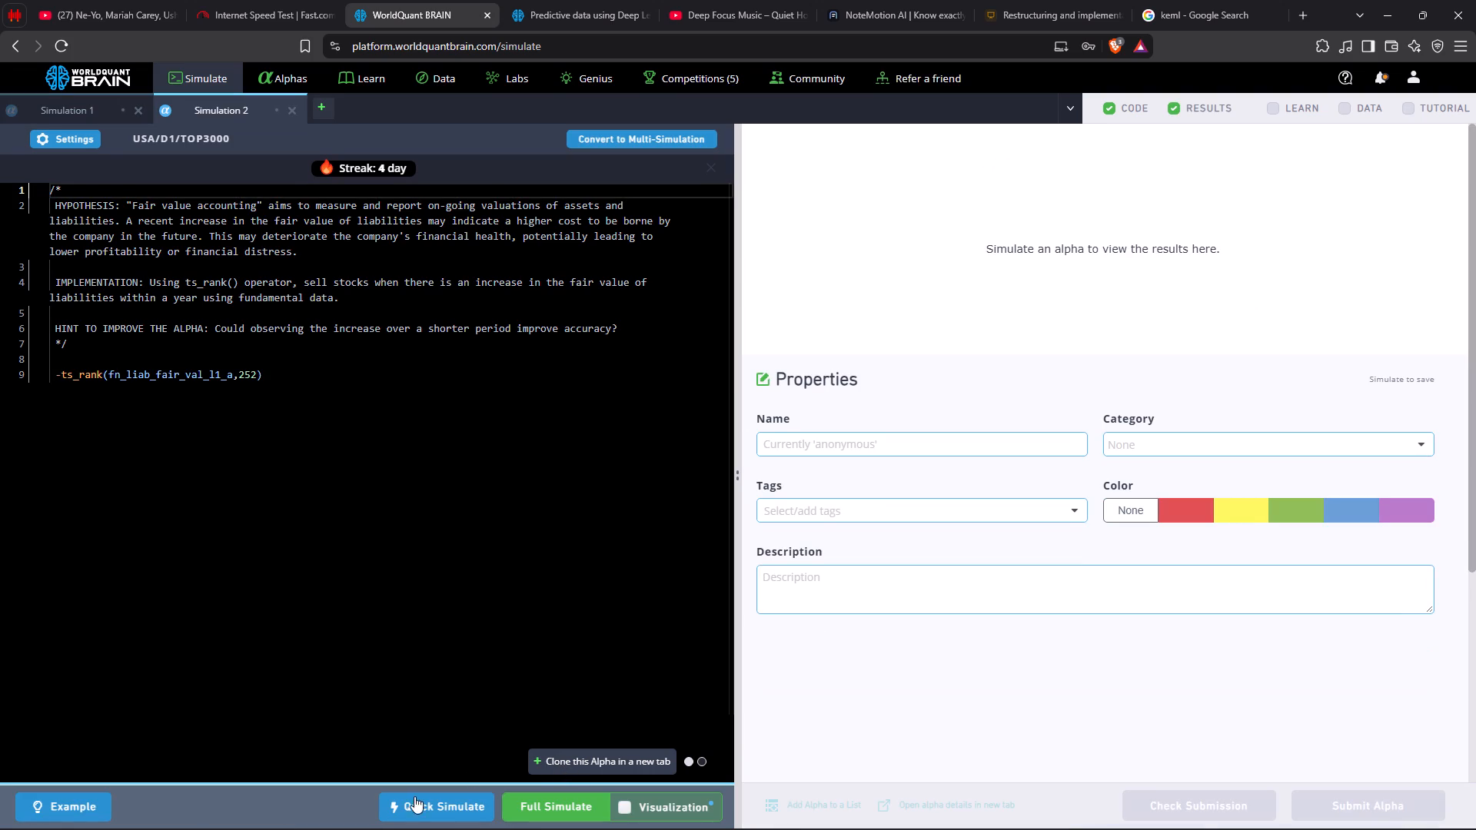
click(562, 802)
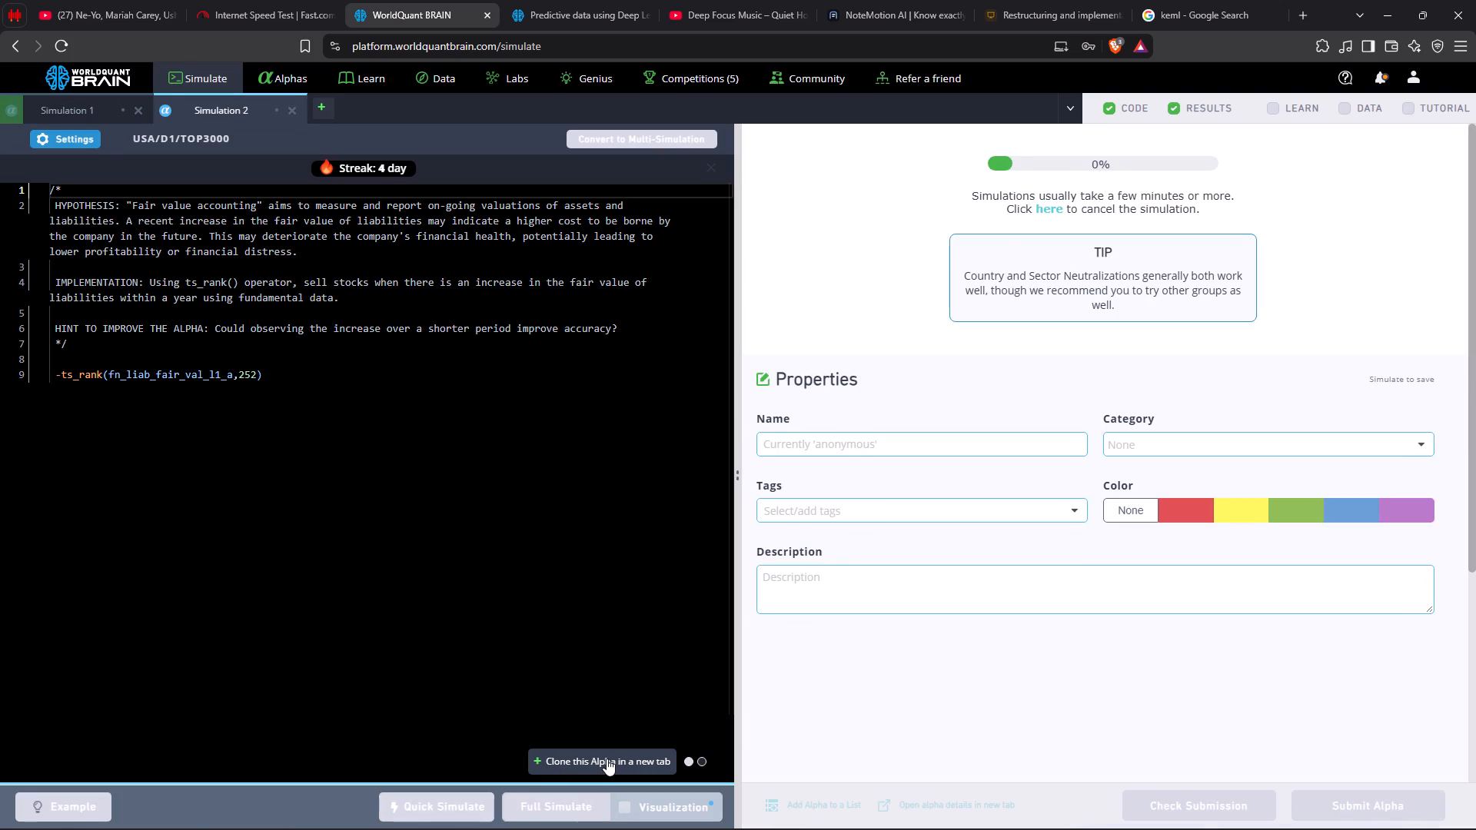
click(607, 759)
click(560, 800)
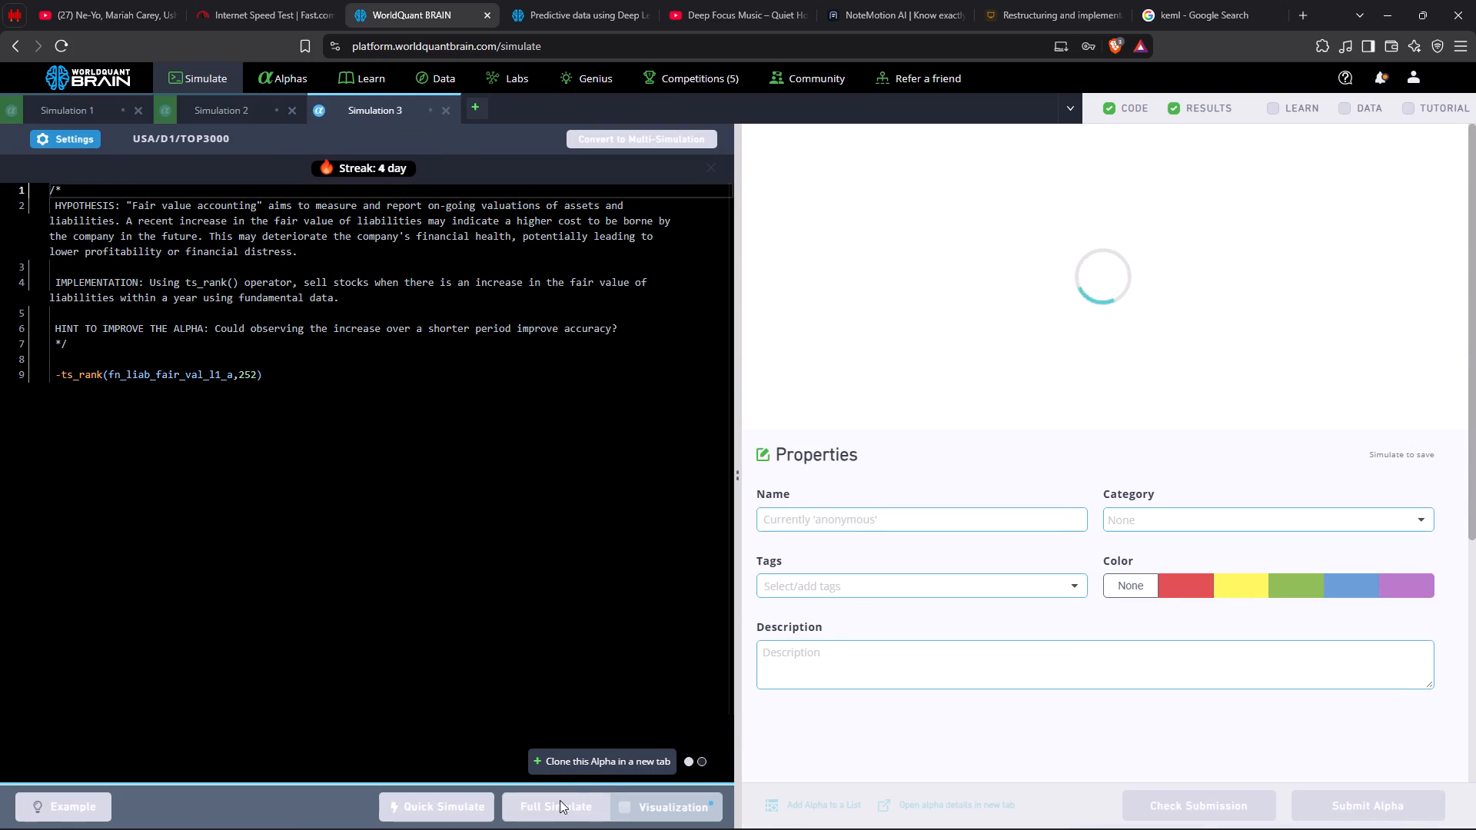
click(588, 753)
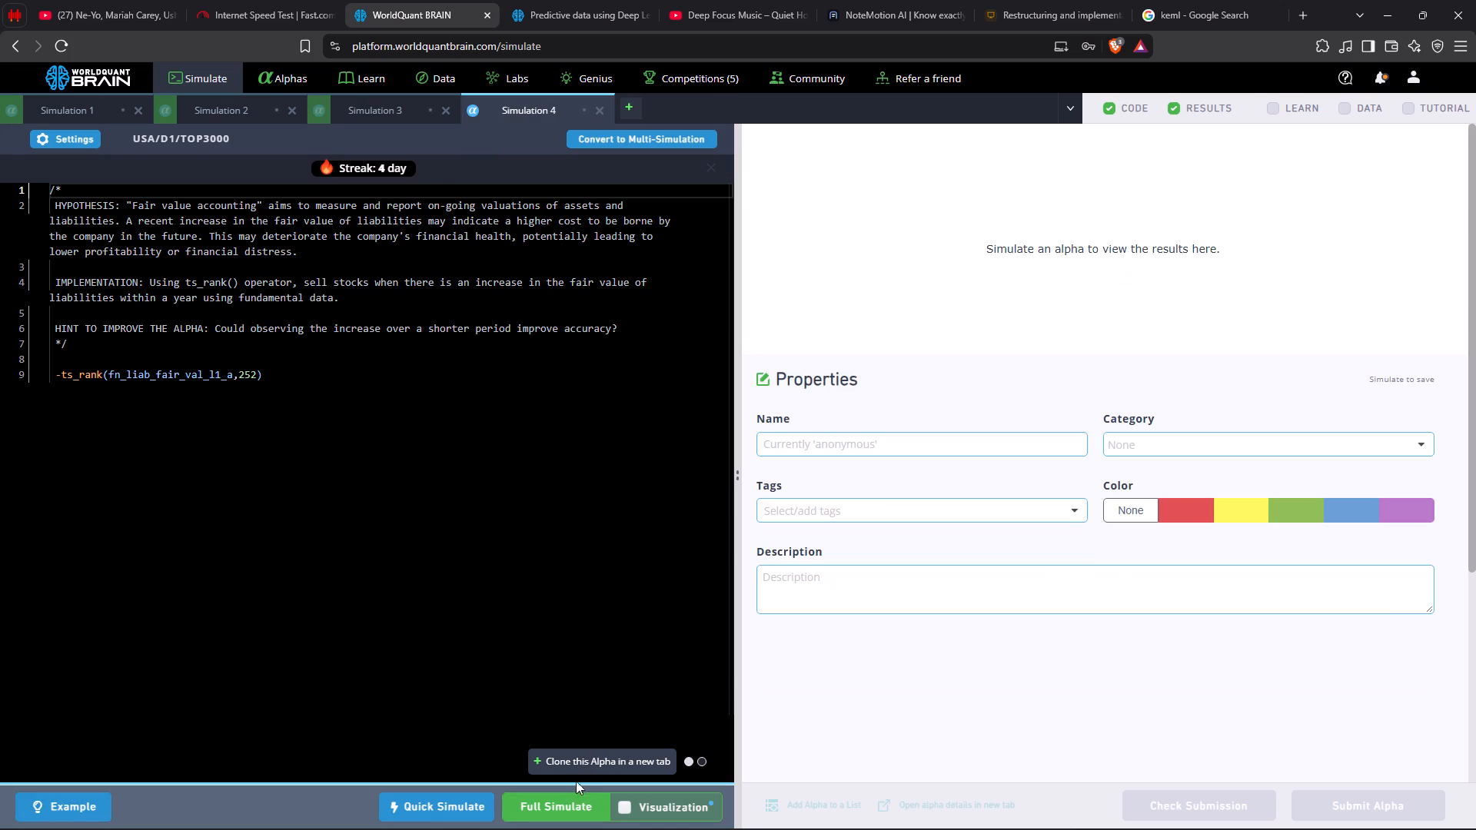
click(570, 796)
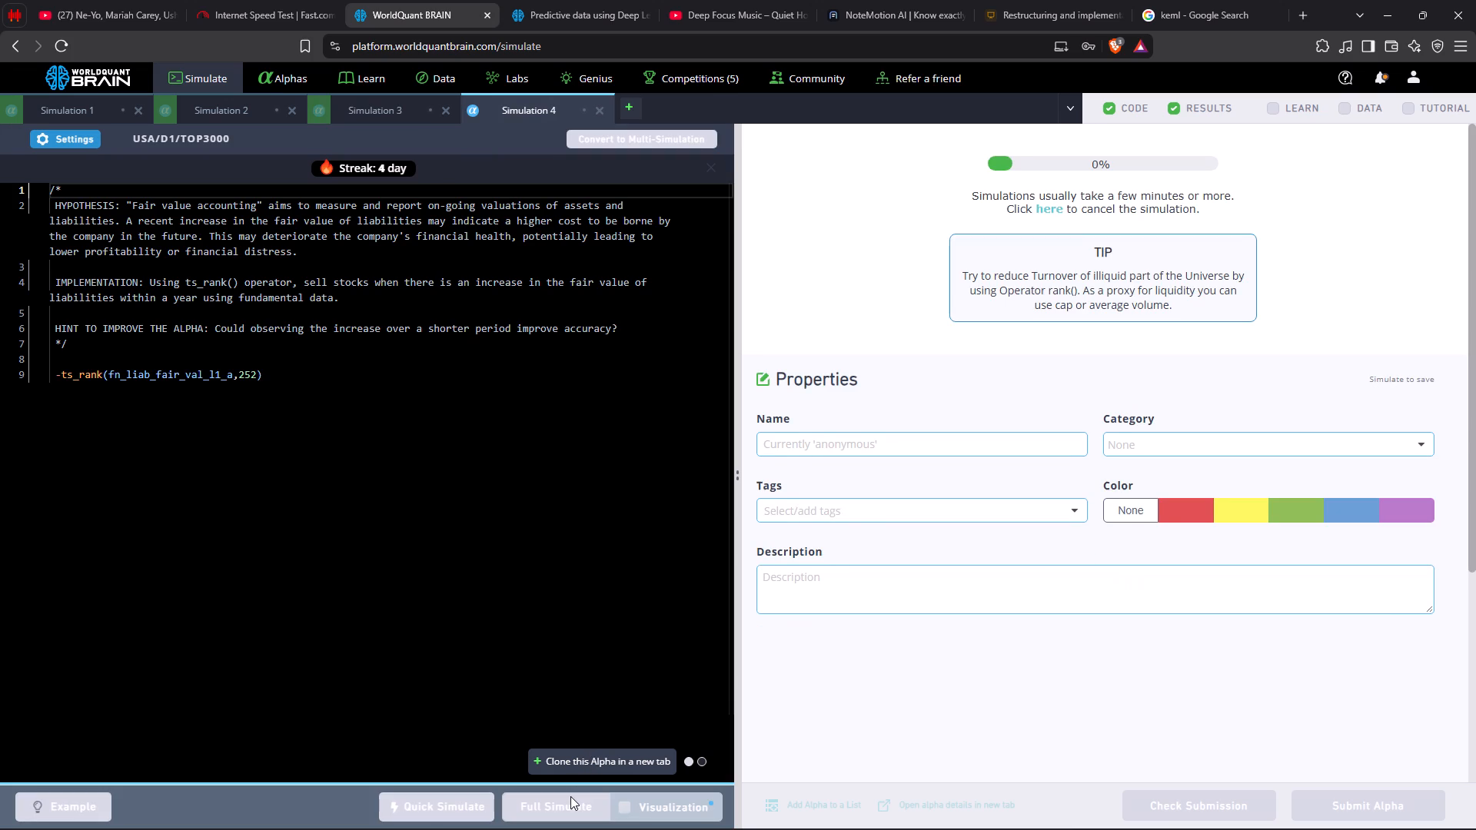
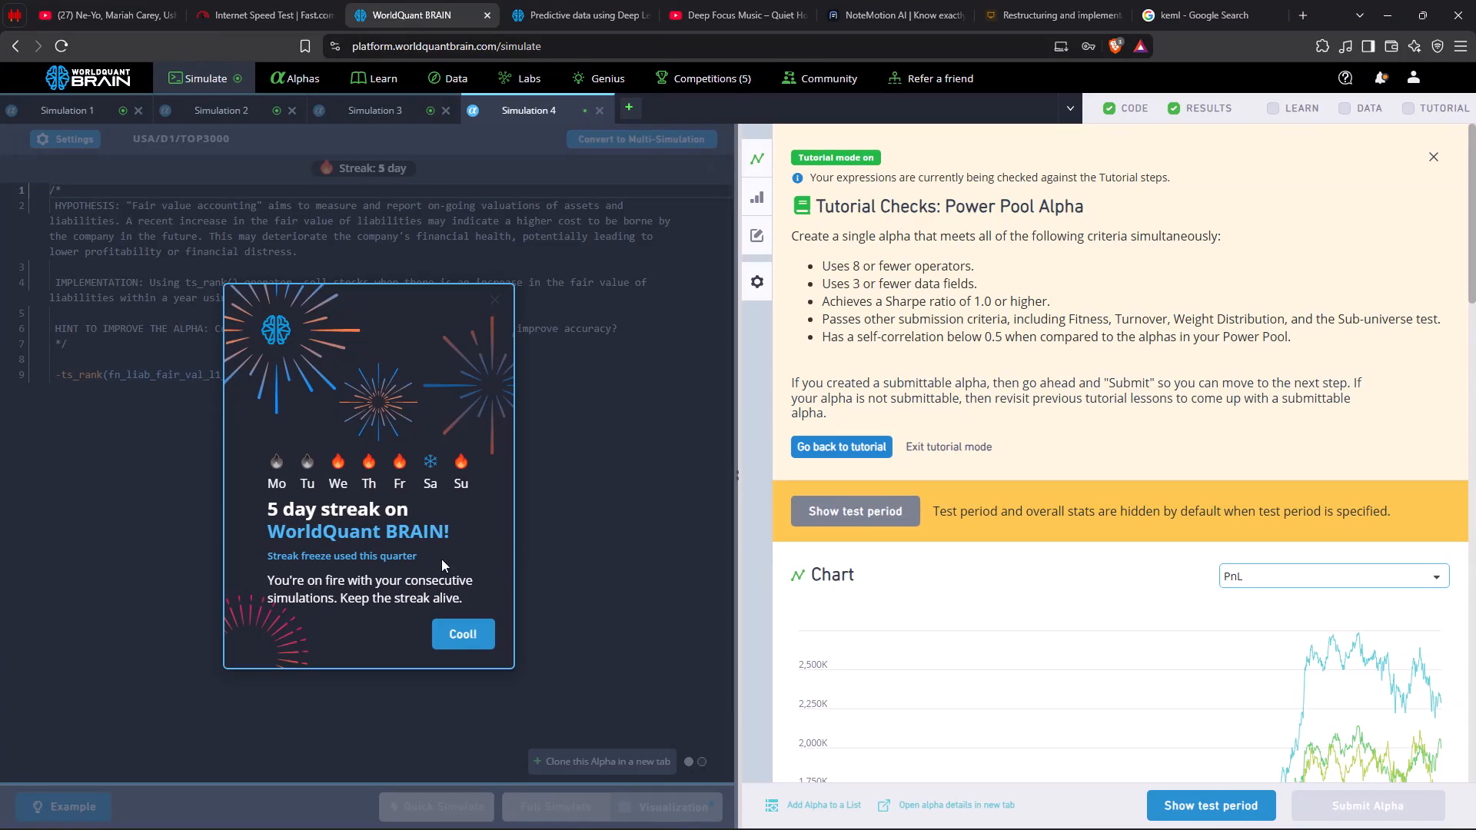
Dismiss the simulation streak notification over Simulation 4.
click(472, 624)
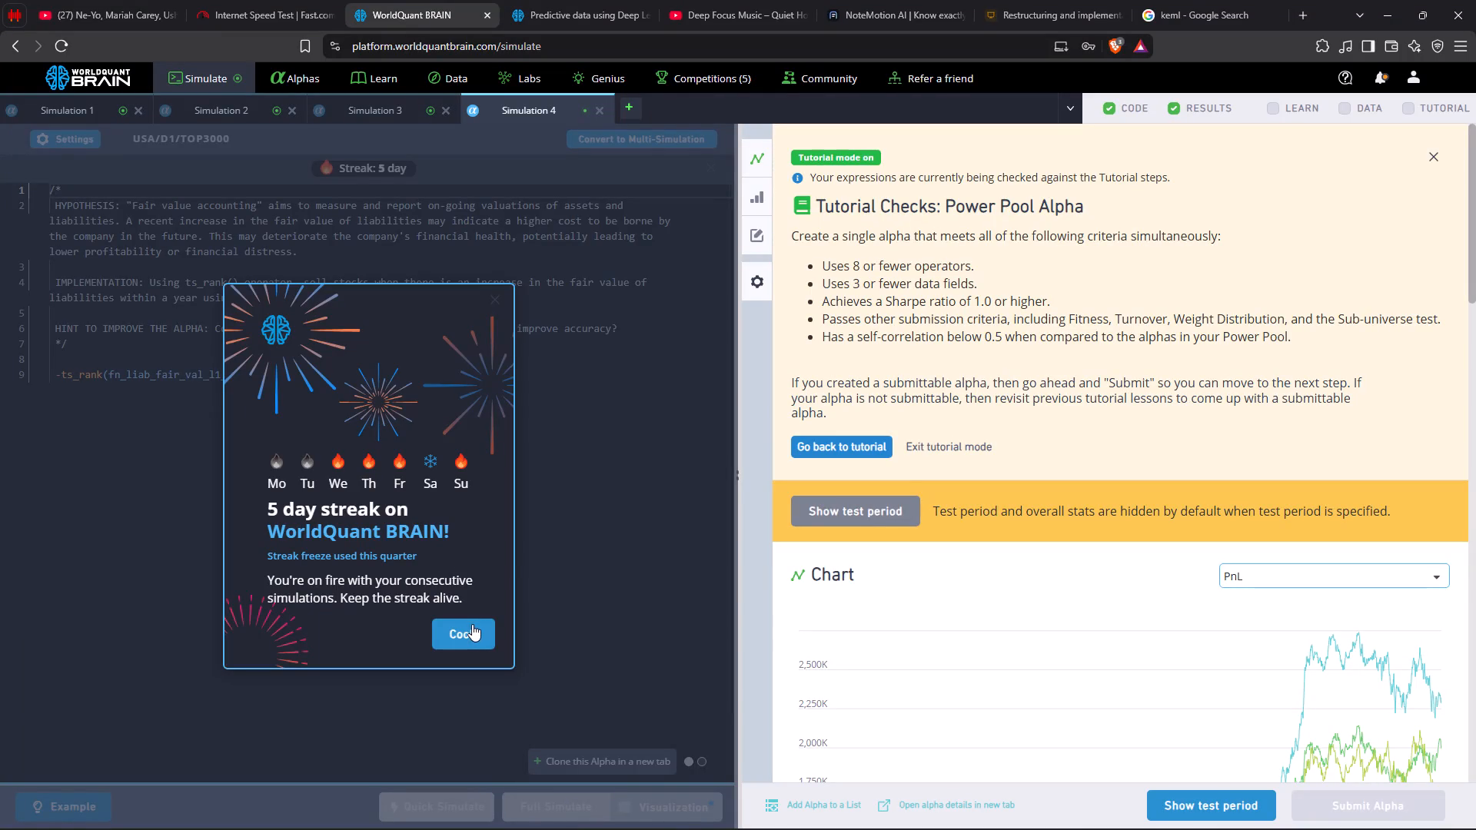
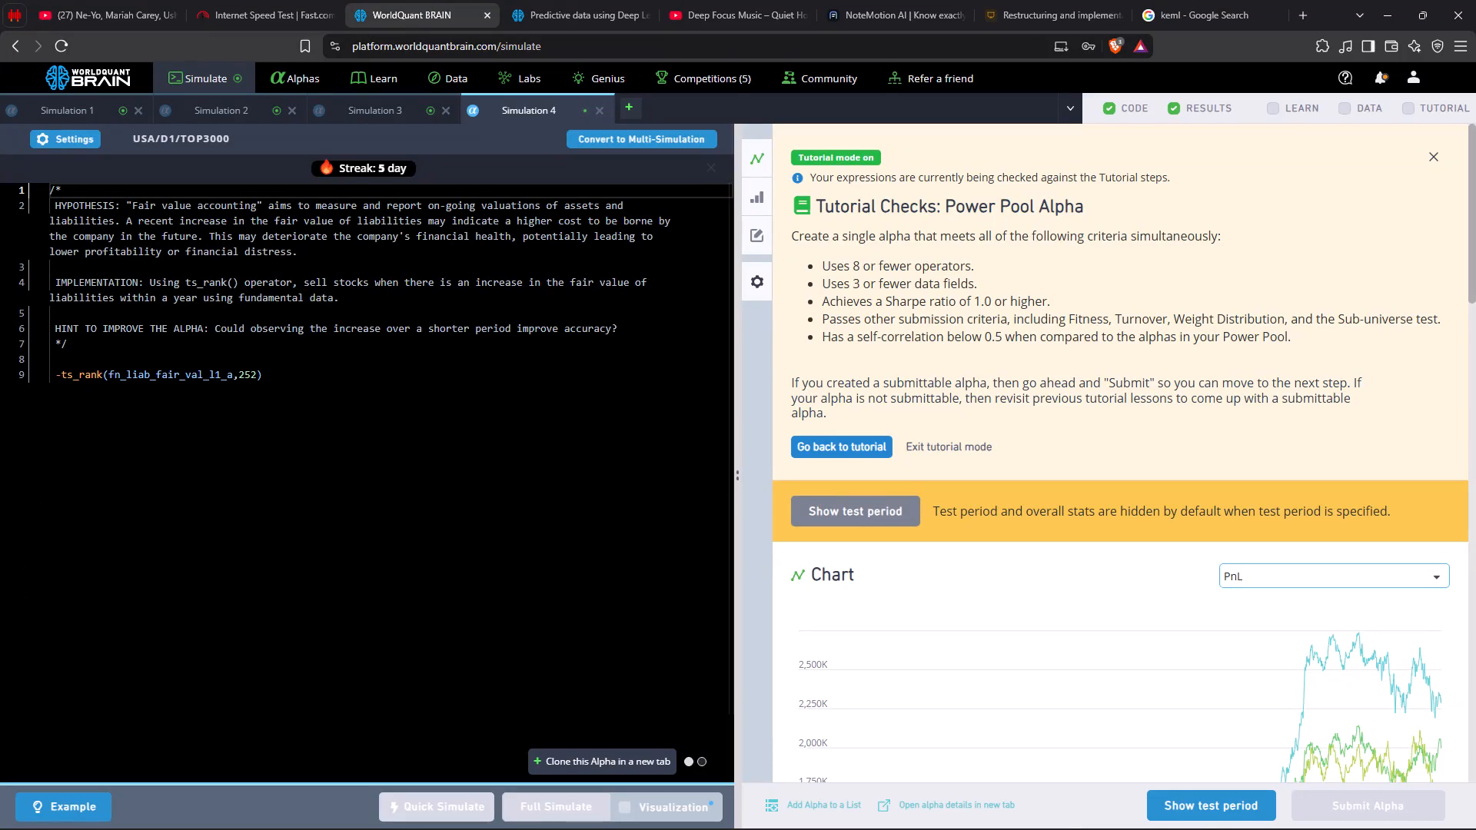
Review the simulation settings of Simulation 4 without changing them.
click(554, 344)
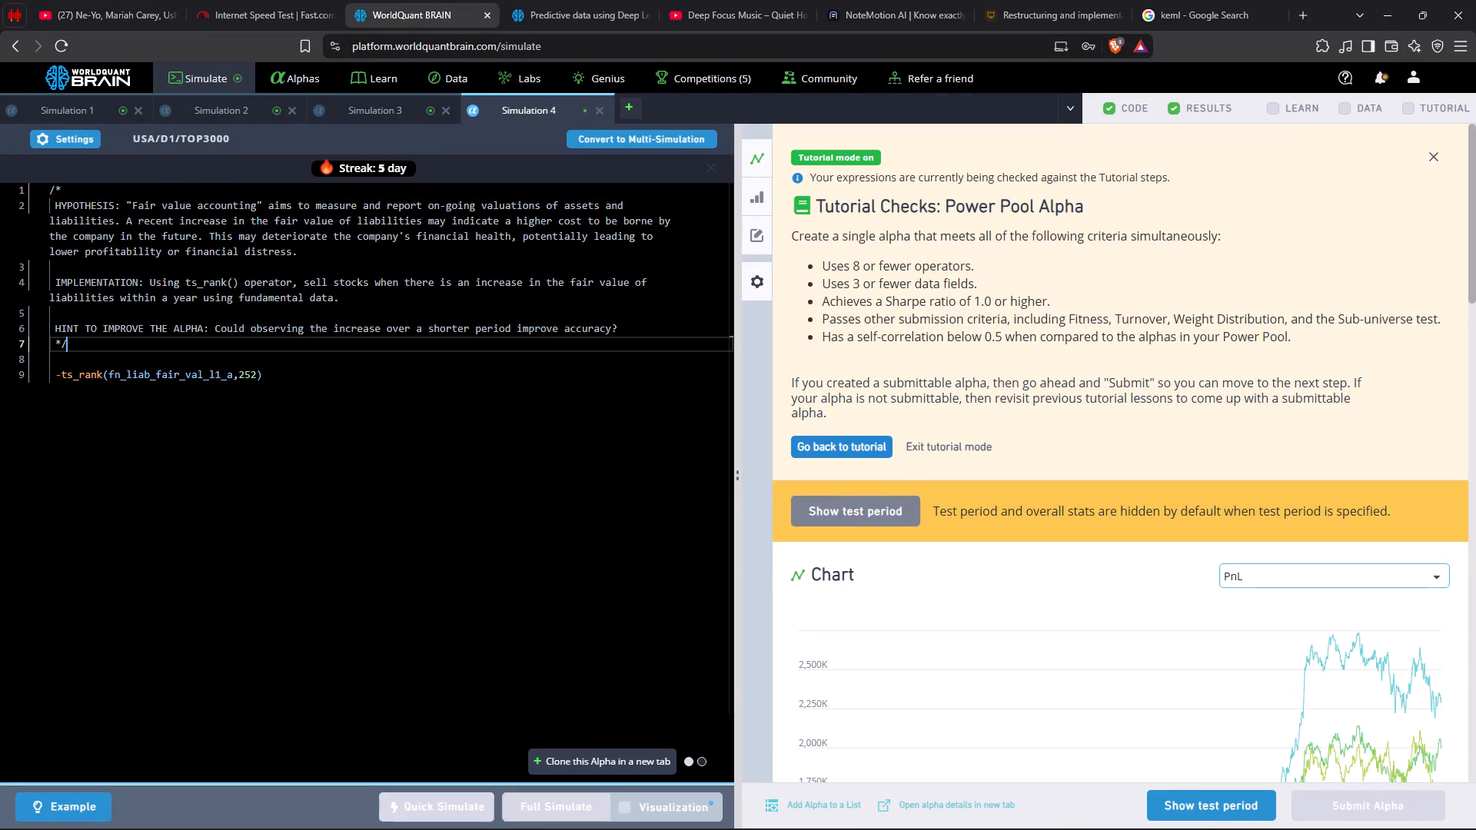
click(86, 136)
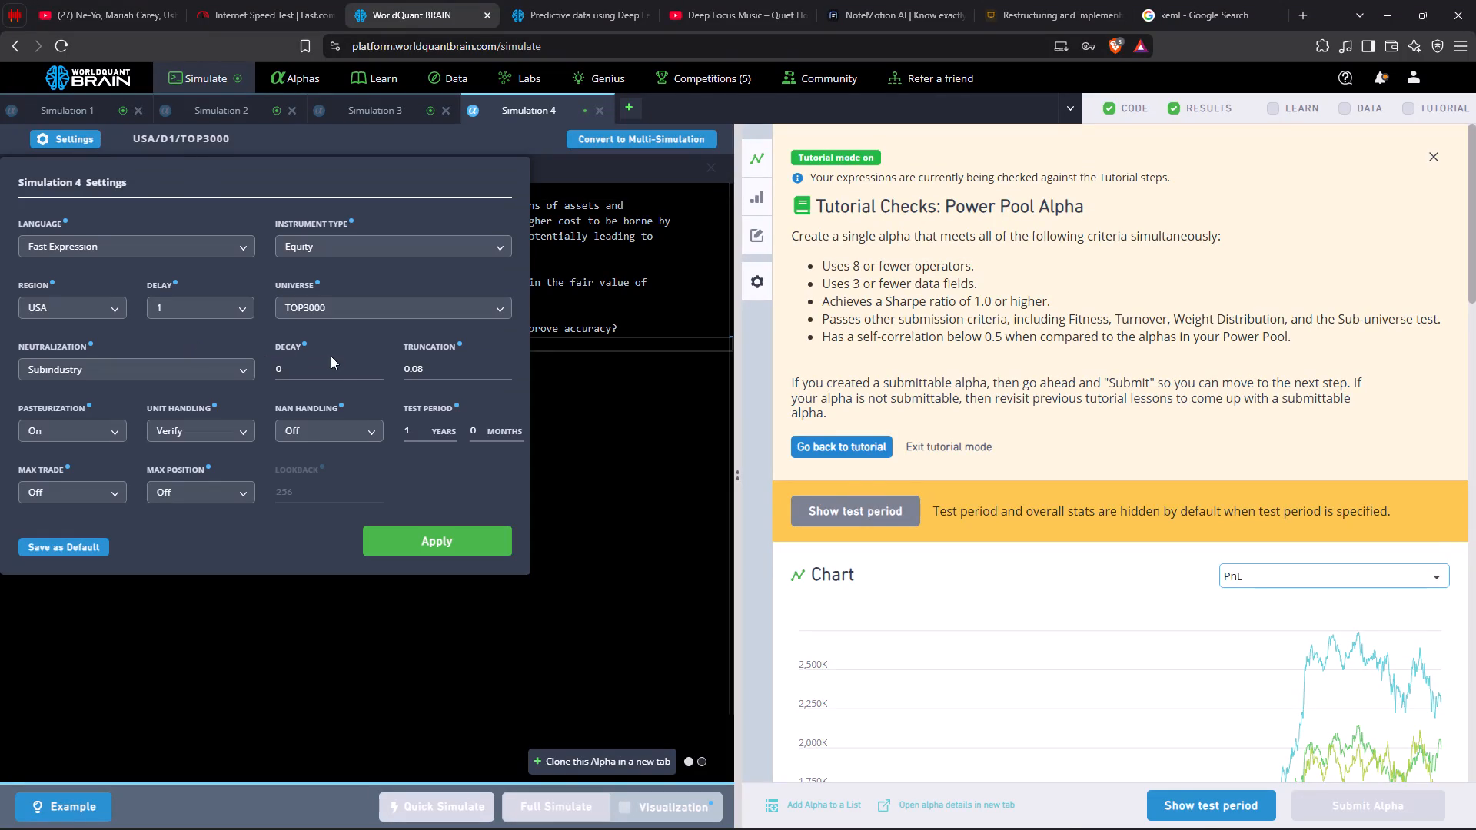
click(612, 314)
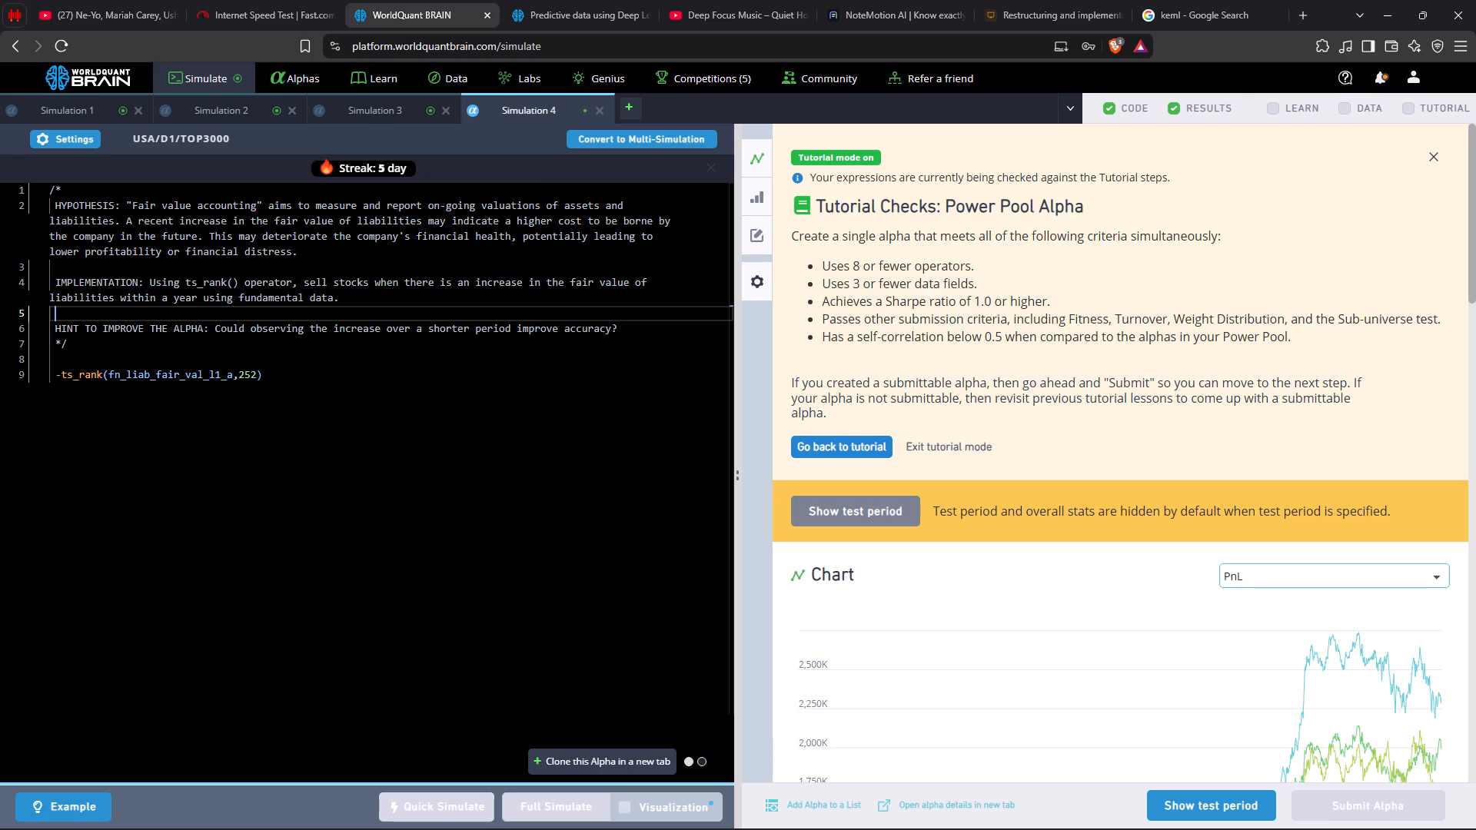
Replace the Simulation 4 code with a different example alpha and run a full simulation of it.
click(64, 794)
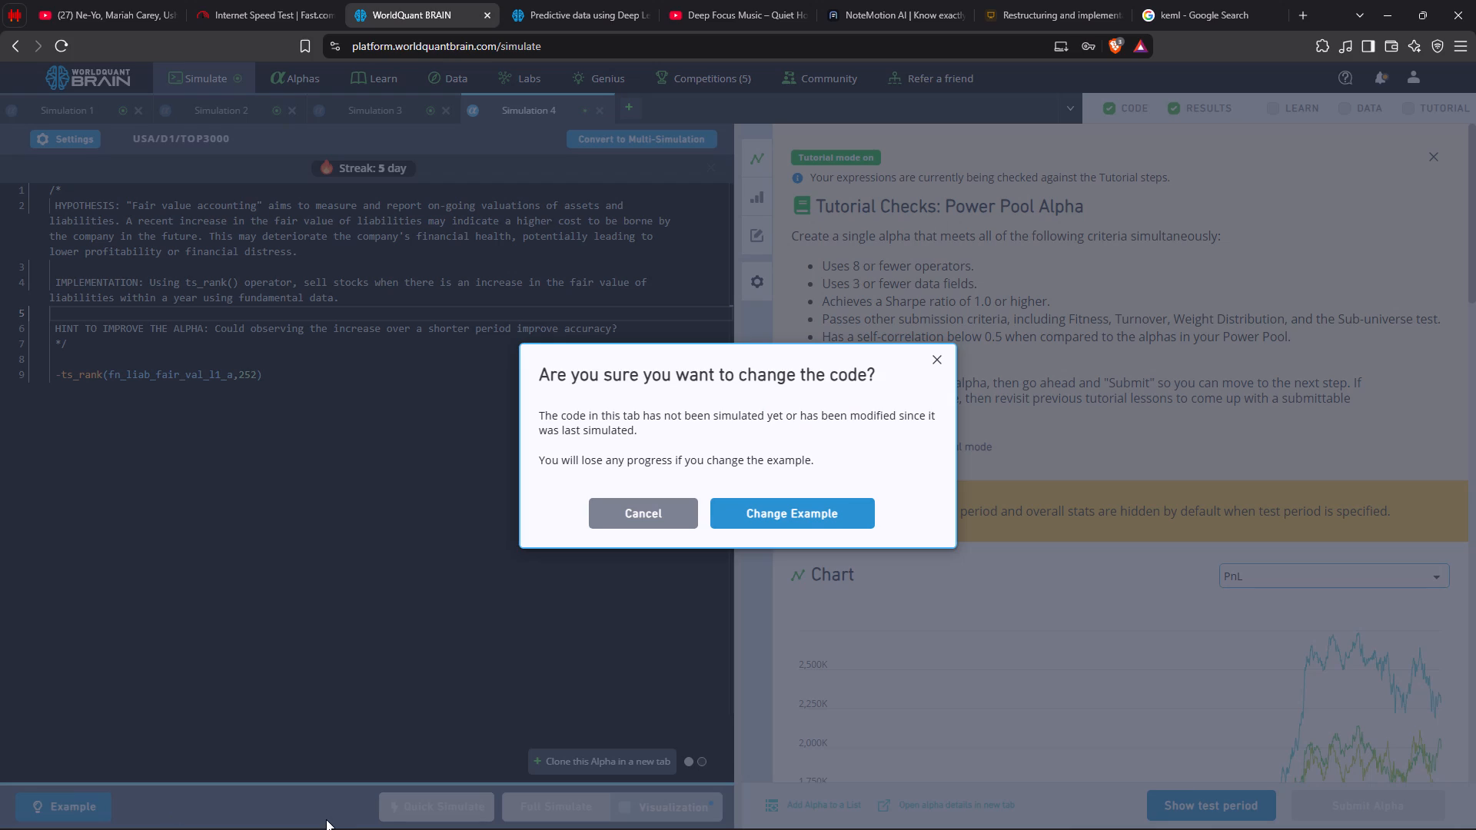
click(807, 518)
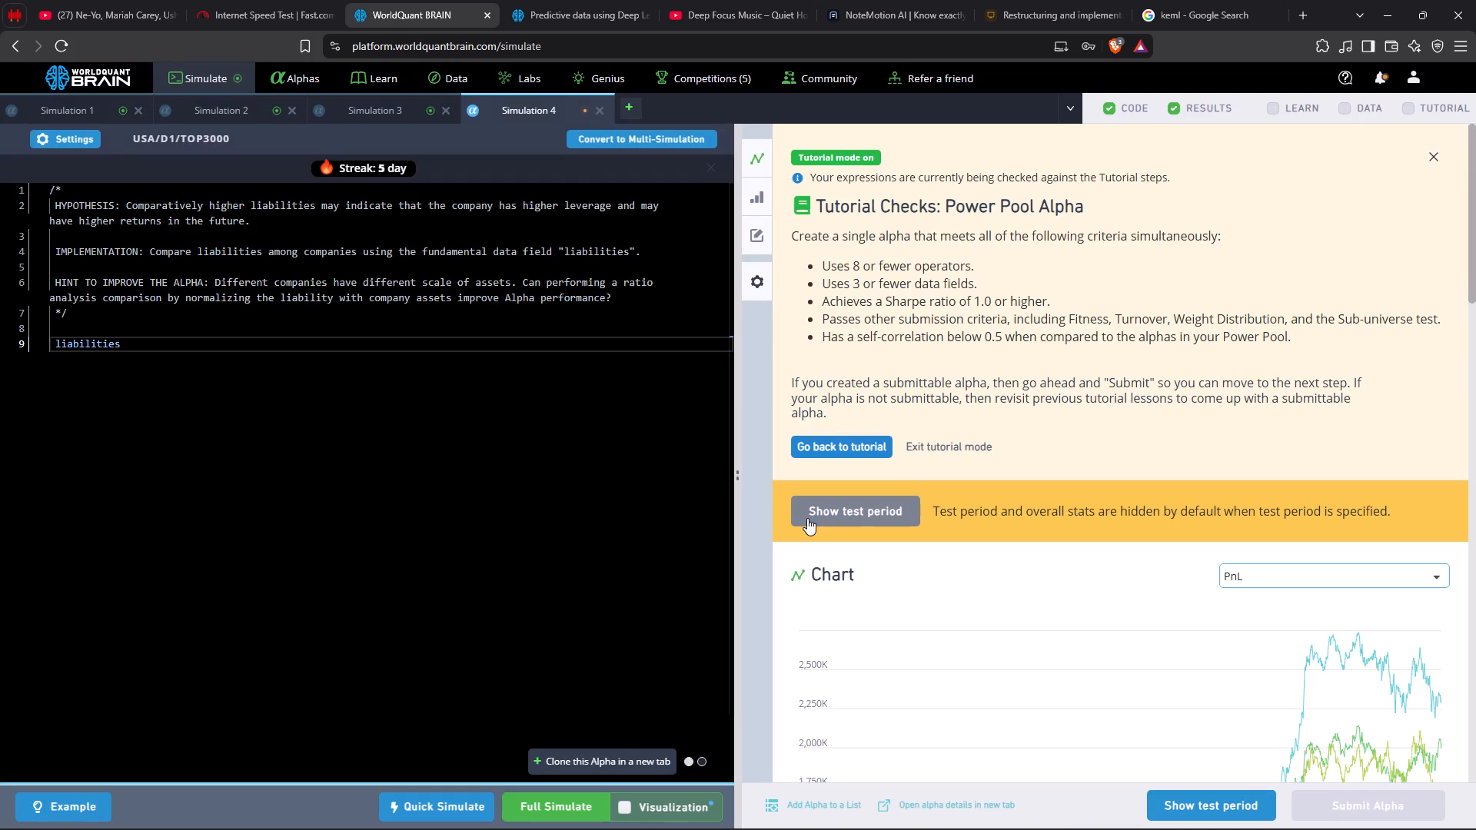
click(550, 801)
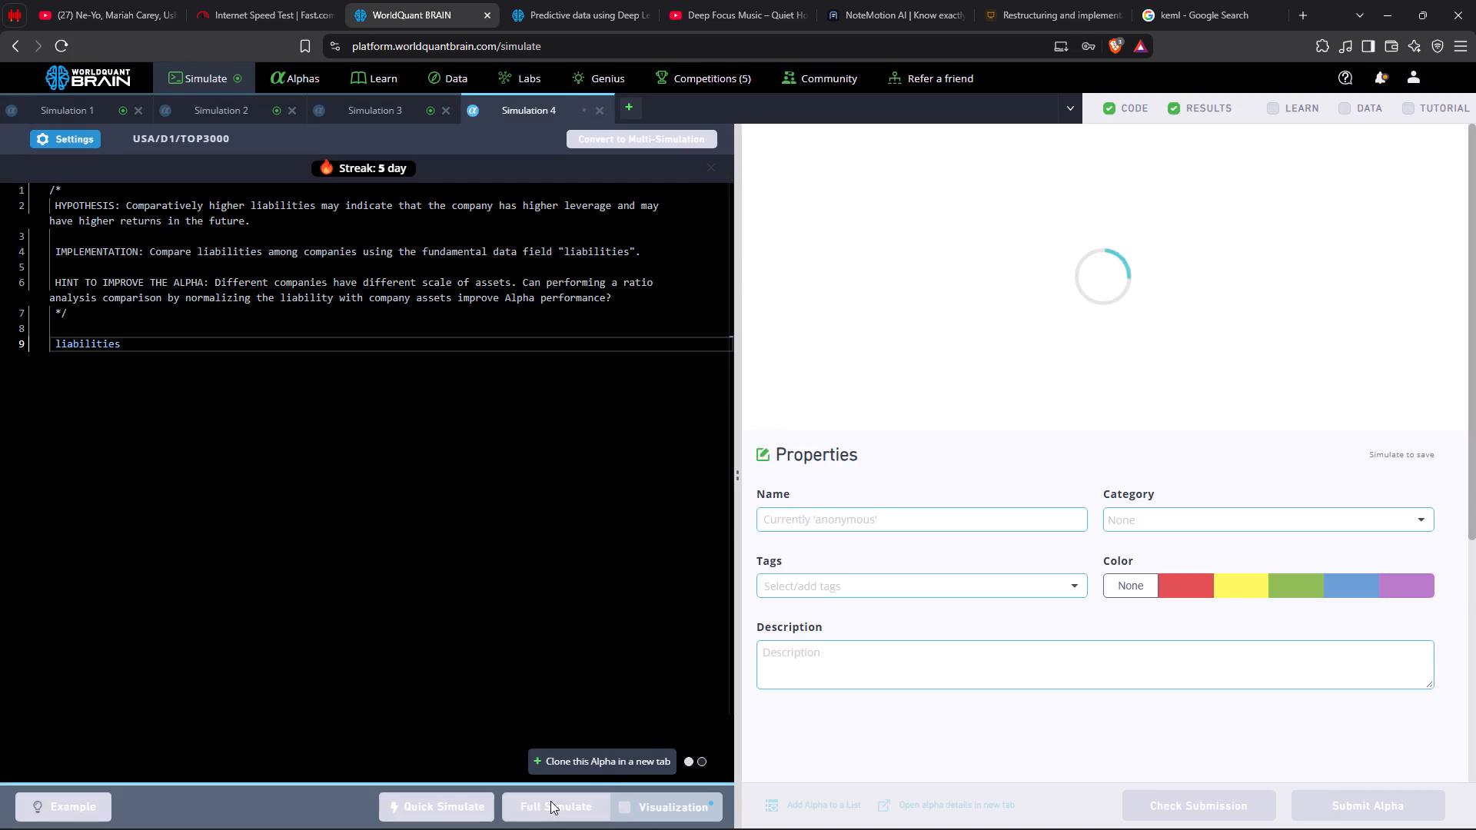
Switch to Simulation 3, replace its code with a different example alpha, and run a full simulation.
click(367, 120)
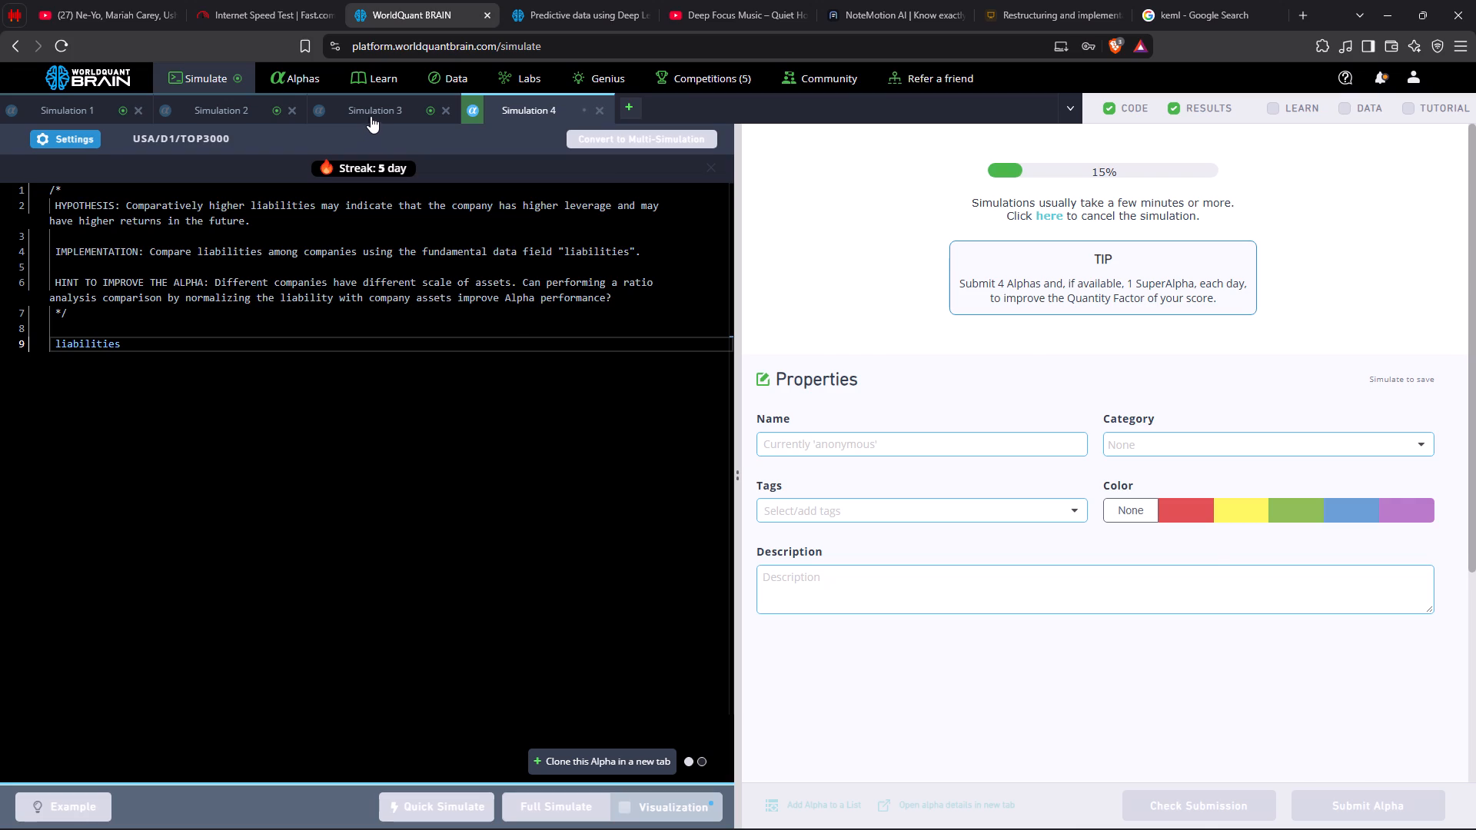
click(372, 115)
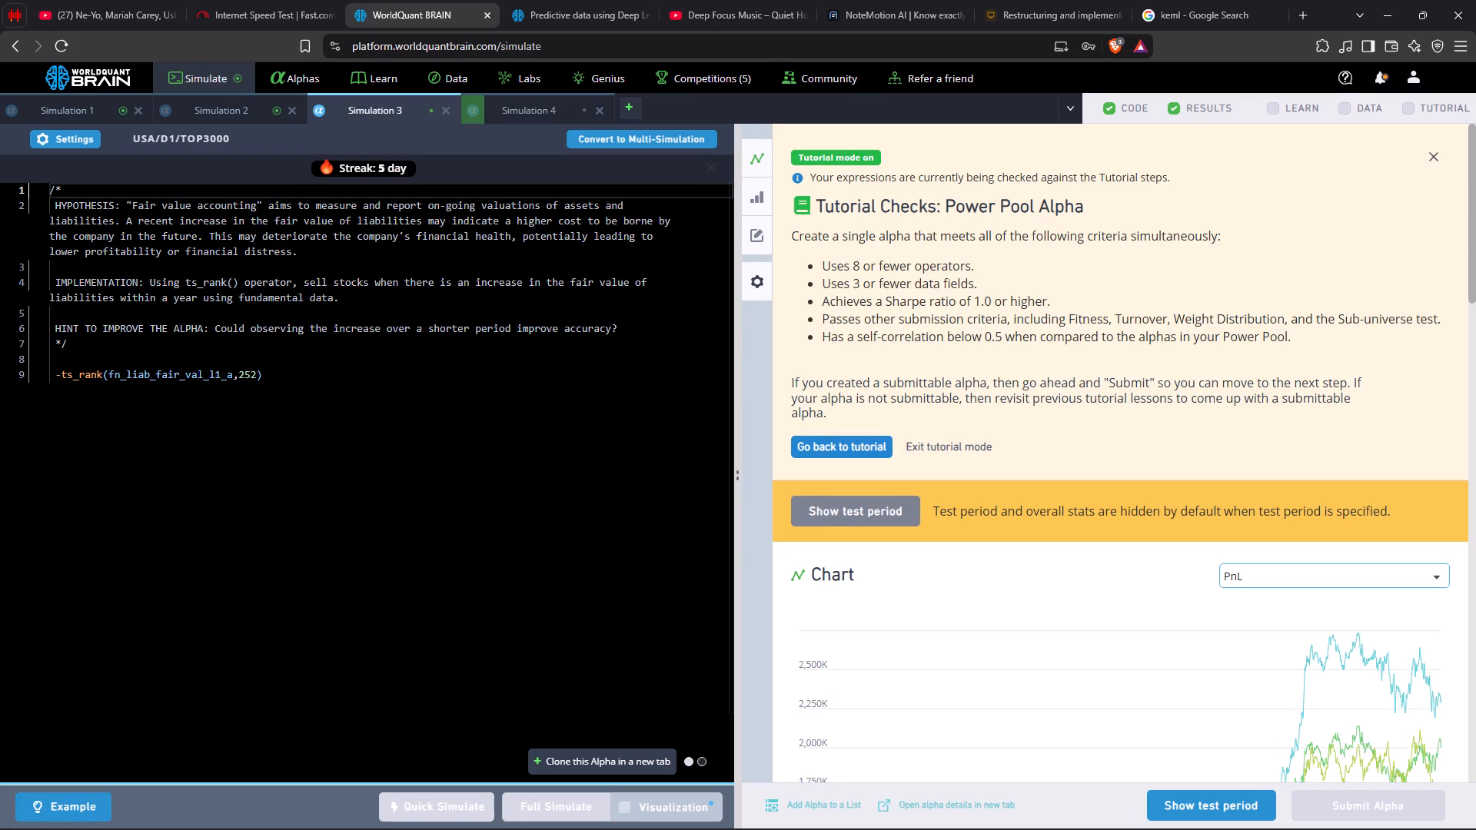
click(66, 807)
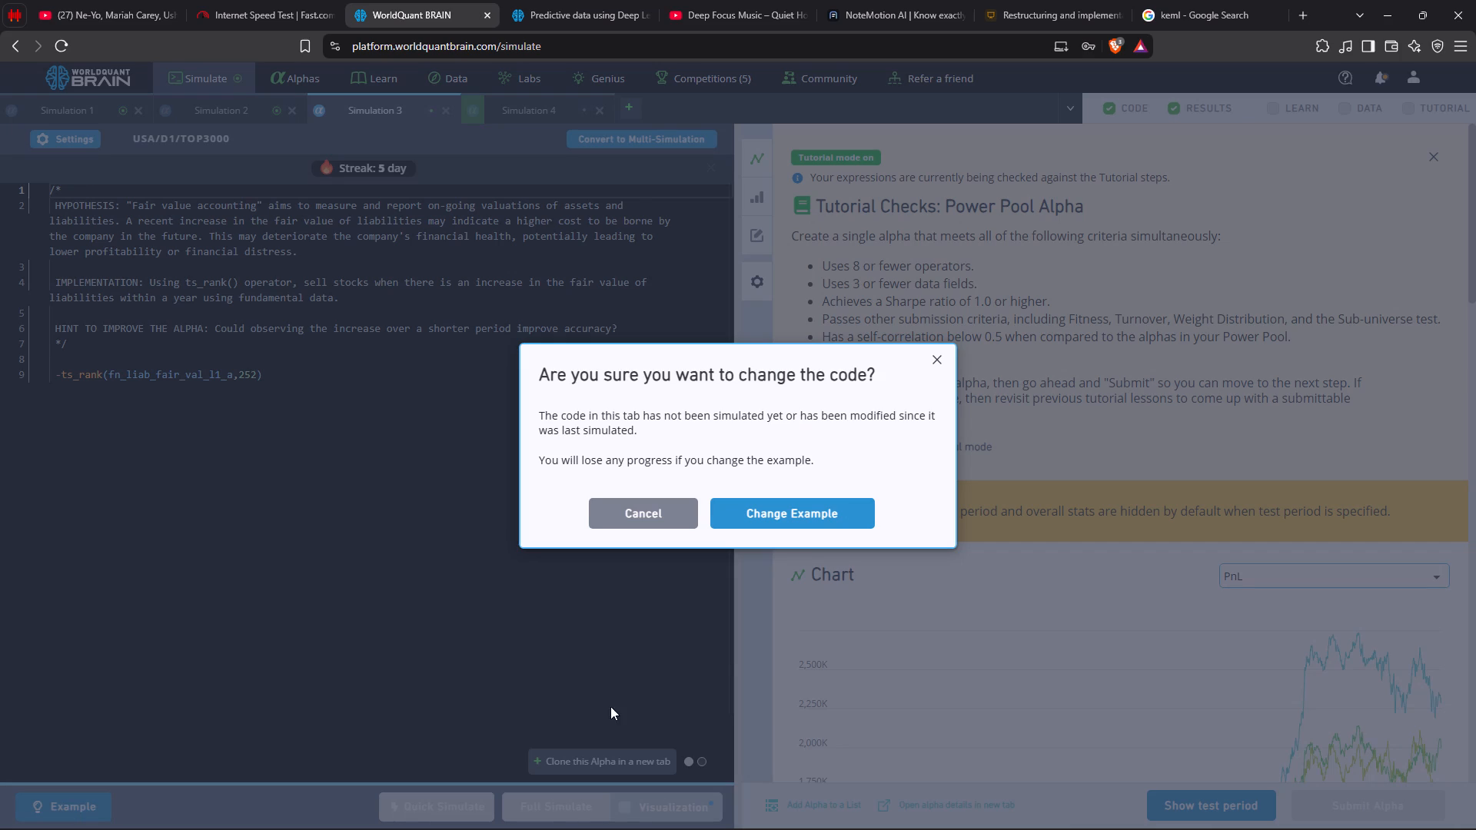
click(786, 513)
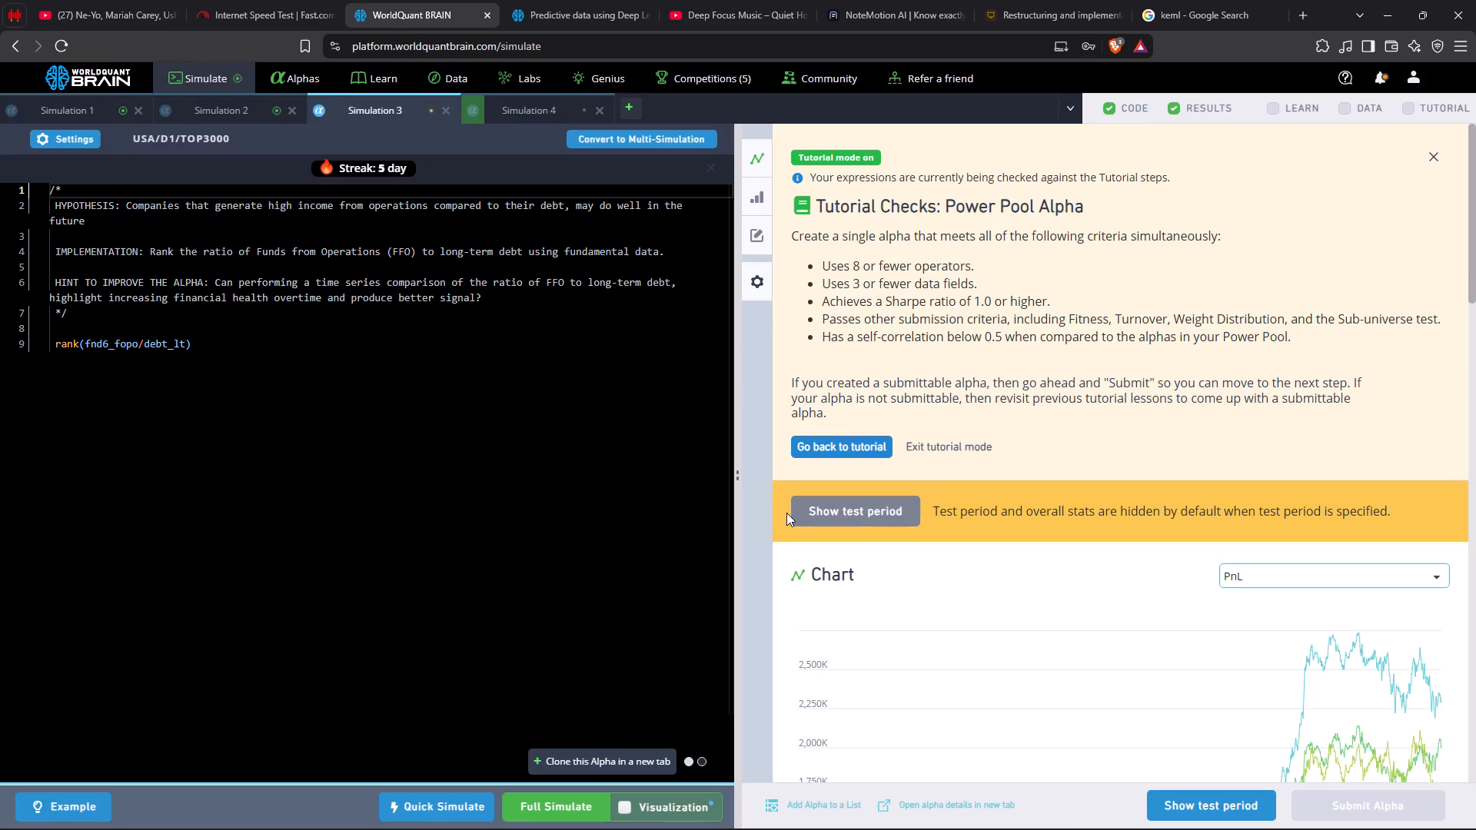
click(552, 802)
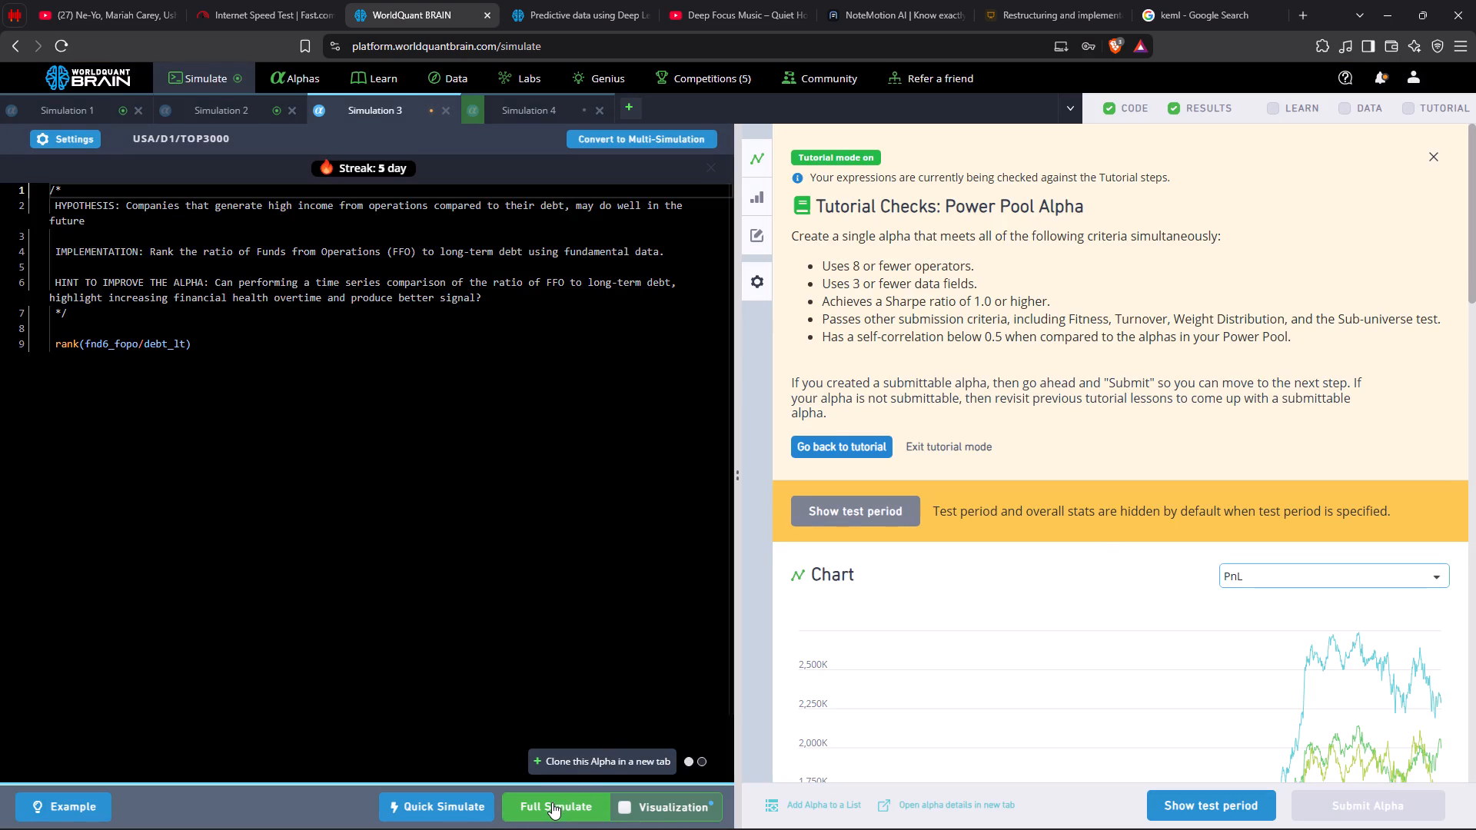
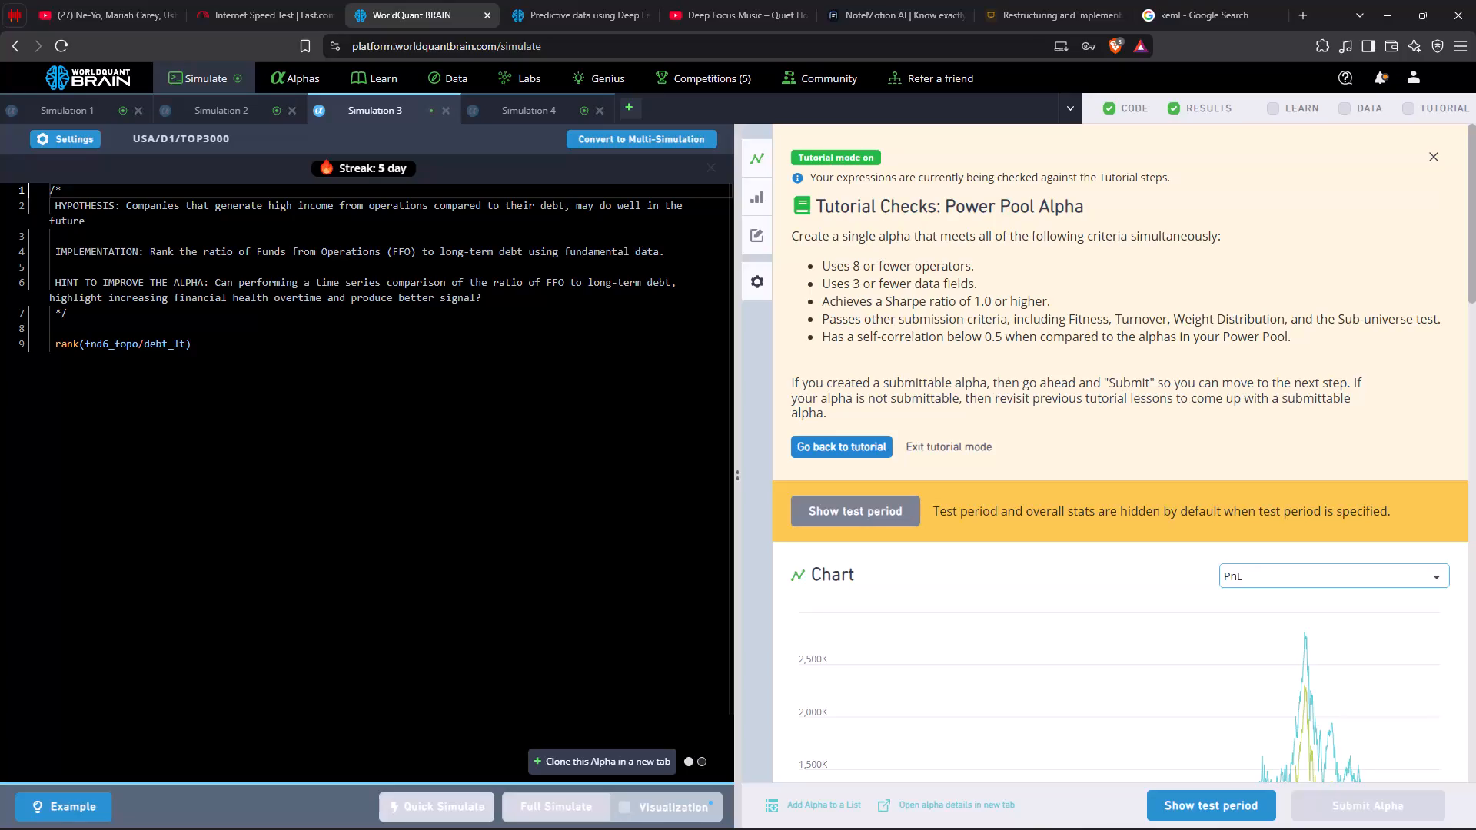
Open the submitted alphas list, view the details of the most recently submitted alpha, and close them.
click(296, 64)
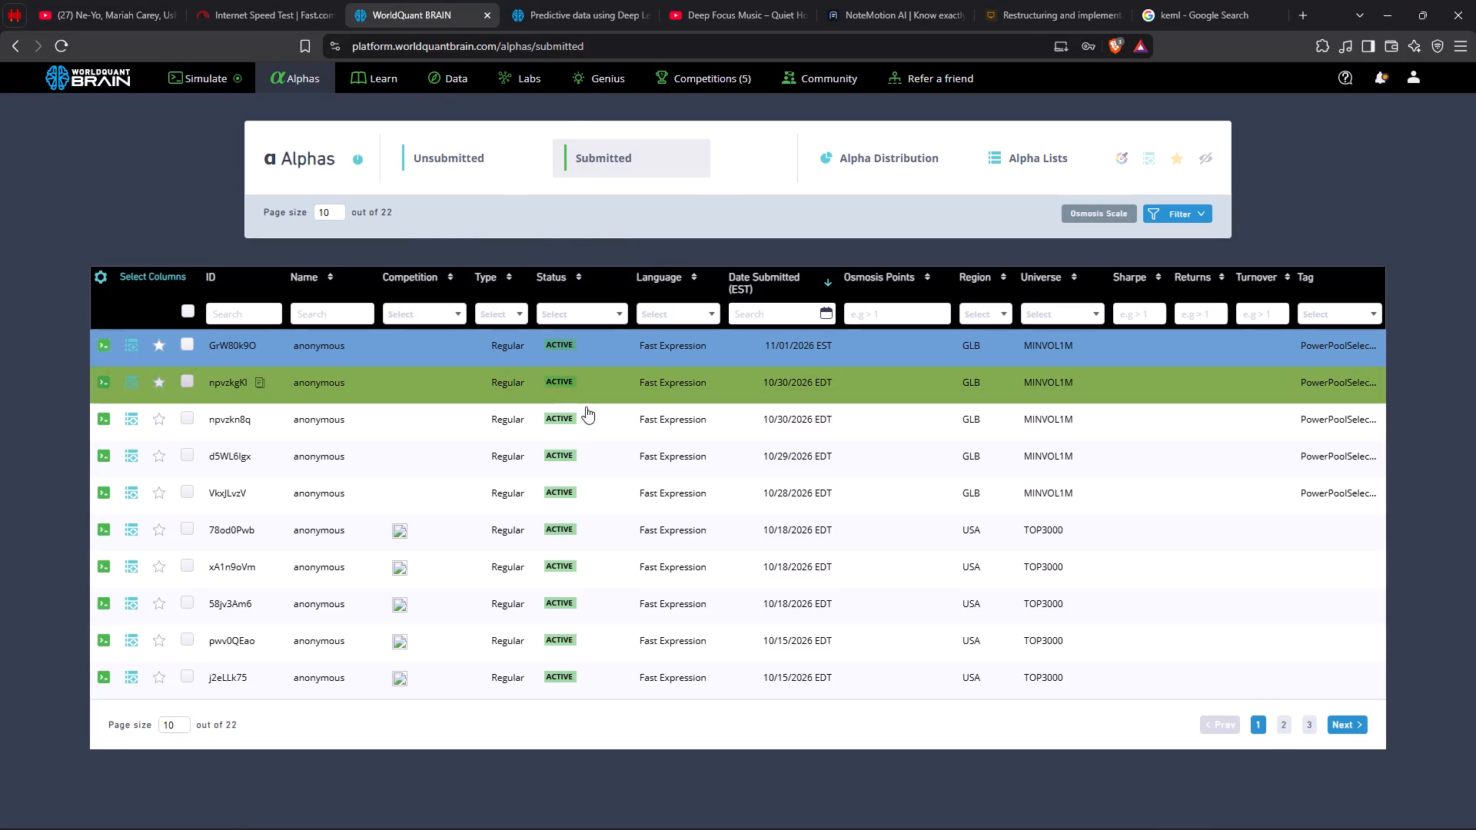
click(573, 338)
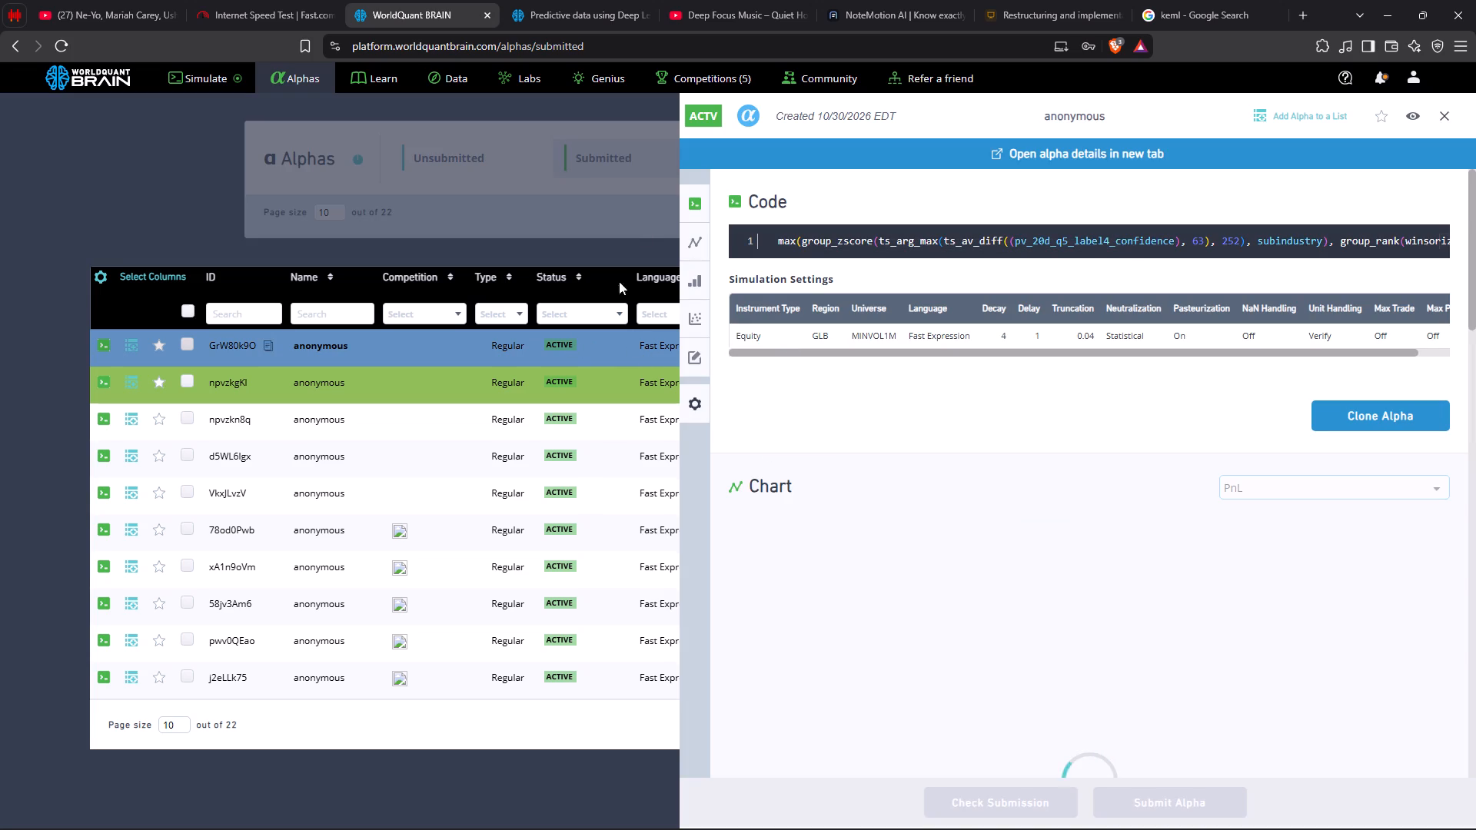
click(1446, 108)
click(1444, 115)
scroll(1444, 115, left, 1)
Open the profile's performance page and examine the base payment and submitted alphas charts and period tables.
click(1408, 81)
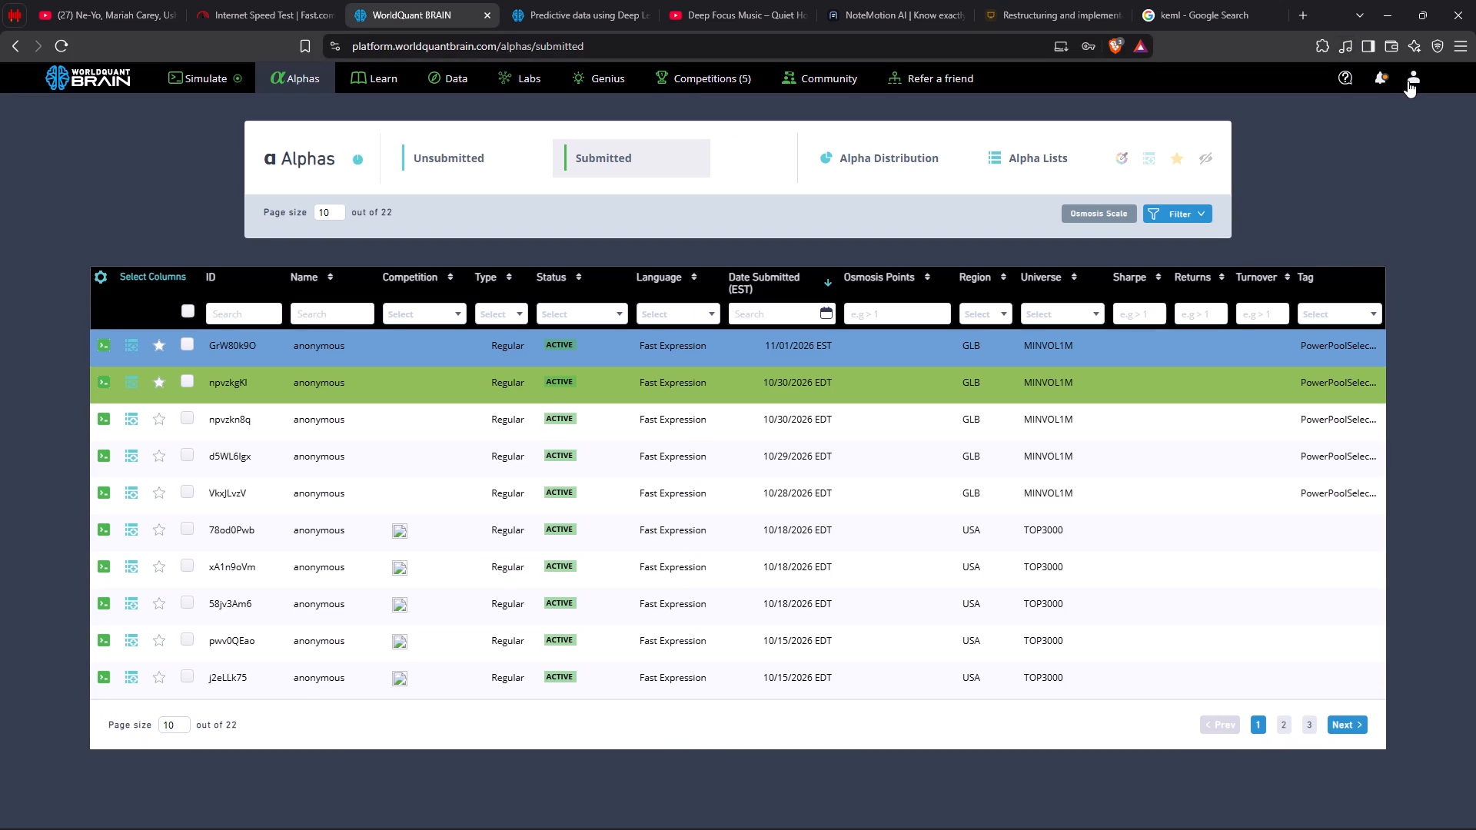
click(1371, 111)
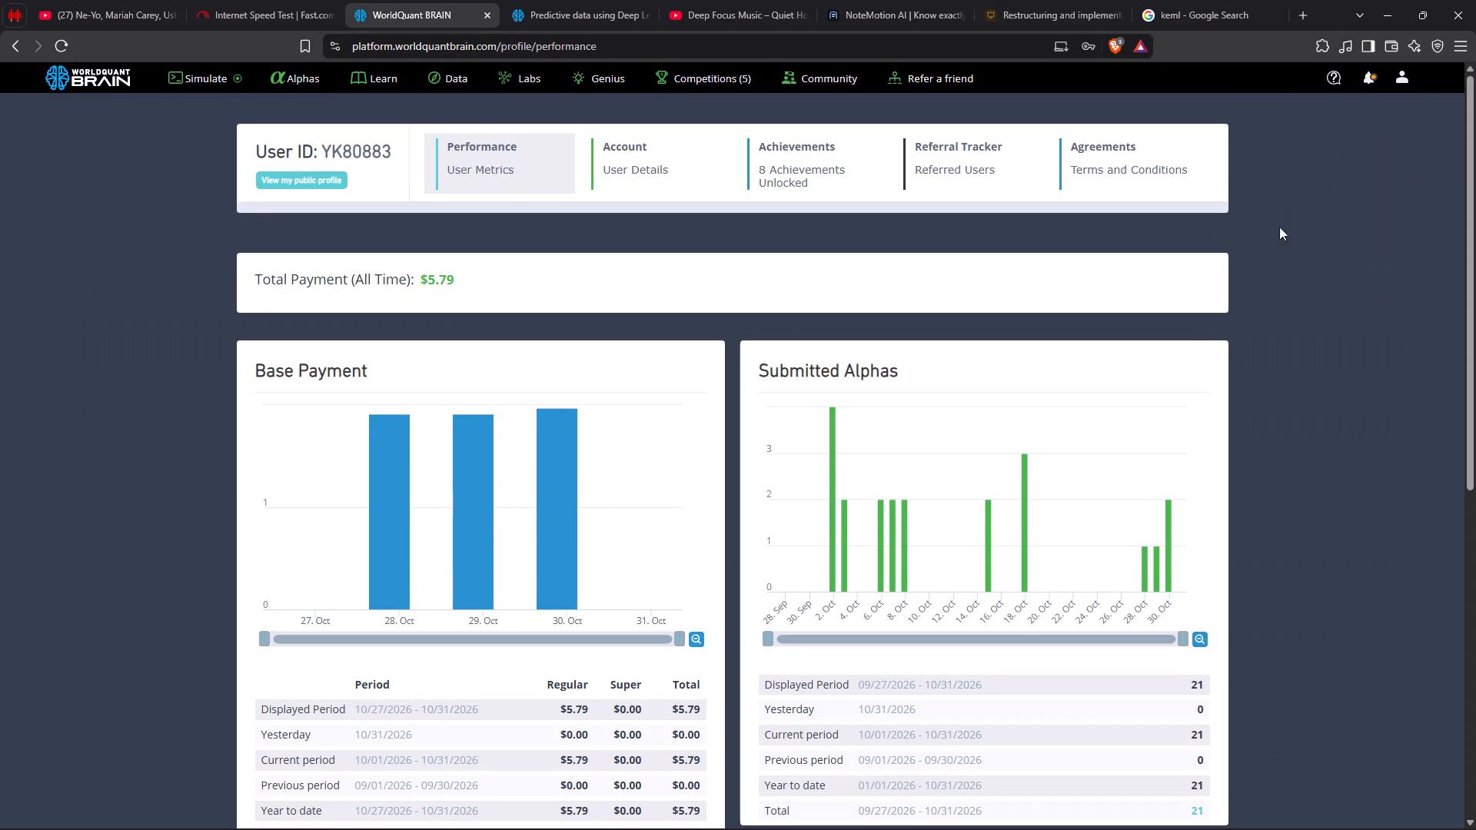
scroll(524, 552, down, 1)
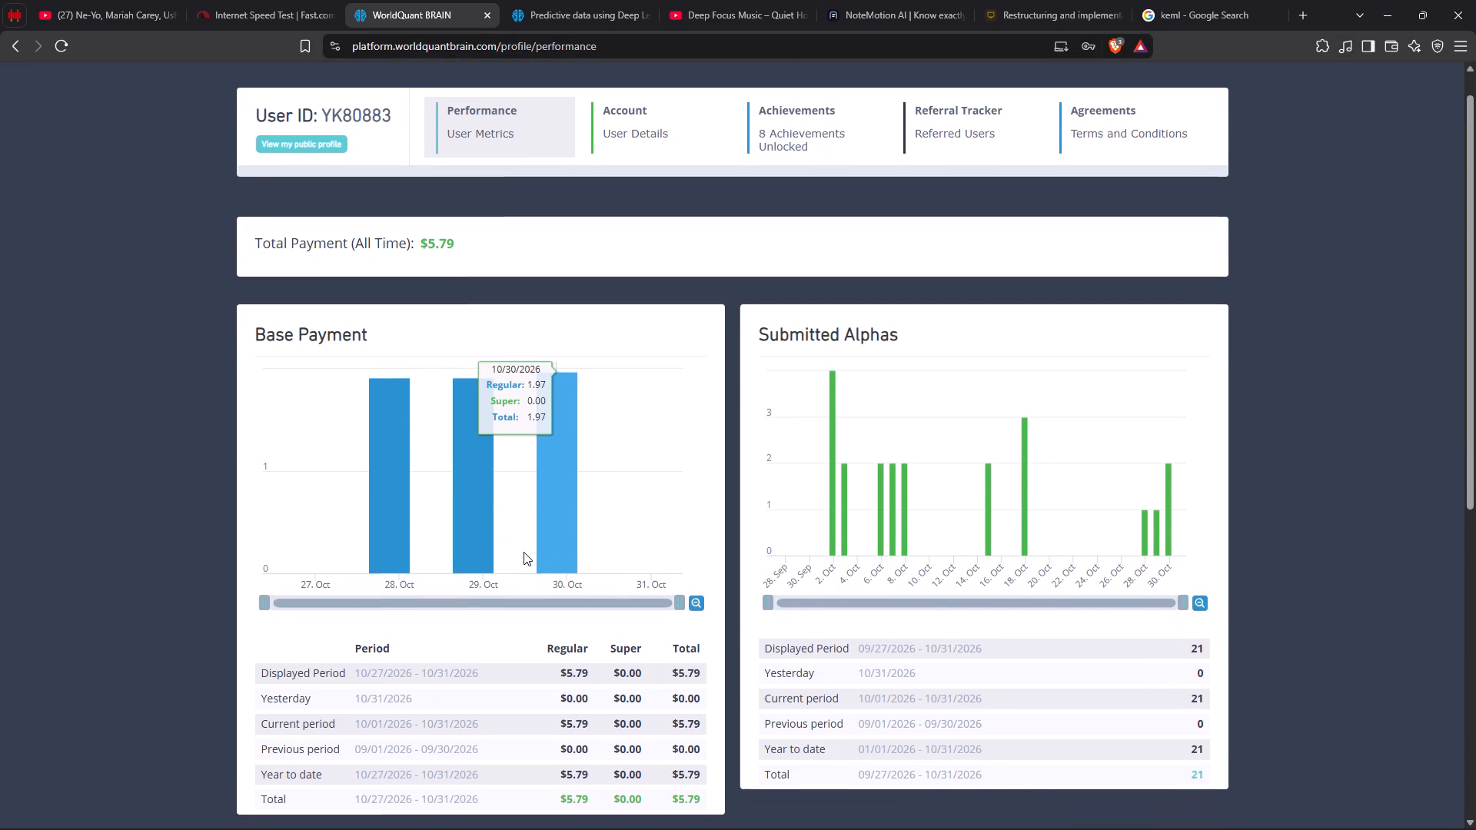
scroll(524, 552, down, 1)
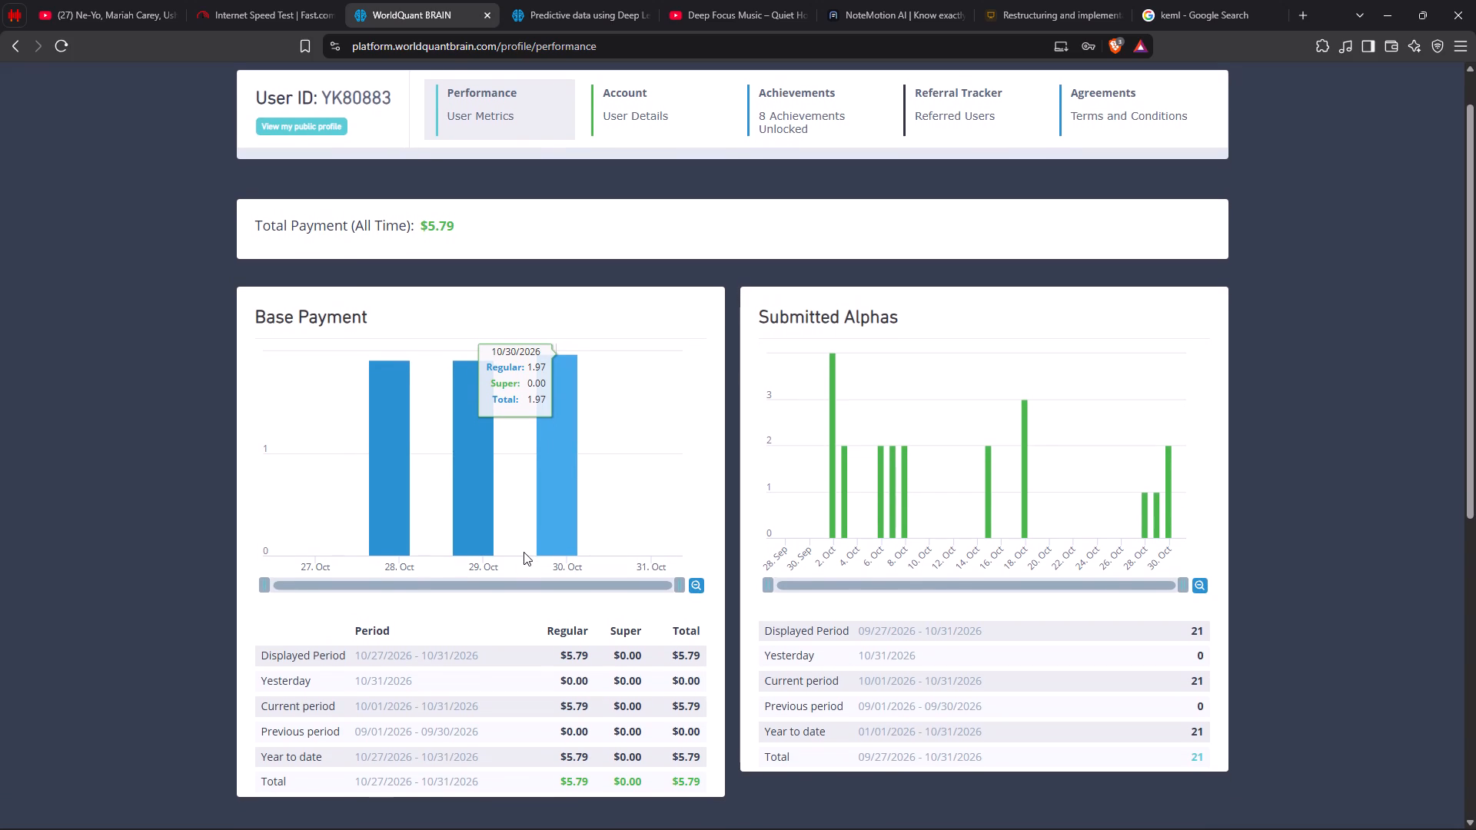
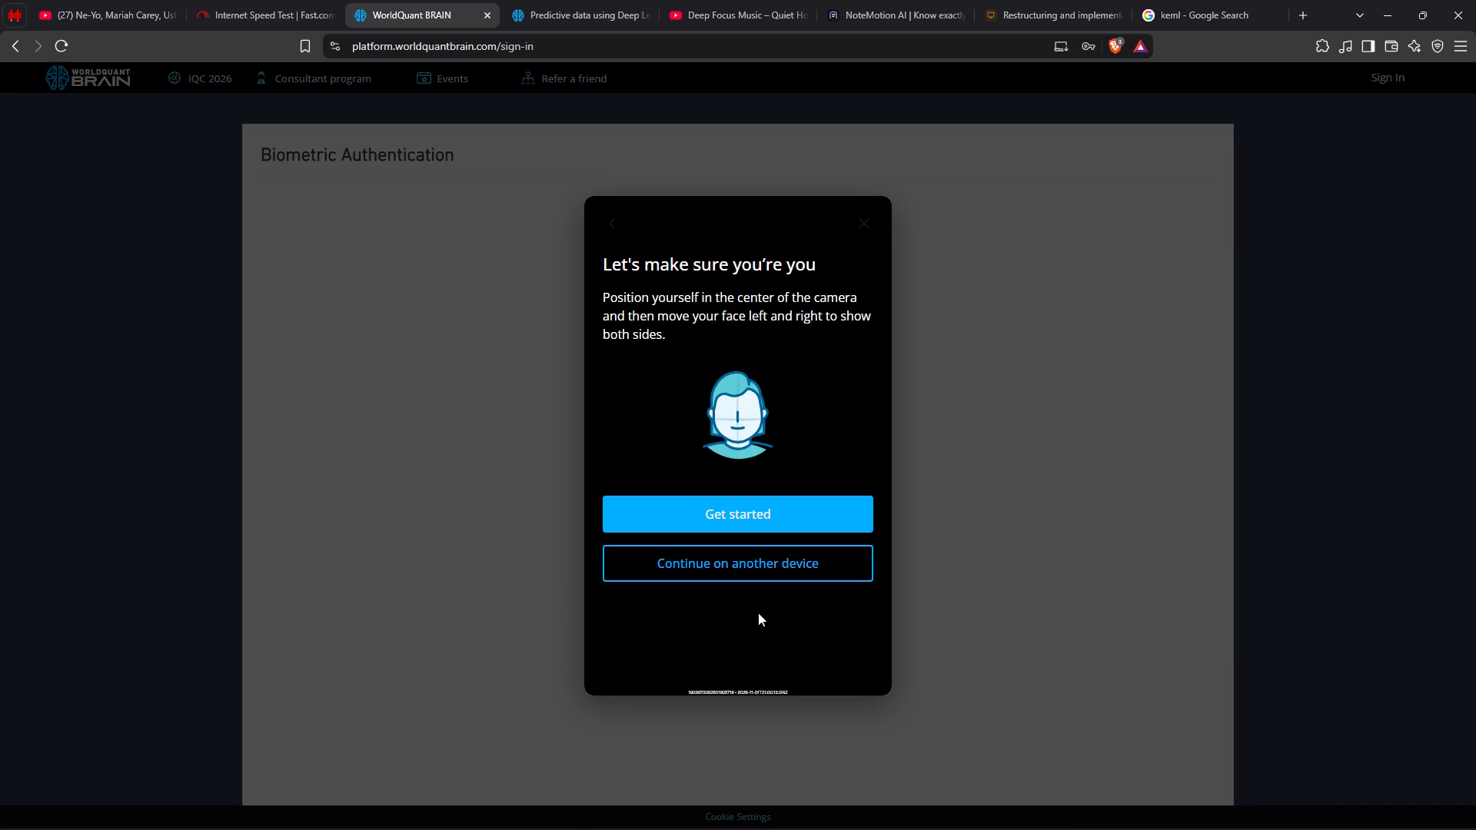
Choose to continue the biometric sign-in verification on another device and copy its secure link.
click(766, 570)
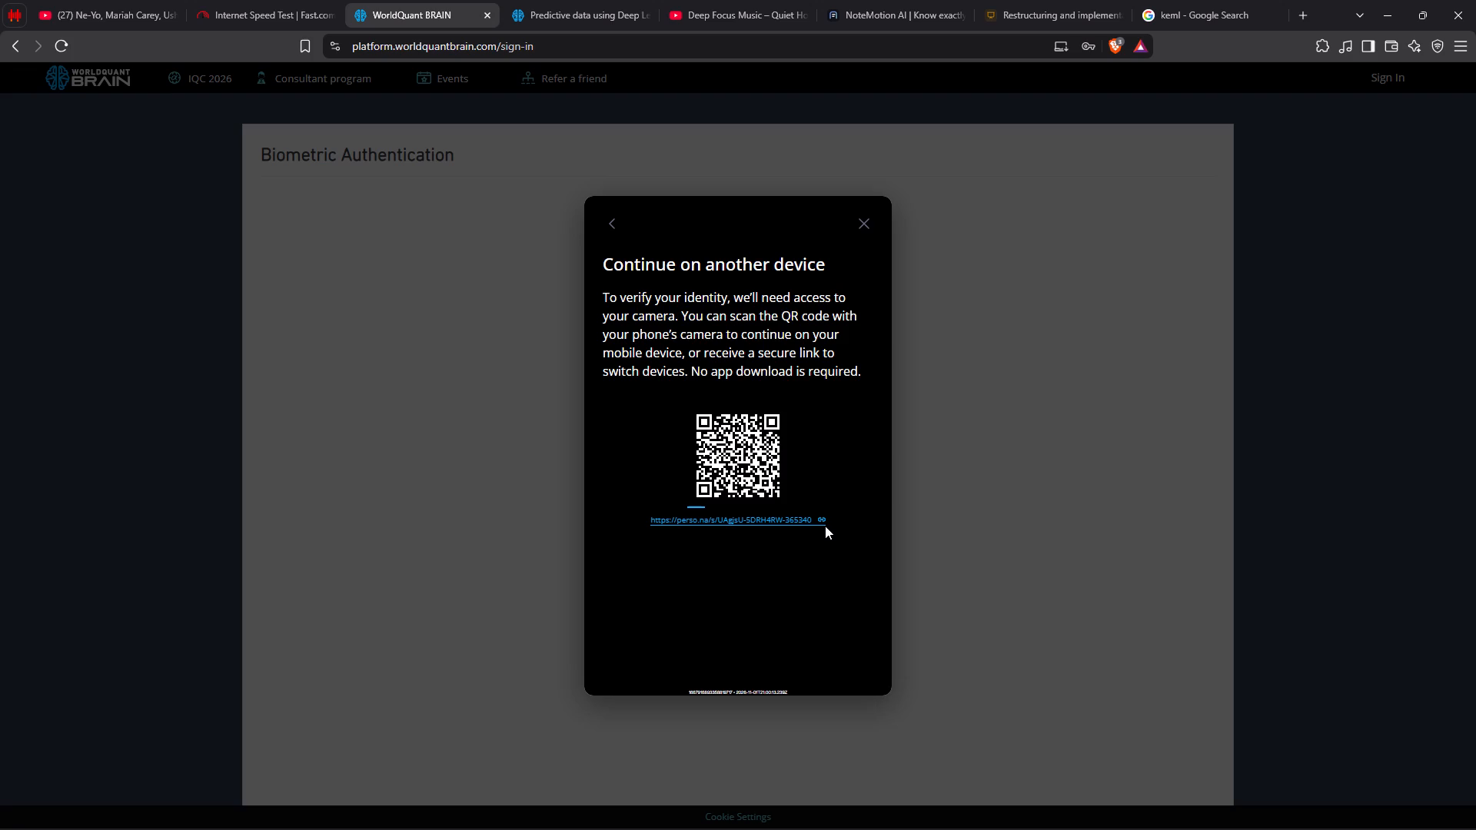
click(823, 520)
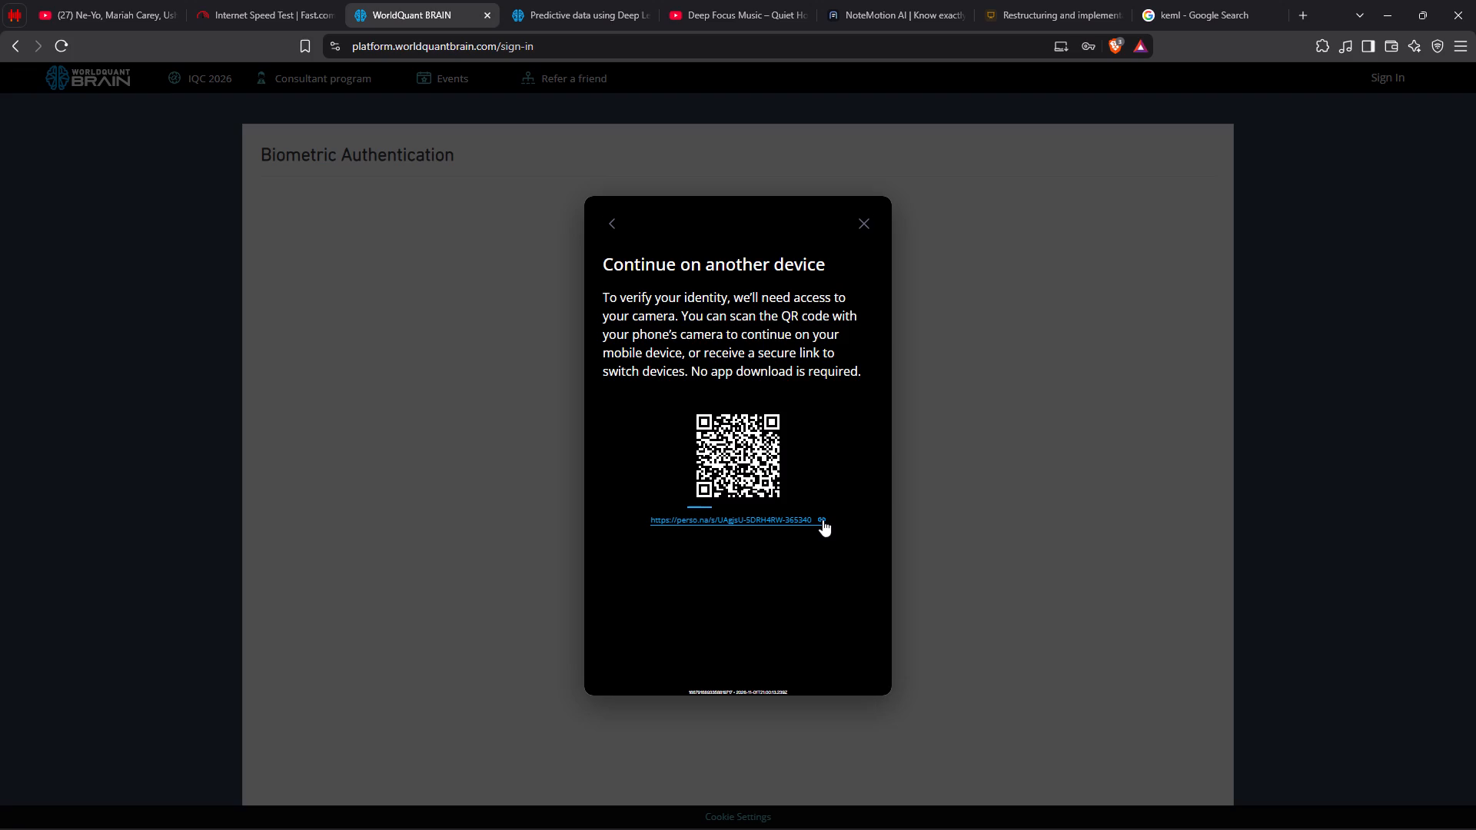
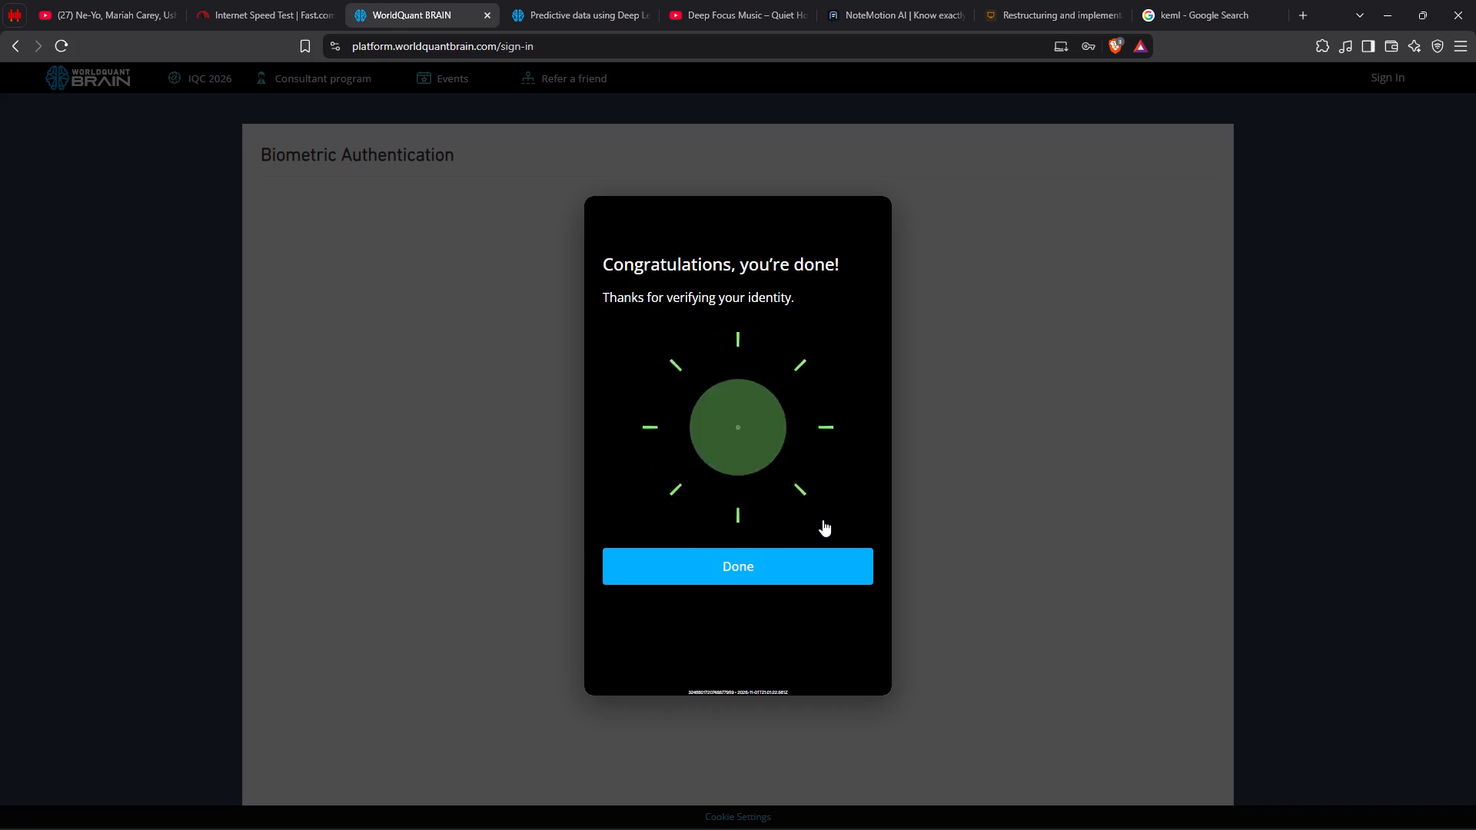
Finish the completed biometric authentication to enter the platform.
click(765, 571)
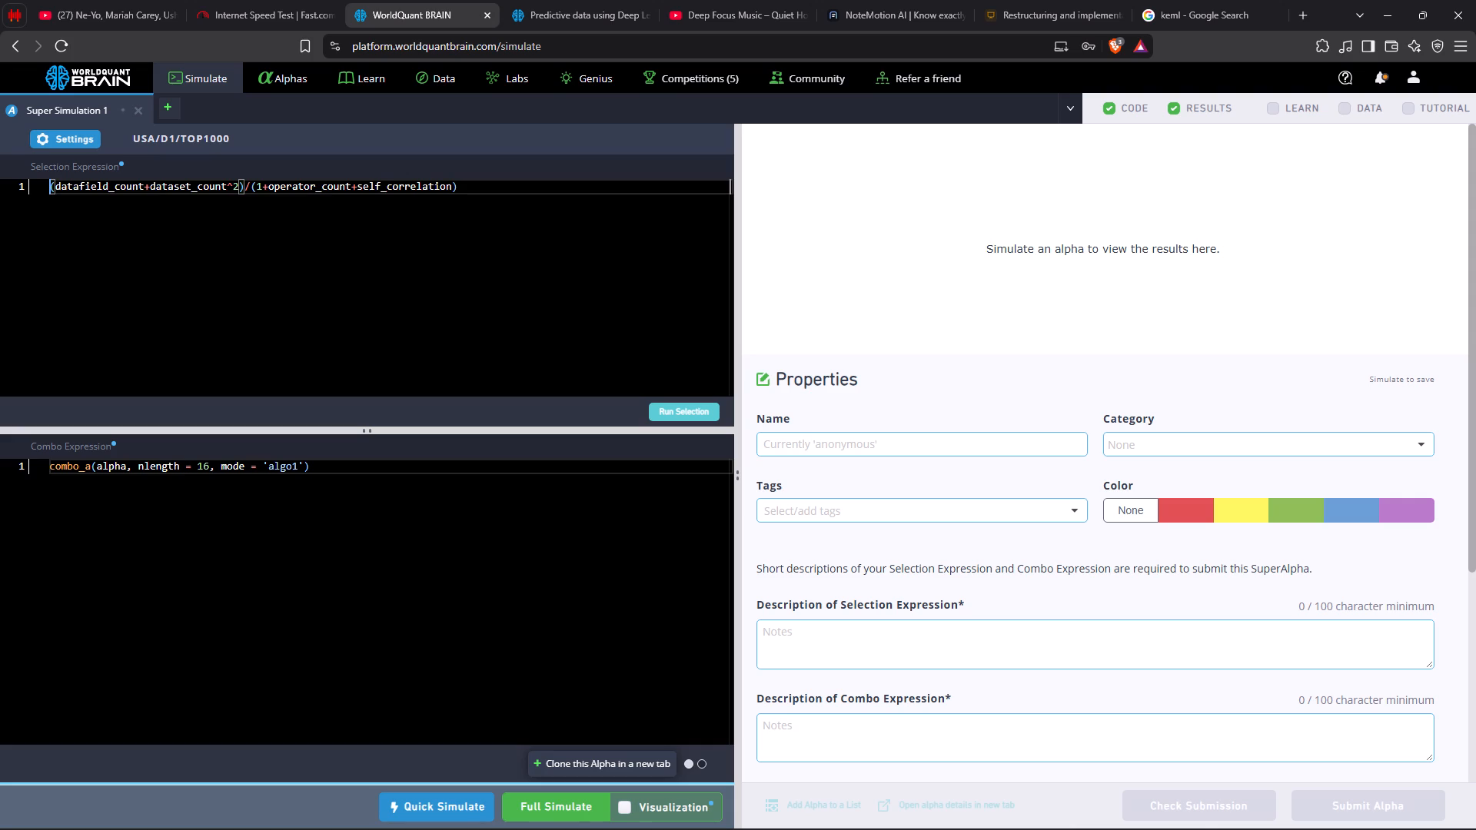
Open the list of submitted alphas.
click(297, 81)
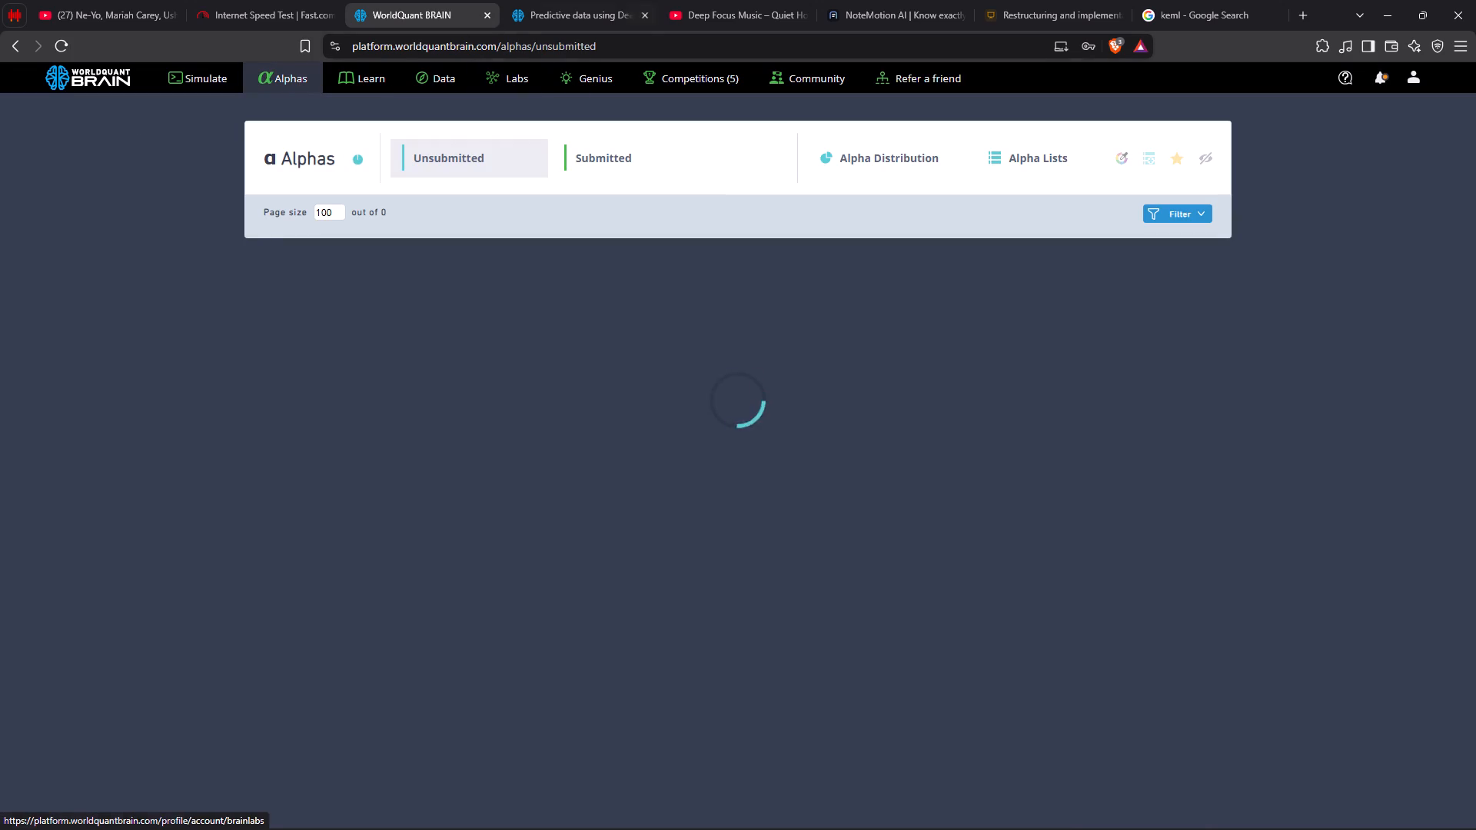
click(609, 162)
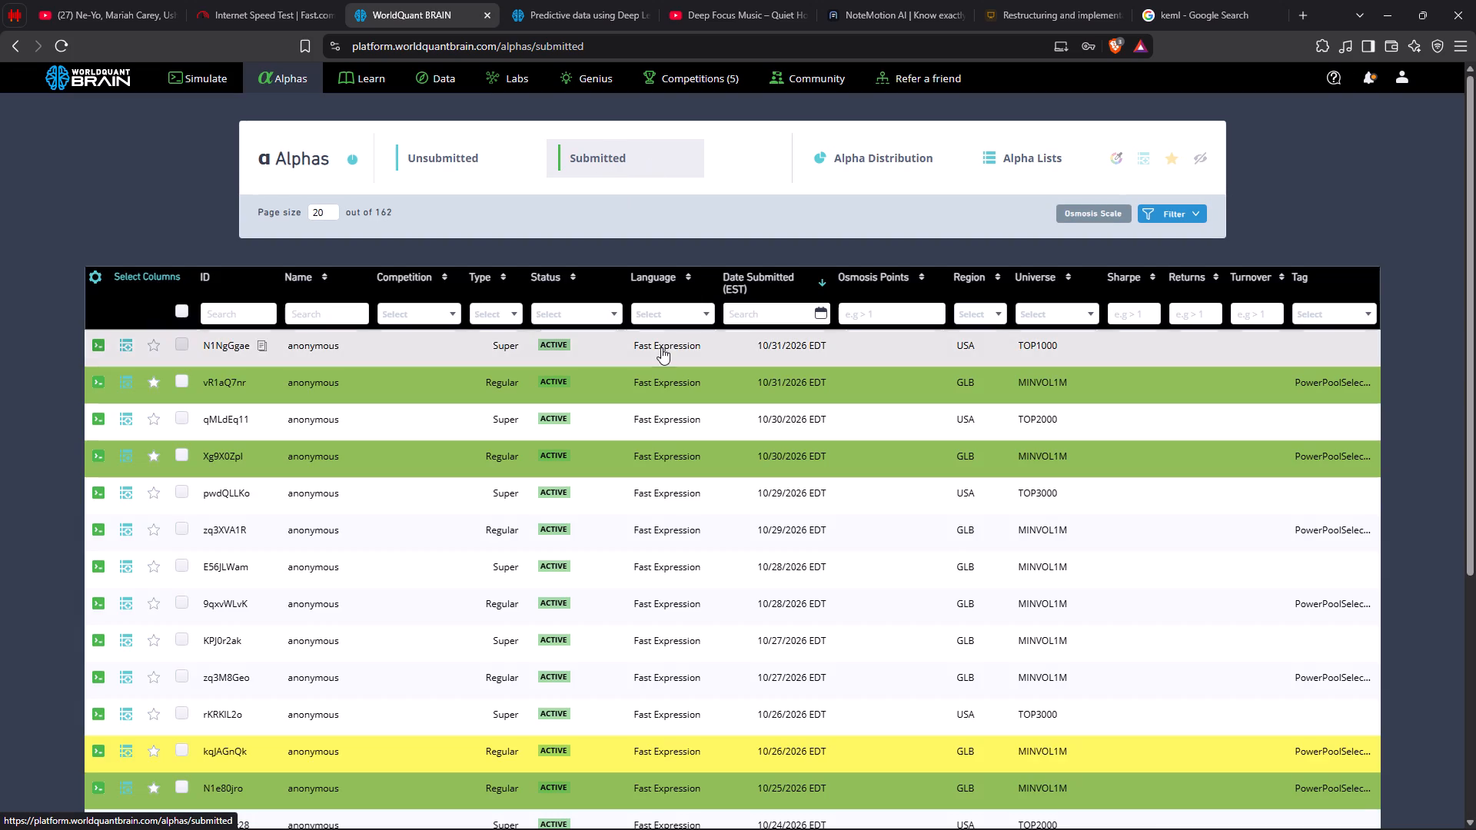
View the code, simulation settings and chart of the Regular GLB alpha submitted on 10/22/2026, and close its details.
scroll(658, 503, down, 2)
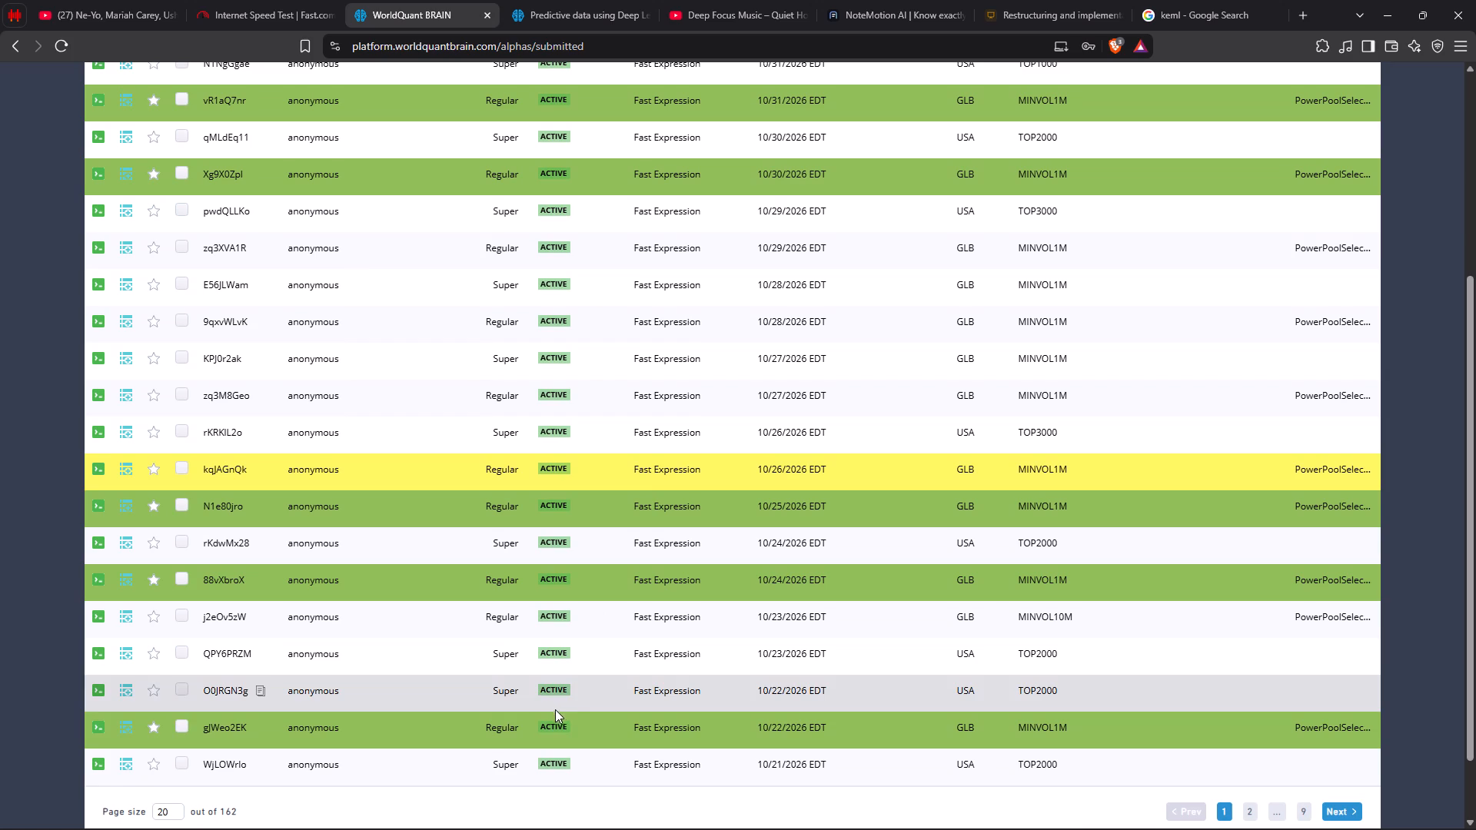
click(551, 715)
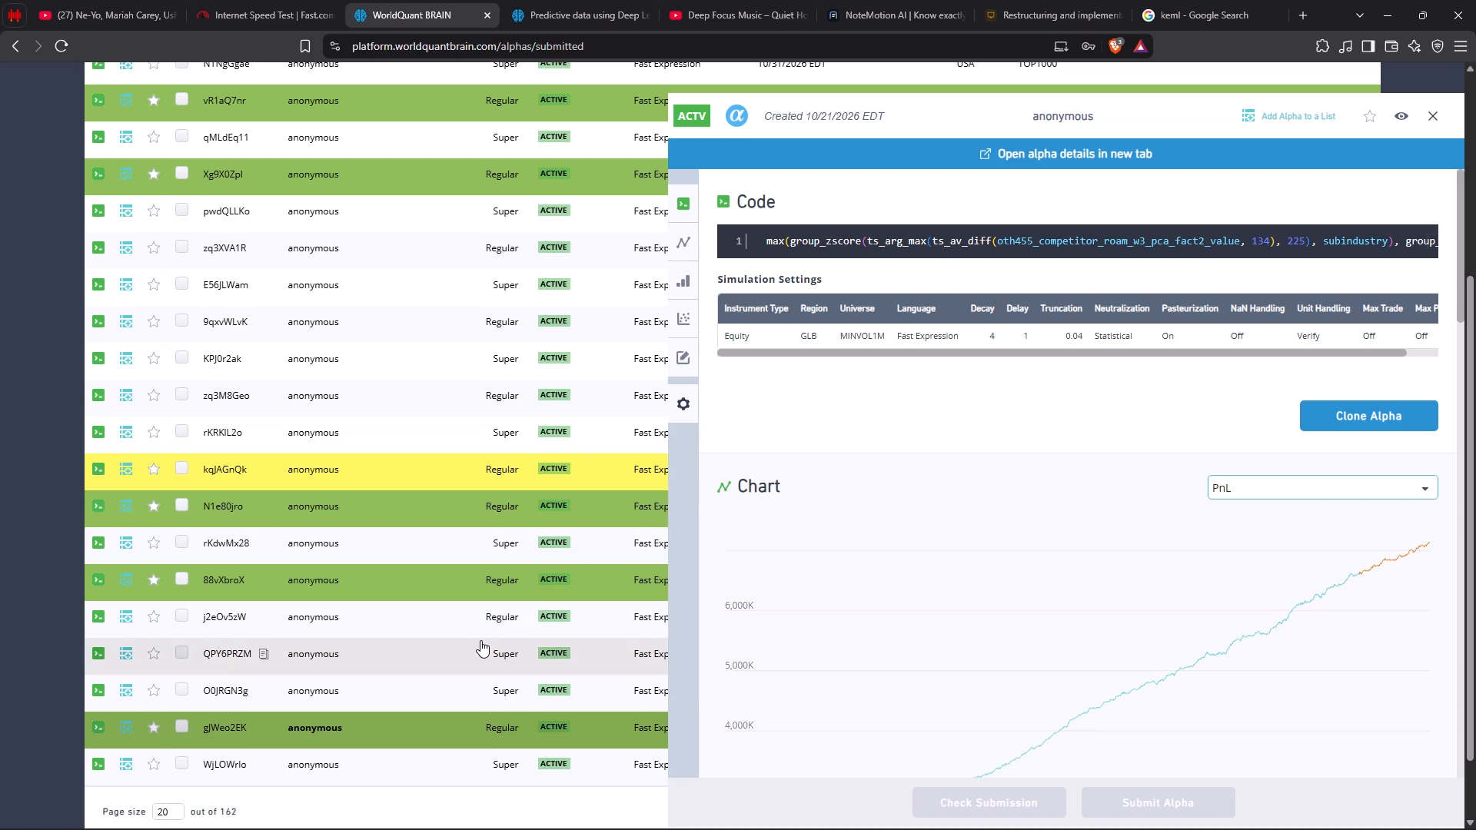
click(475, 722)
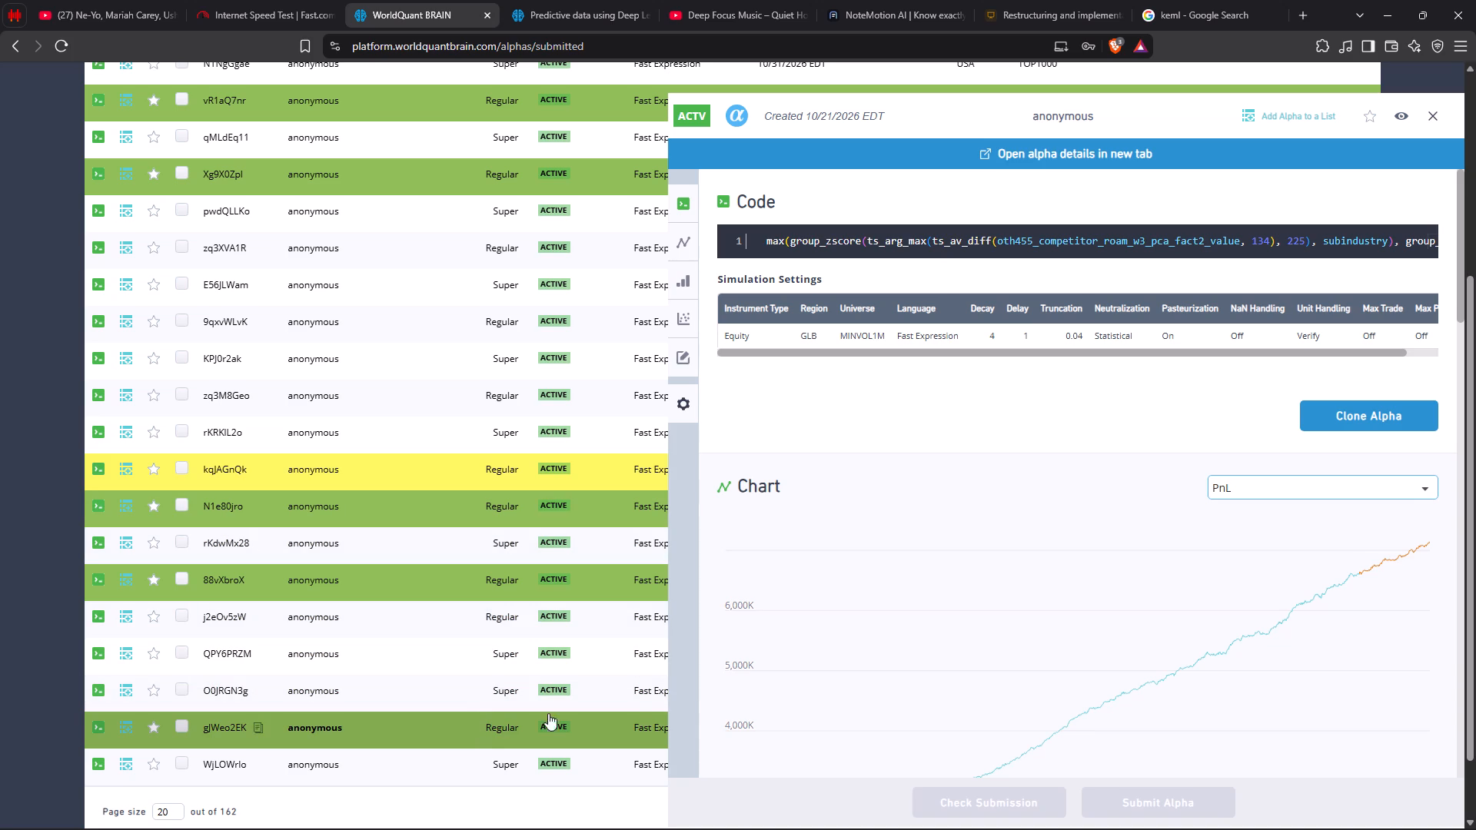
click(1436, 111)
Open the submitted-alphas filter, set the filter type to Type and check which values it offers.
scroll(1046, 829, up, 4)
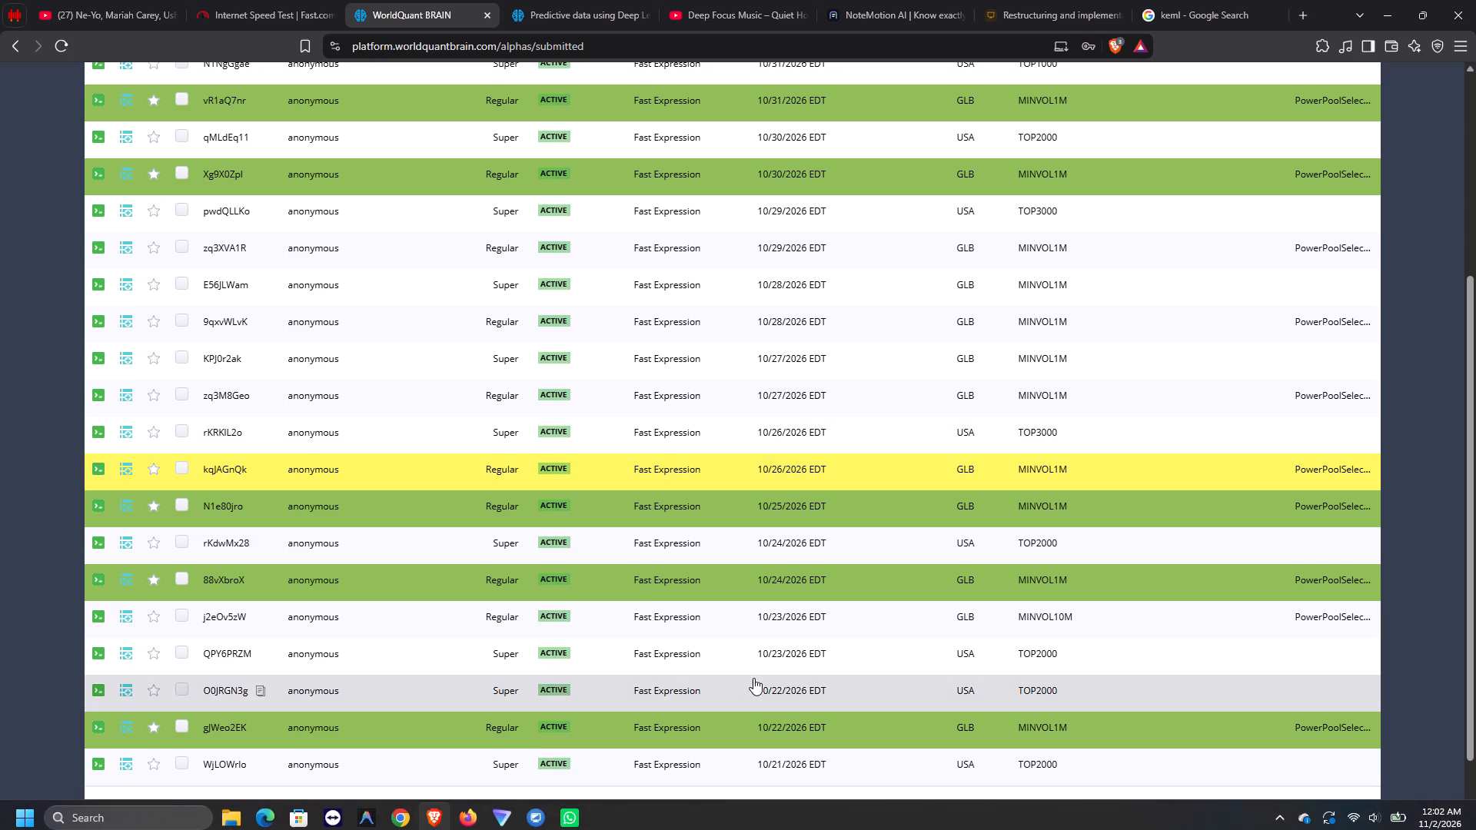
scroll(764, 536, up, 5)
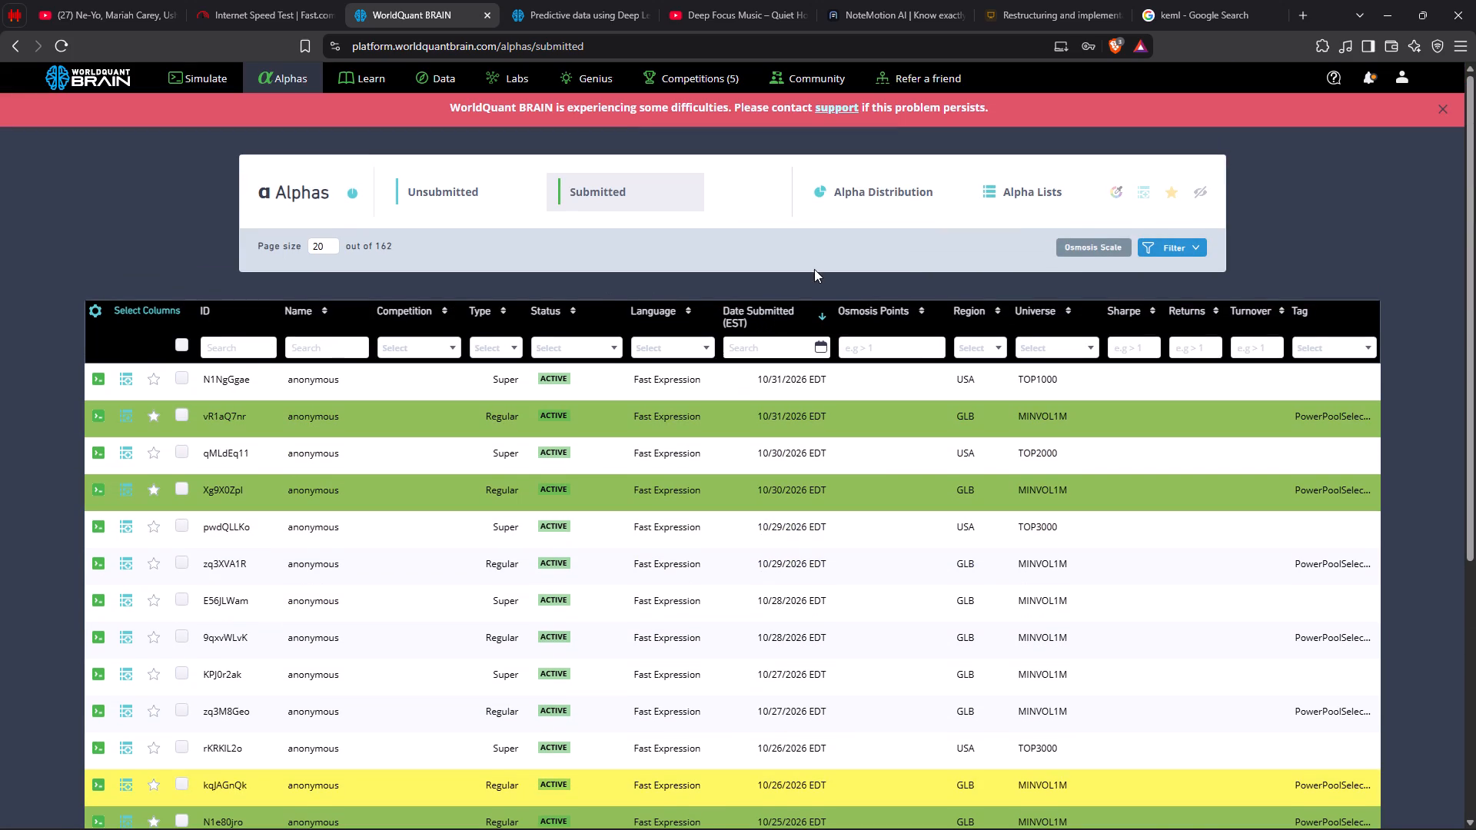
click(1171, 239)
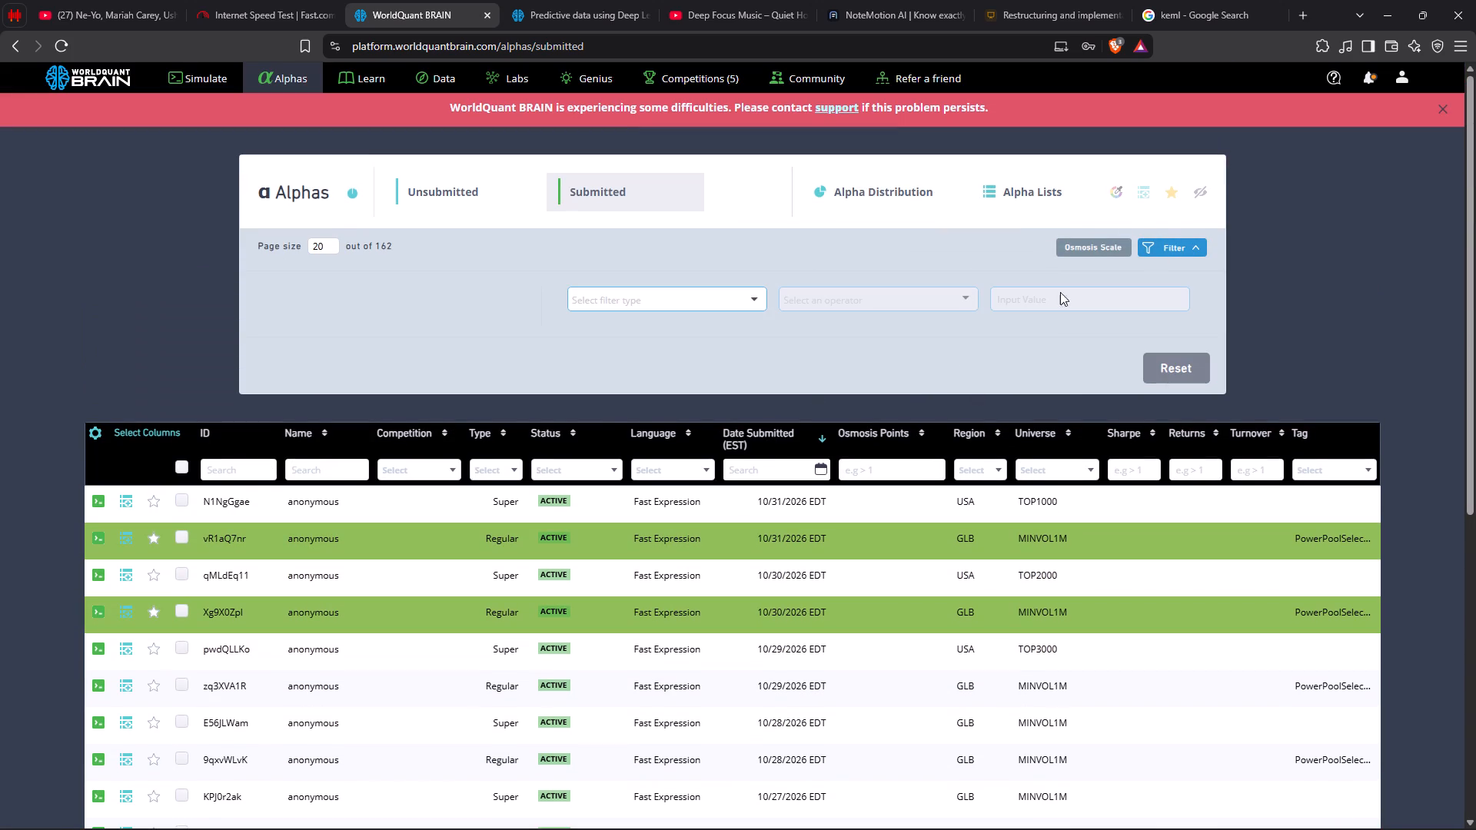
click(756, 294)
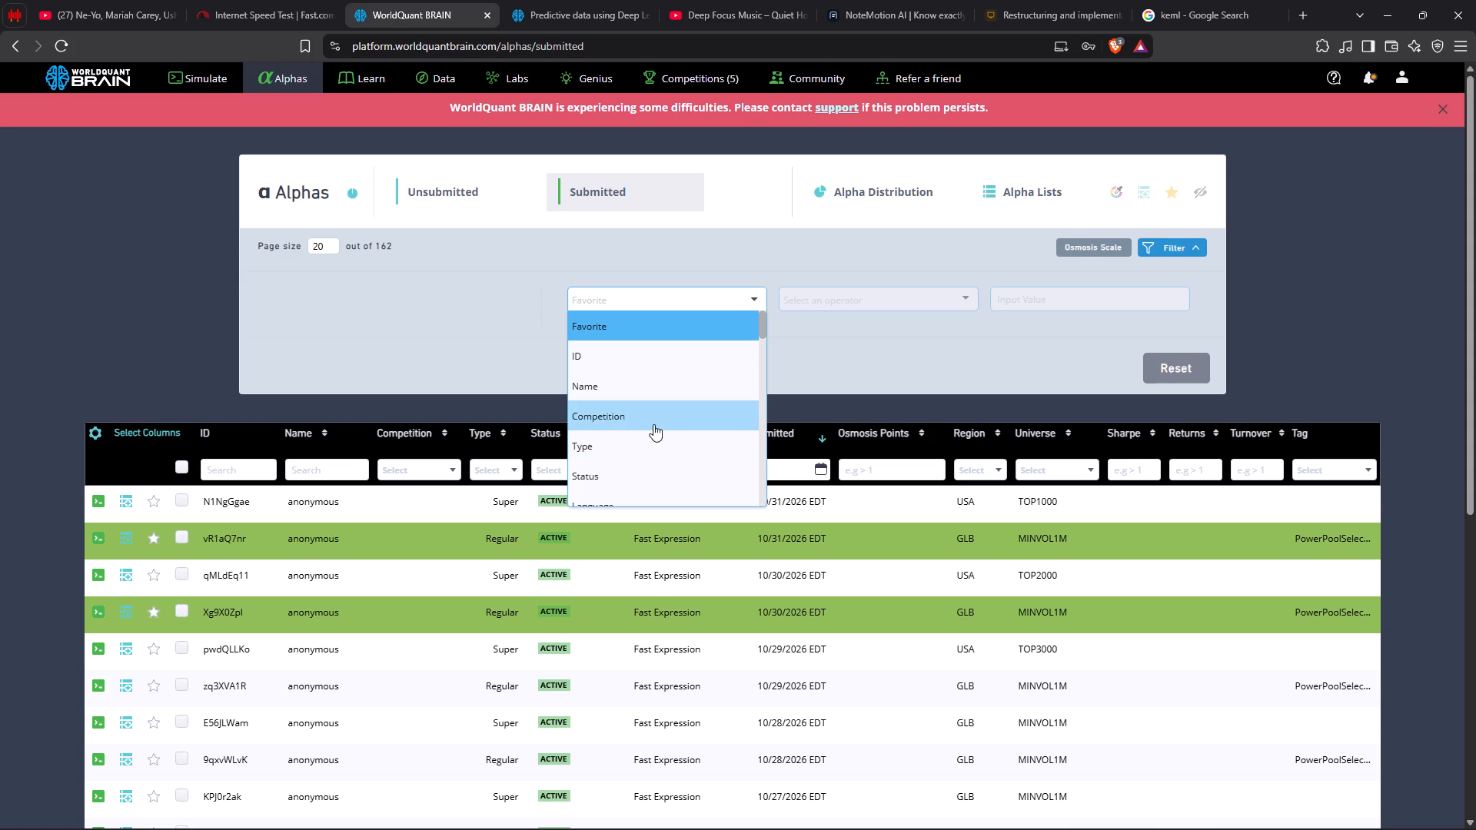
click(648, 444)
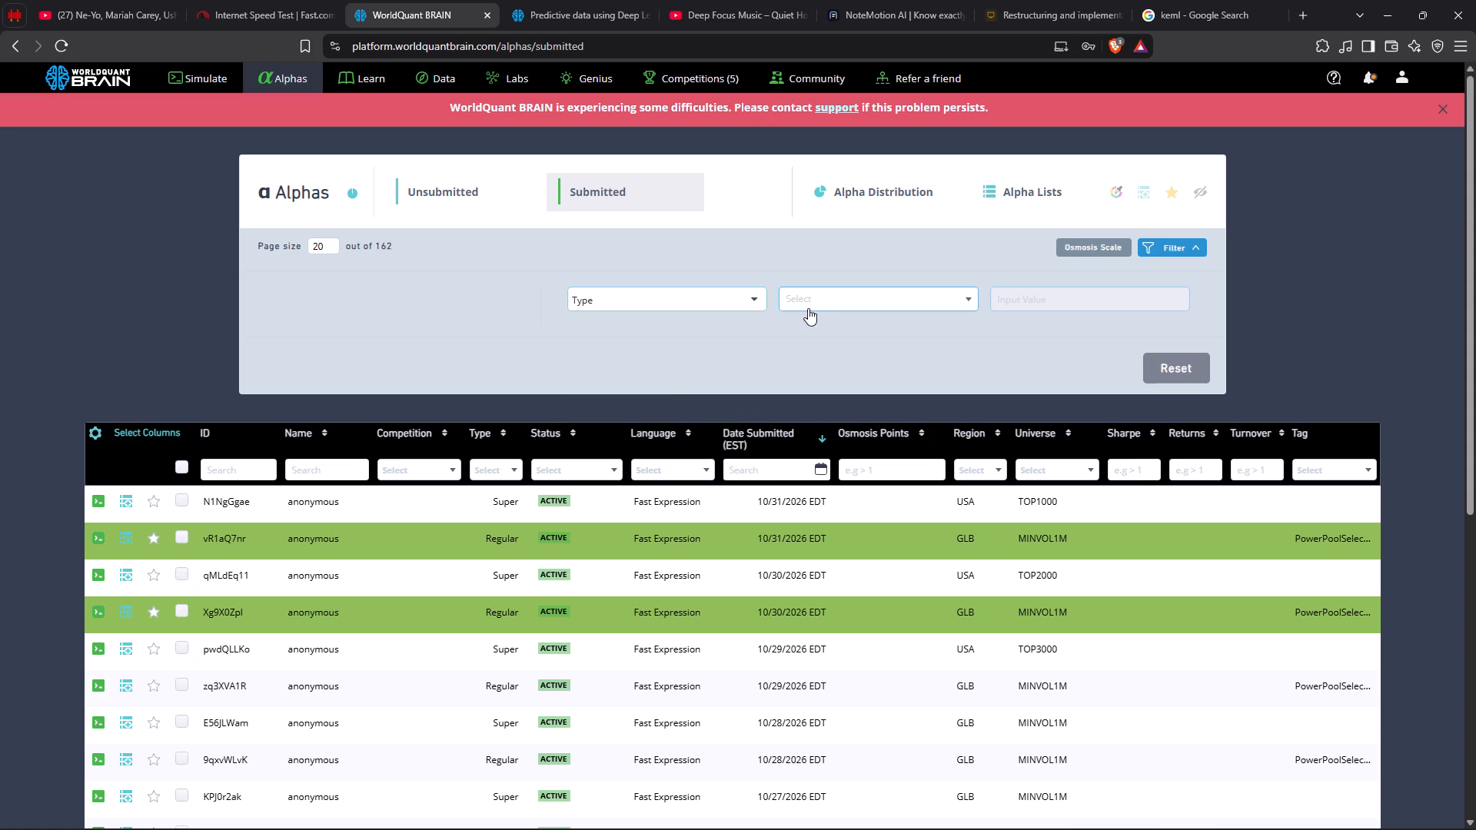
click(823, 303)
scroll(825, 373, down, 1)
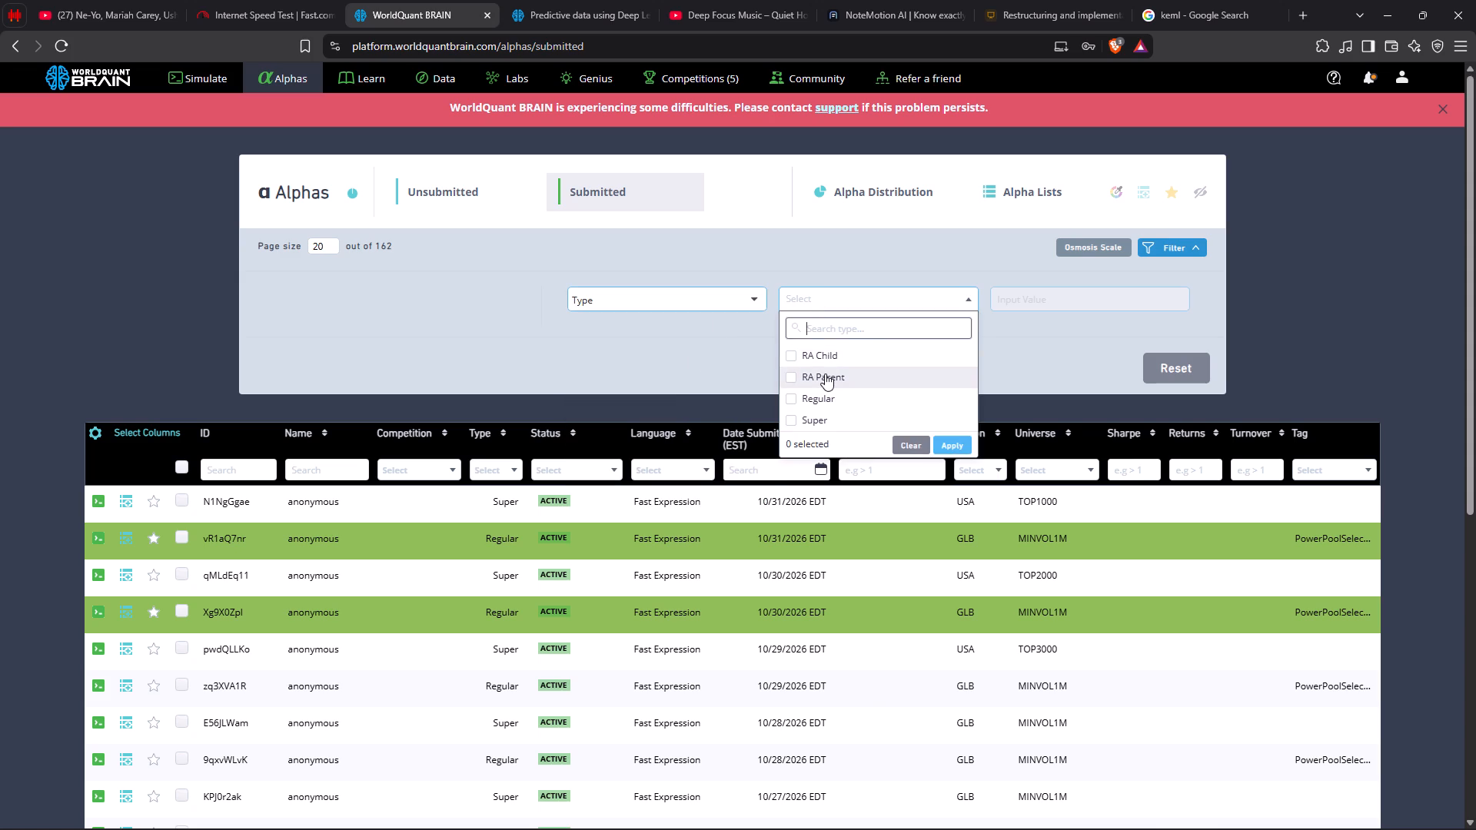
scroll(825, 373, down, 1)
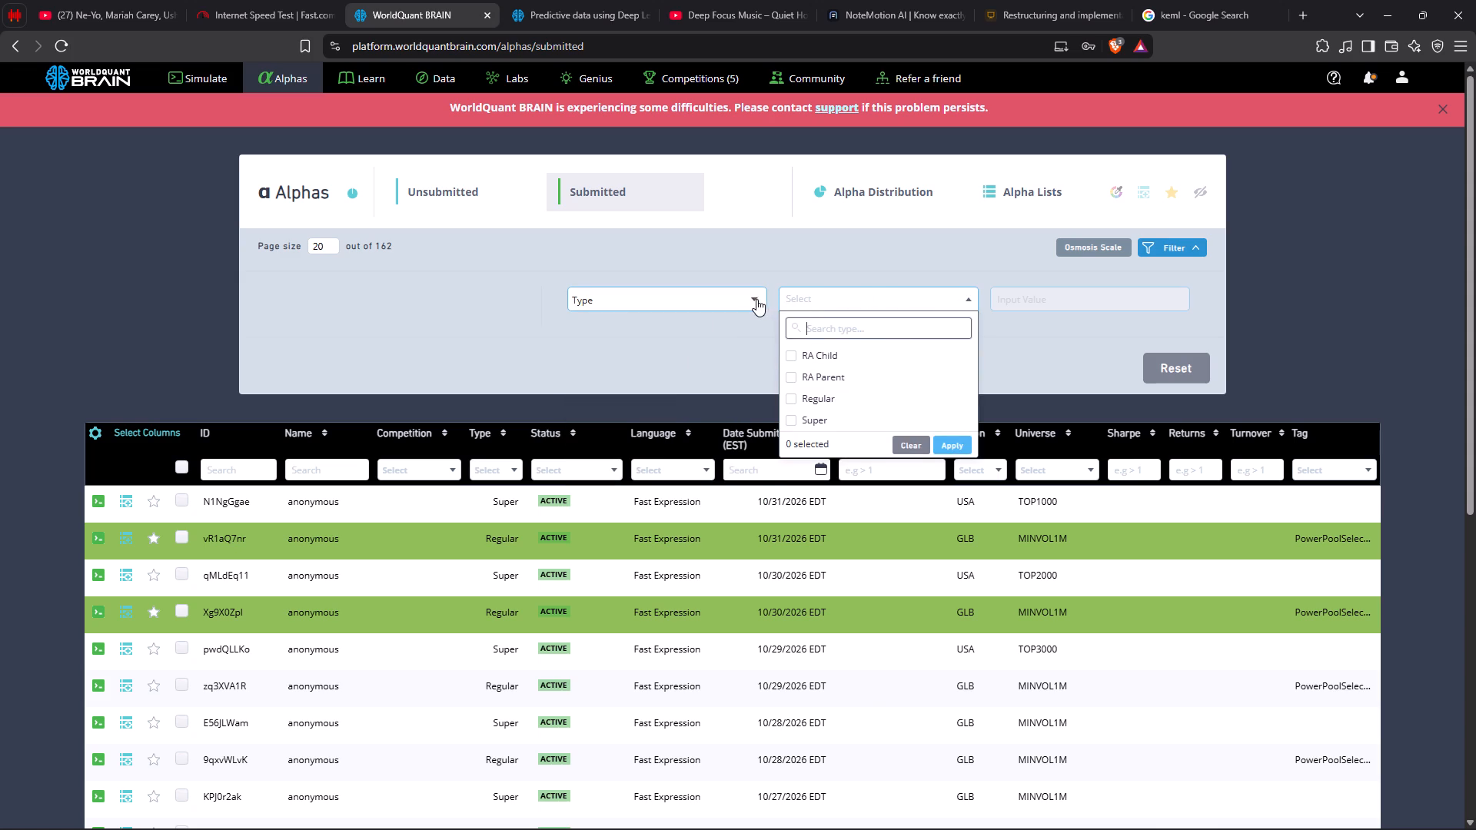
Look through the available filter types for the submitted alphas, from the general attributes to the Sharpe and correlation metrics.
click(756, 299)
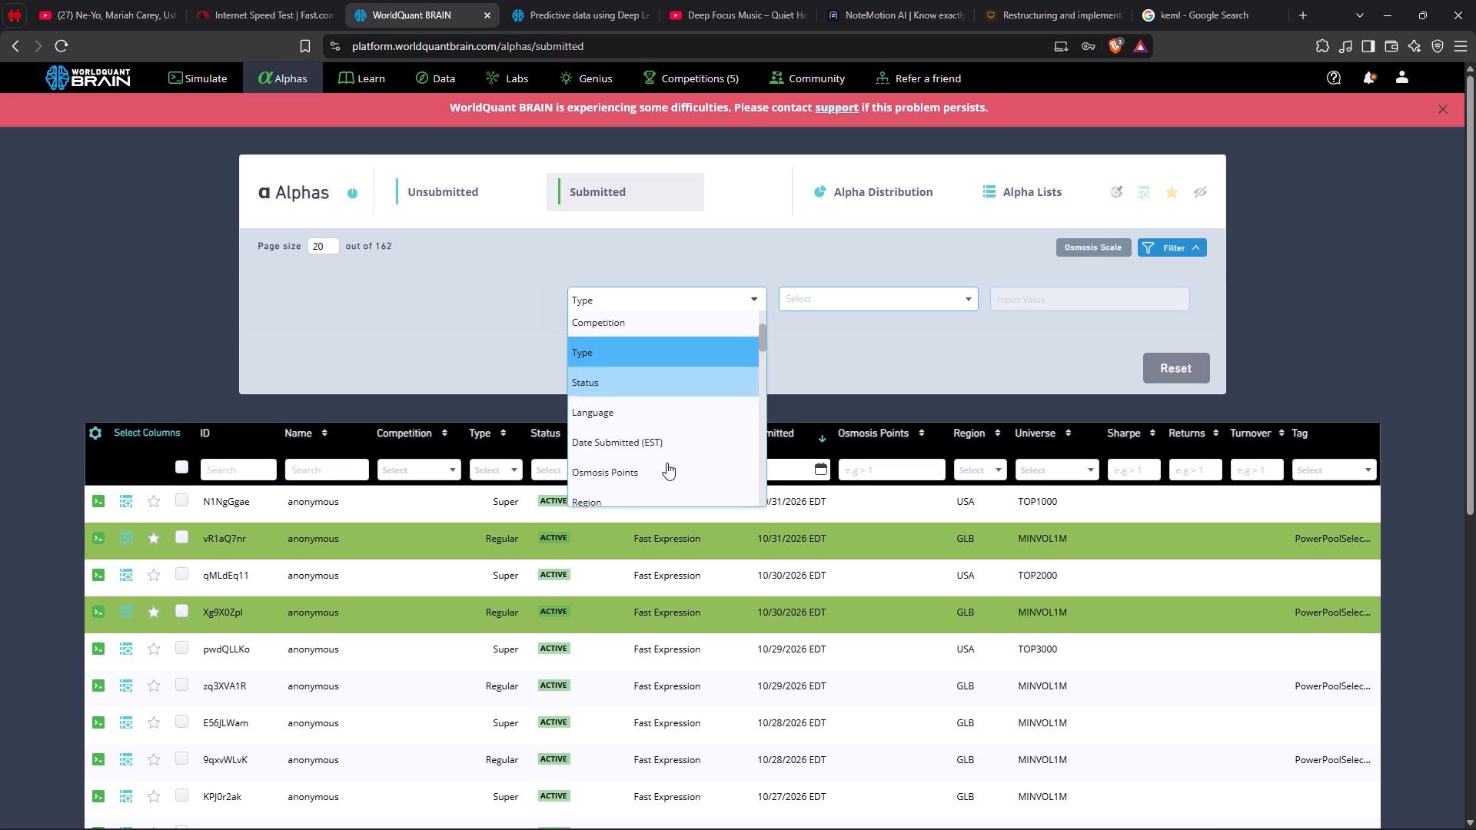
click(687, 400)
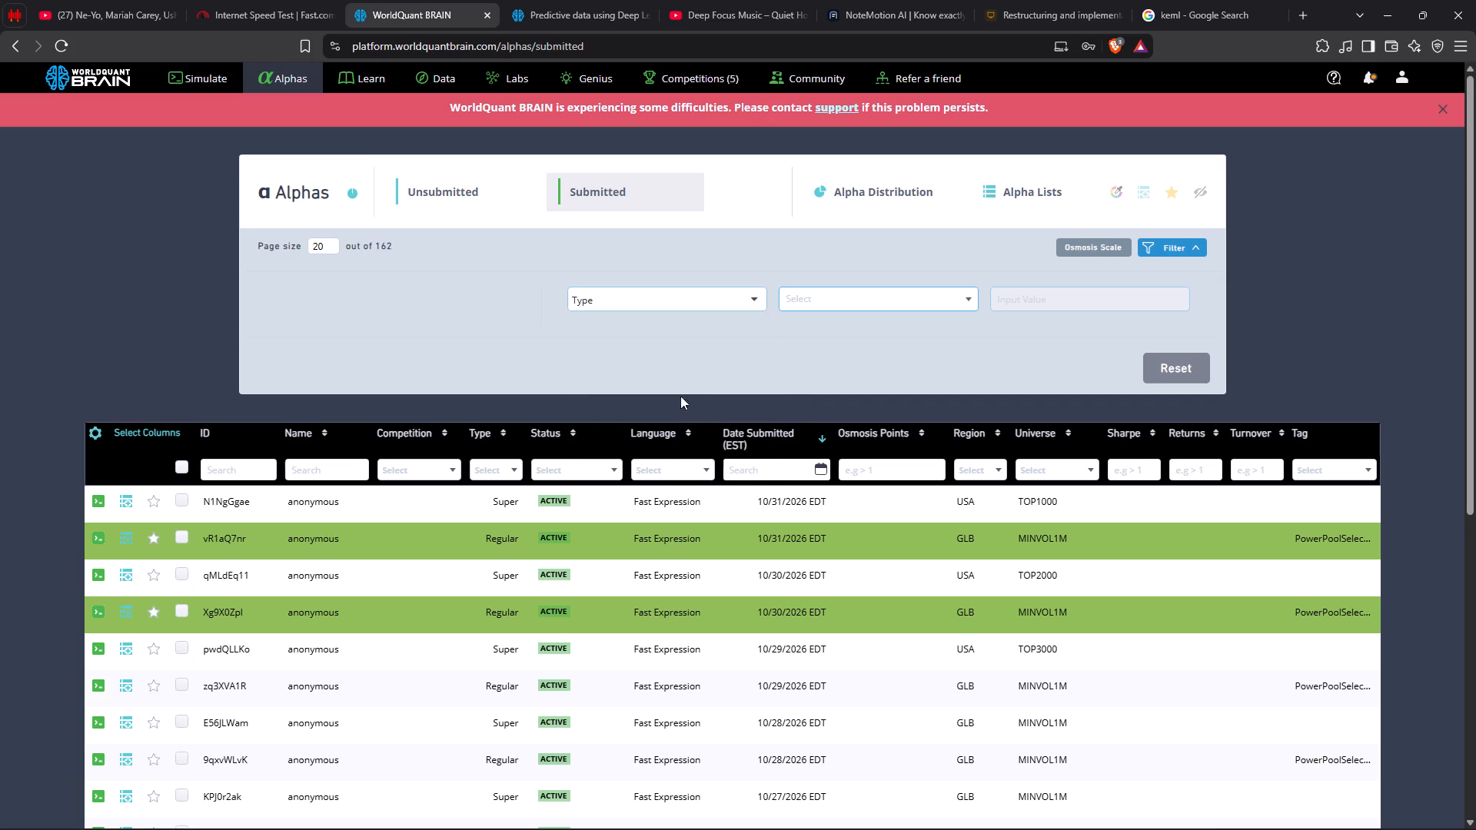
click(722, 289)
scroll(668, 419, down, 1)
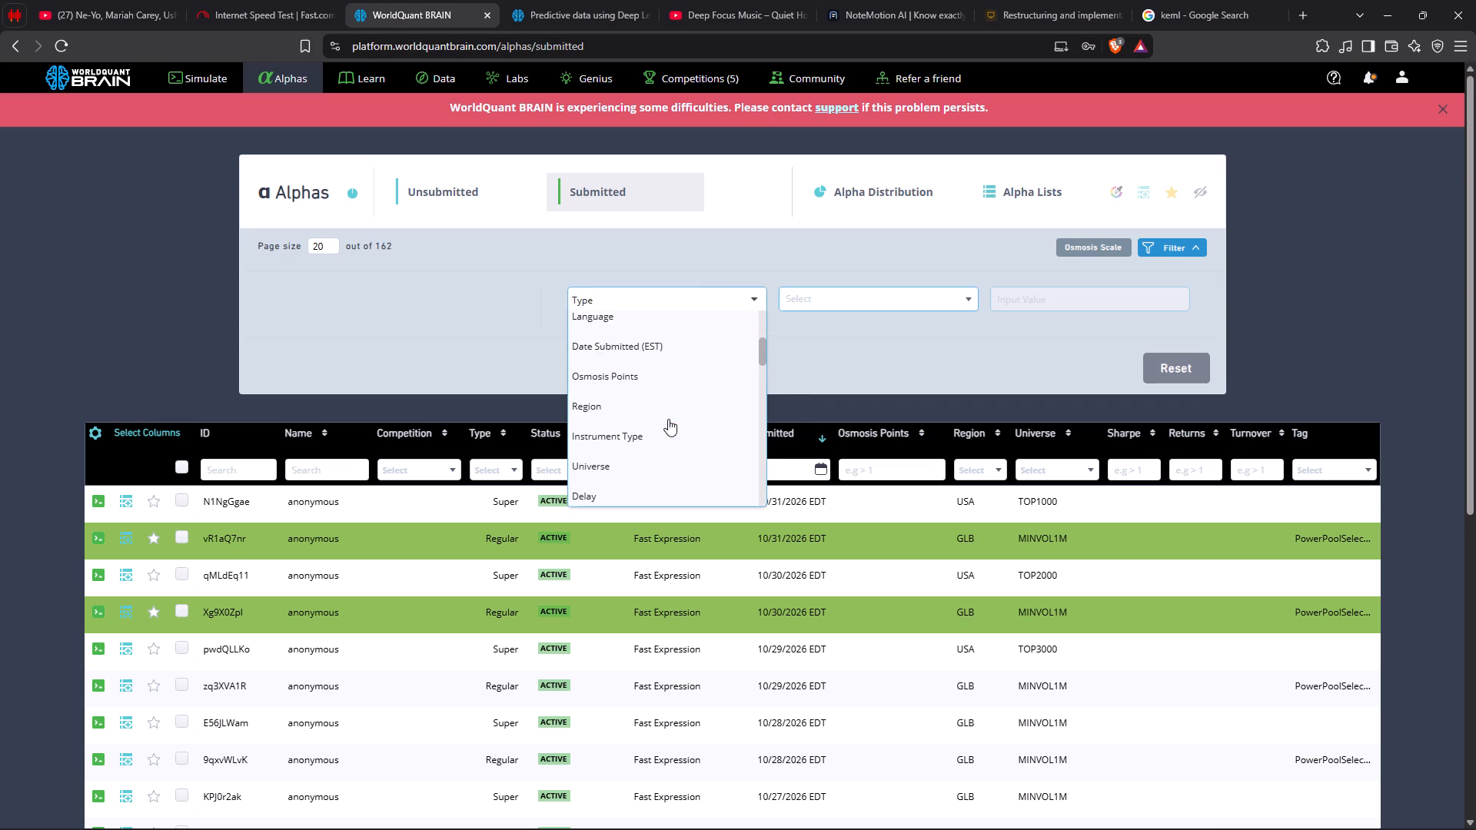
scroll(668, 419, down, 3)
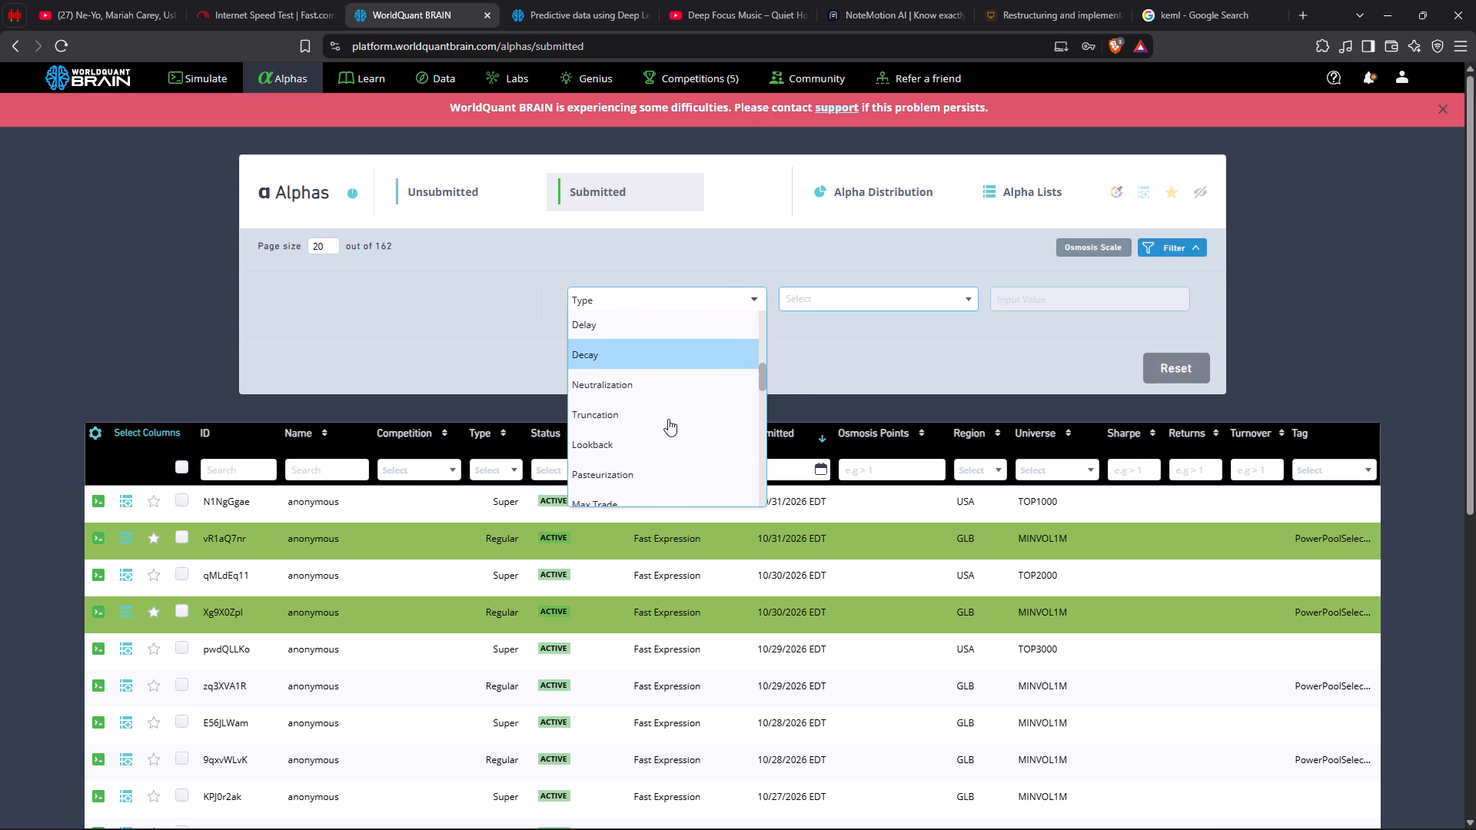
scroll(668, 419, down, 2)
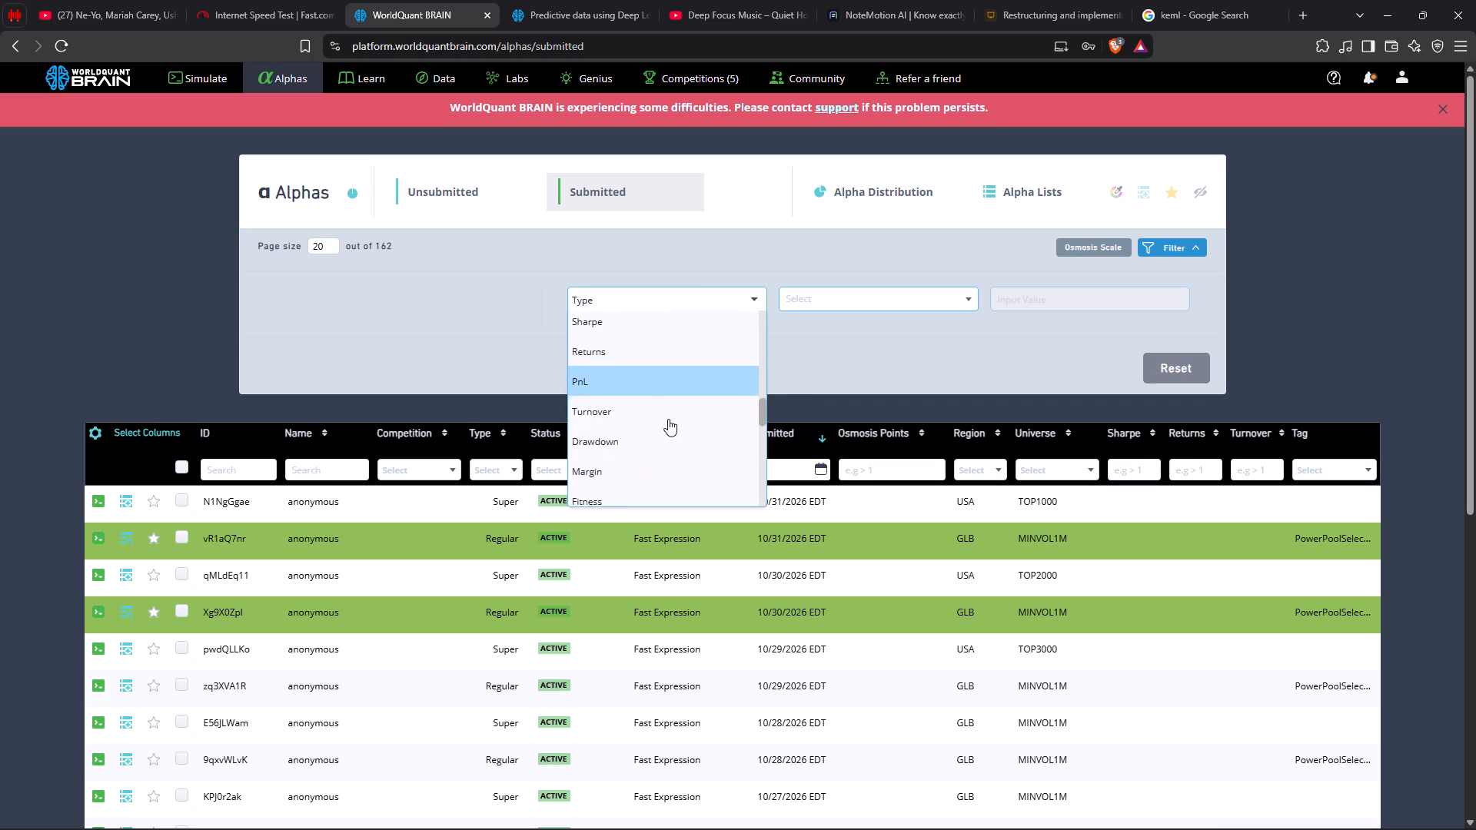
scroll(668, 419, down, 2)
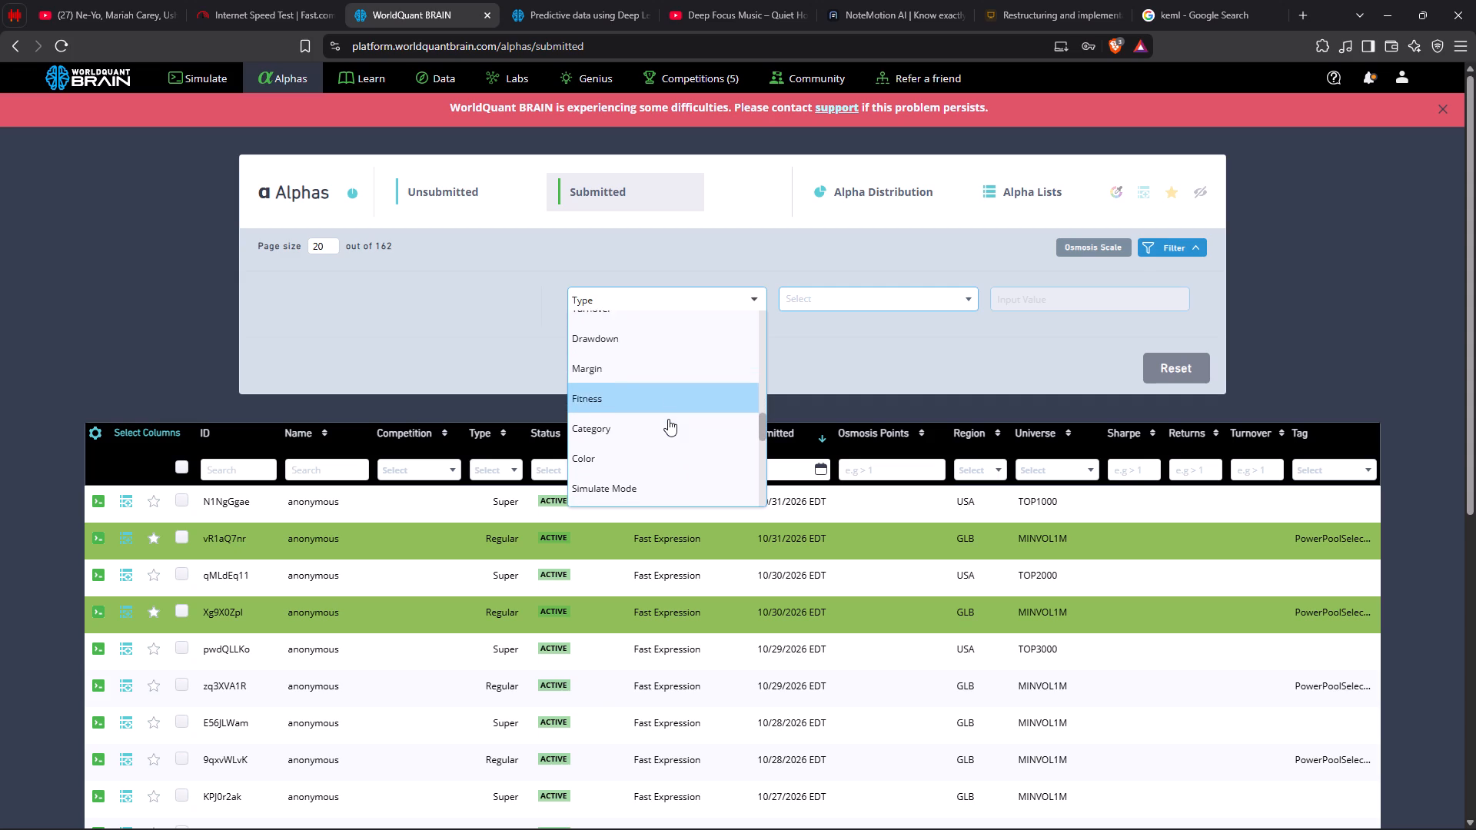
scroll(668, 419, down, 3)
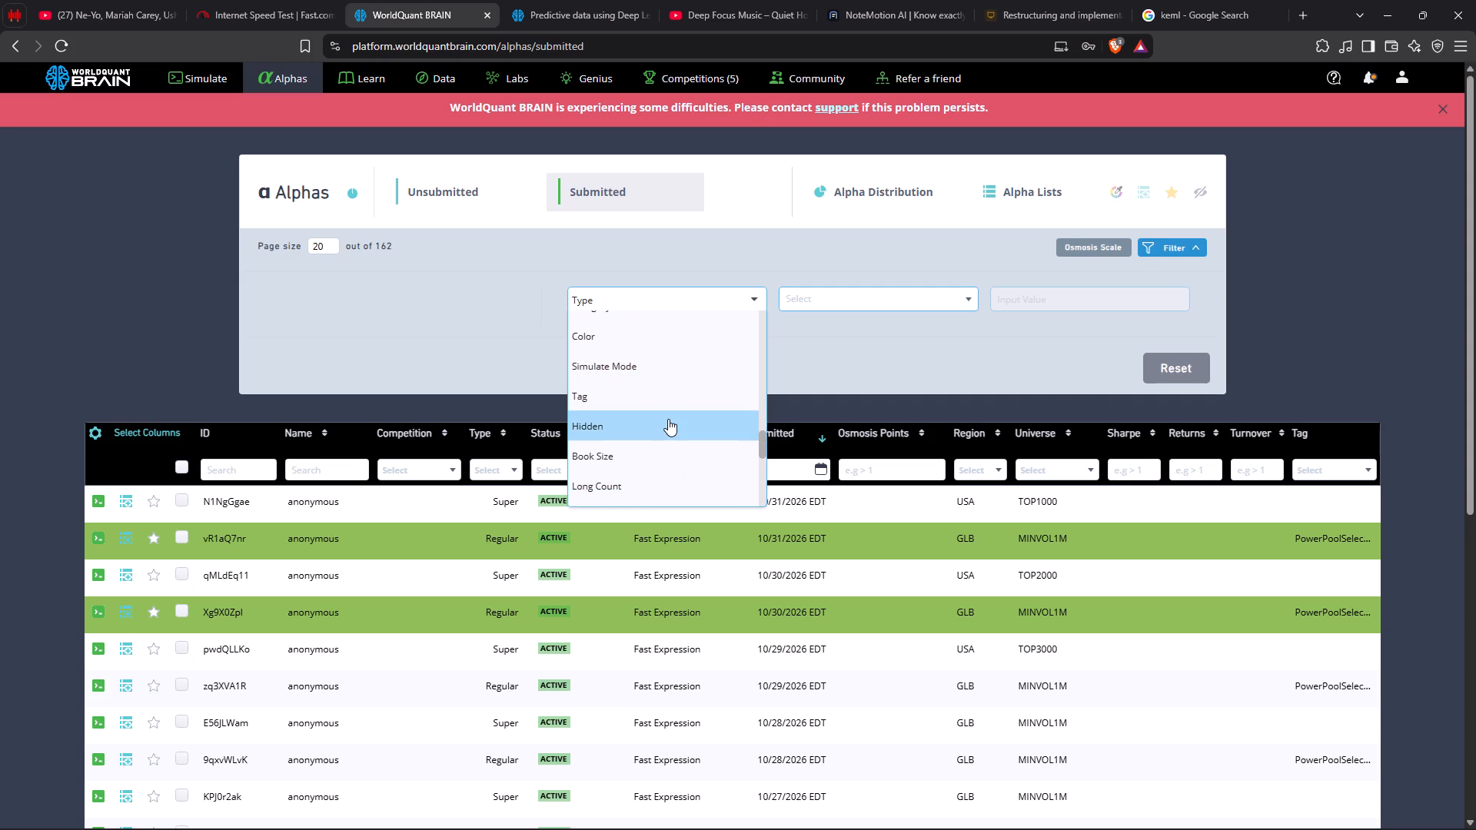
scroll(668, 419, down, 3)
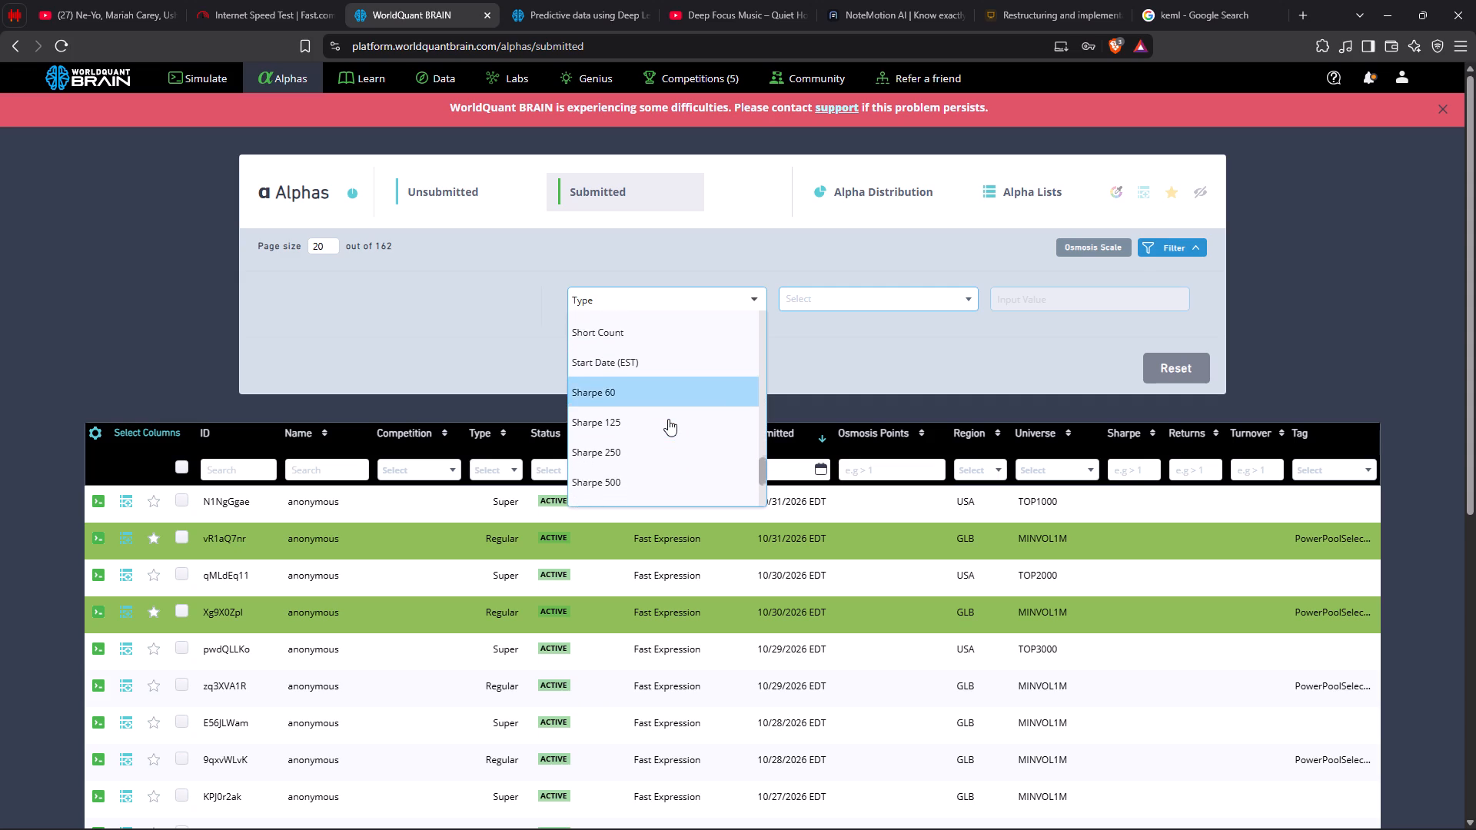
scroll(668, 419, down, 2)
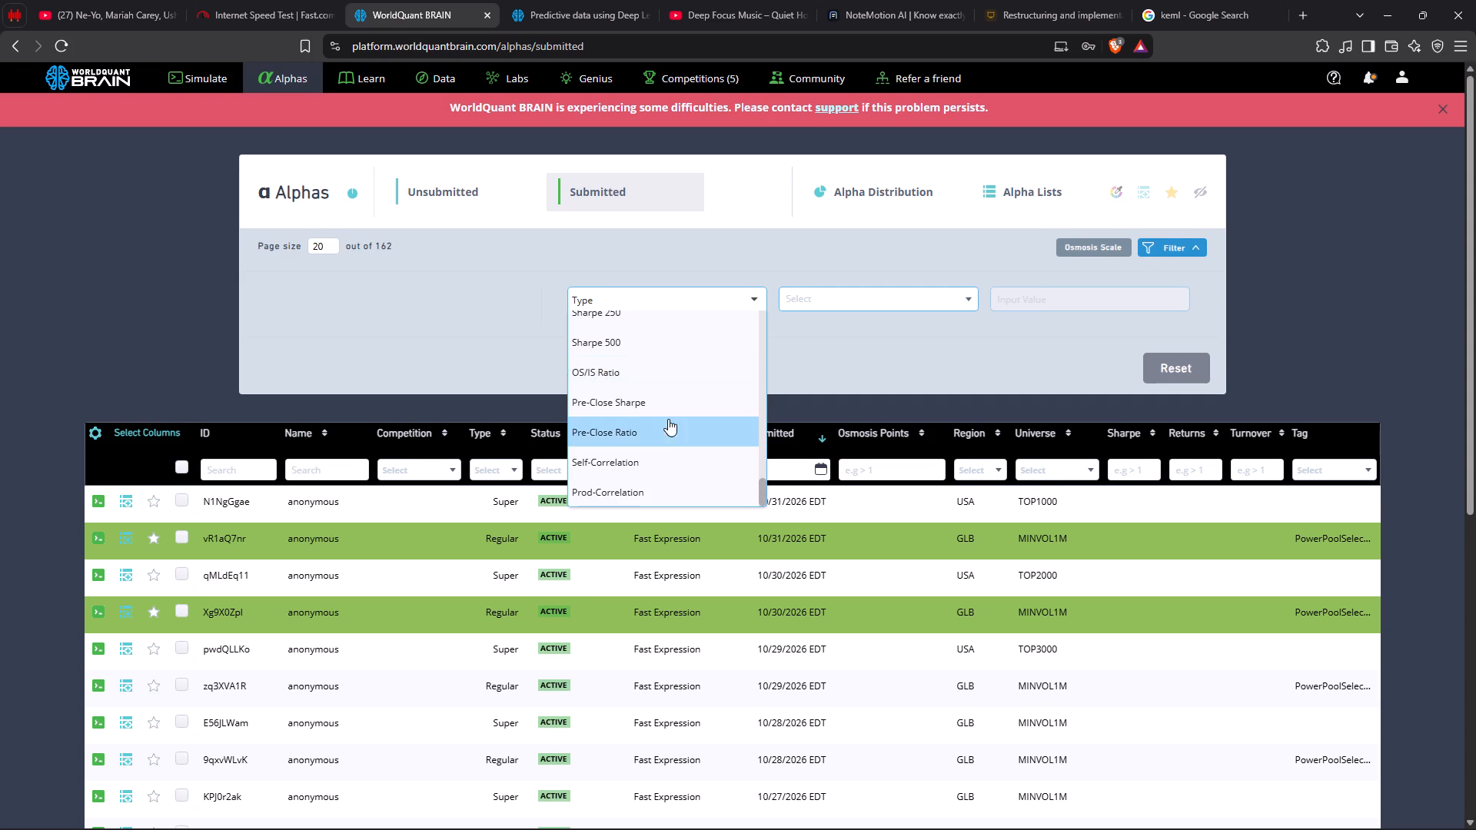
scroll(668, 419, down, 1)
scroll(668, 419, up, 1)
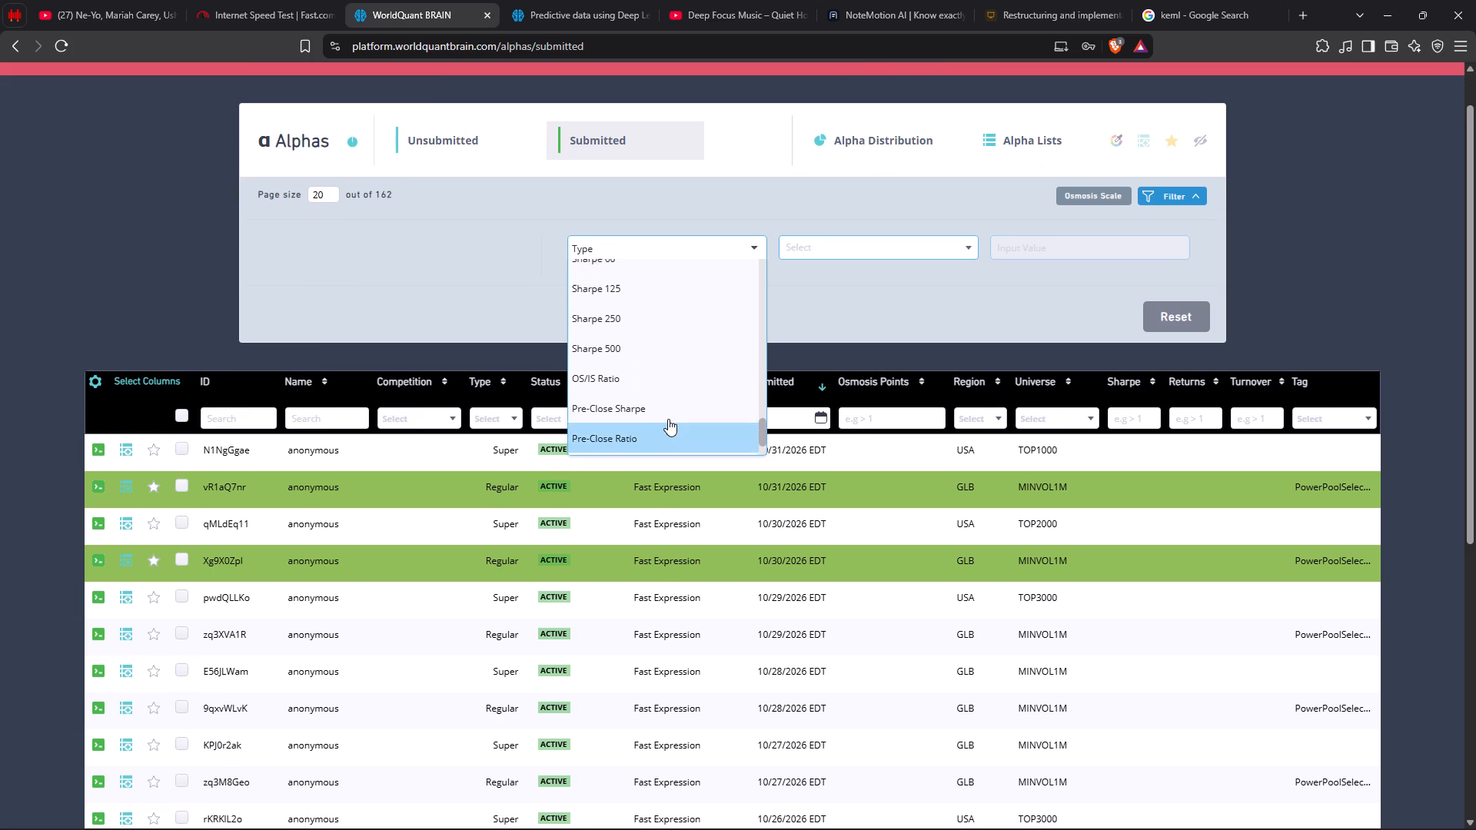
scroll(668, 419, up, 2)
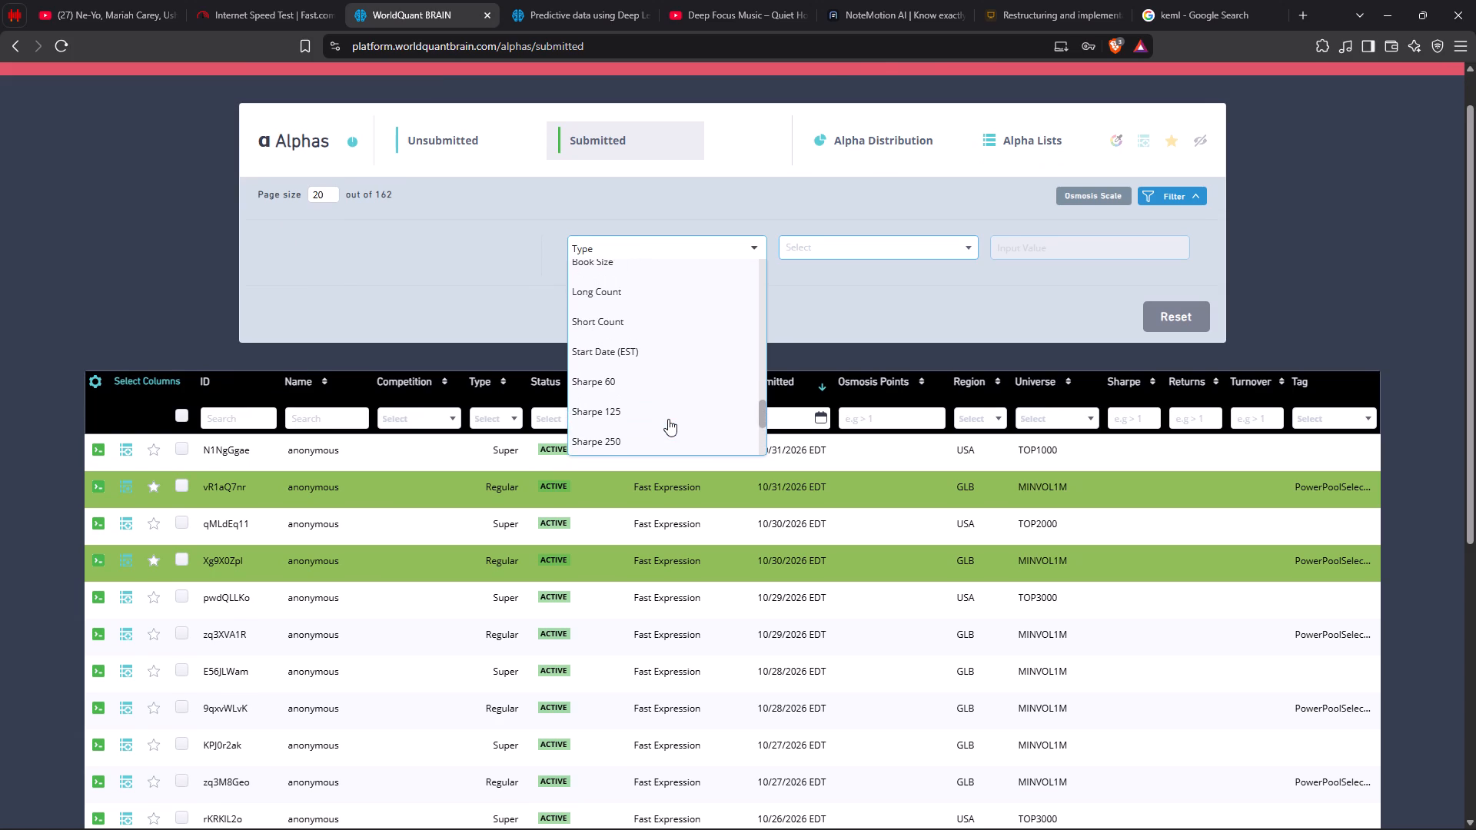
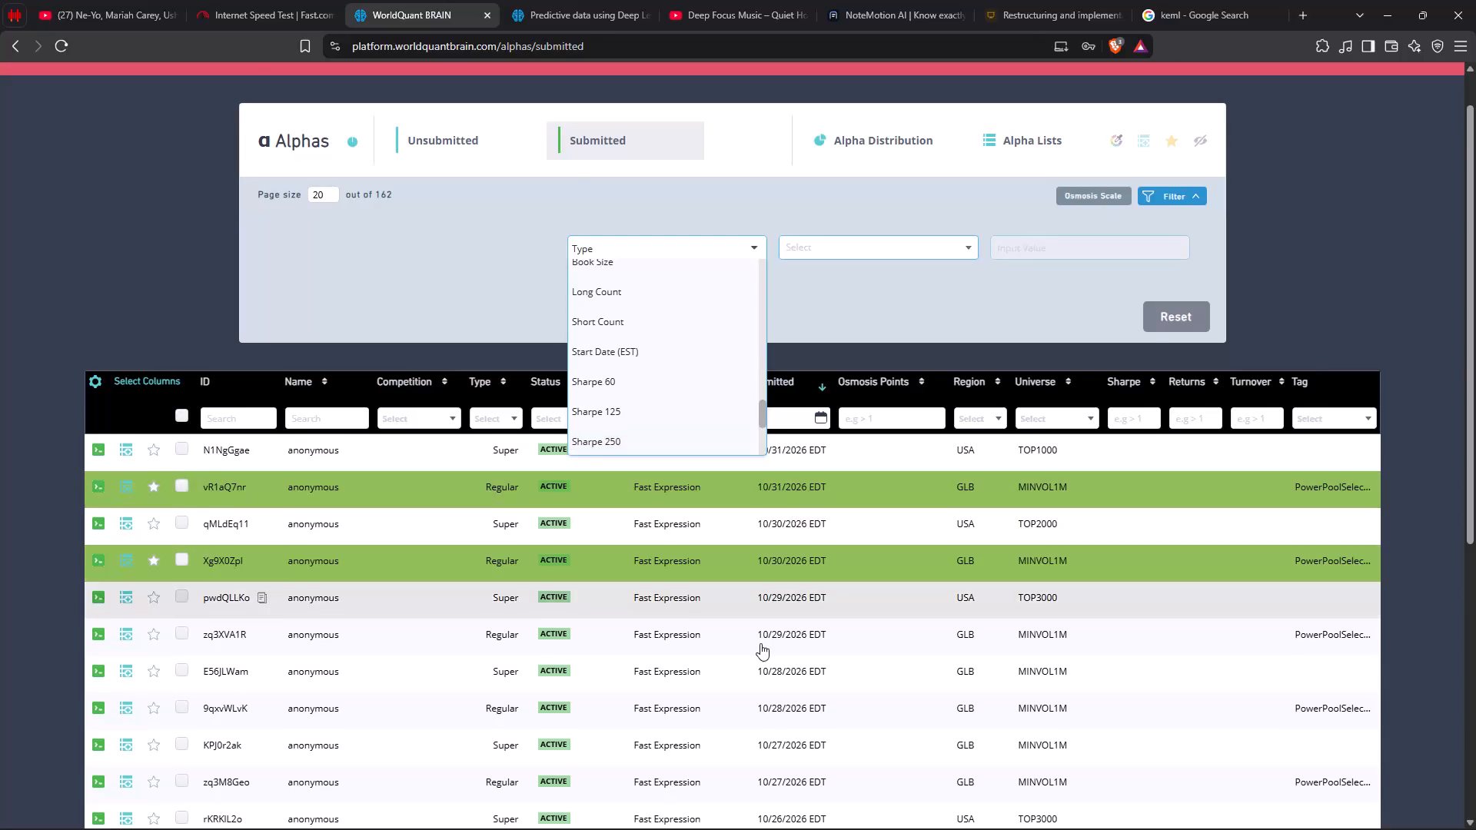
Go to page 4 of the submitted-alphas list.
scroll(760, 643, down, 7)
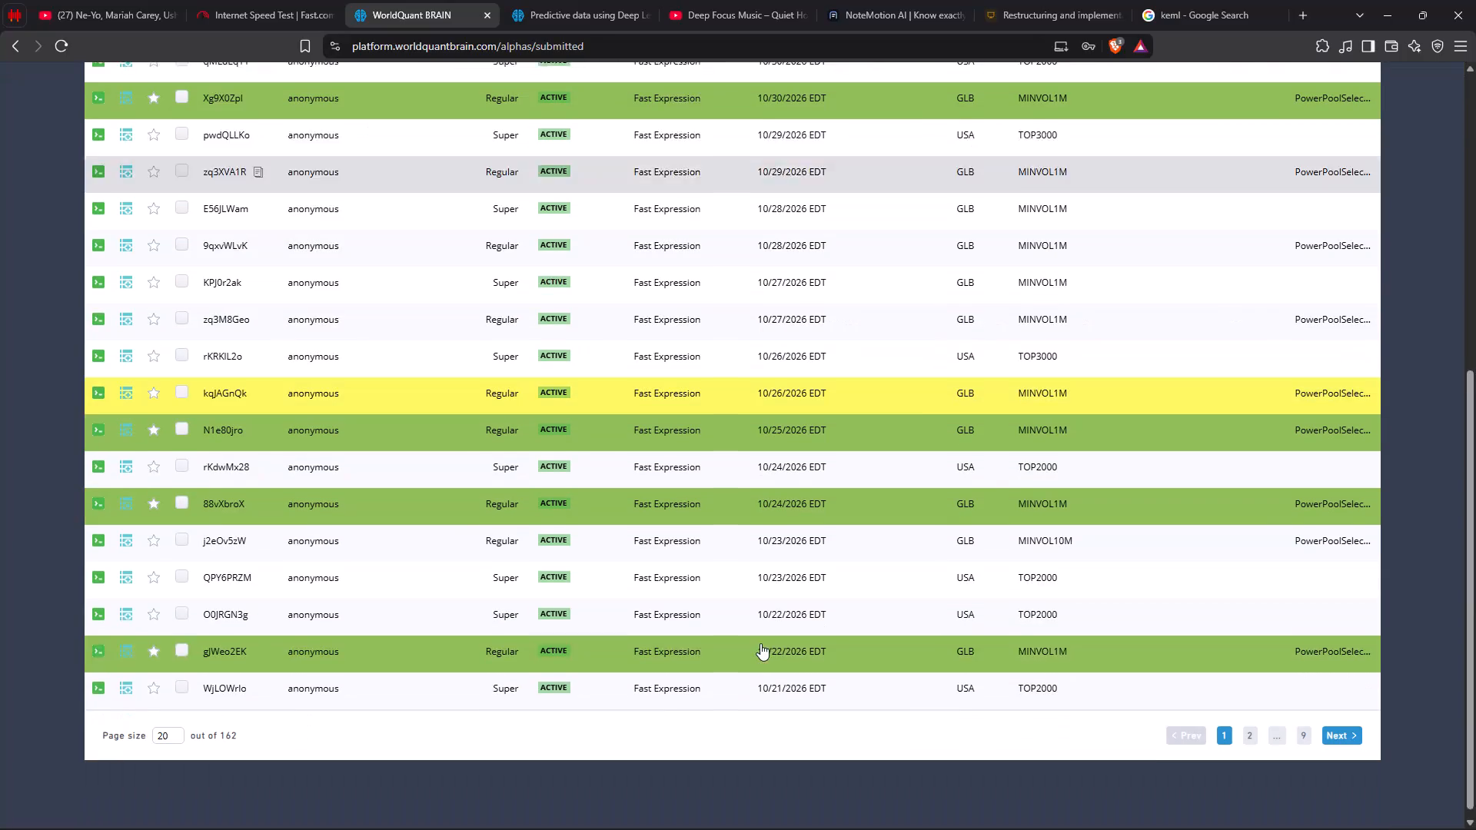
scroll(760, 643, down, 4)
click(1247, 726)
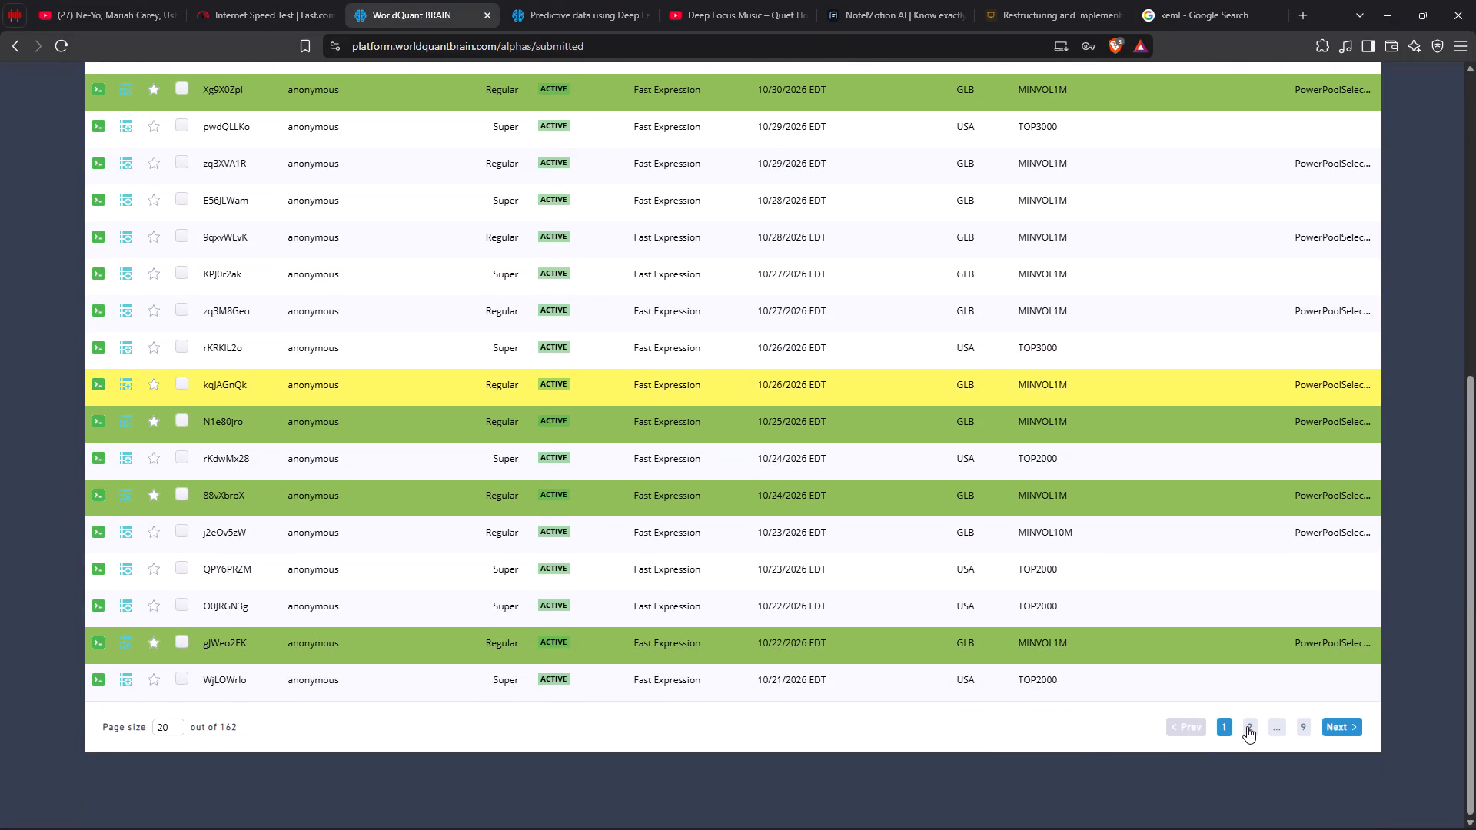
click(1247, 726)
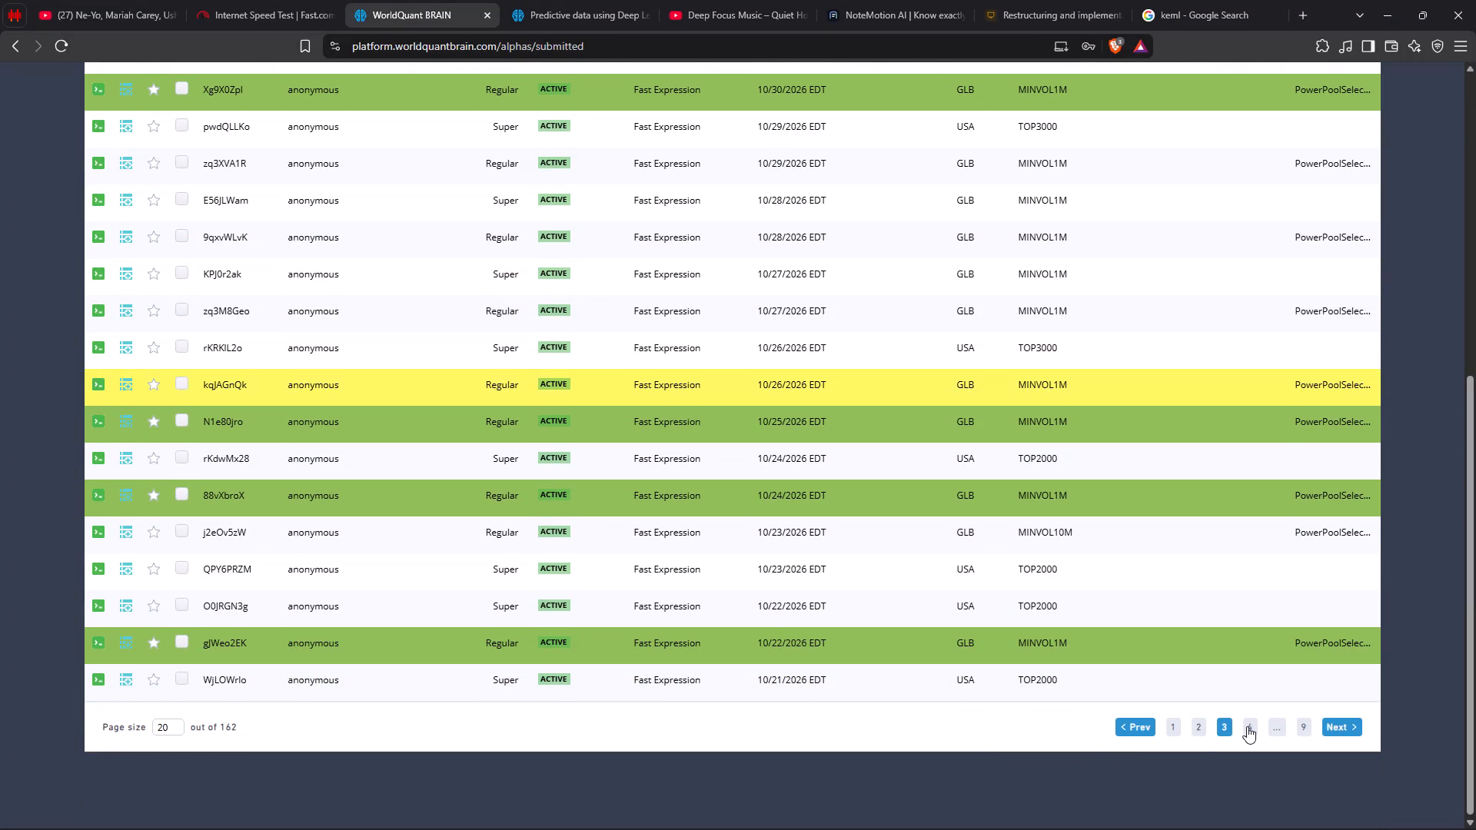
click(1247, 726)
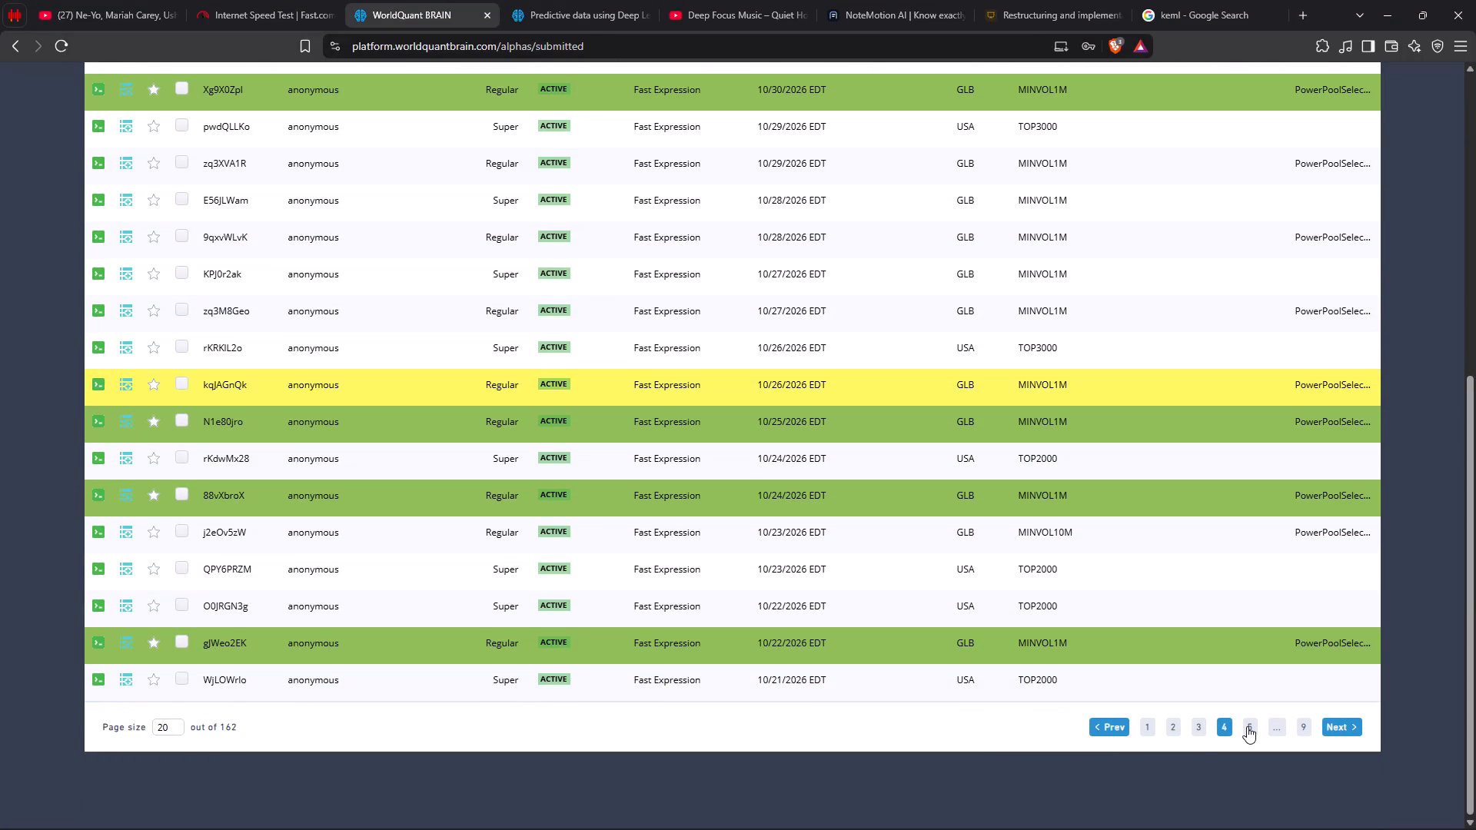
View the code and simulation settings of the submitted Regular GLB alphas zqbpQW58 and E5R1LakK in turn.
scroll(1013, 476, up, 3)
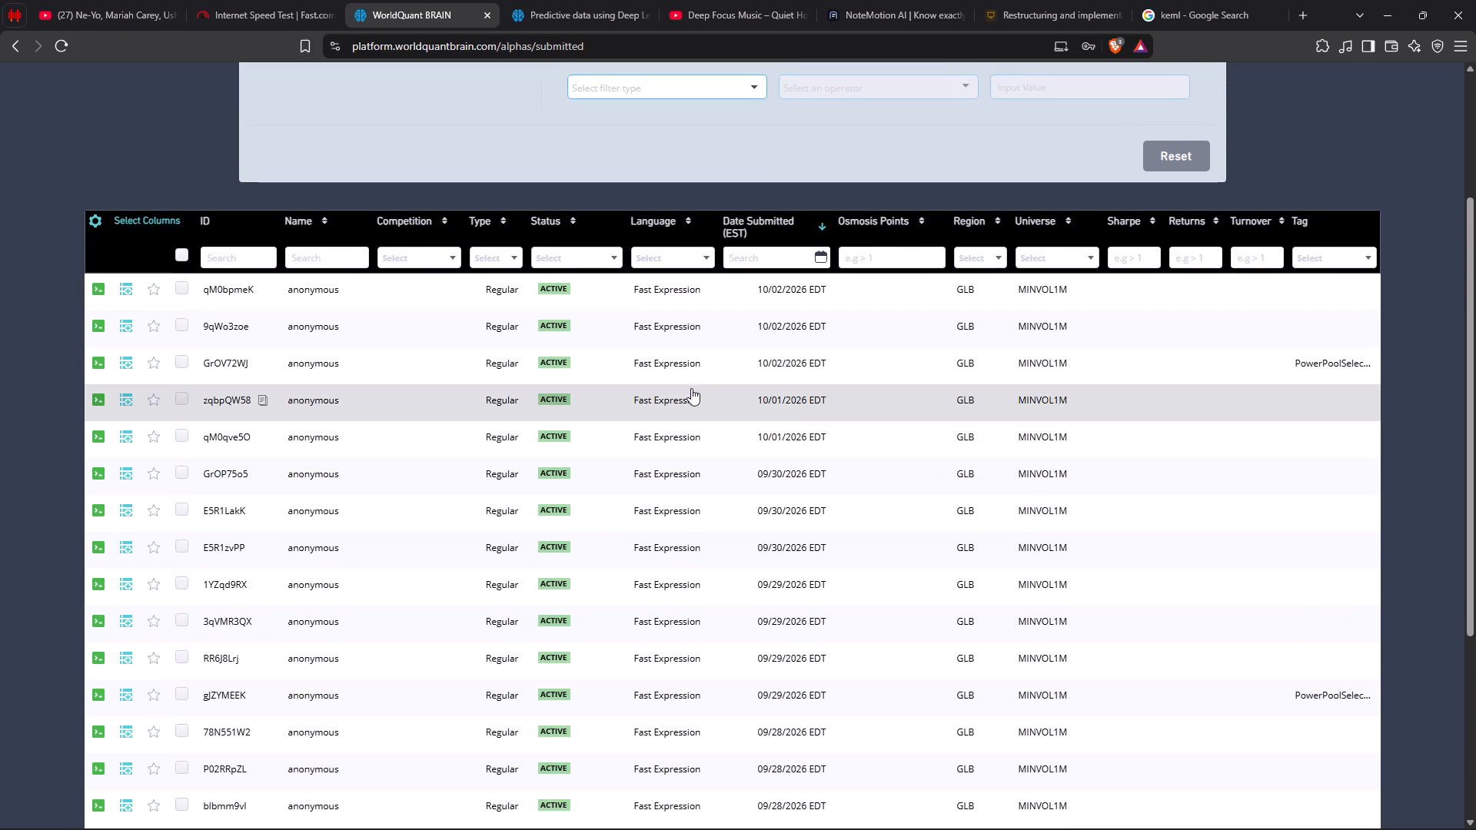
click(623, 397)
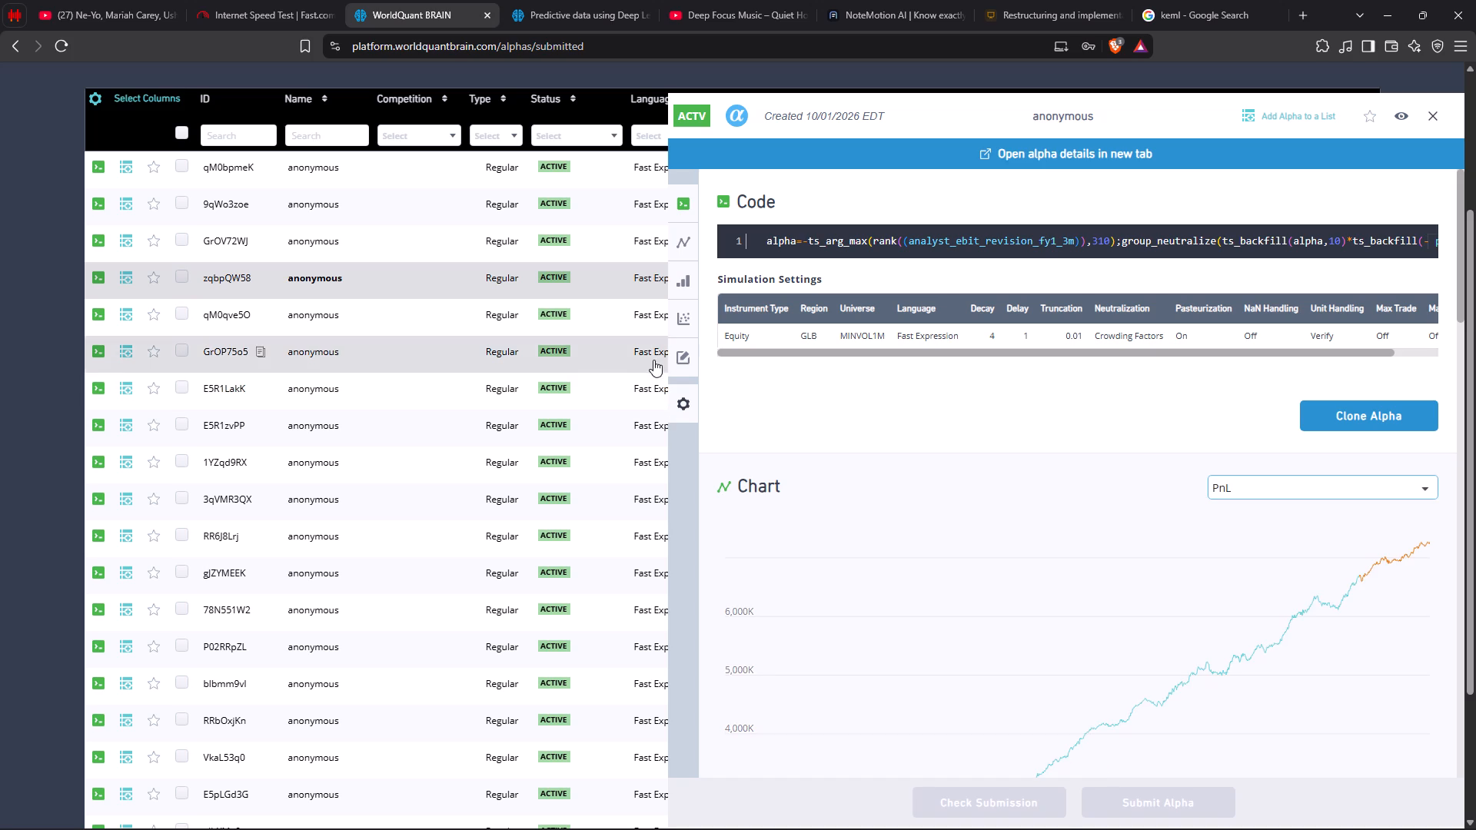
click(527, 391)
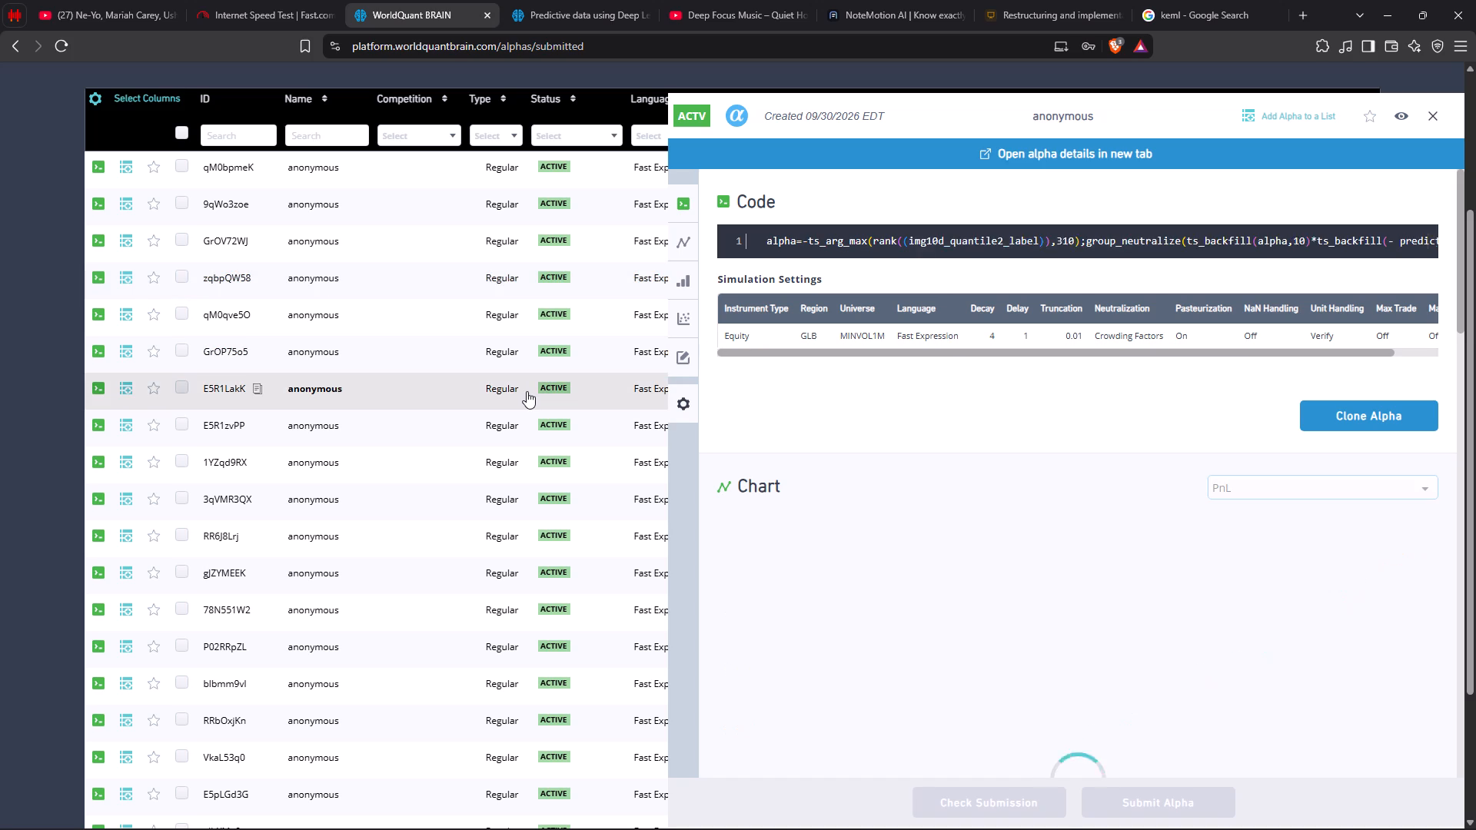
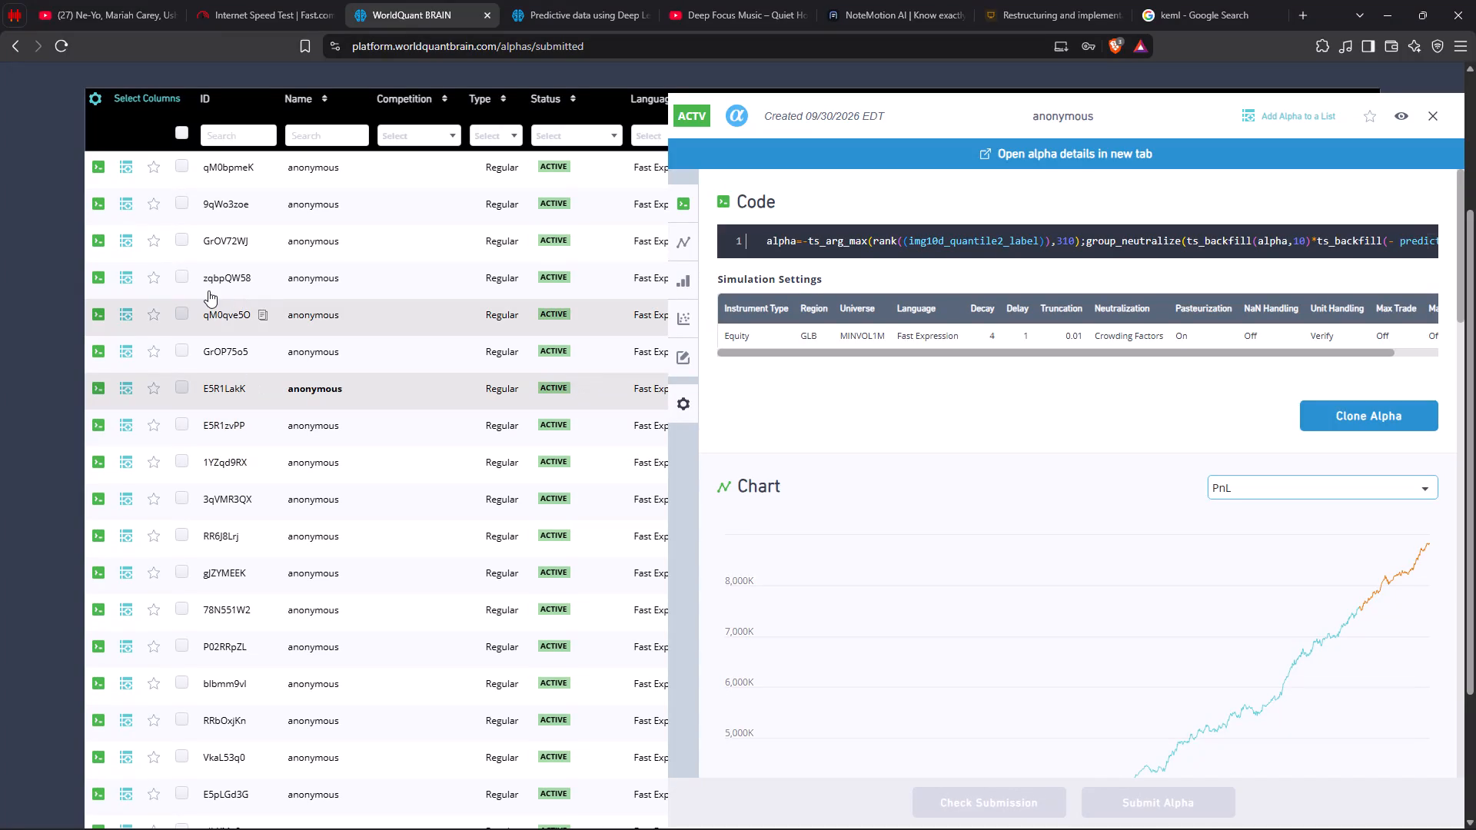
View the code and simulation settings of submitted alphas zqbpQW58, E5pLGd3G, 2rw5jOYN and blbmm9vl in turn, closing the details when done.
click(304, 267)
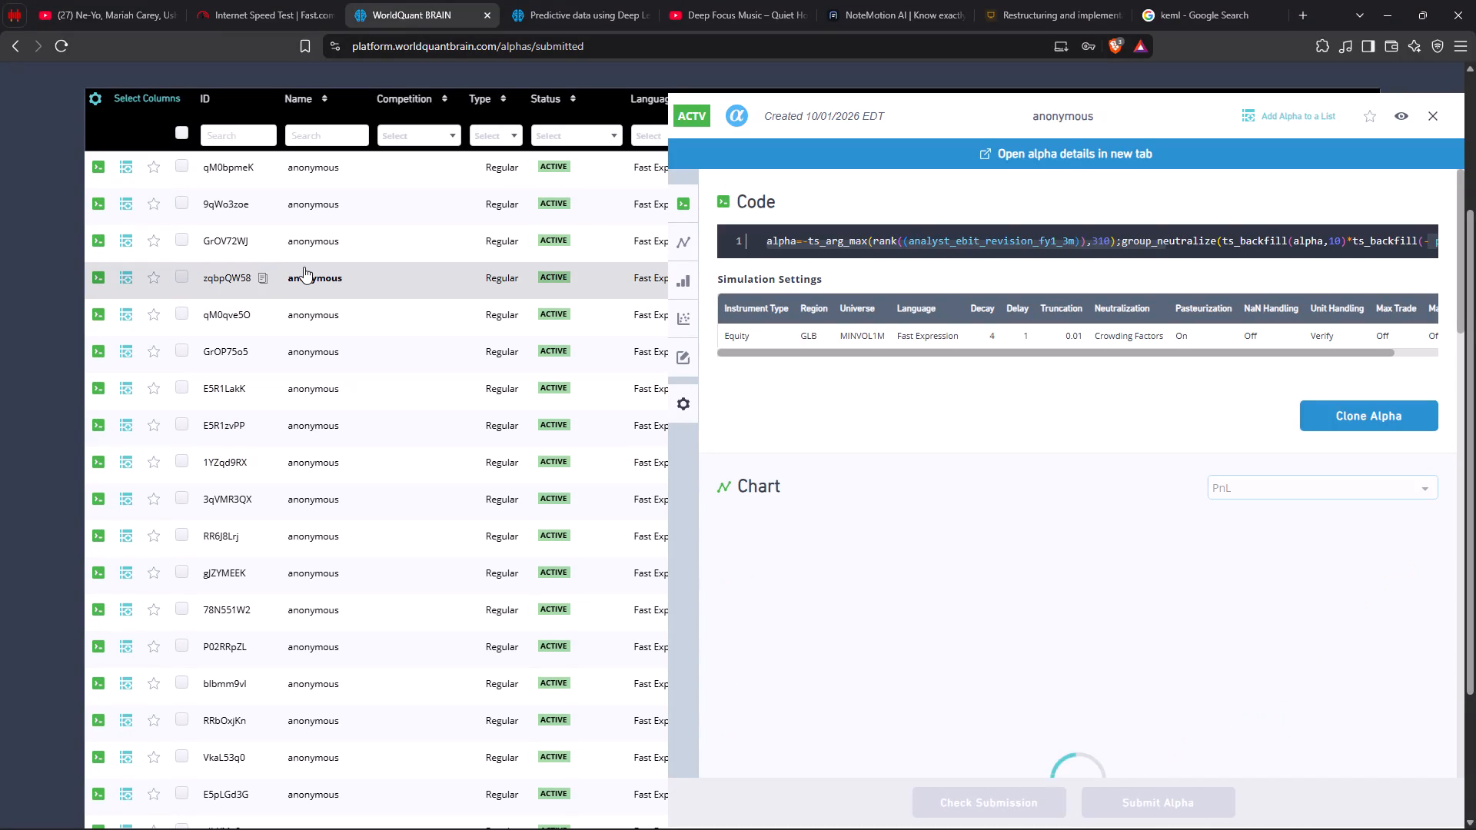
scroll(321, 271, down, 4)
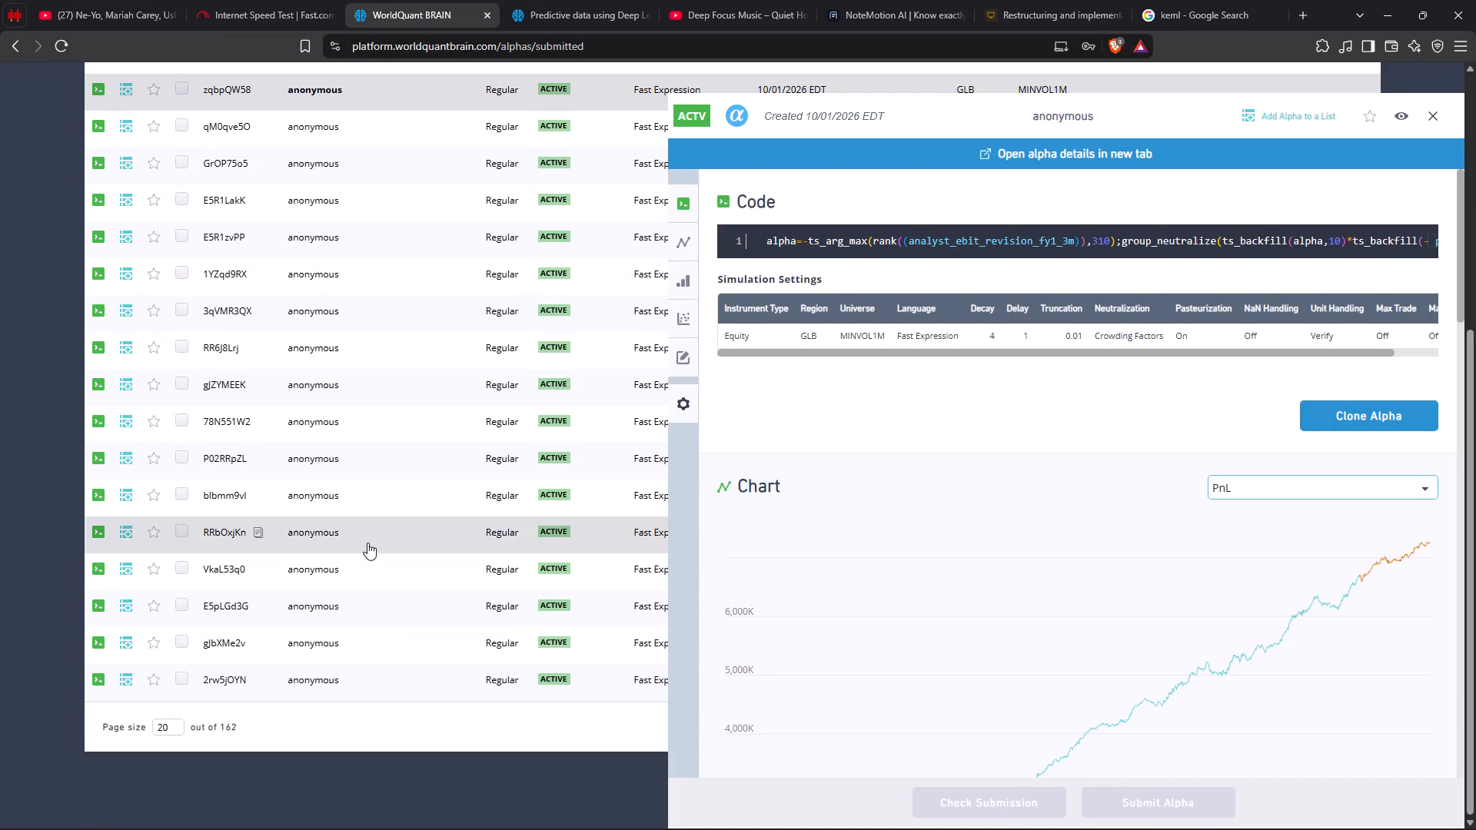
click(411, 599)
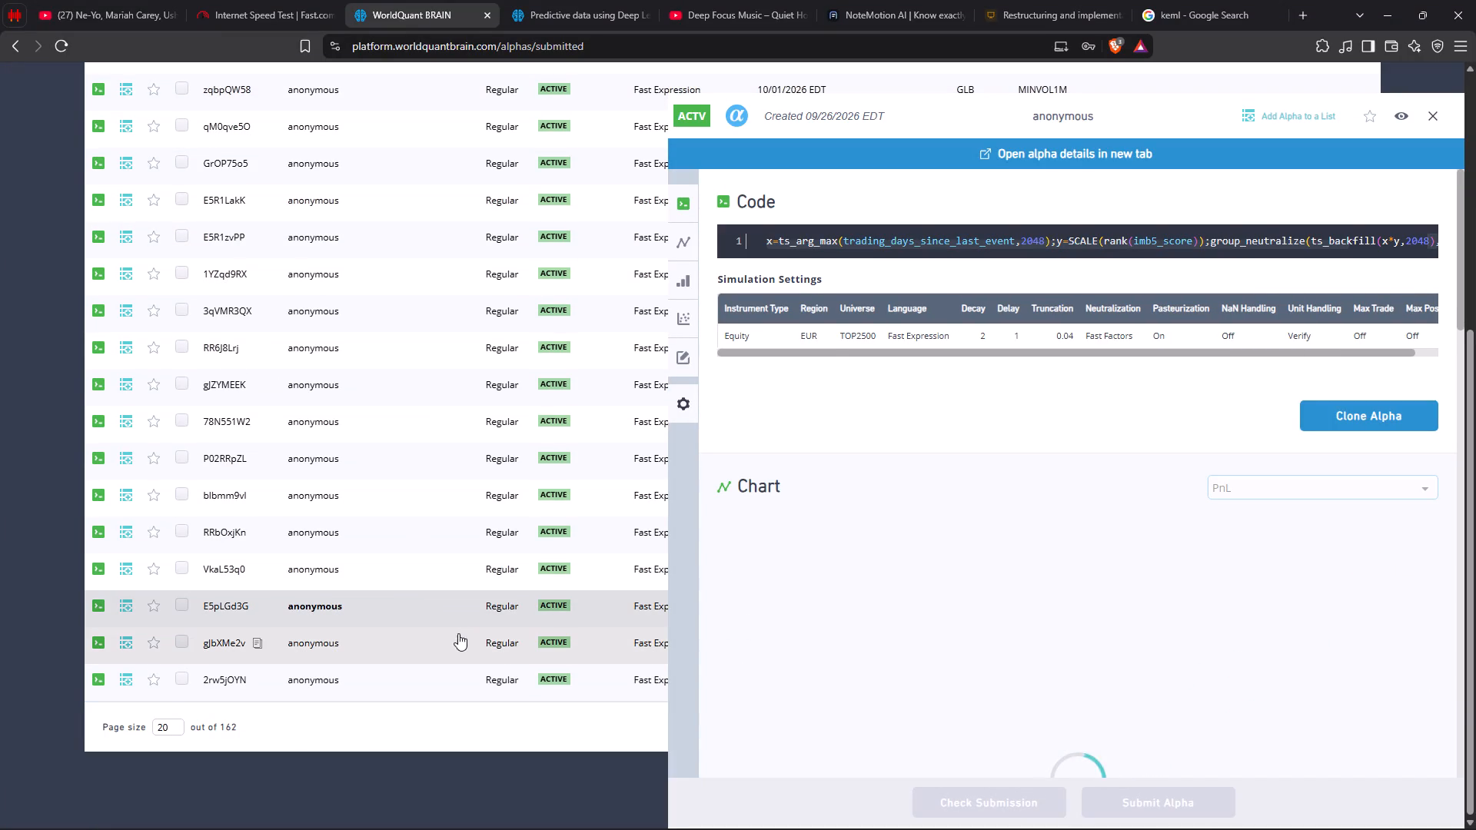
click(485, 676)
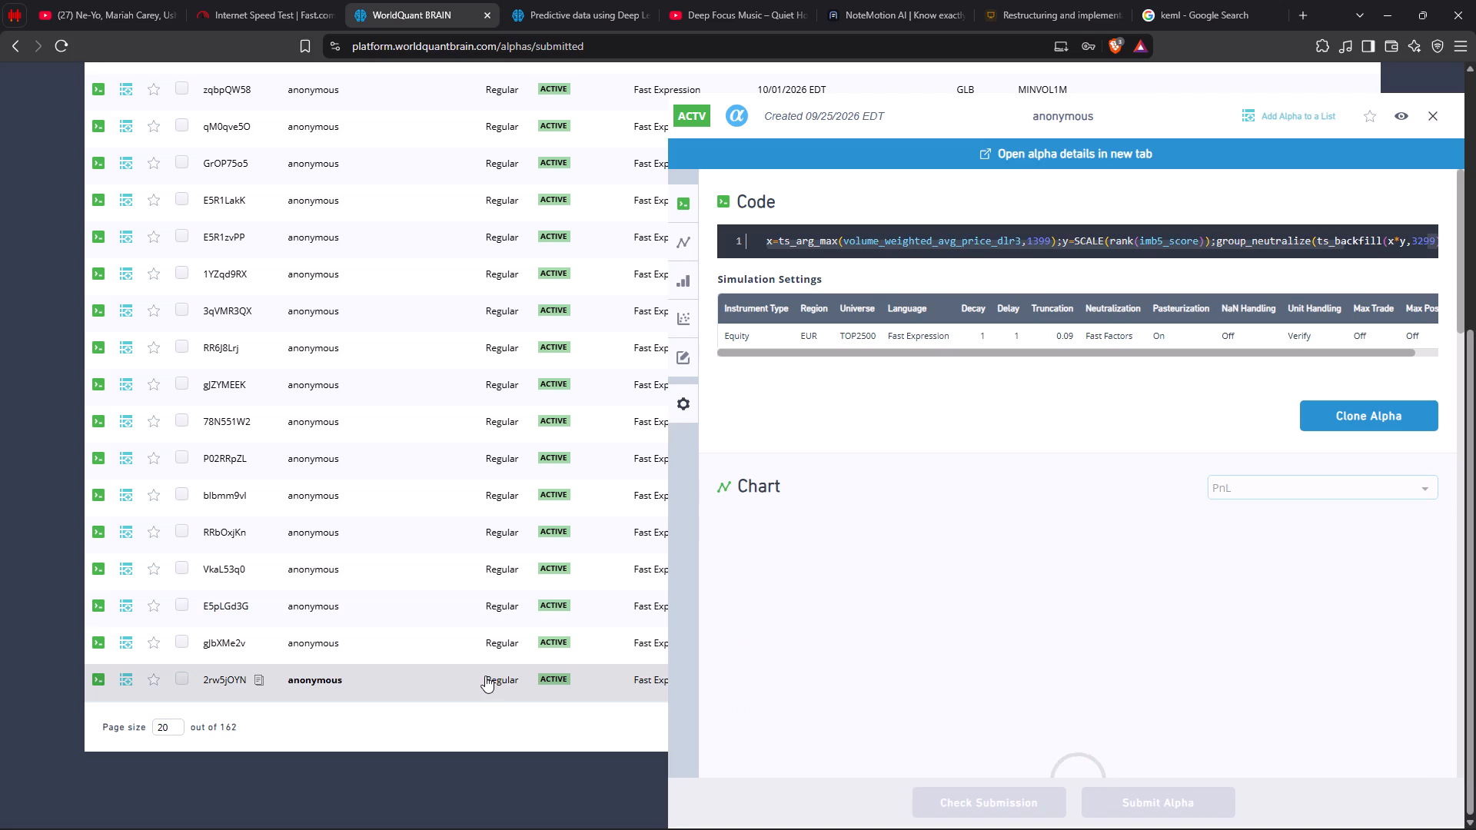
click(1427, 112)
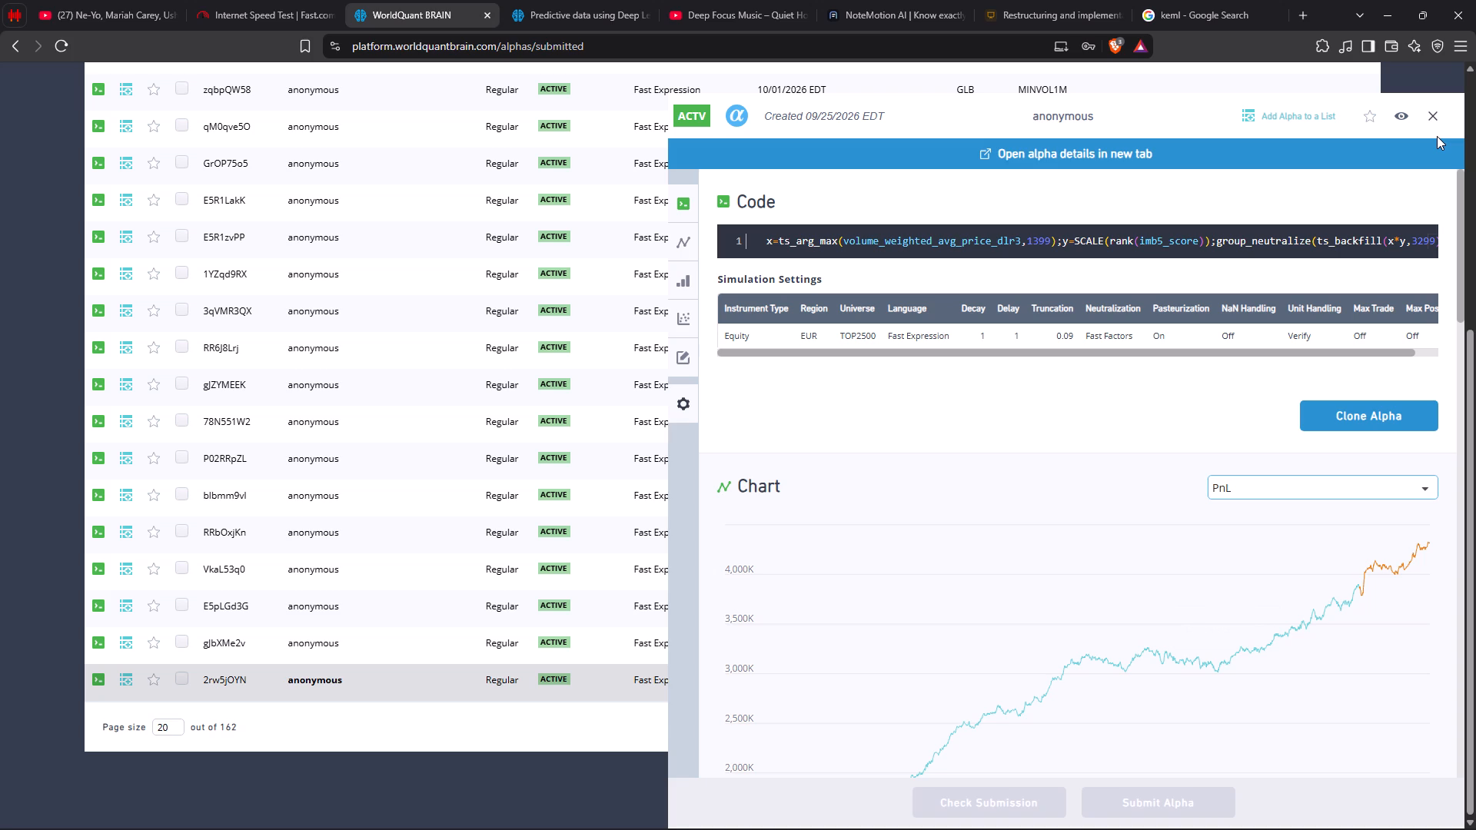
drag(1430, 108, 1431, 117)
click(1431, 117)
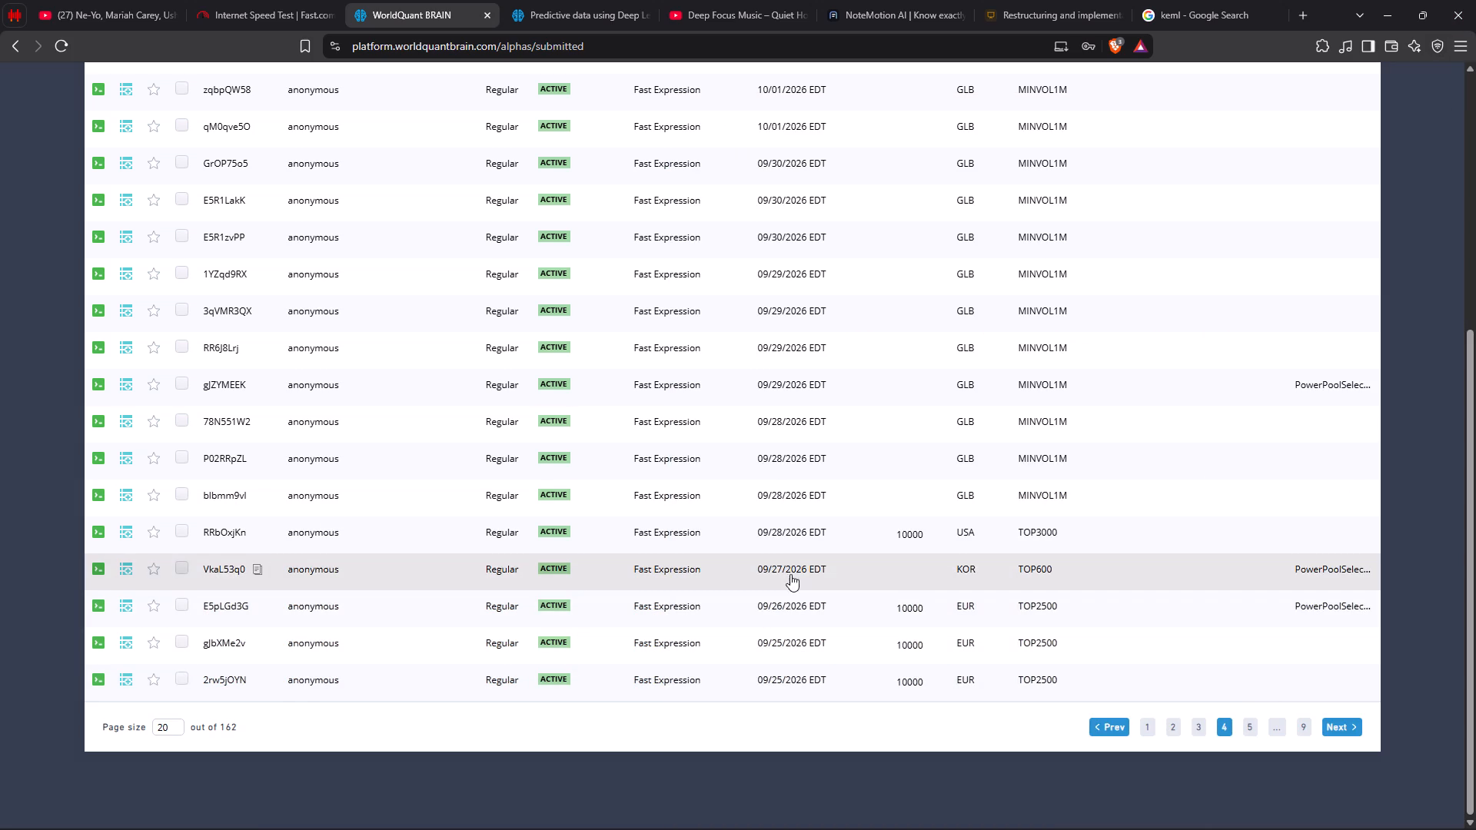
click(743, 499)
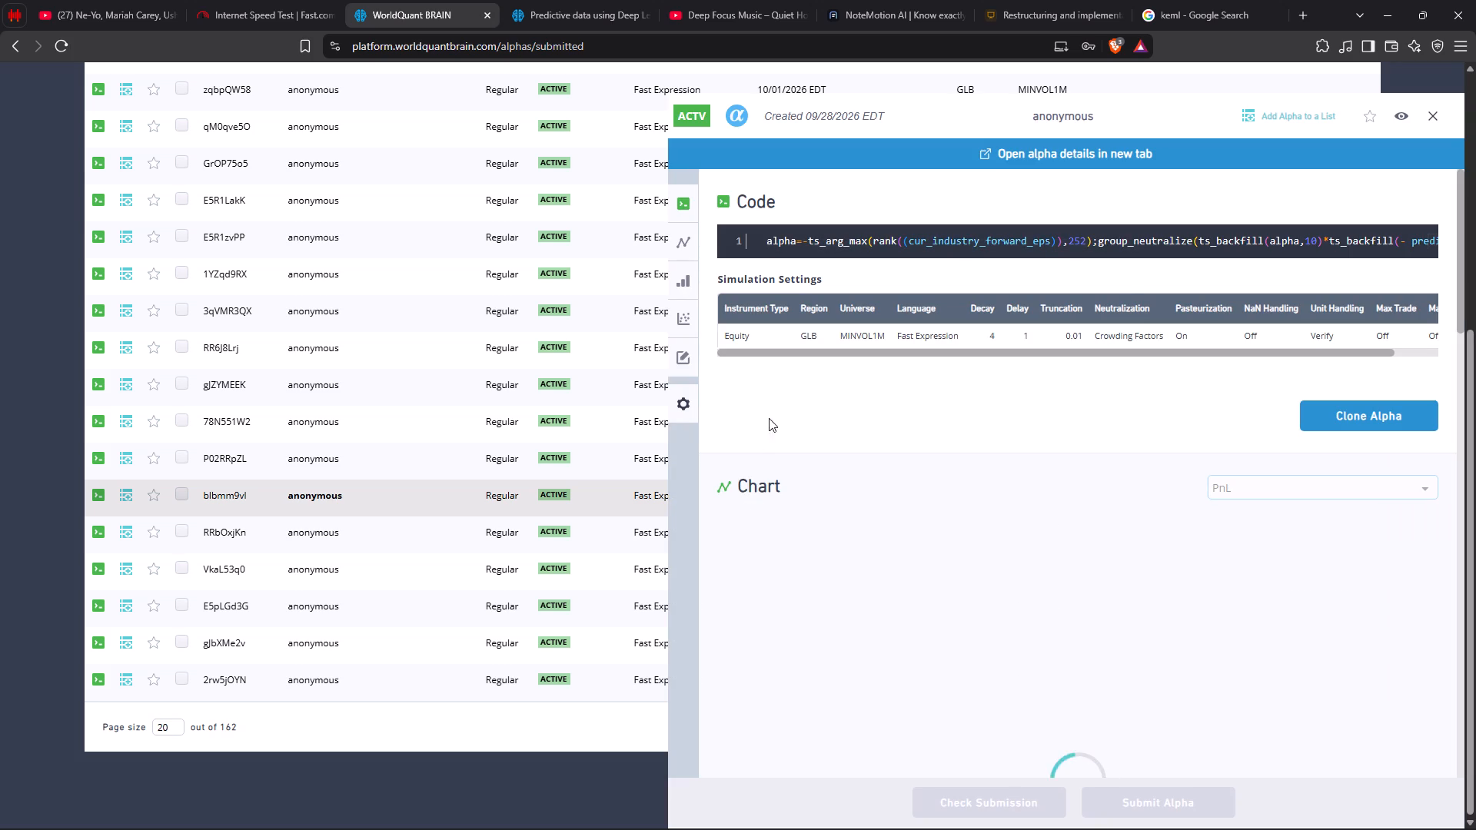
click(1428, 109)
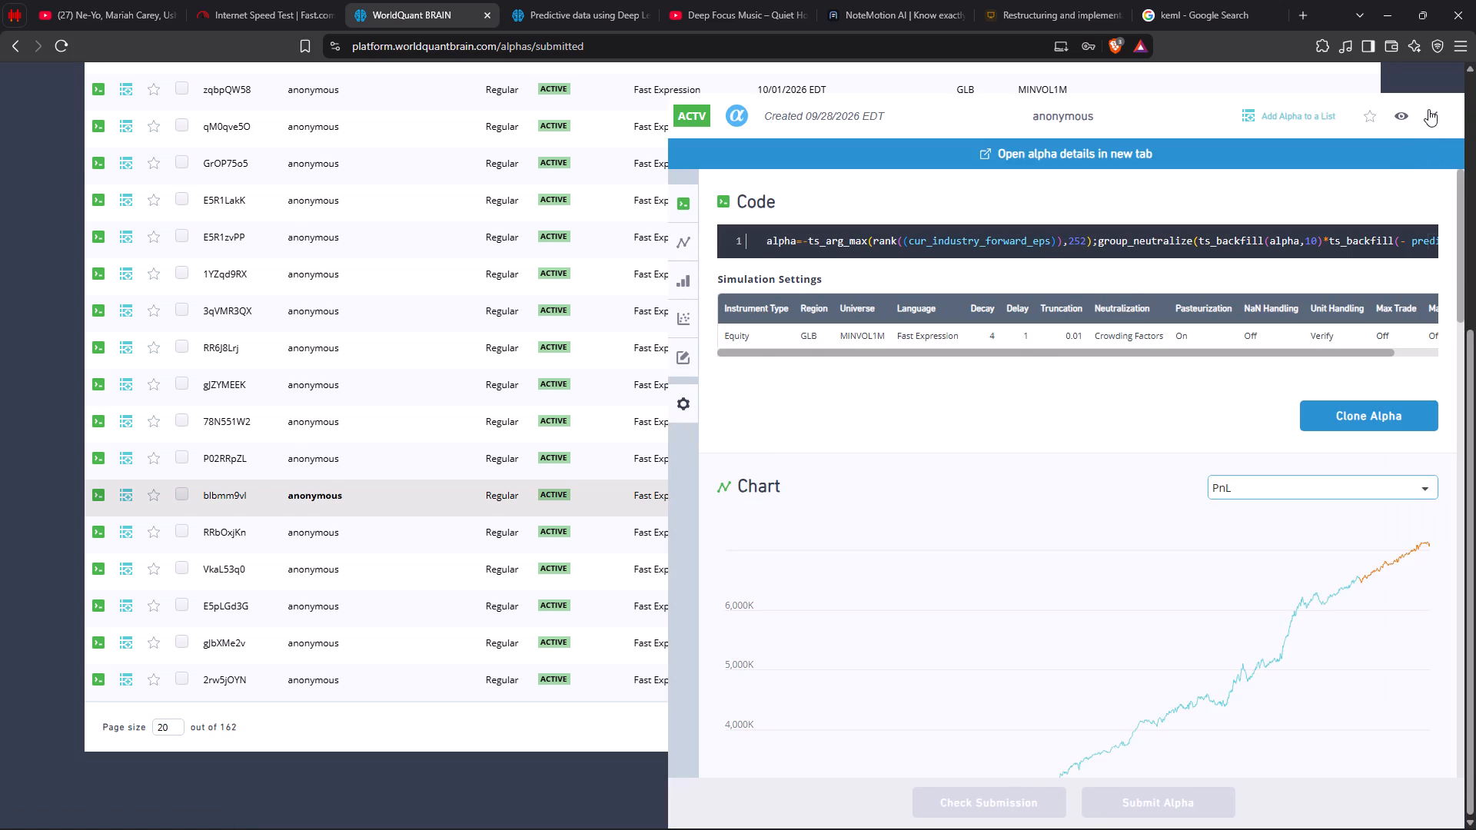
On page 3 of the submitted-alphas list, view the code and settings of Regular GLB alphas QPKQlYRK, kqg1eNRk and KPrv5KYg in turn.
scroll(627, 290, up, 5)
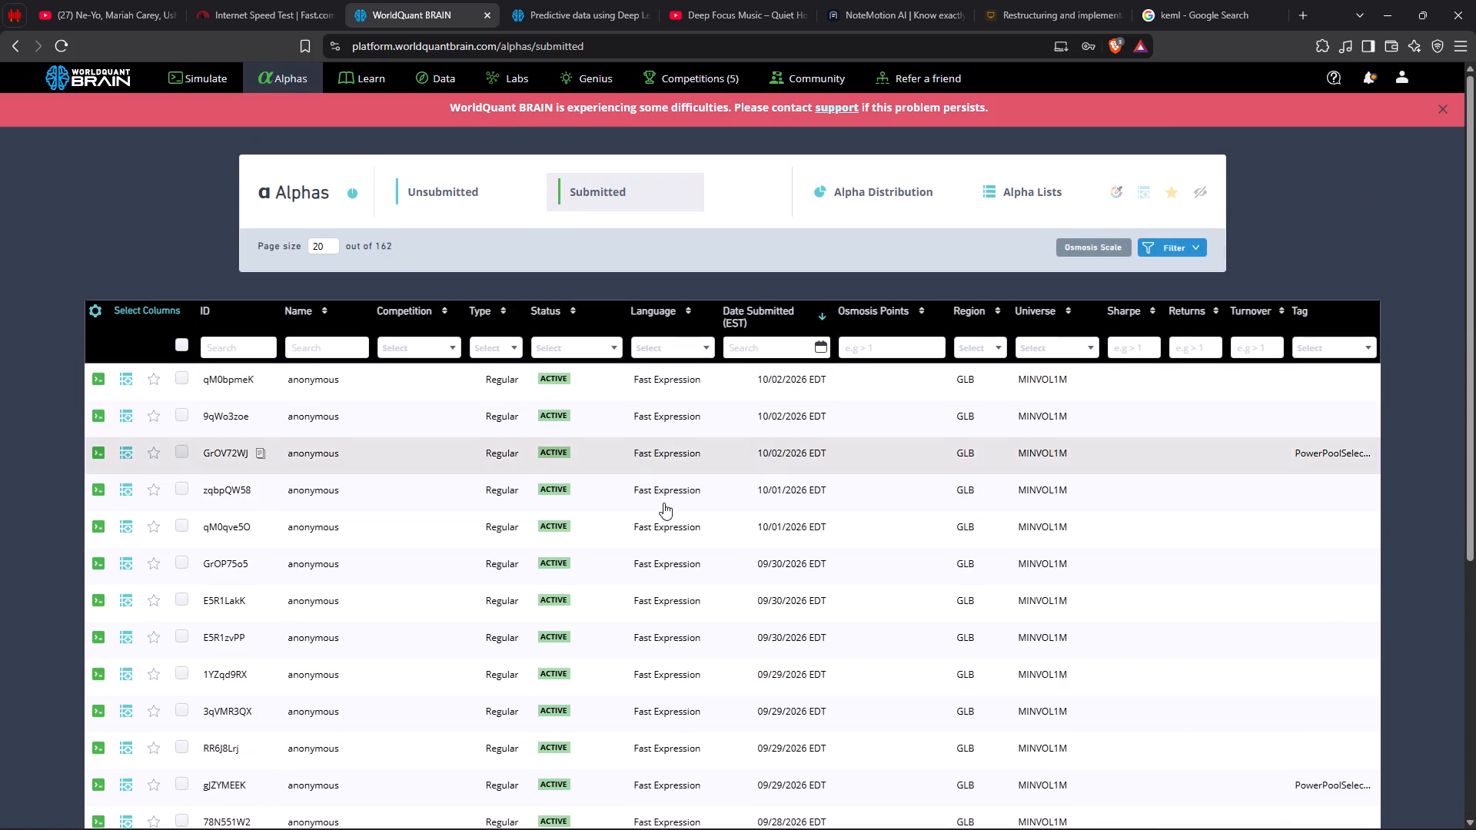
scroll(663, 503, down, 2)
scroll(900, 671, down, 2)
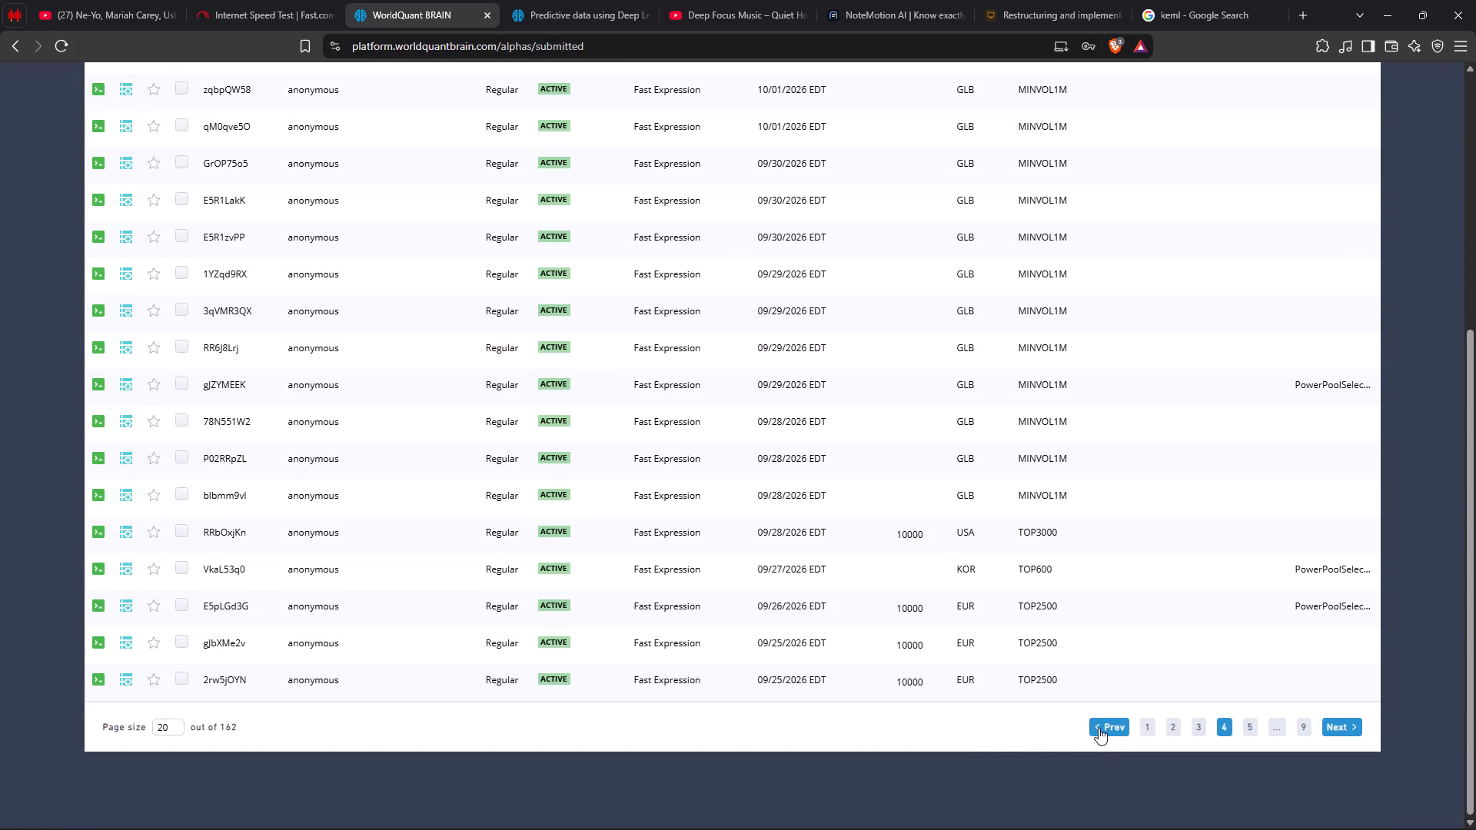
click(1195, 726)
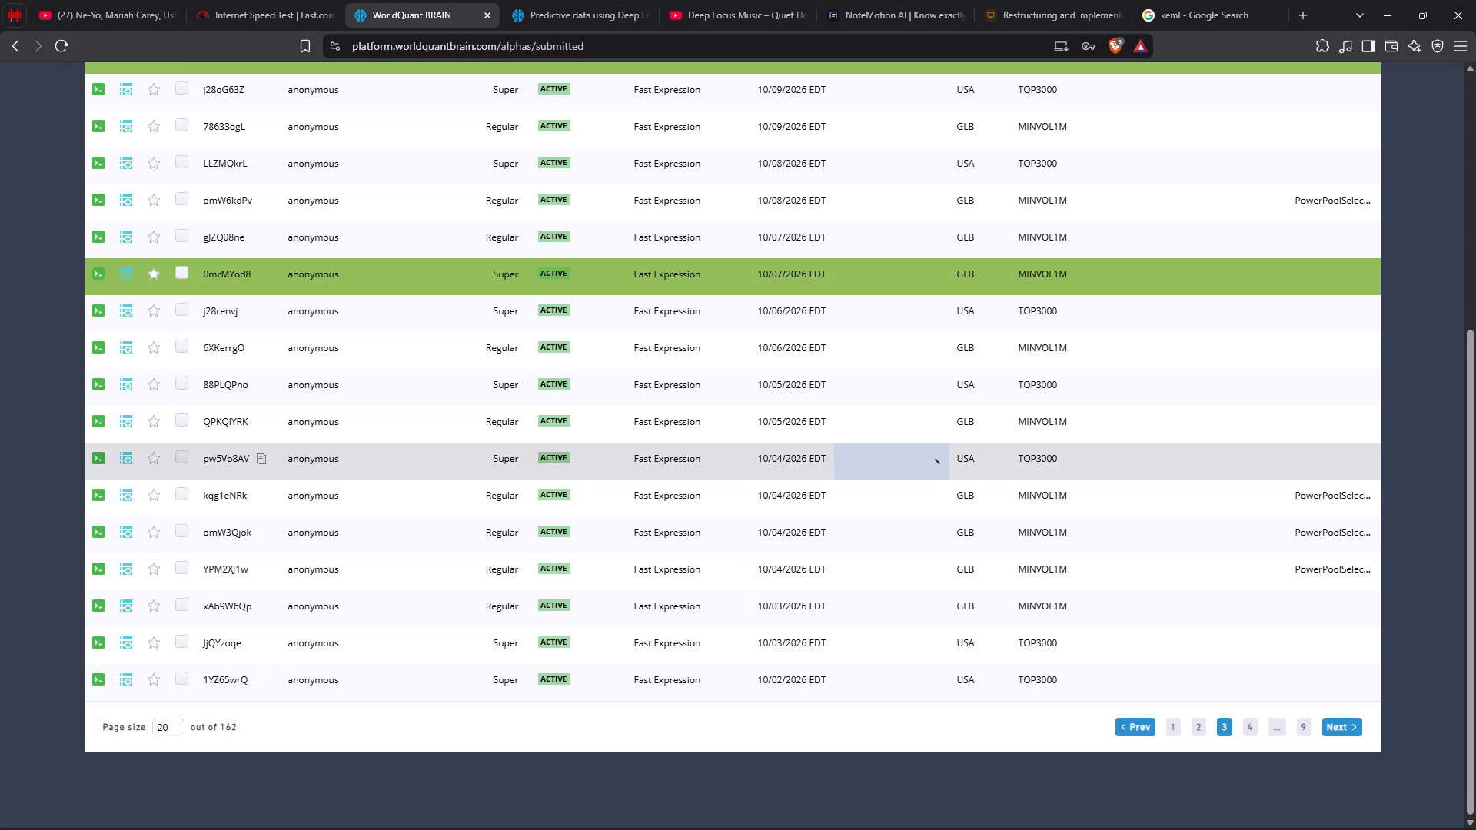
scroll(849, 452, up, 1)
click(705, 462)
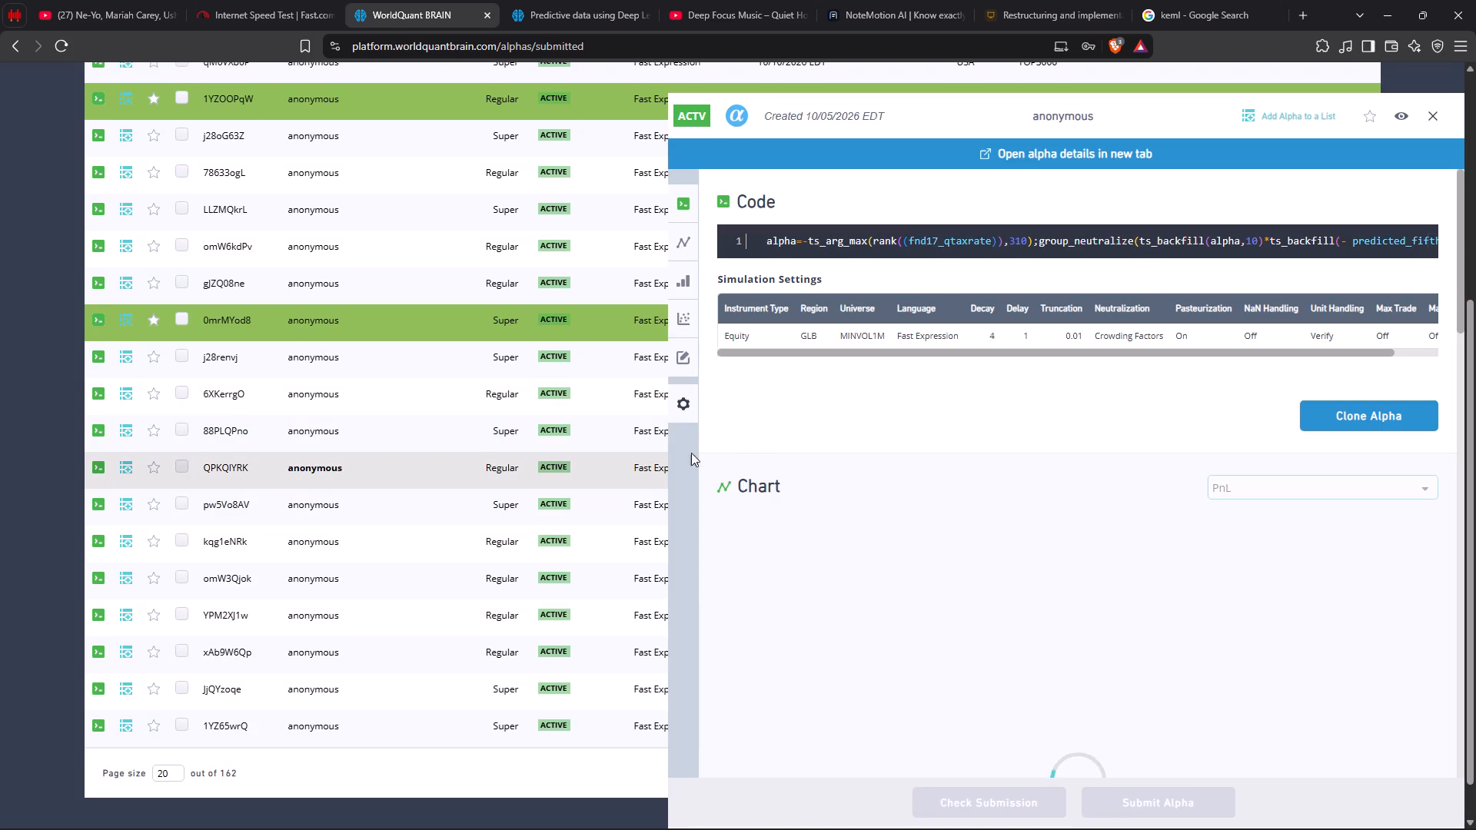
click(556, 546)
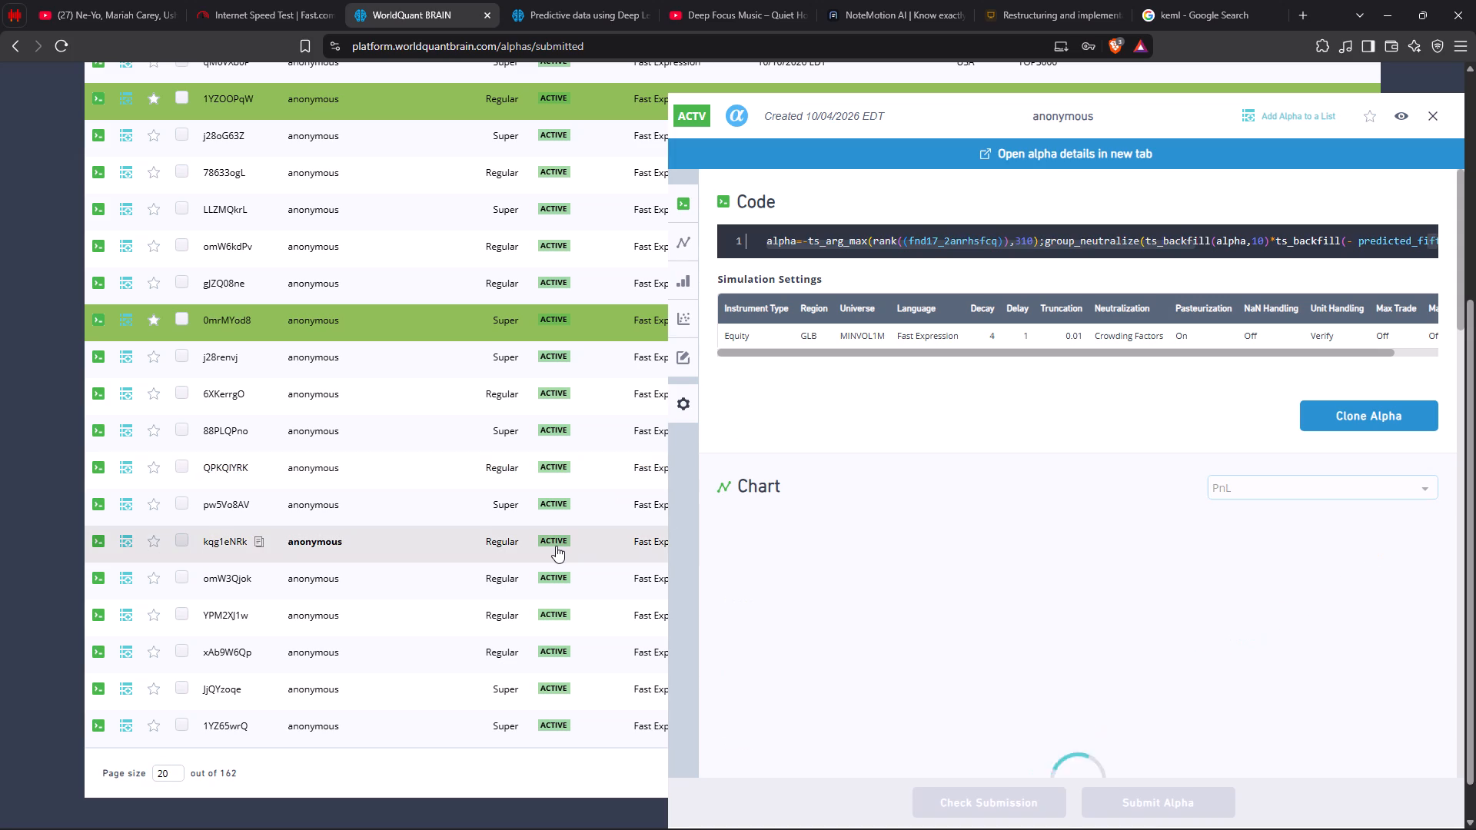
scroll(532, 284, up, 3)
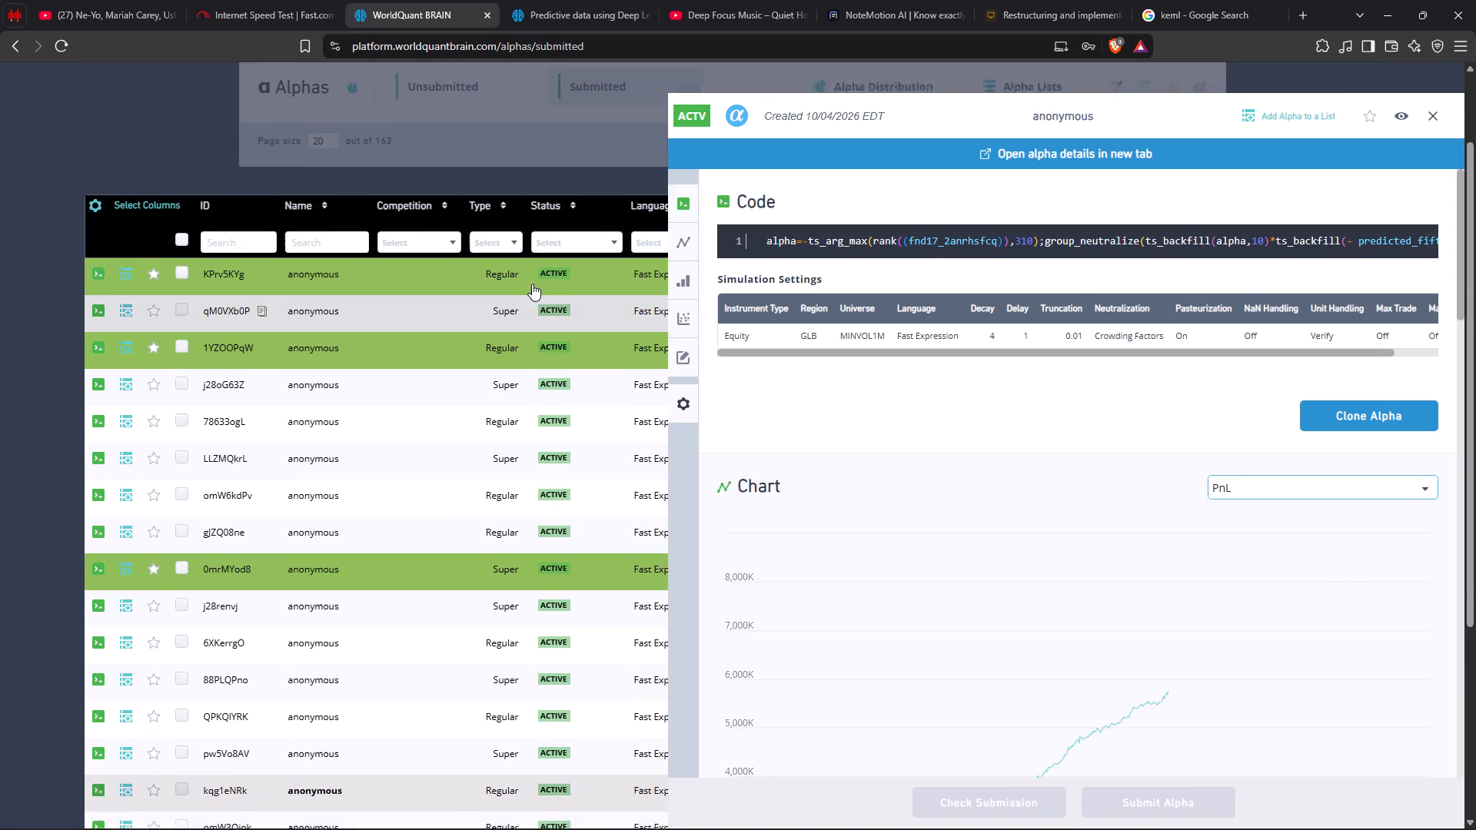
click(499, 331)
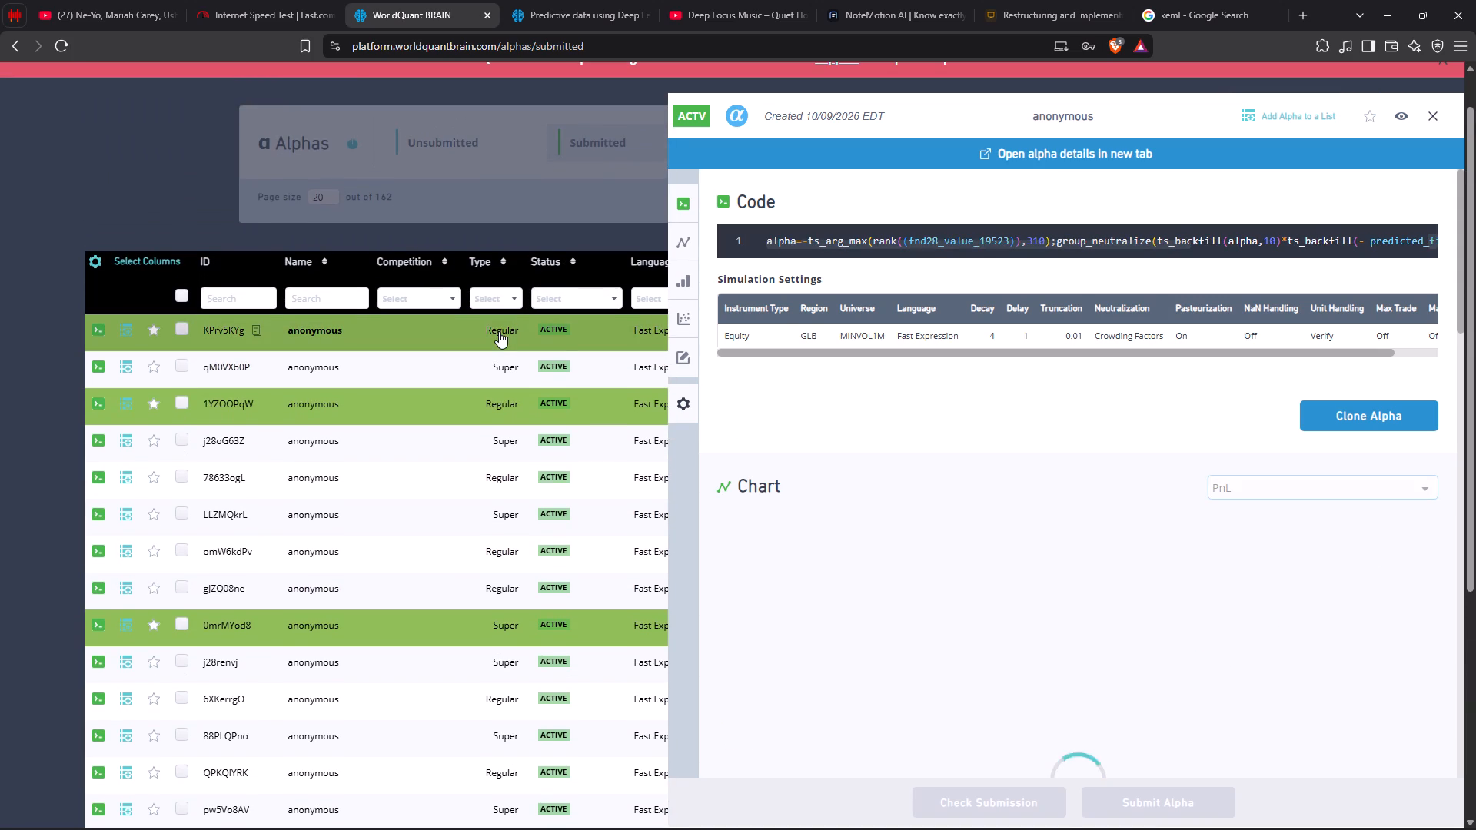
click(1431, 111)
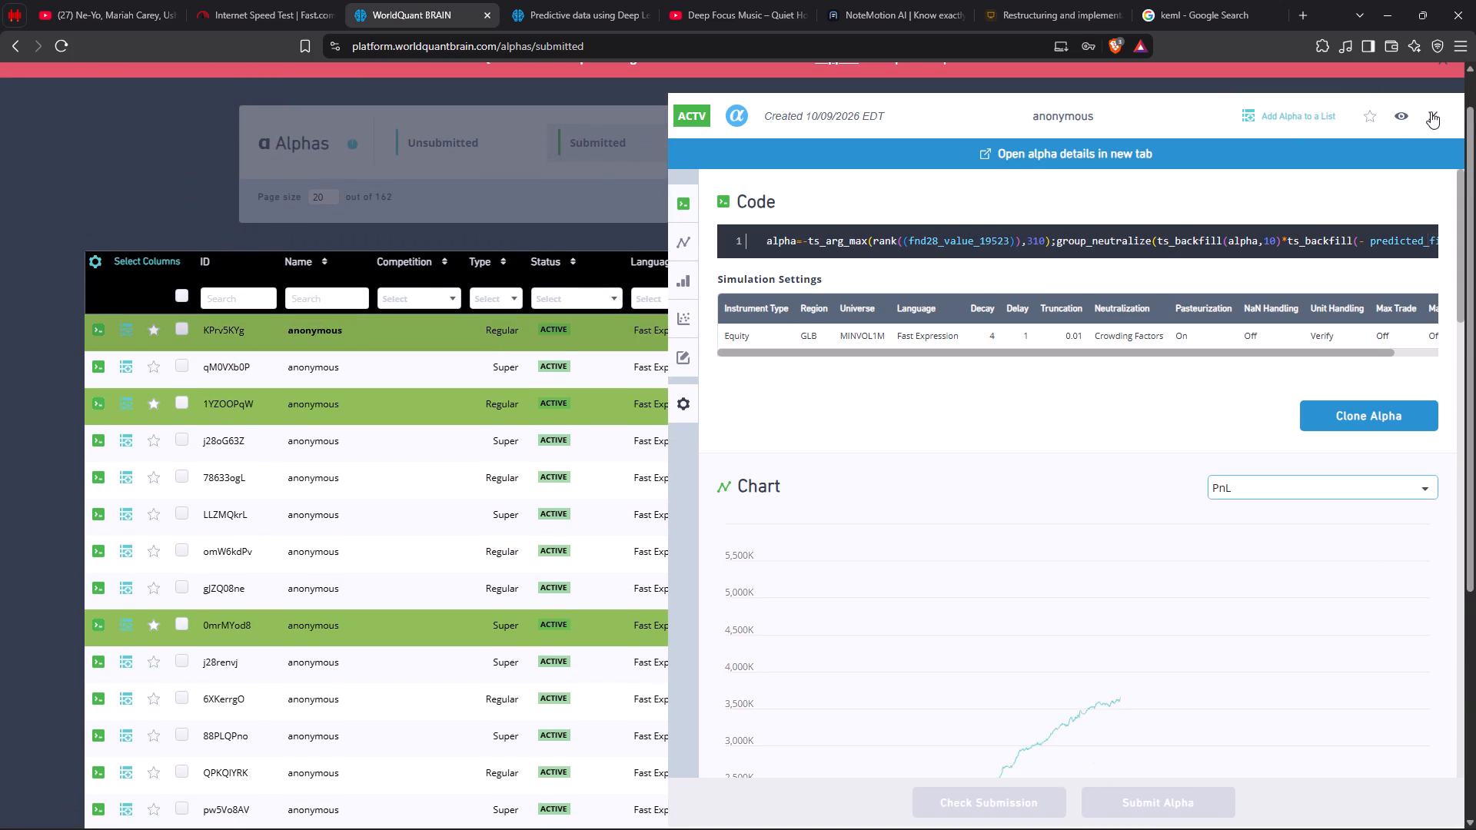
Look through pages 9 and 8 of the submitted-alphas list for older alphas, ending on page 5.
scroll(1218, 666, down, 5)
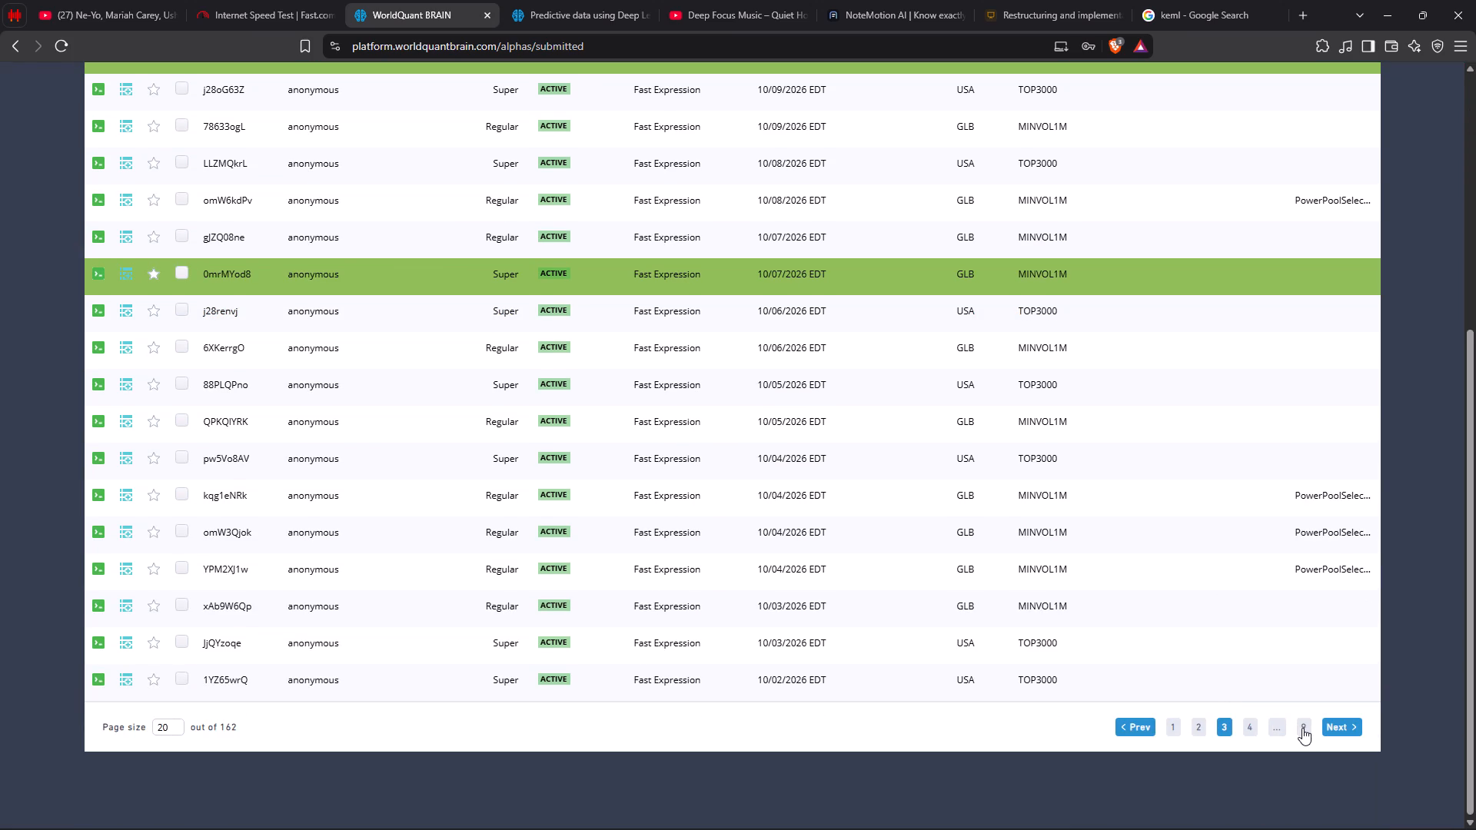
click(1302, 728)
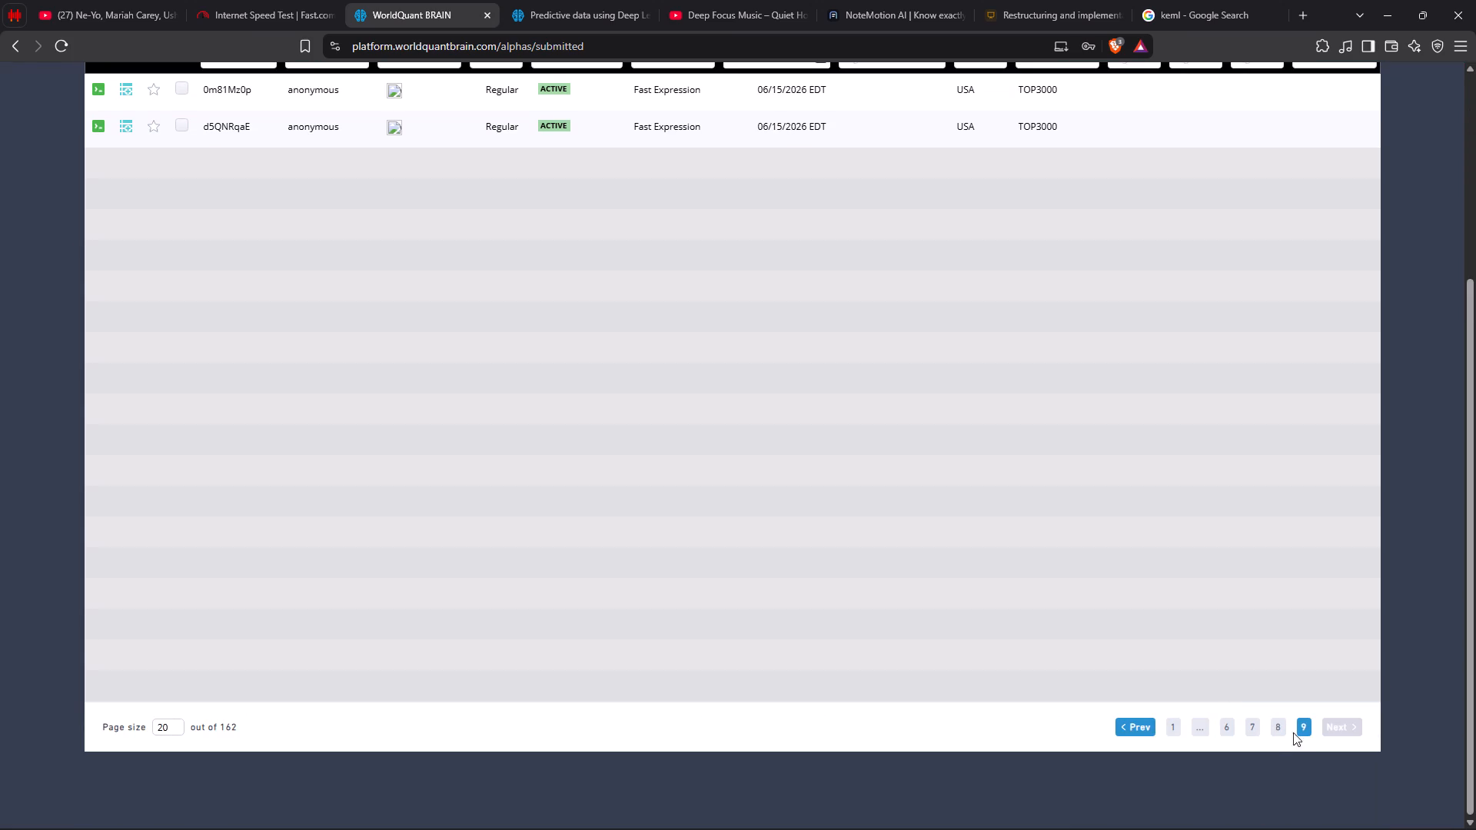
click(1277, 729)
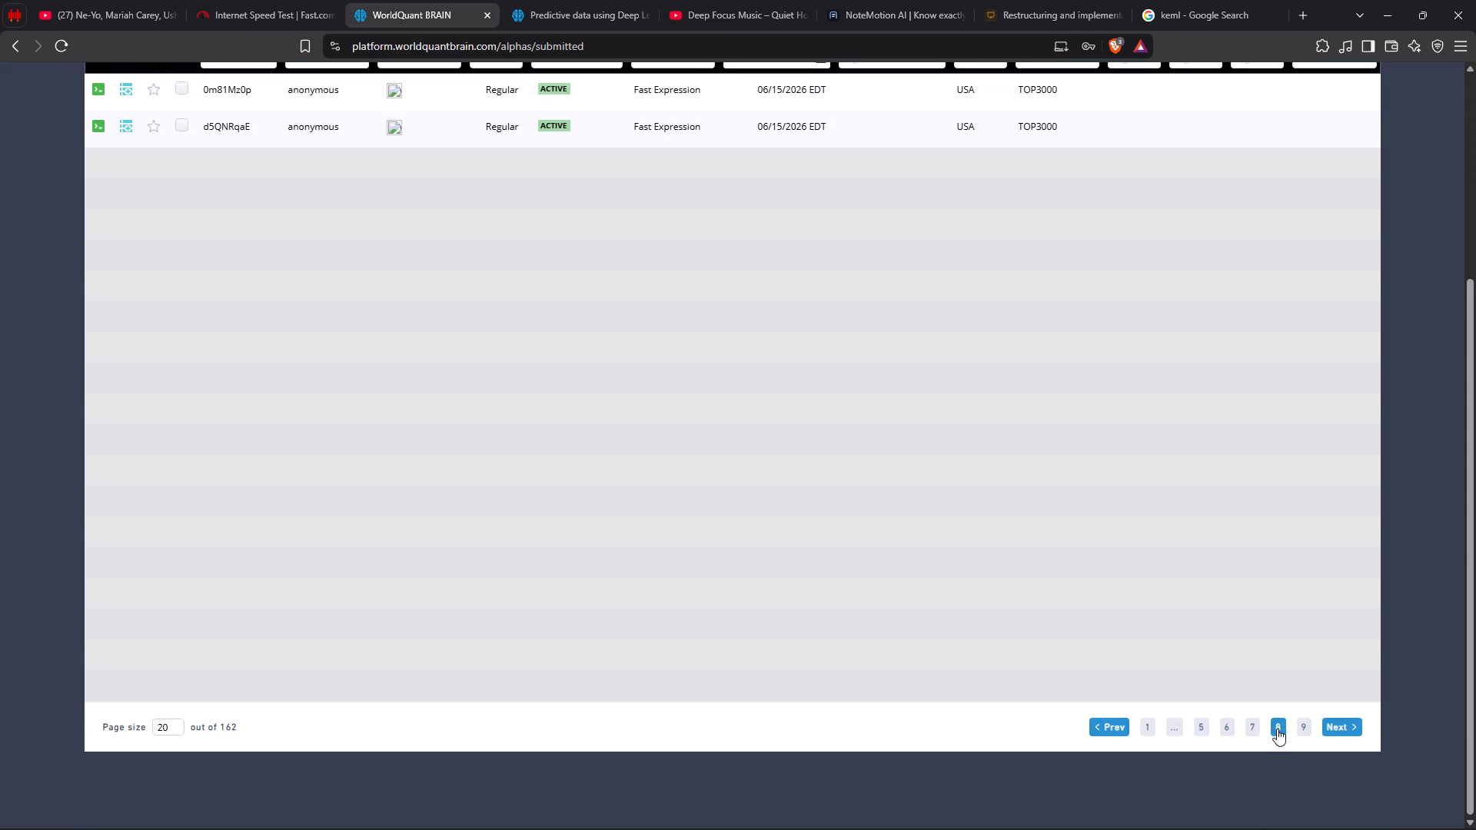
click(1248, 729)
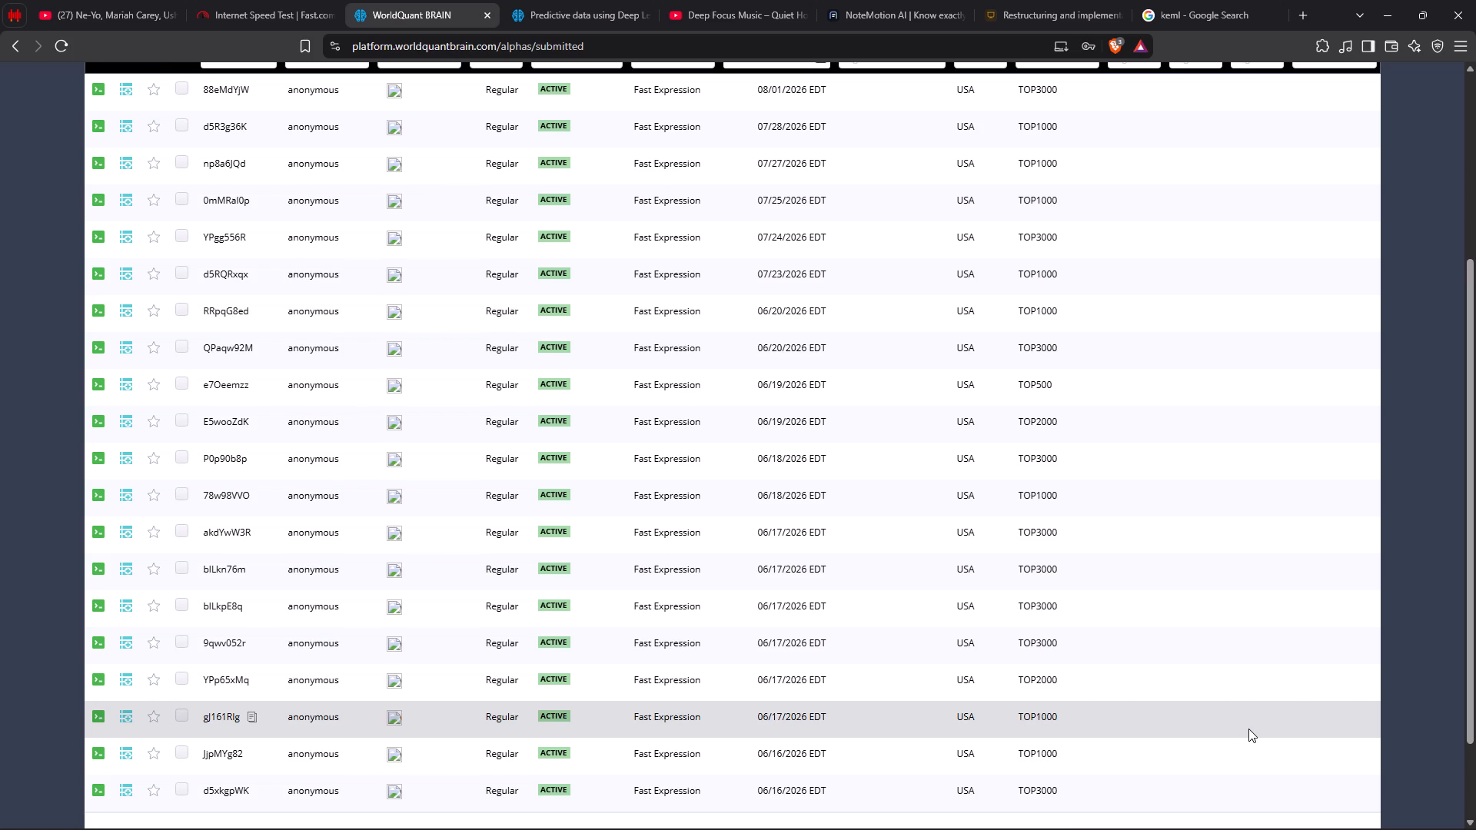
scroll(1189, 656, up, 4)
scroll(1189, 656, down, 4)
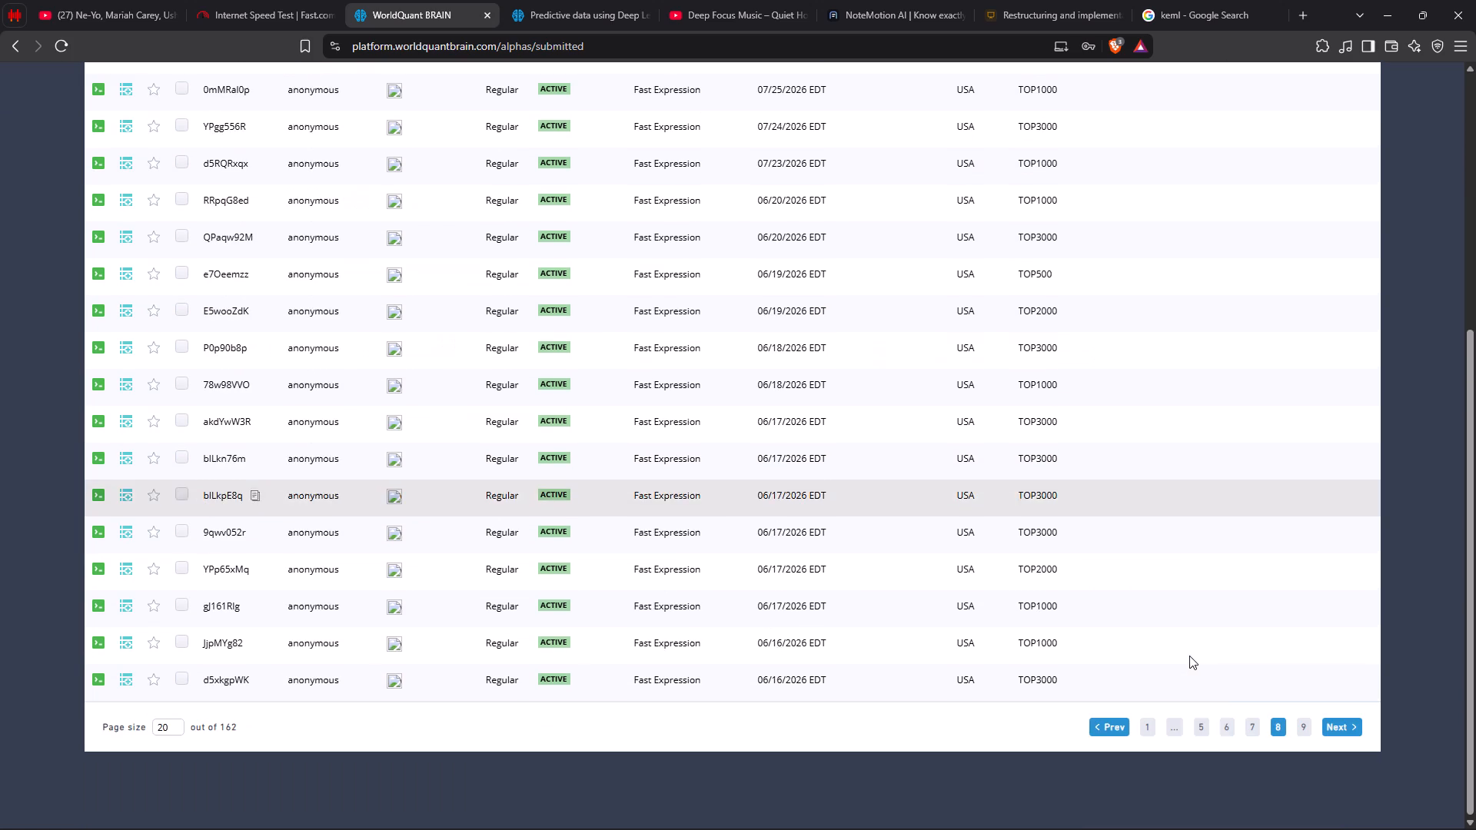
click(1205, 724)
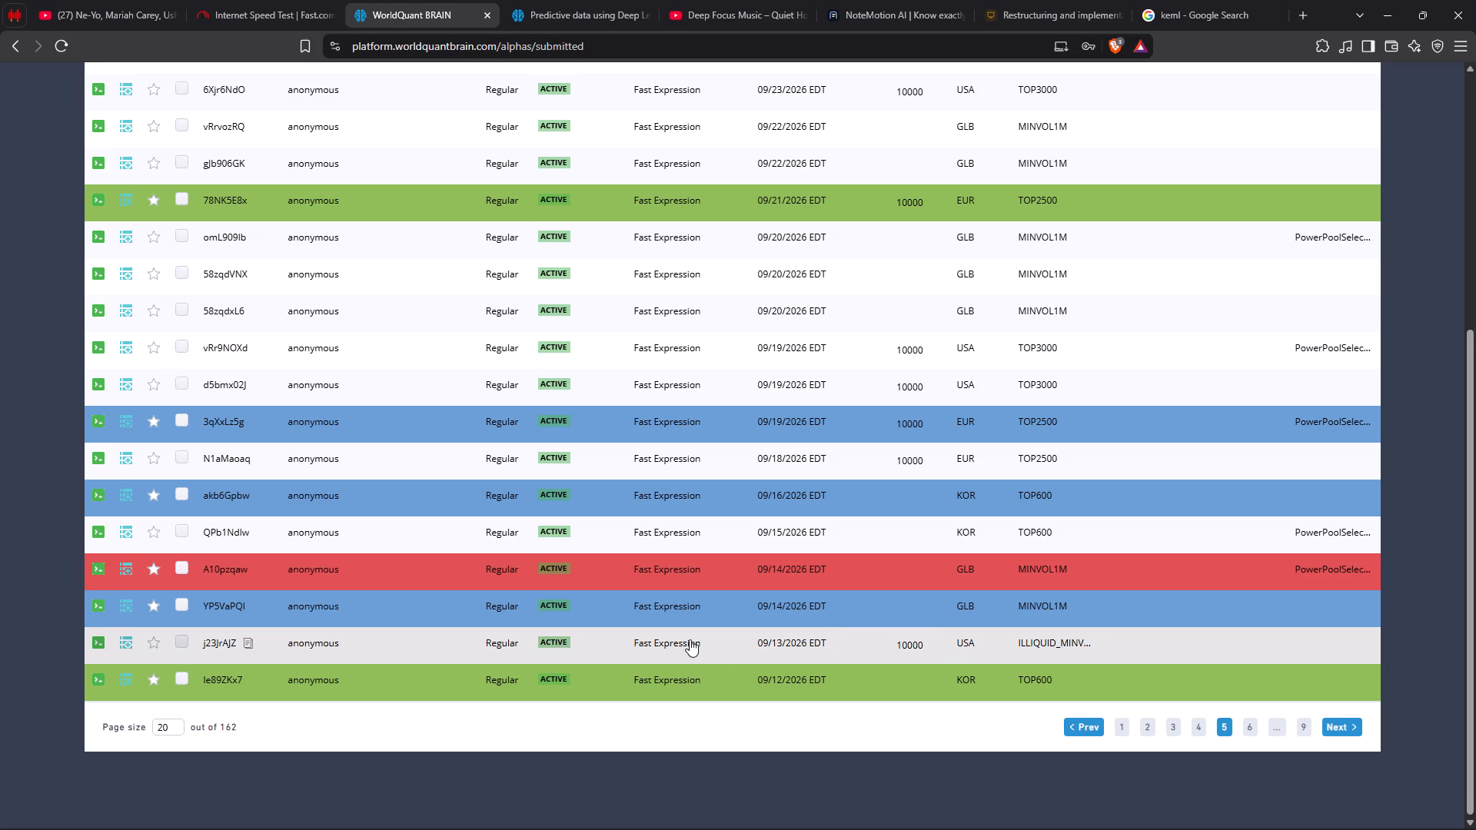
click(368, 602)
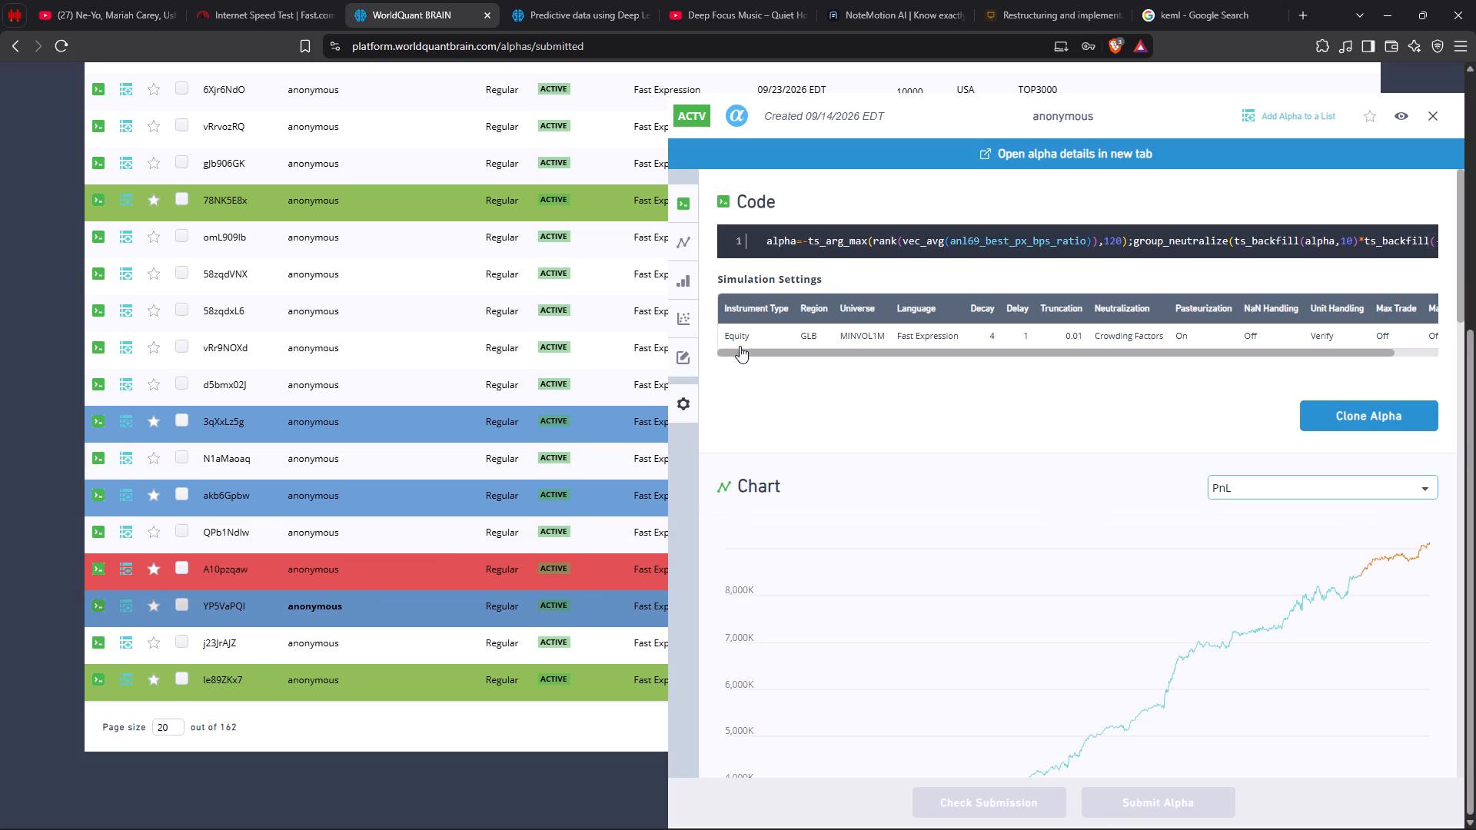
double_click(850, 240)
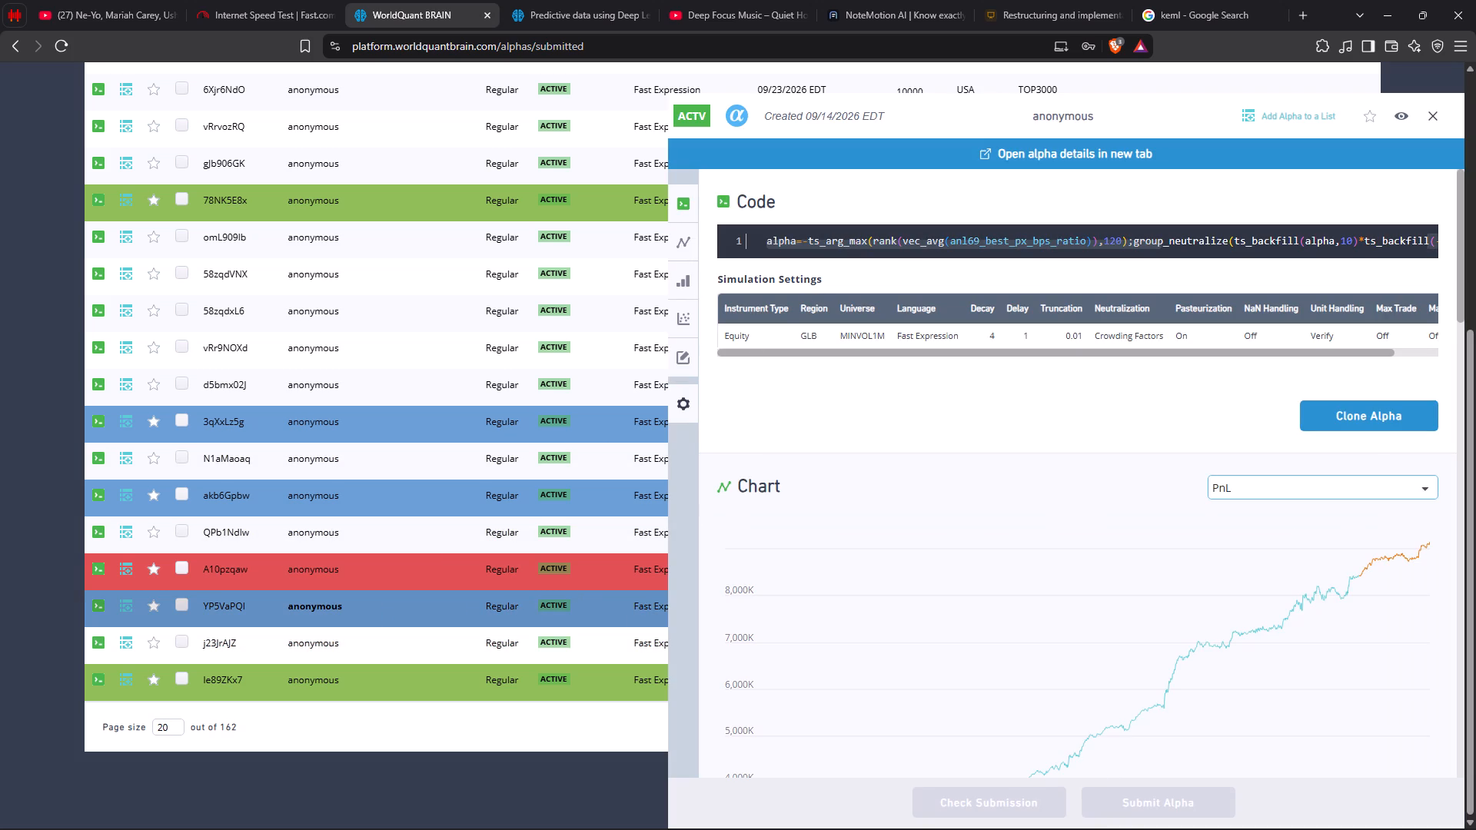
double_click(858, 237)
key(ctrl+a)
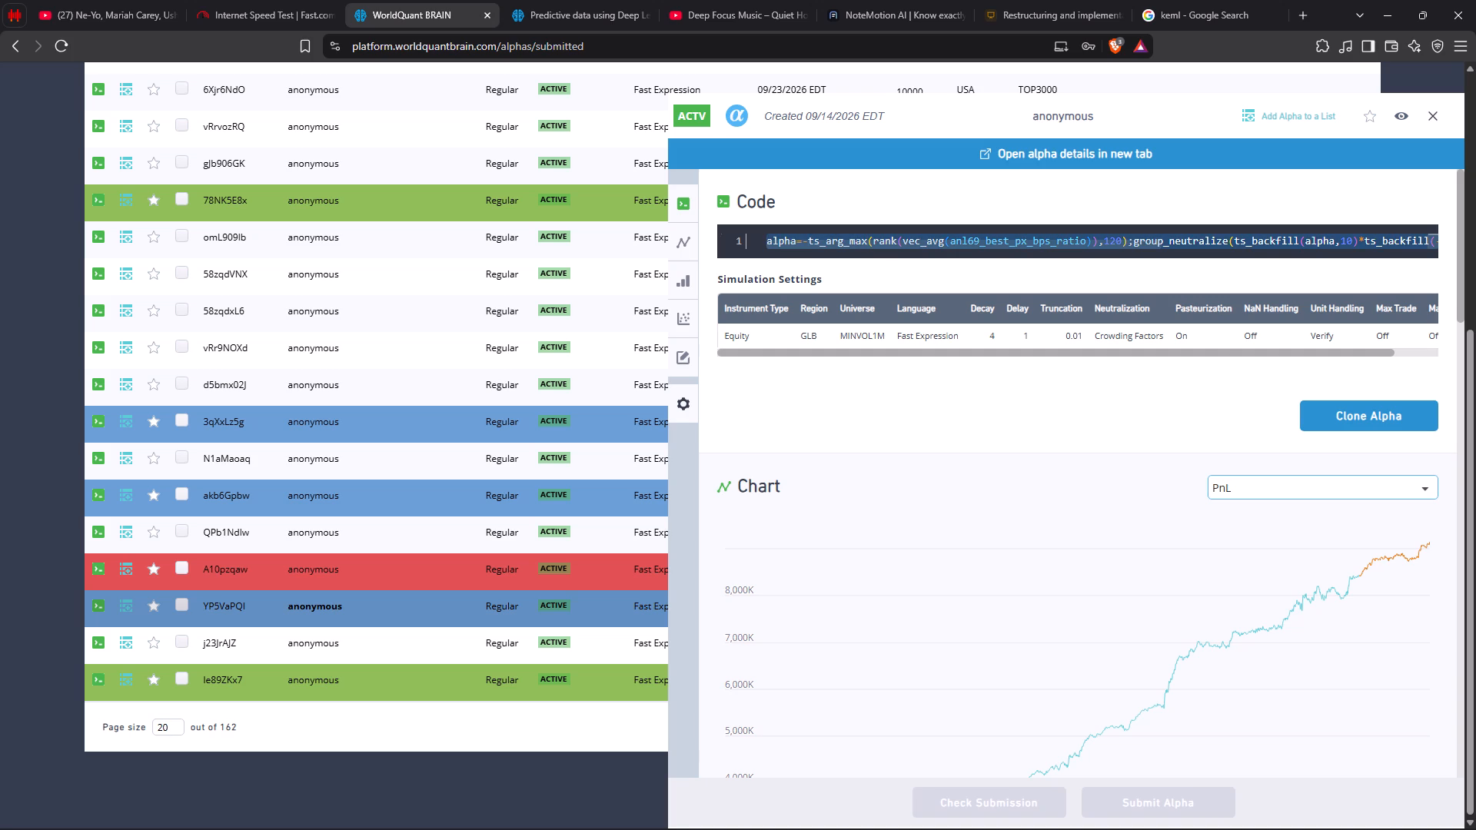
key(ctrl+c)
Switch from Brave to another open application window.
key(alt+Tab)
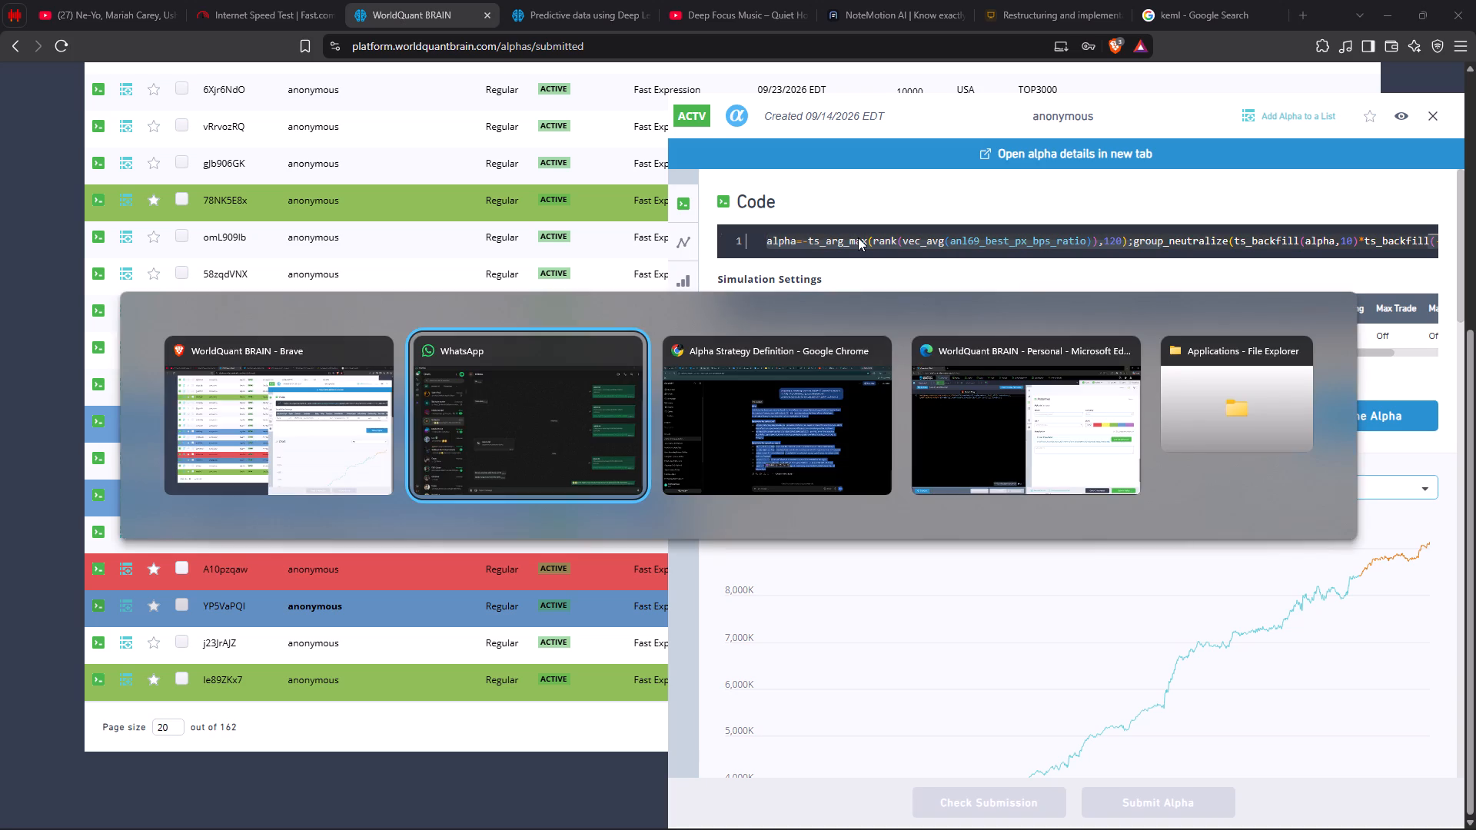
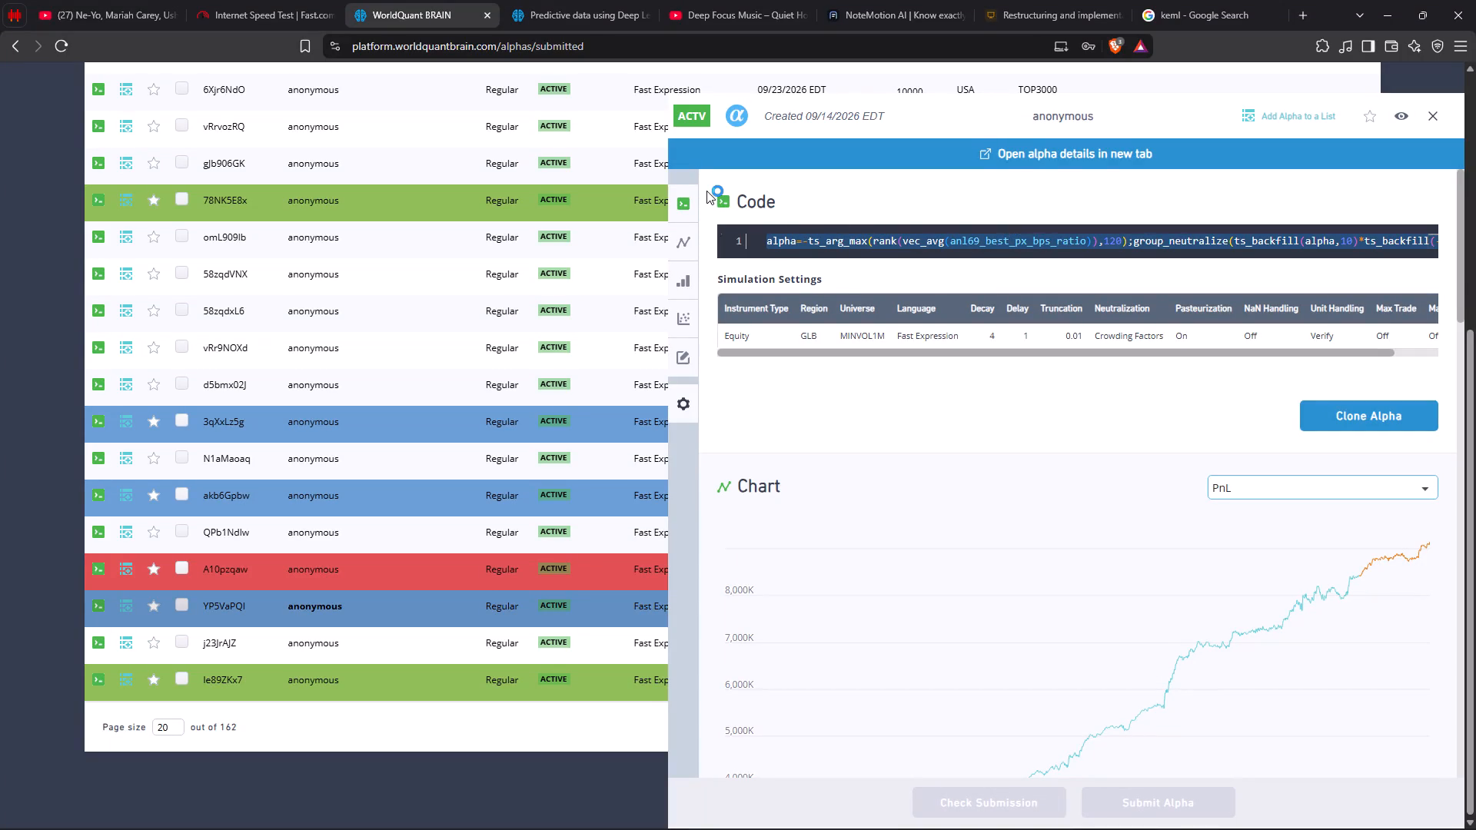
Capture a screenshot snip of the YP5VaPQl alpha's Code section together with its Simulation Settings table.
drag(697, 191, 1001, 290)
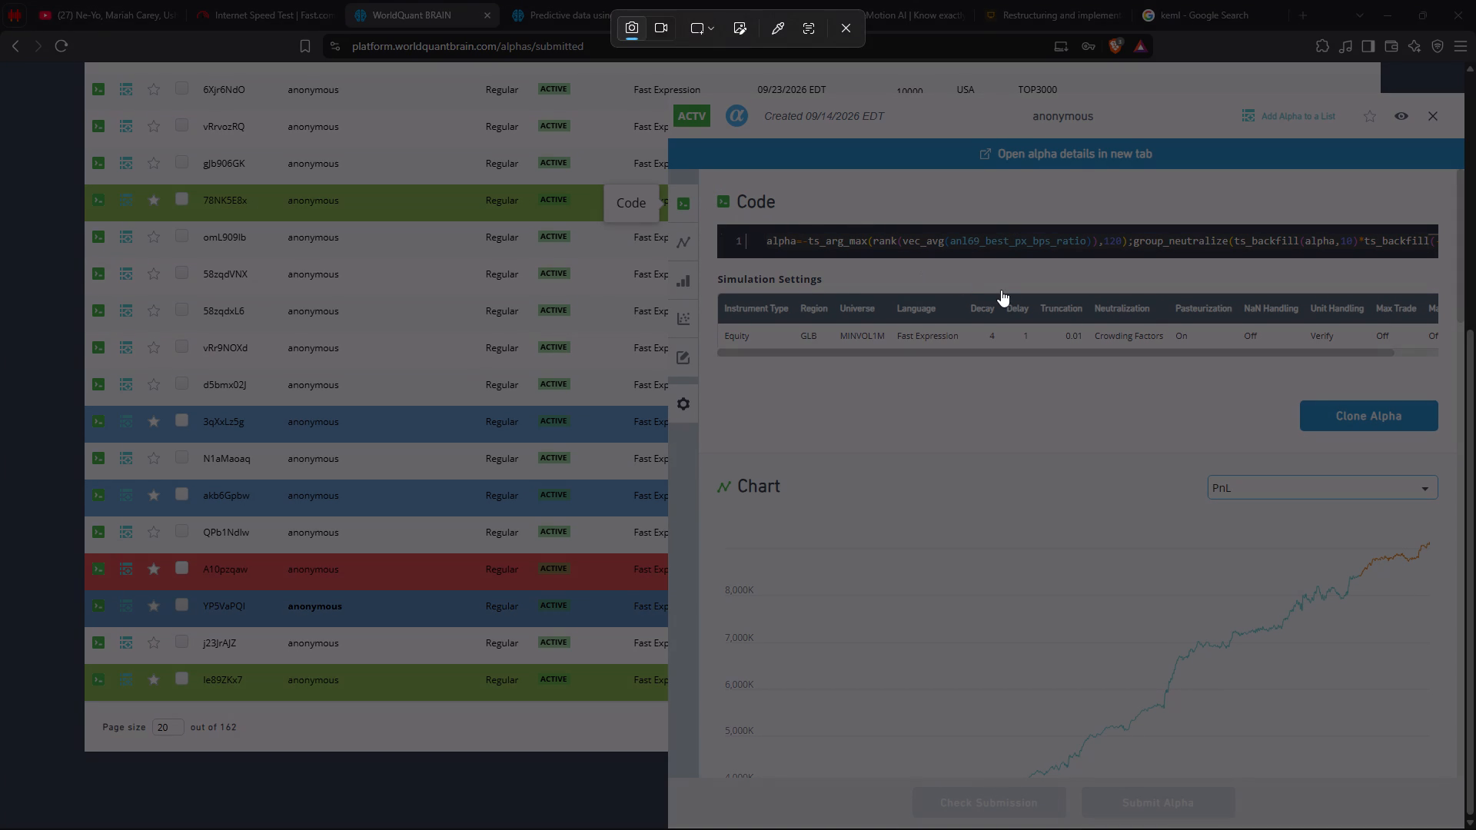
drag(1001, 290, 972, 284)
drag(710, 191, 1278, 437)
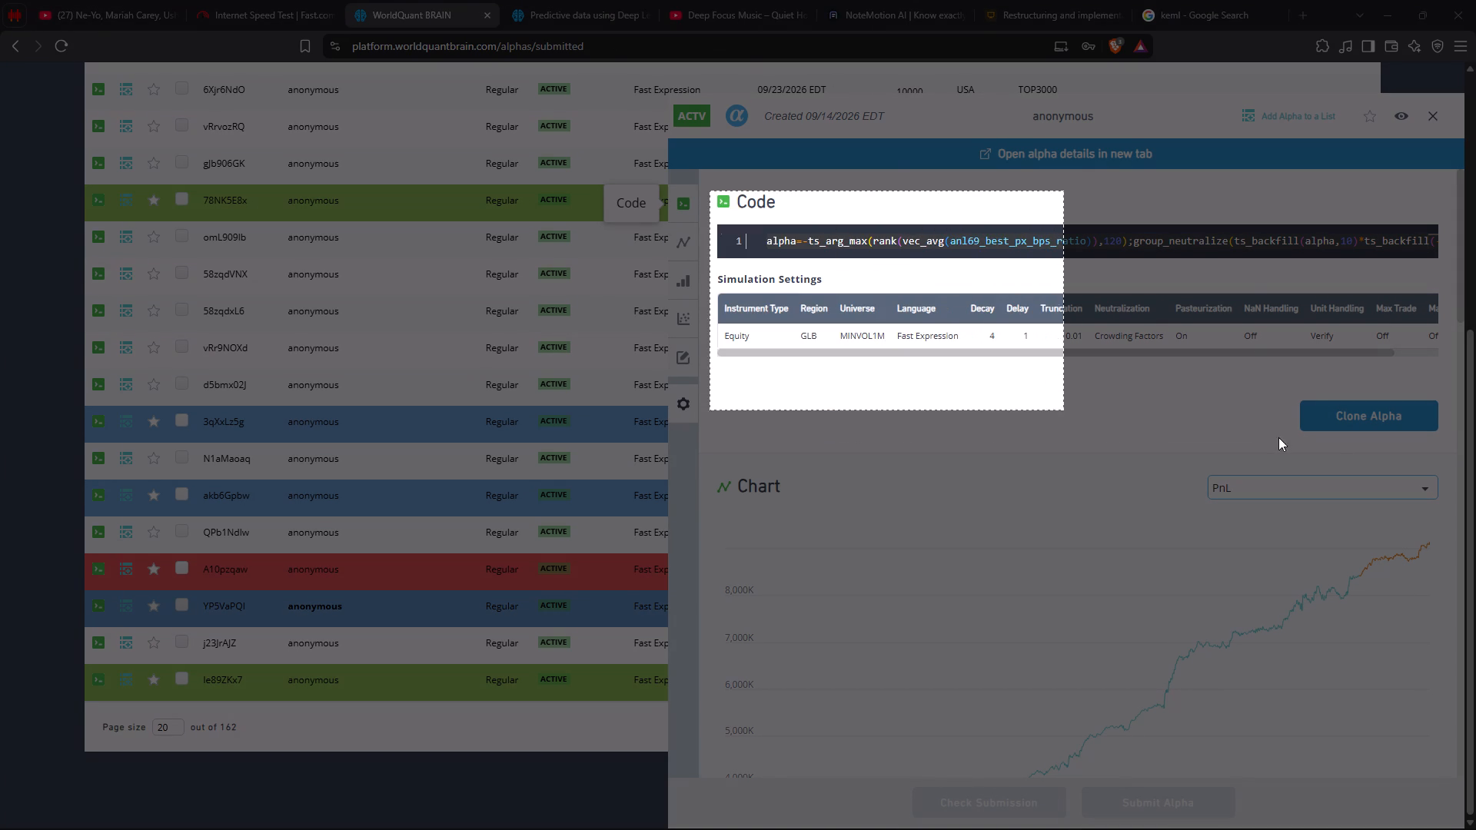
drag(1278, 437, 1450, 439)
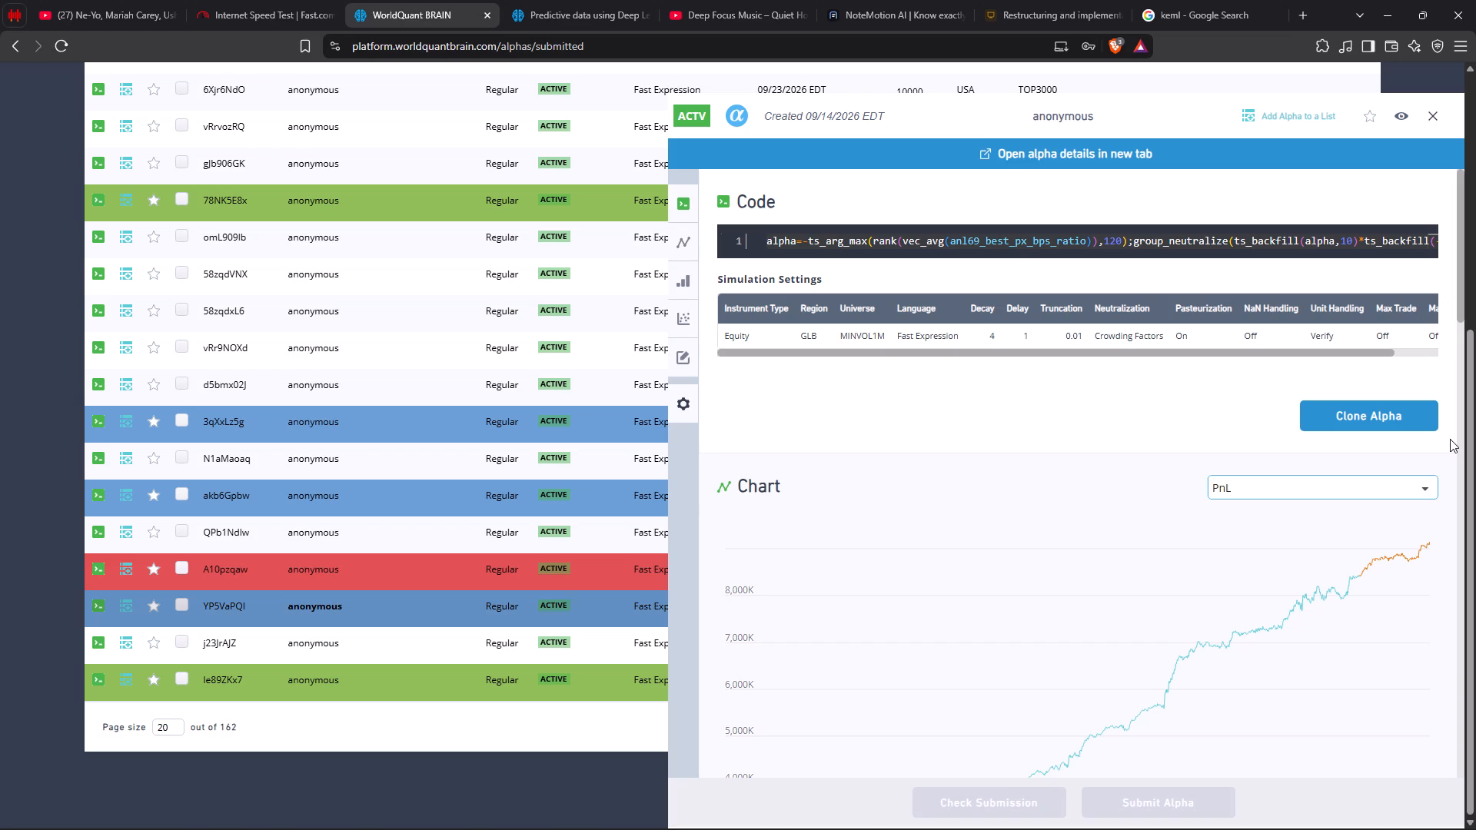
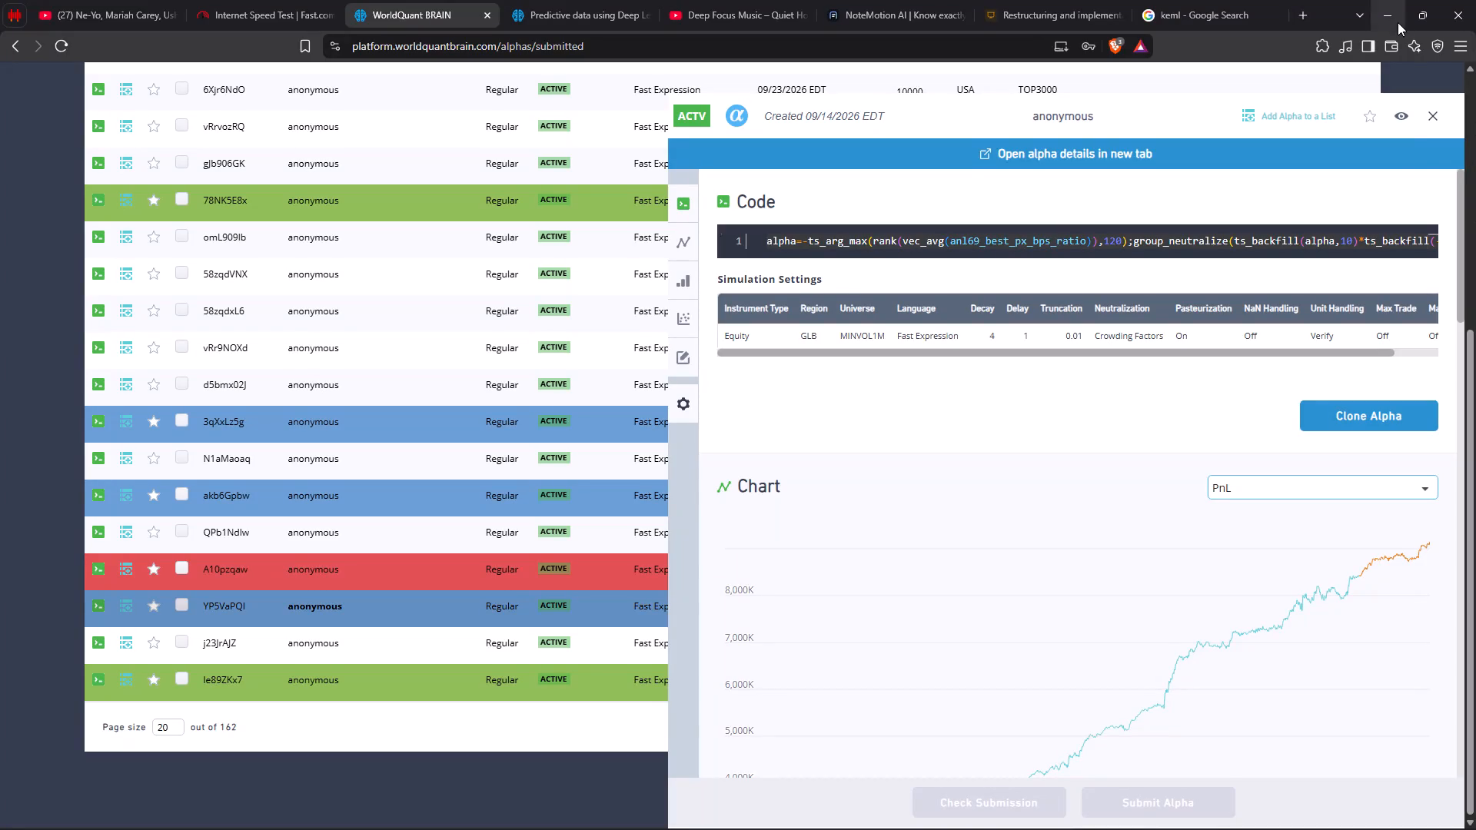
Open the unsubmitted GLB super alpha RRE0Gkva and reveal its test period to examine its results.
click(1437, 111)
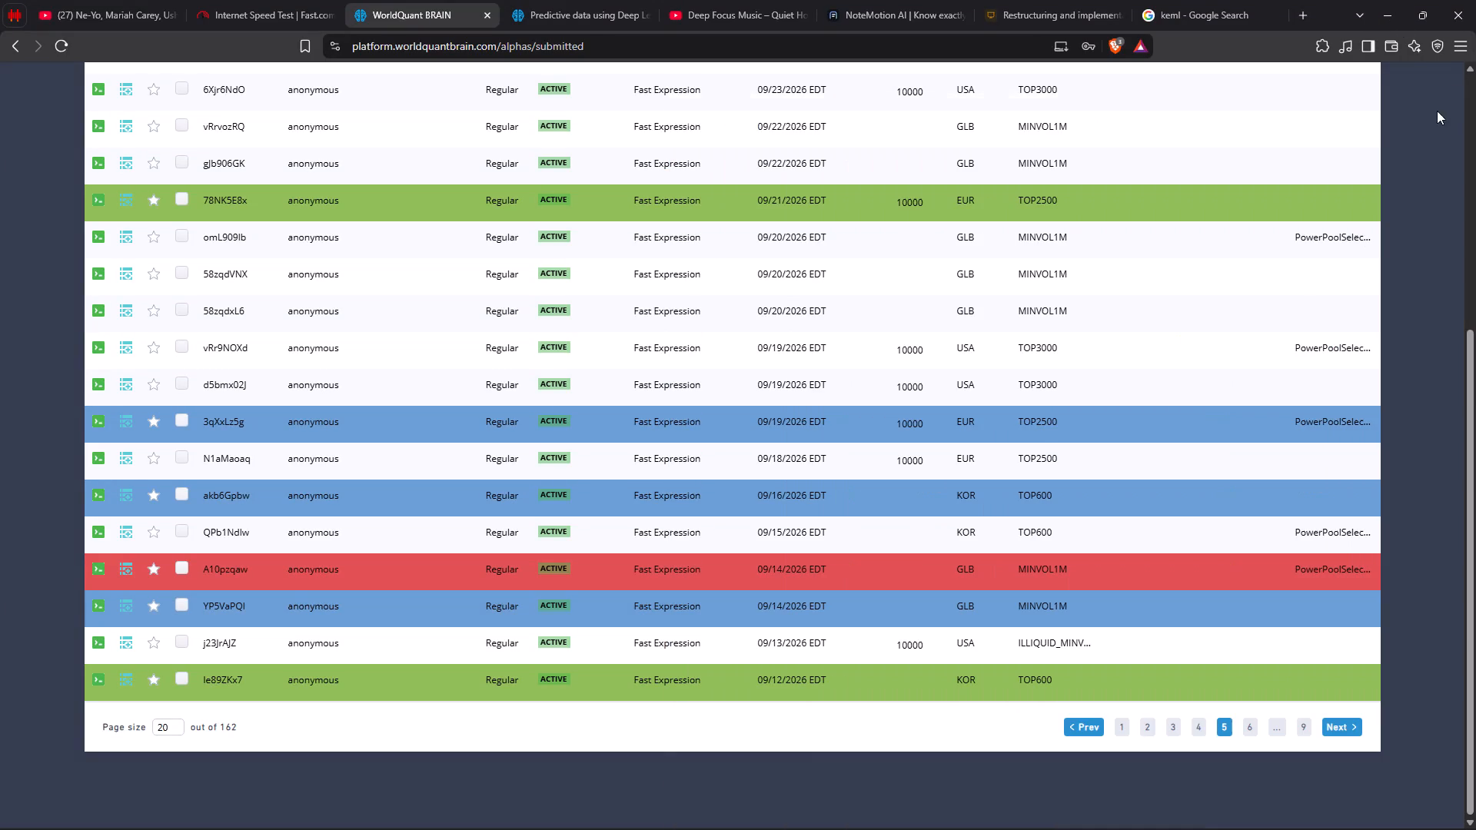
scroll(790, 206, up, 5)
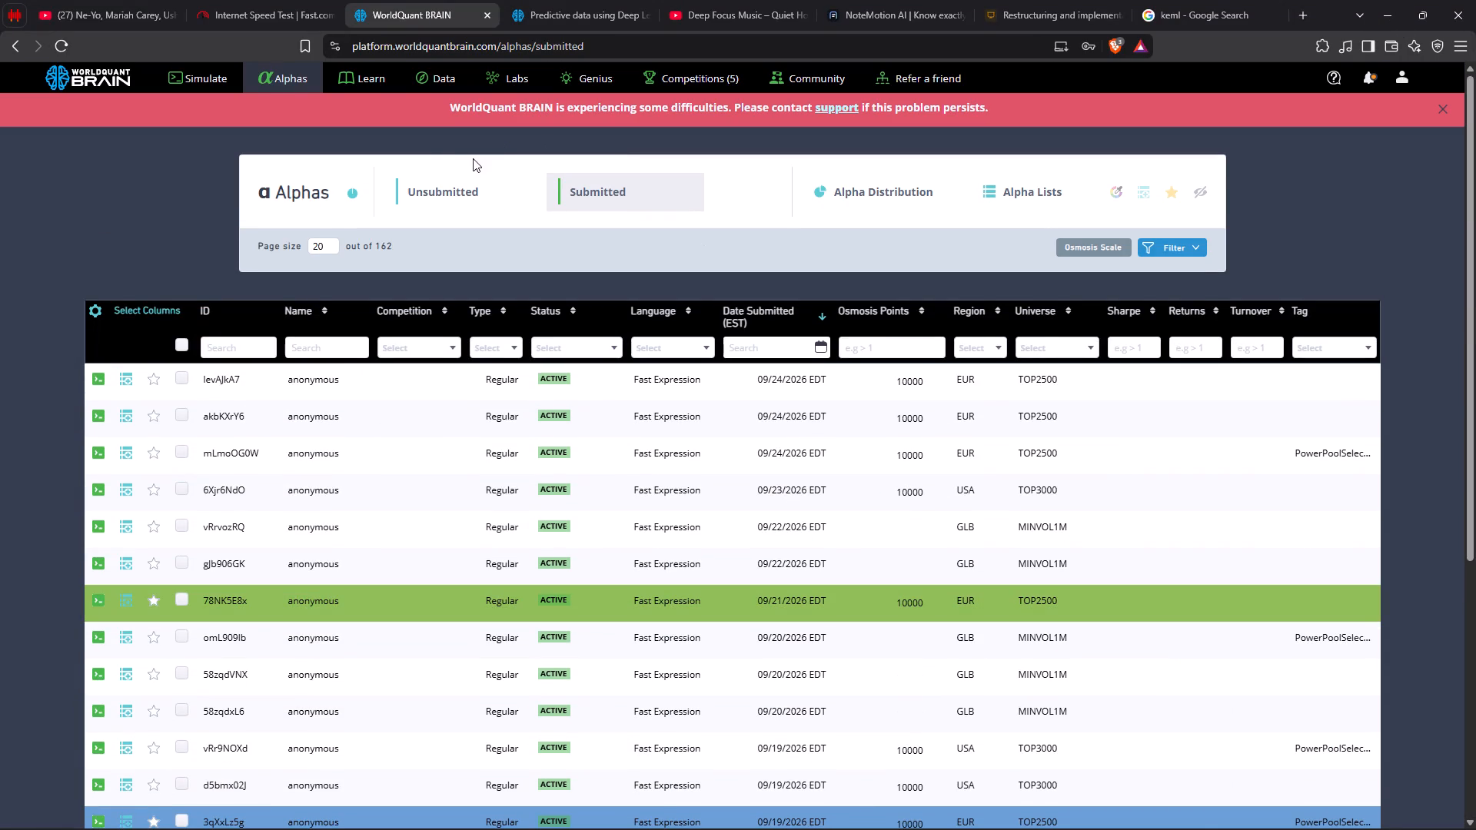
click(441, 183)
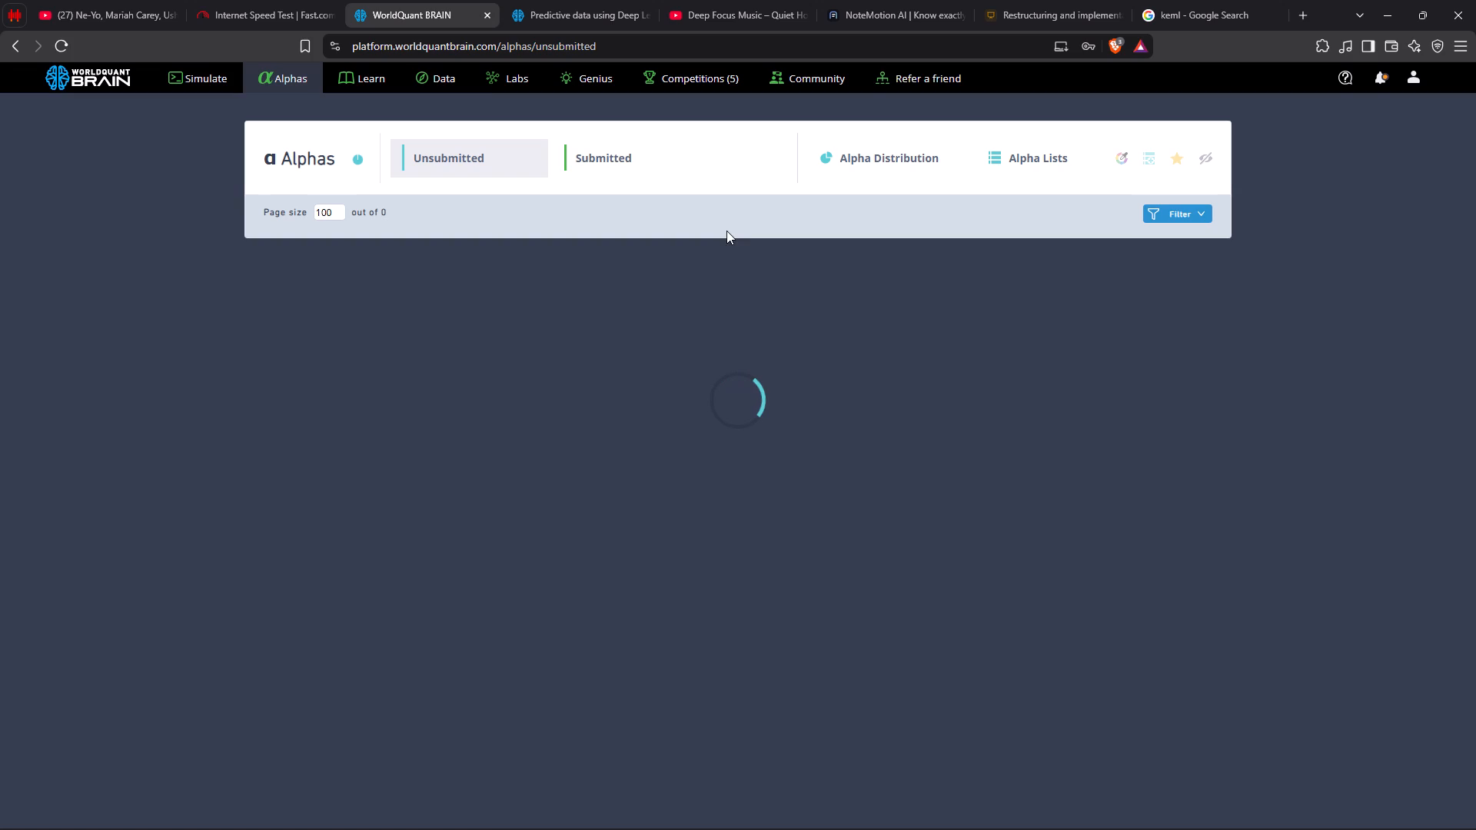
click(680, 330)
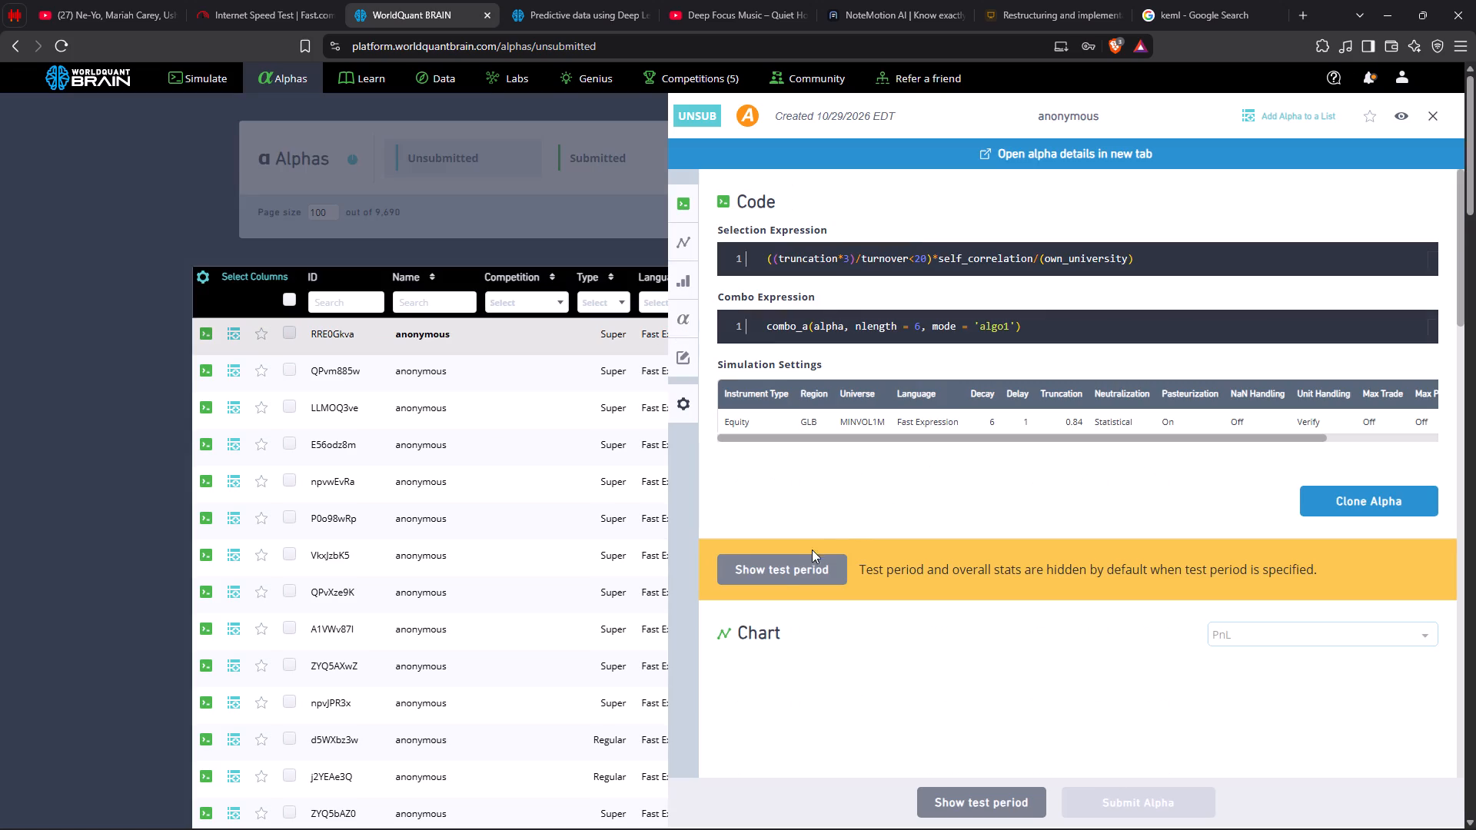
click(783, 563)
scroll(870, 586, down, 8)
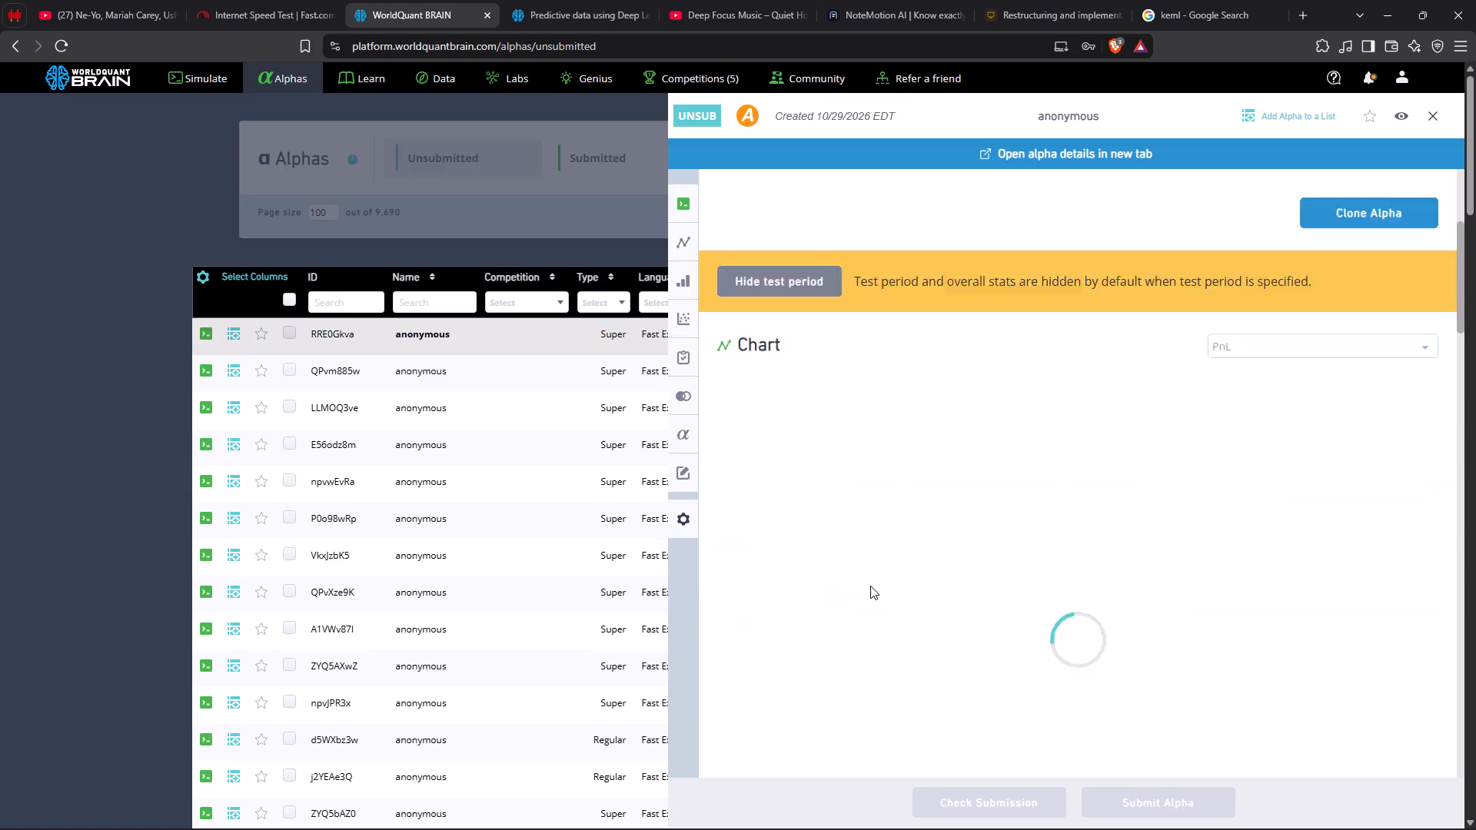
scroll(870, 586, up, 7)
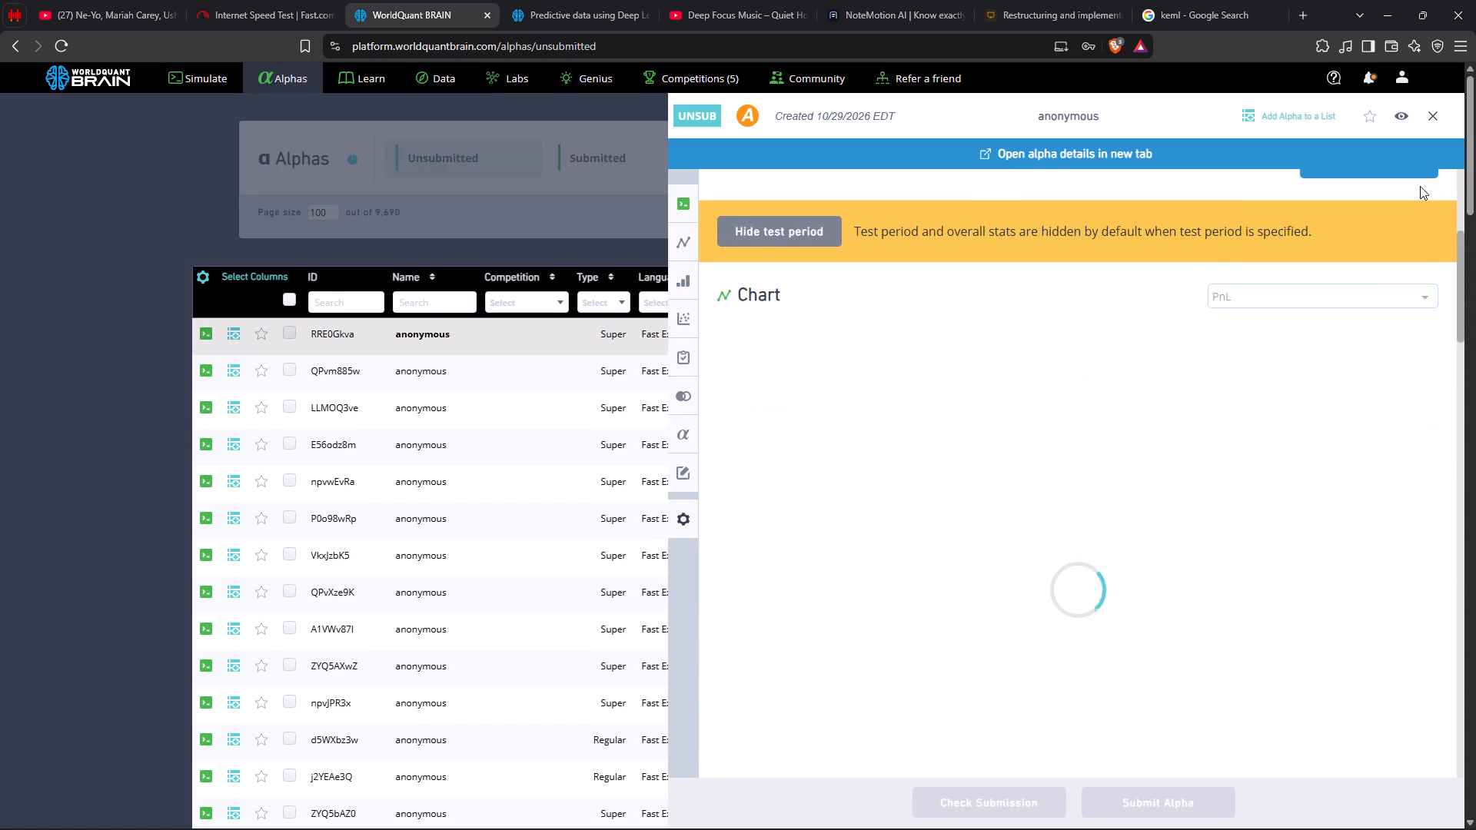
click(1430, 119)
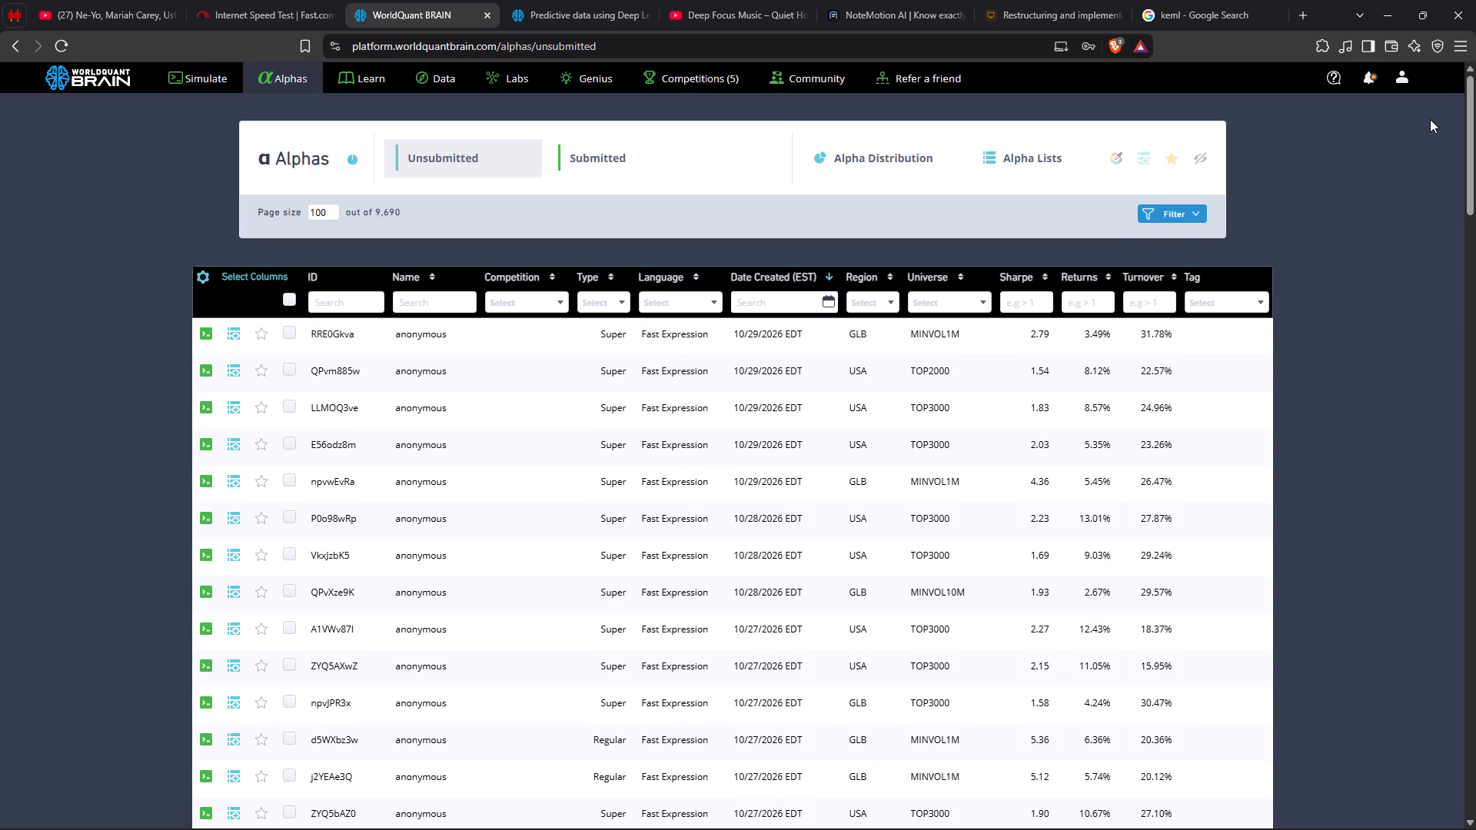
Clone the submitted USA TOP1000 super alpha N1NgGgae into the simulator and close the Super Simulation 1 tab.
click(615, 147)
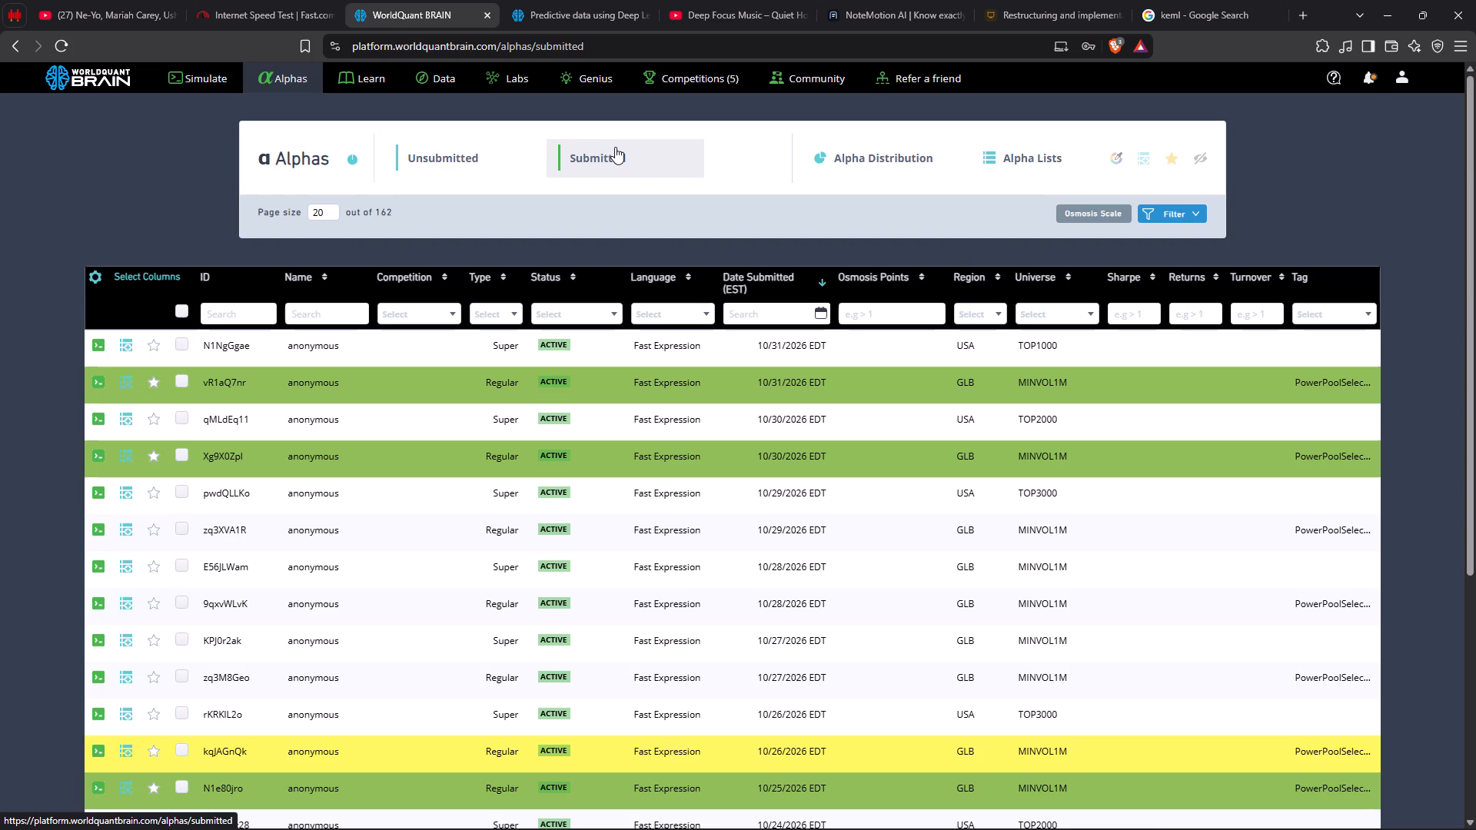
click(517, 339)
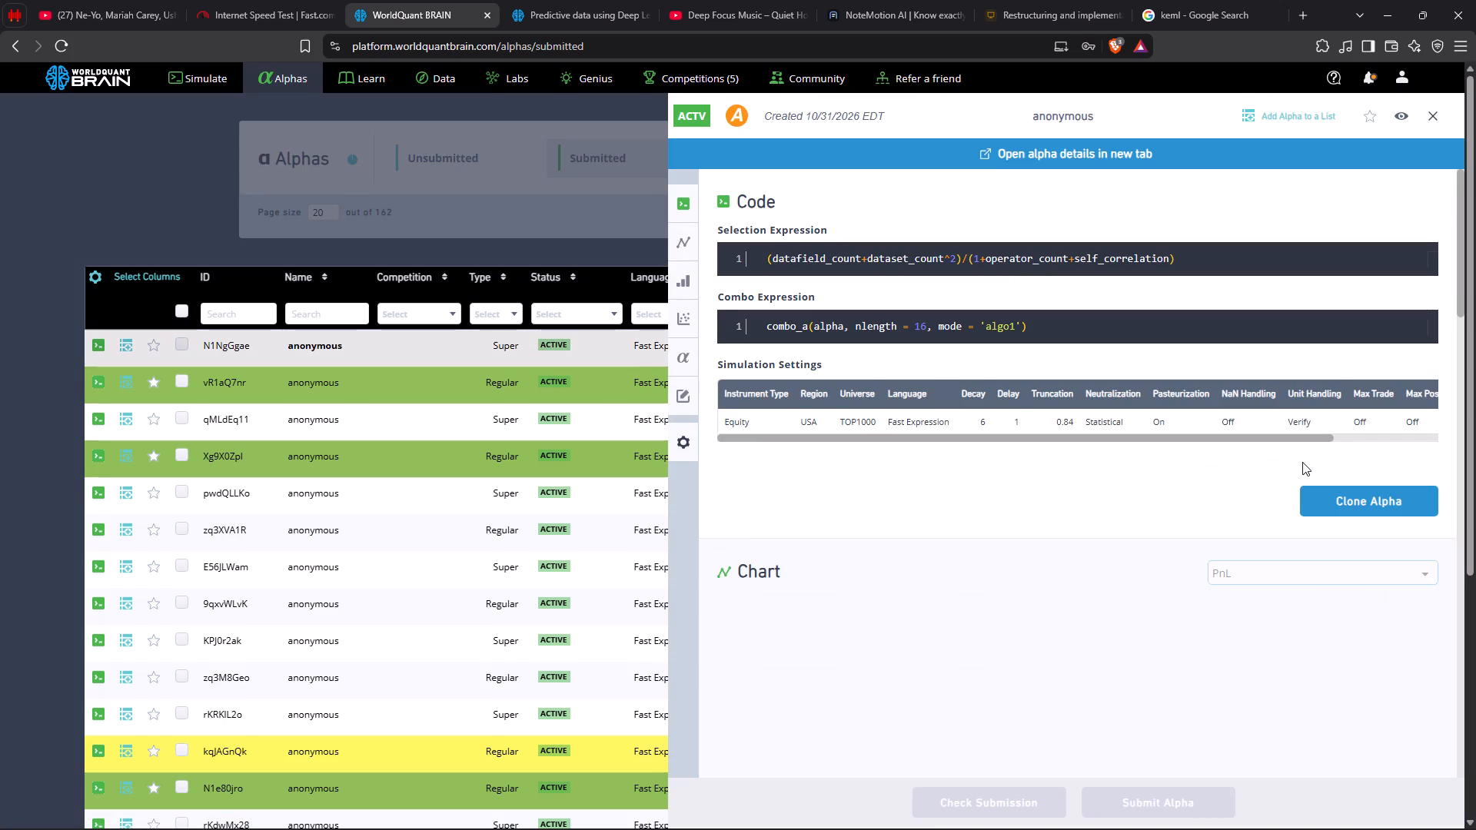
click(1334, 495)
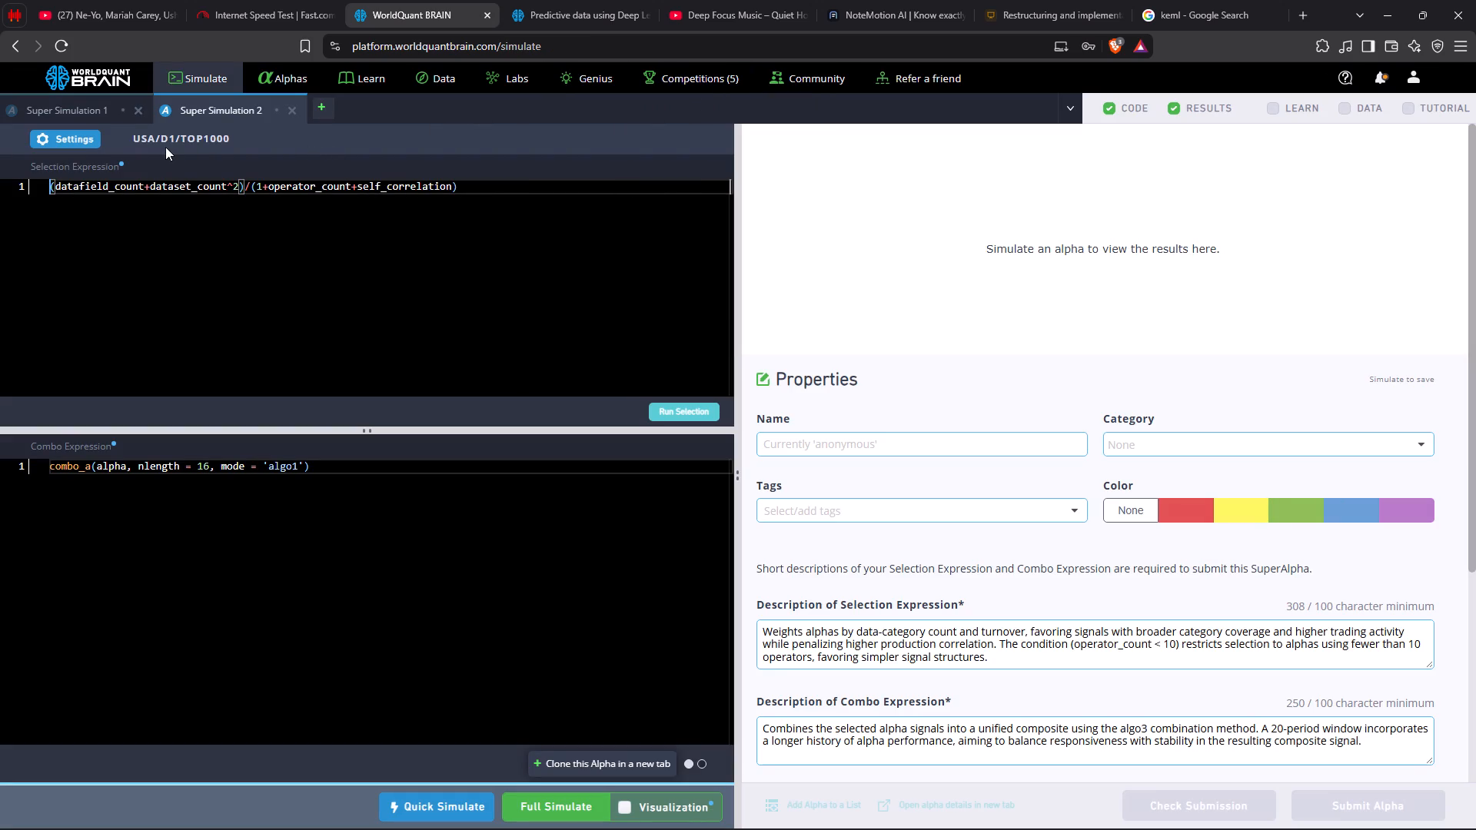
click(138, 113)
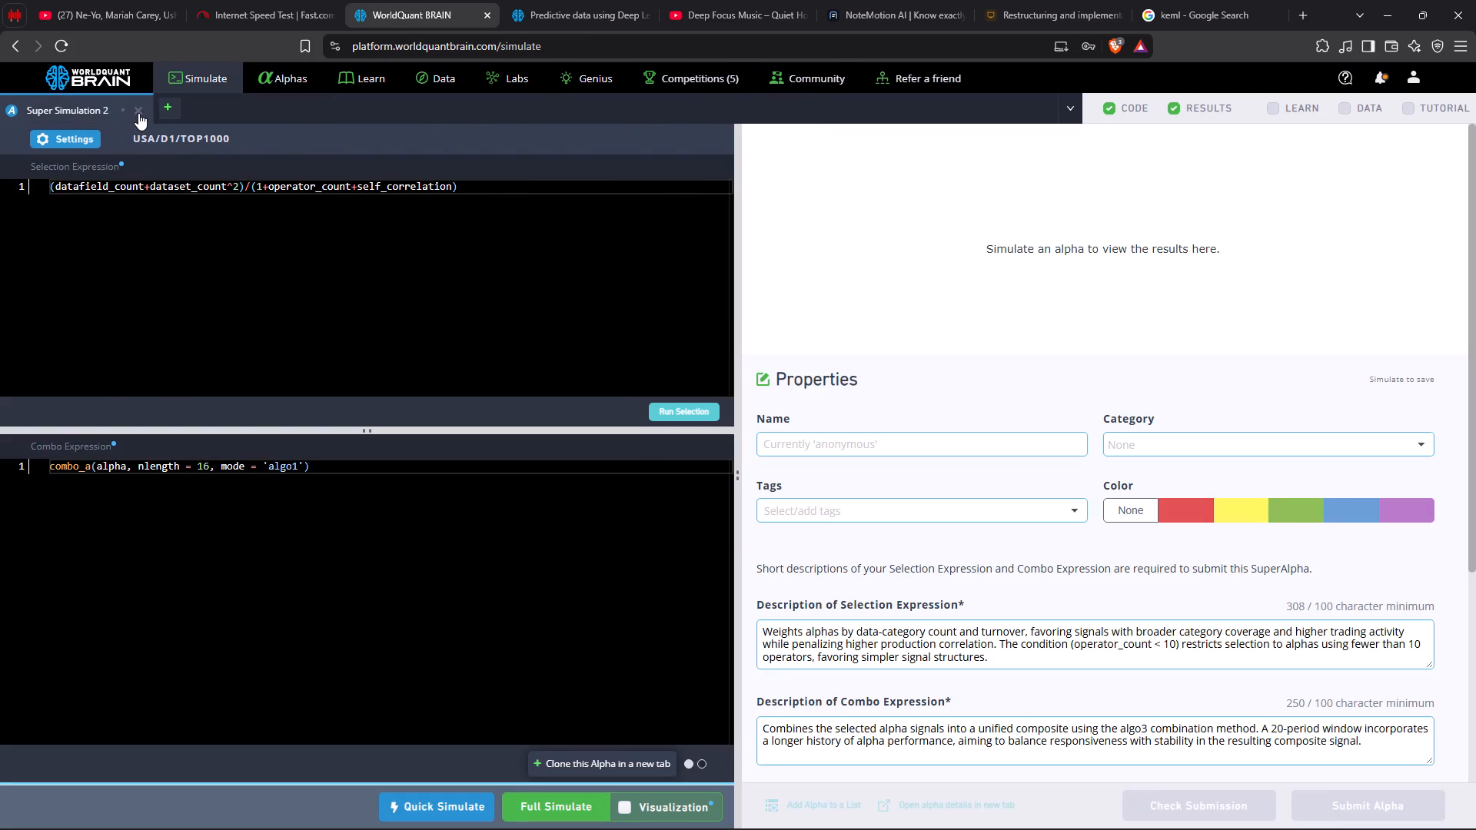
key(alt+Tab)
key(alt+Tab)
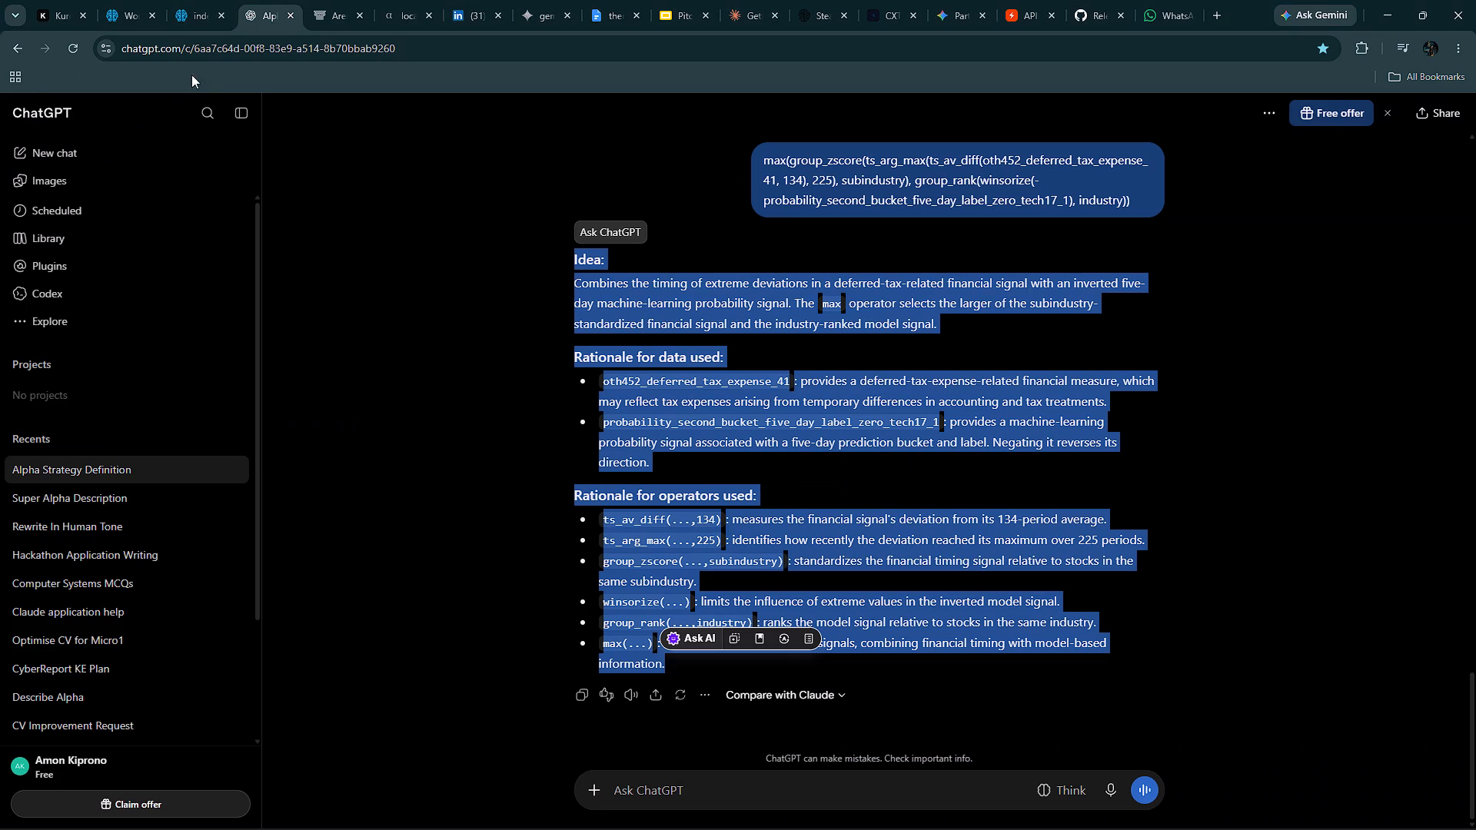
click(42, 491)
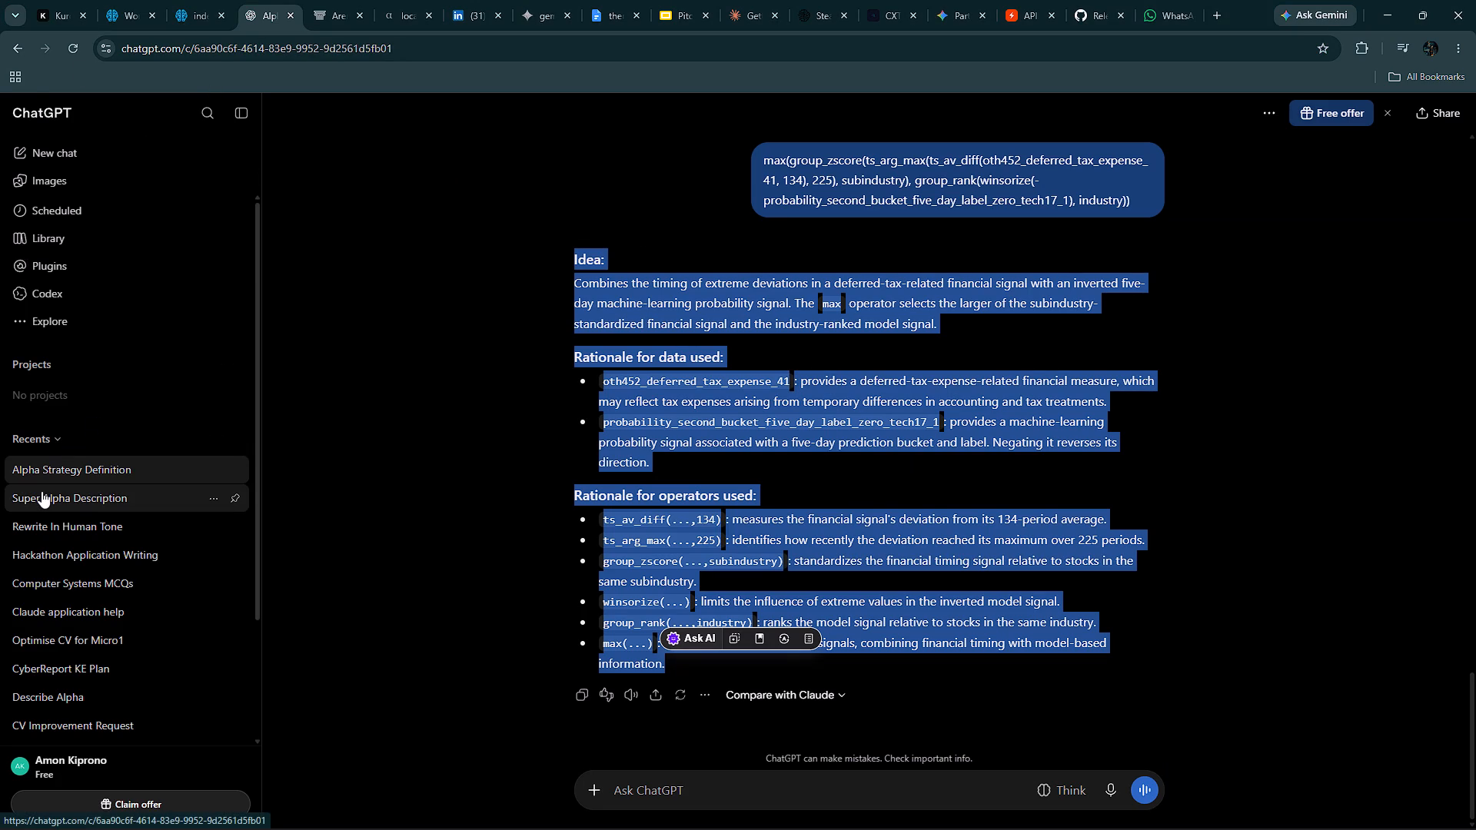
click(42, 491)
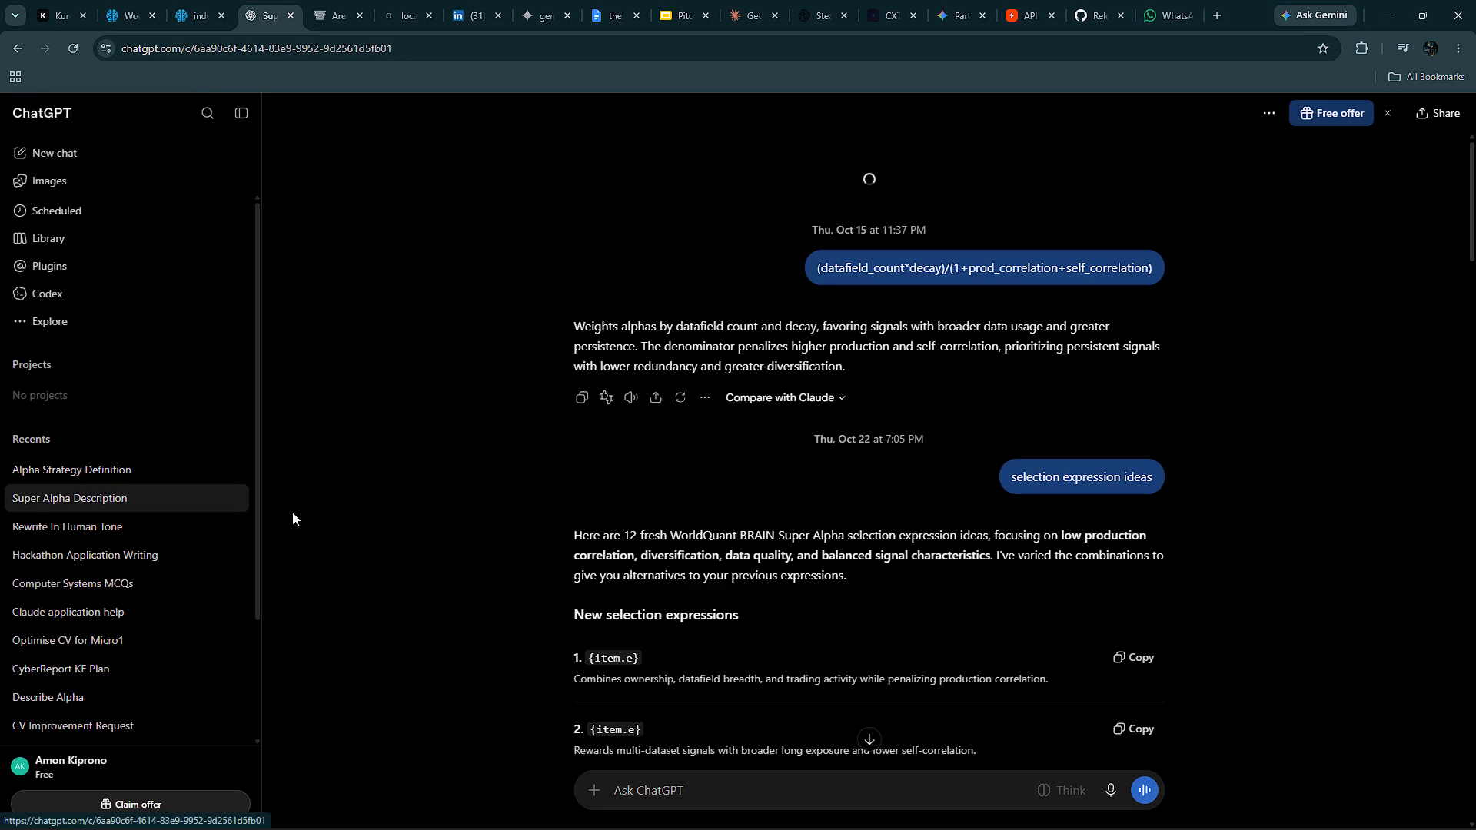
scroll(703, 496, up, 5)
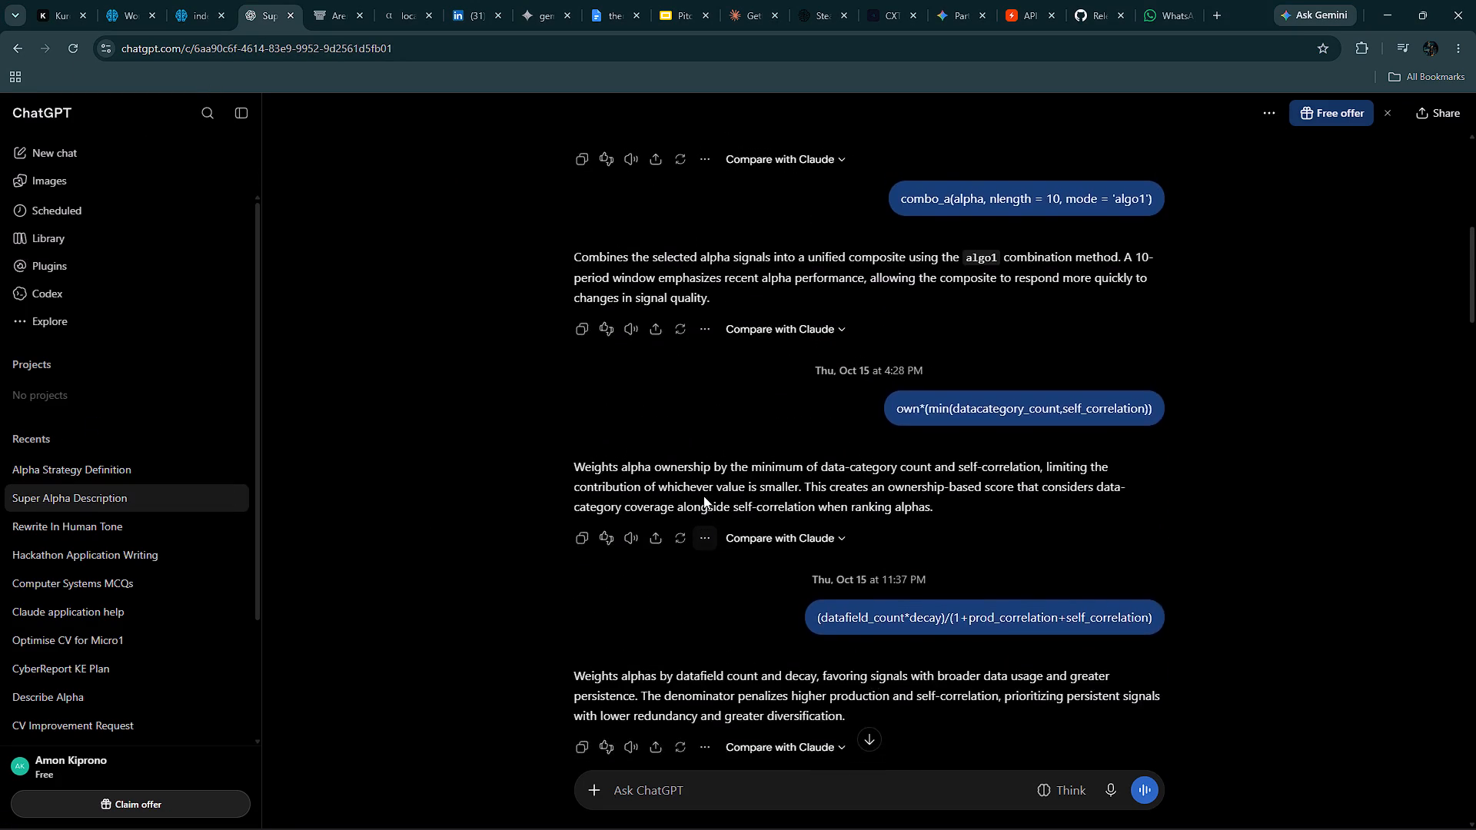
scroll(703, 496, up, 5)
scroll(703, 496, down, 6)
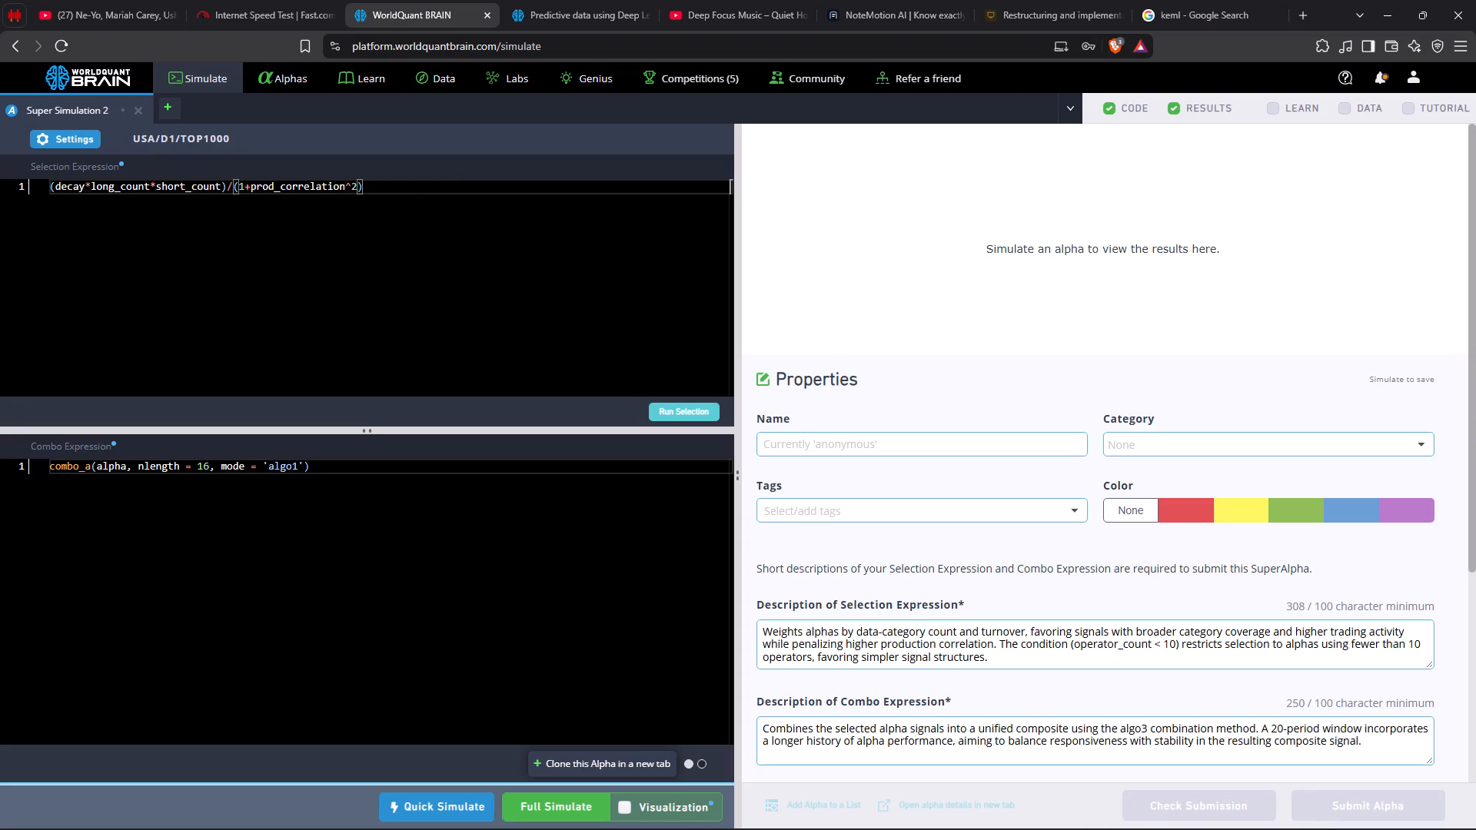
click(559, 796)
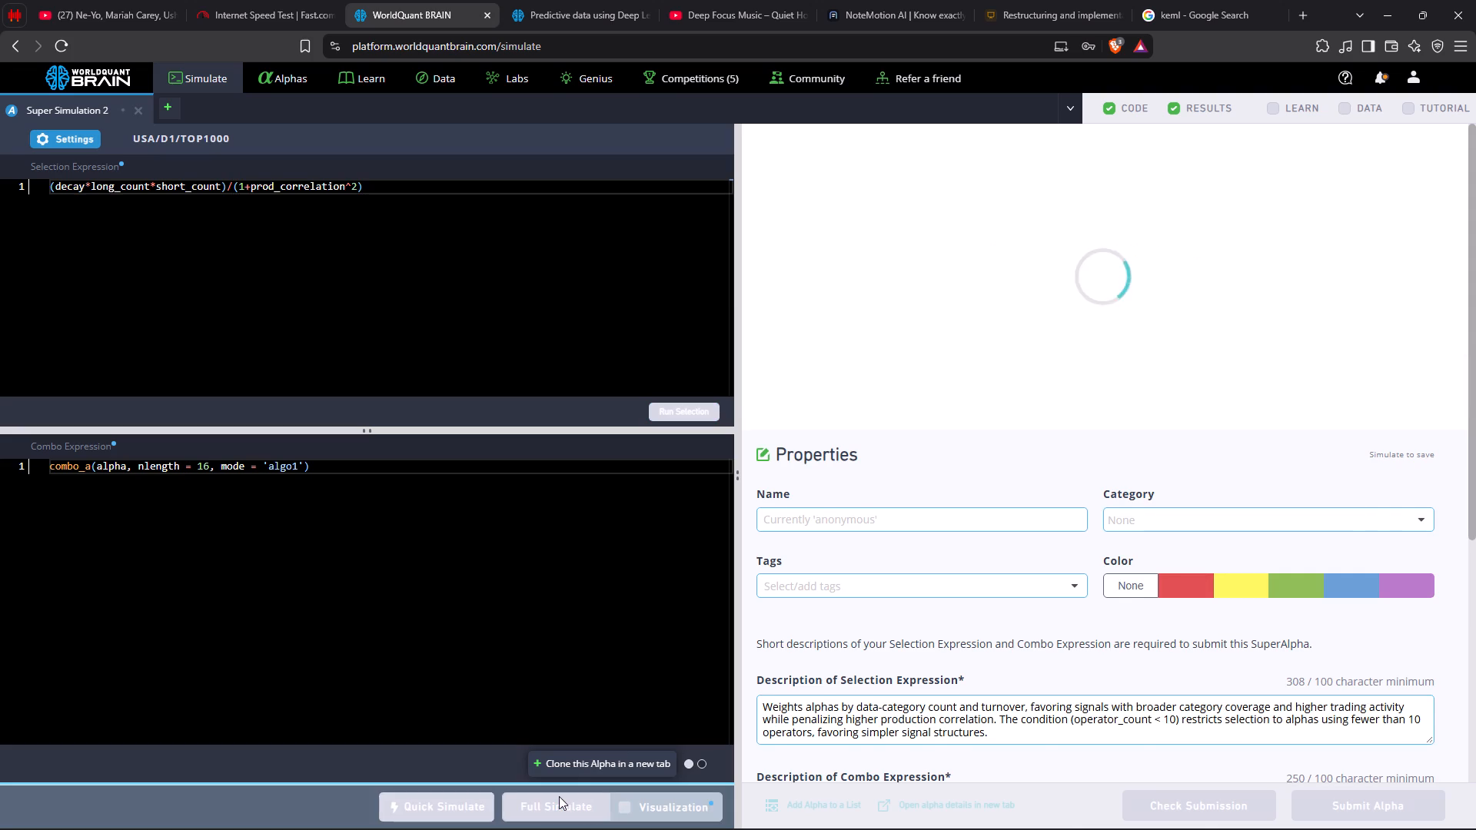
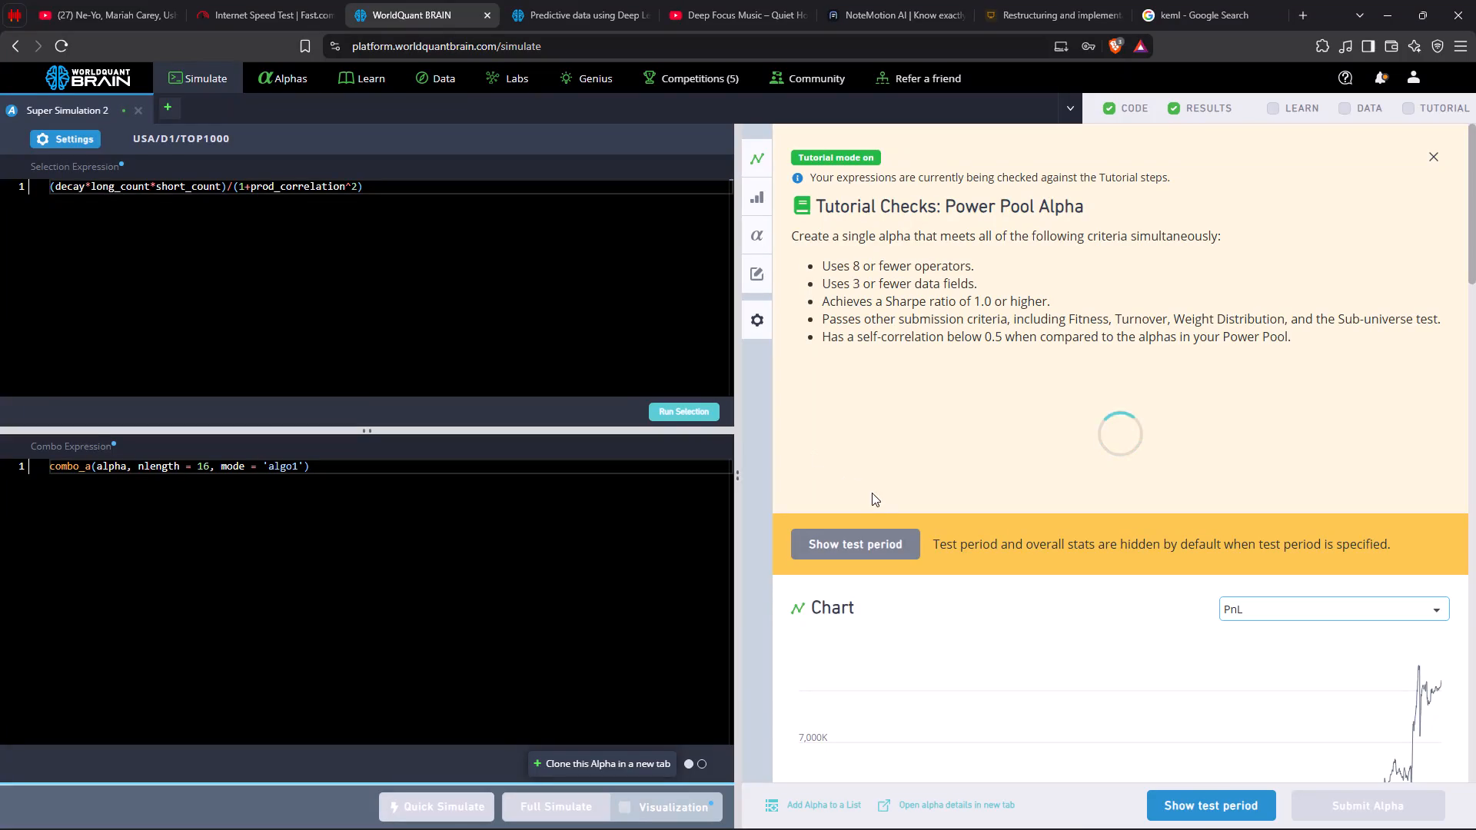
Reveal the test period of the simulated TOP1000 super alpha and examine its yearly stats, correlation and IS testing status.
click(854, 539)
scroll(966, 531, down, 9)
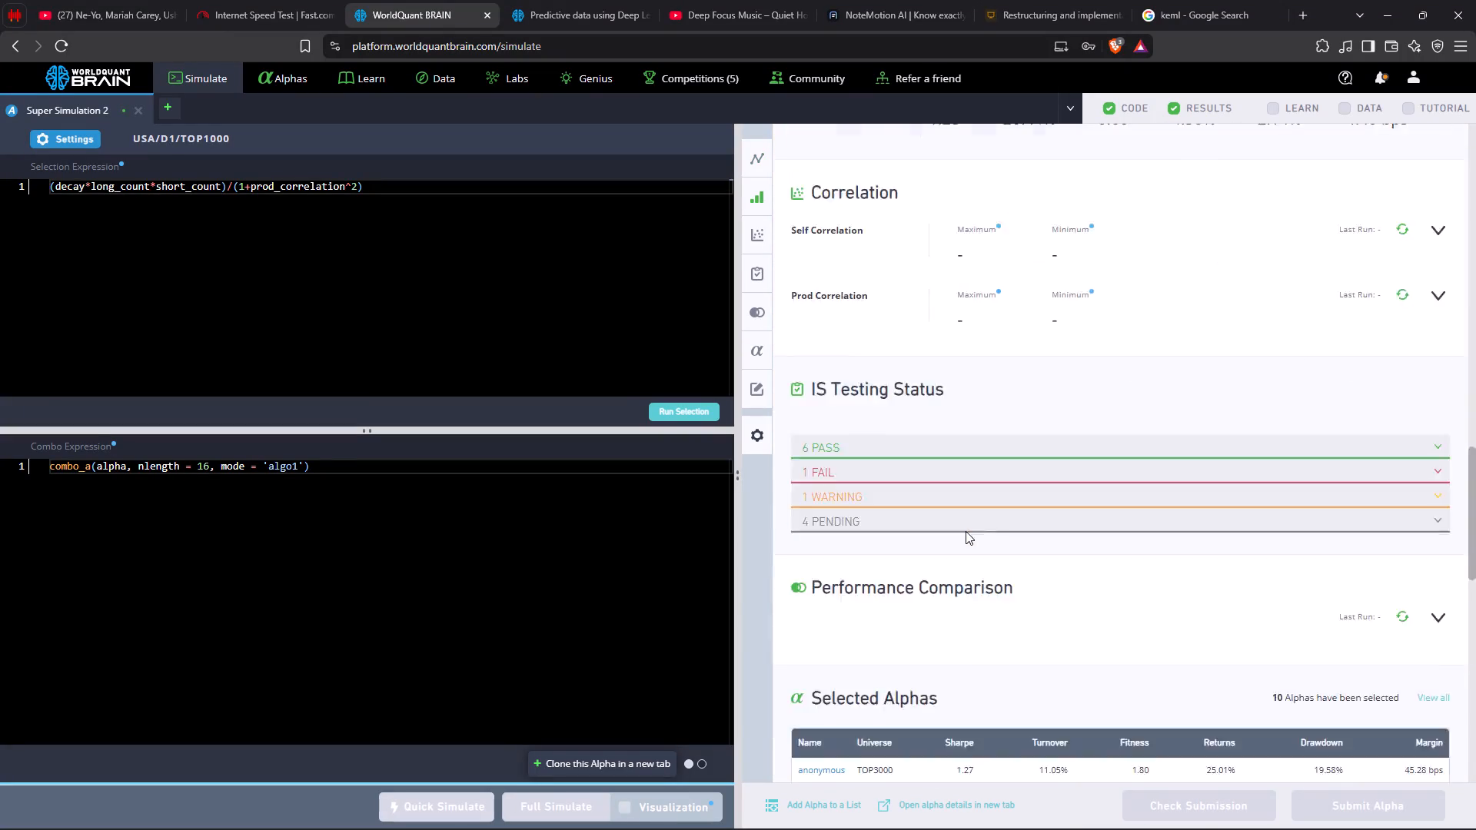
scroll(966, 531, down, 1)
scroll(966, 531, up, 3)
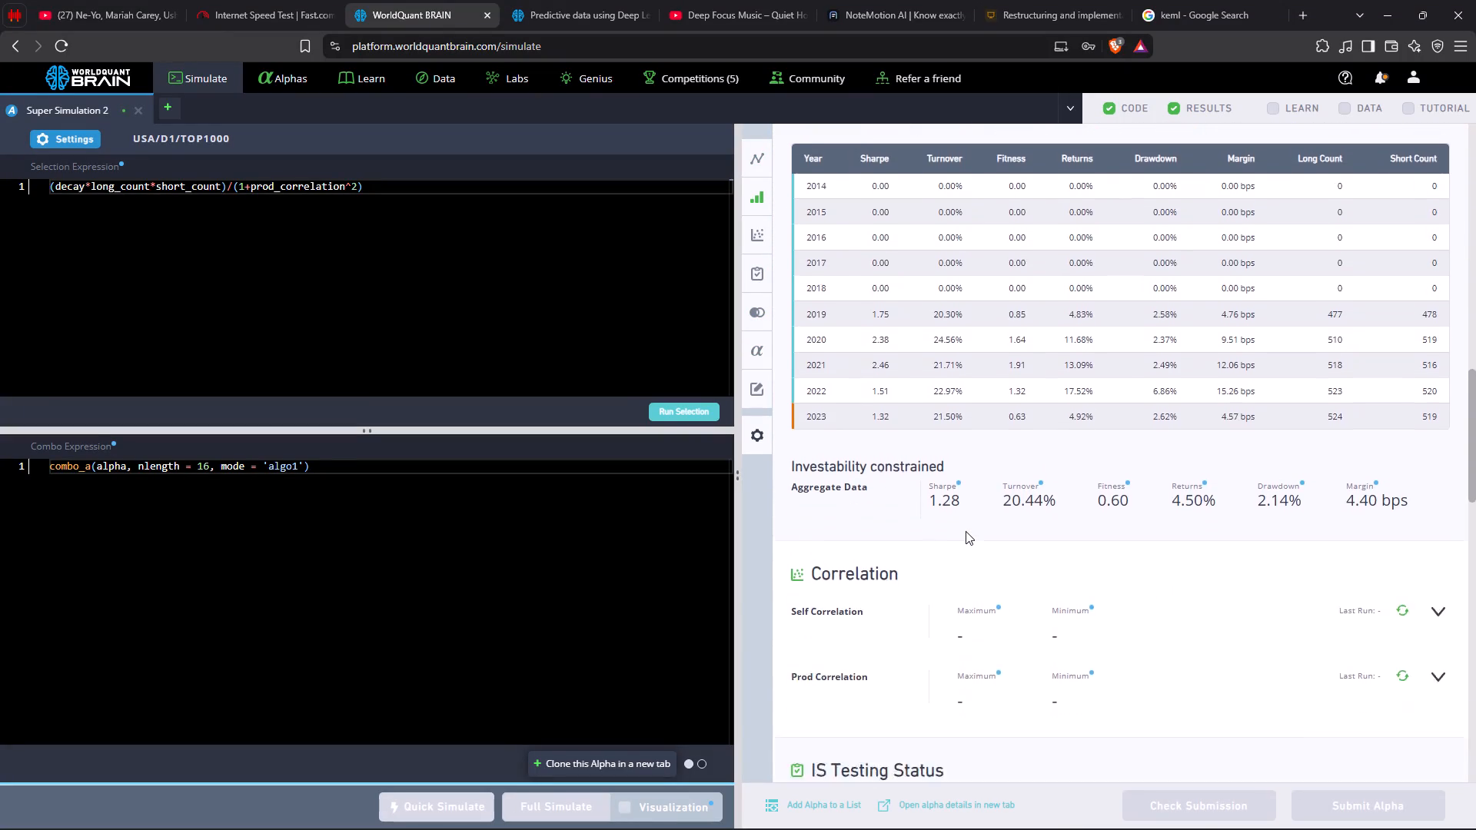
scroll(966, 531, up, 6)
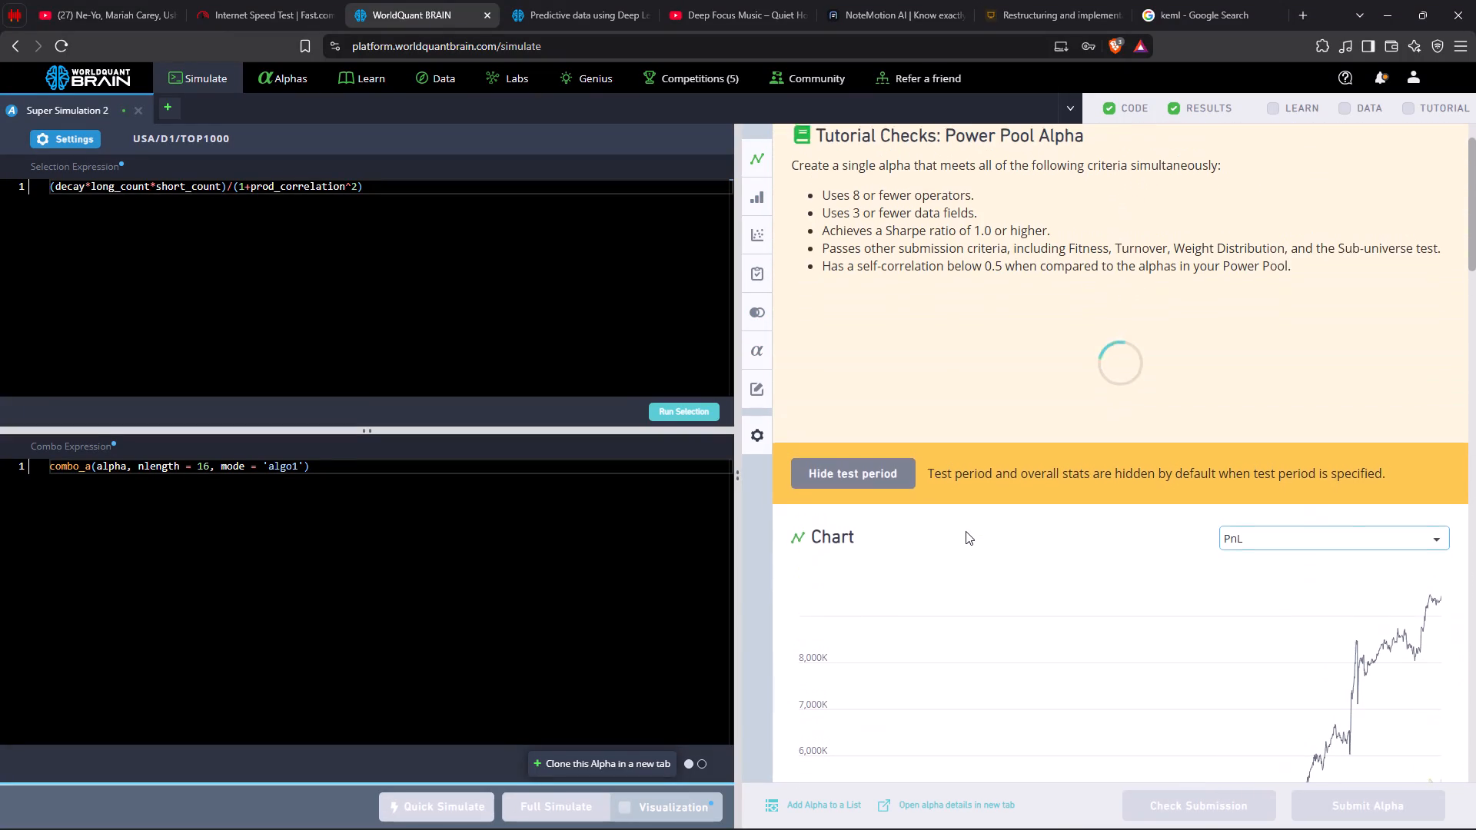
scroll(966, 531, up, 1)
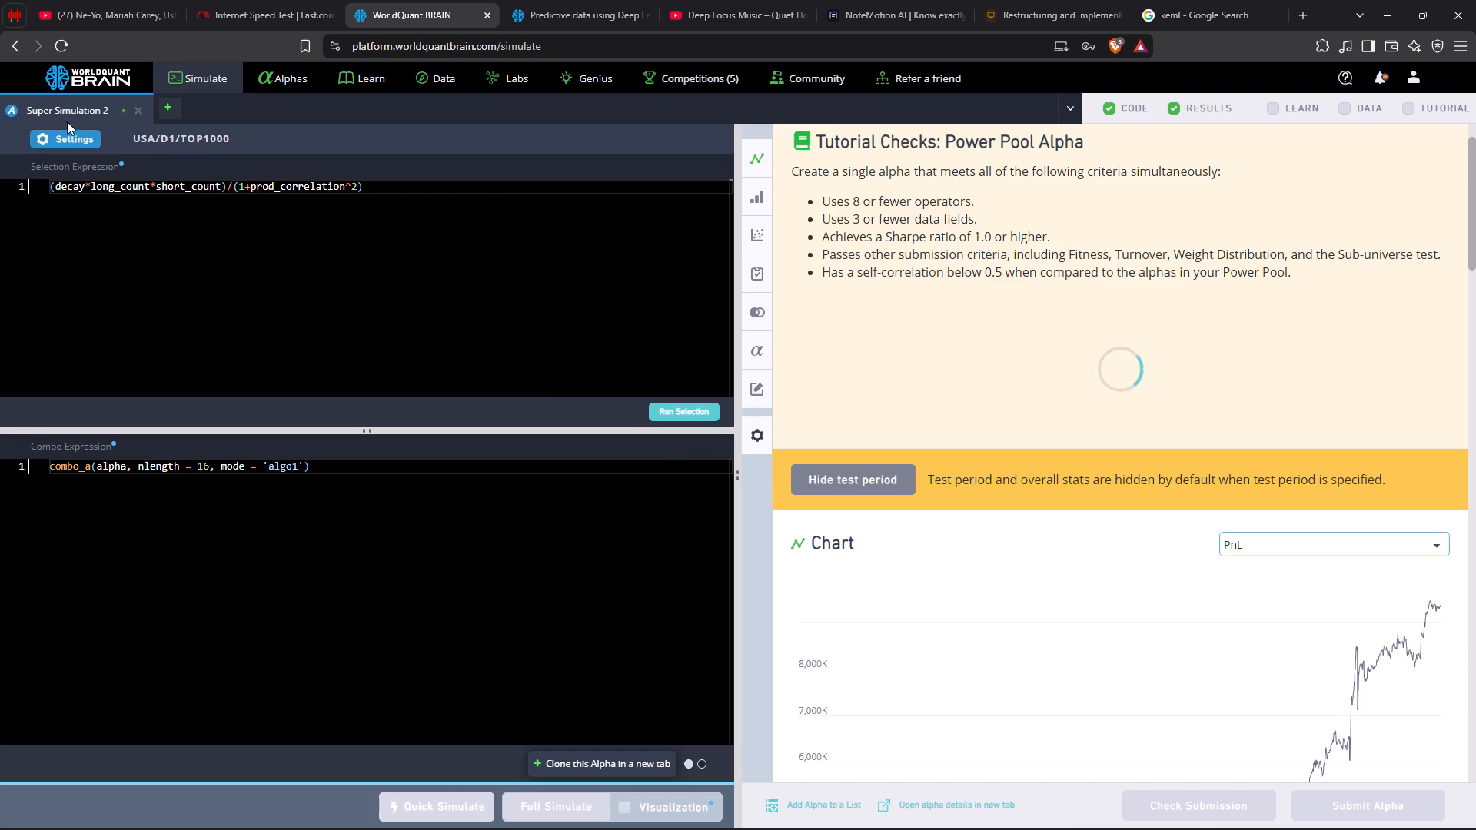
Change the super simulation's universe to TOP2000, apply the settings and run a full simulation.
click(62, 139)
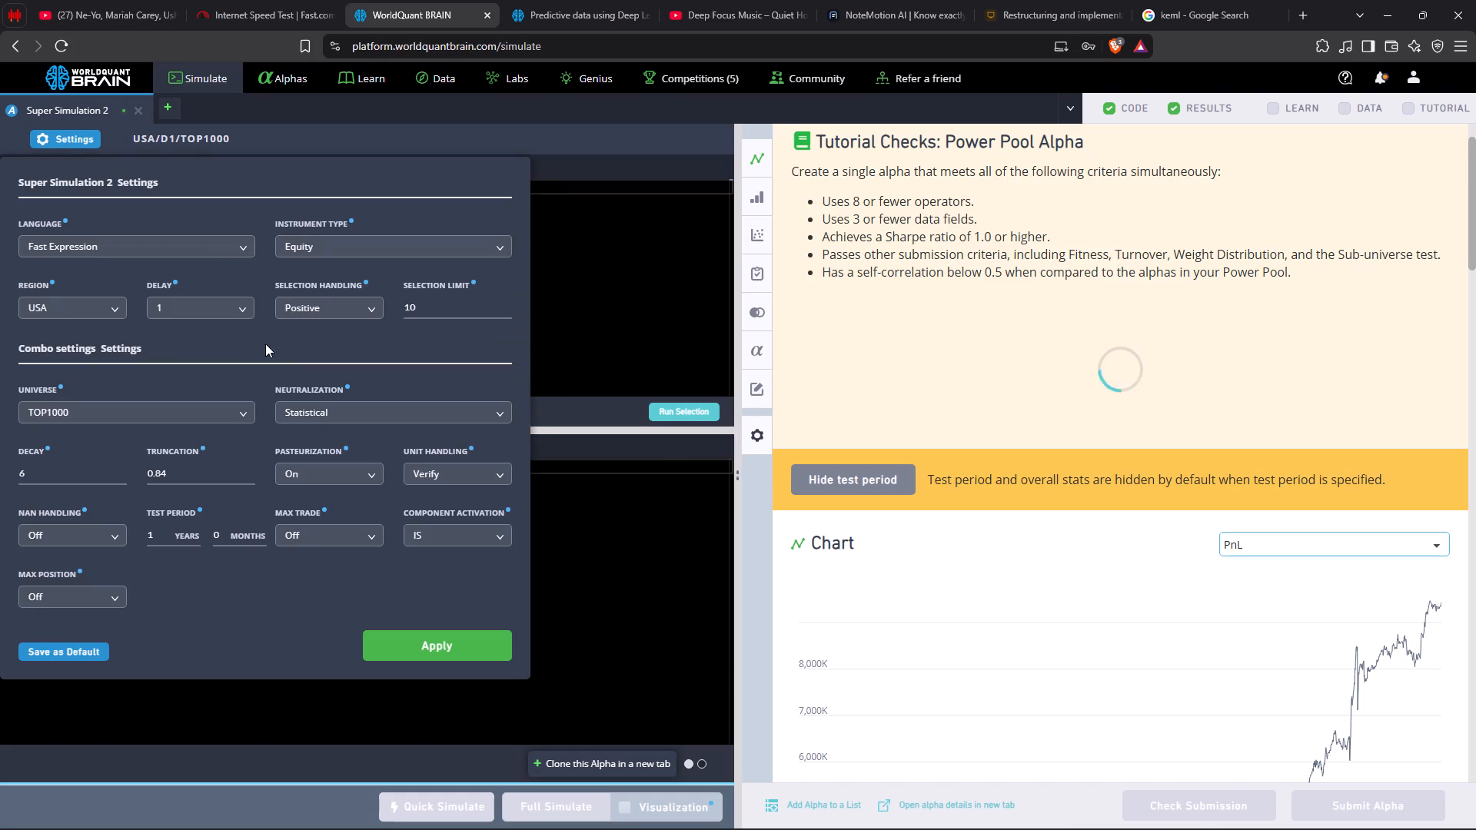
click(245, 405)
click(171, 472)
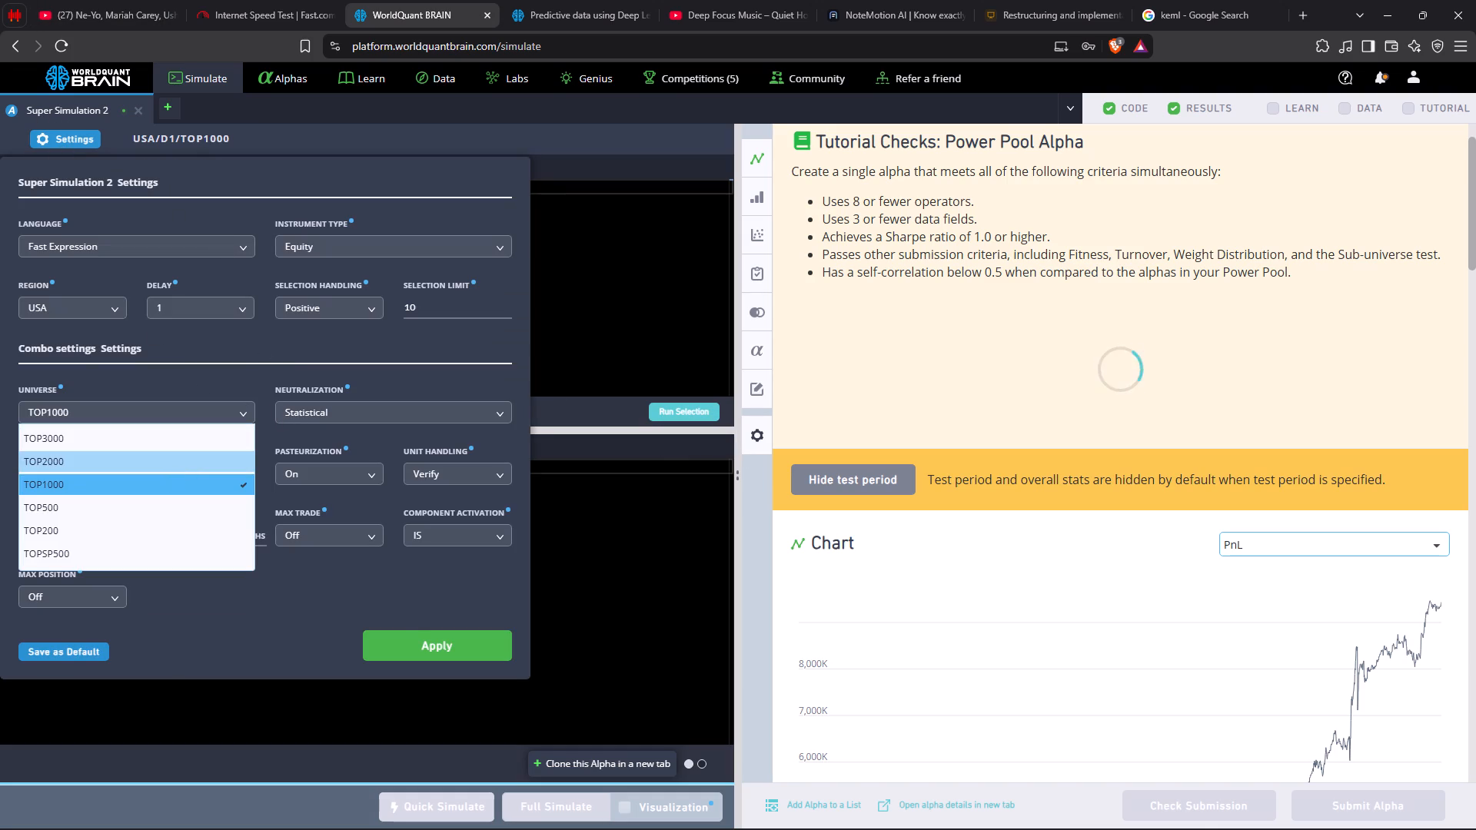
click(424, 636)
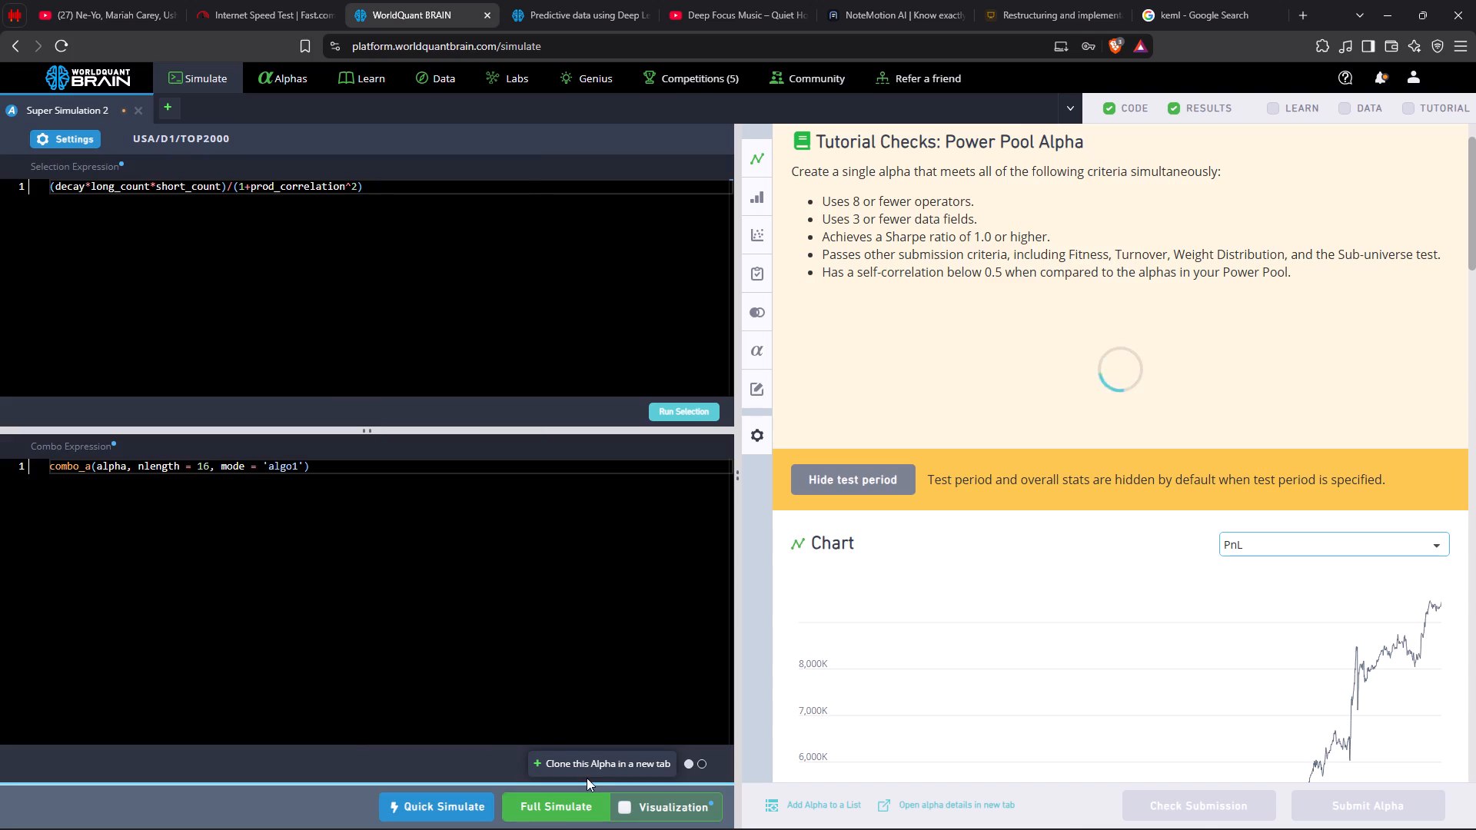
click(558, 797)
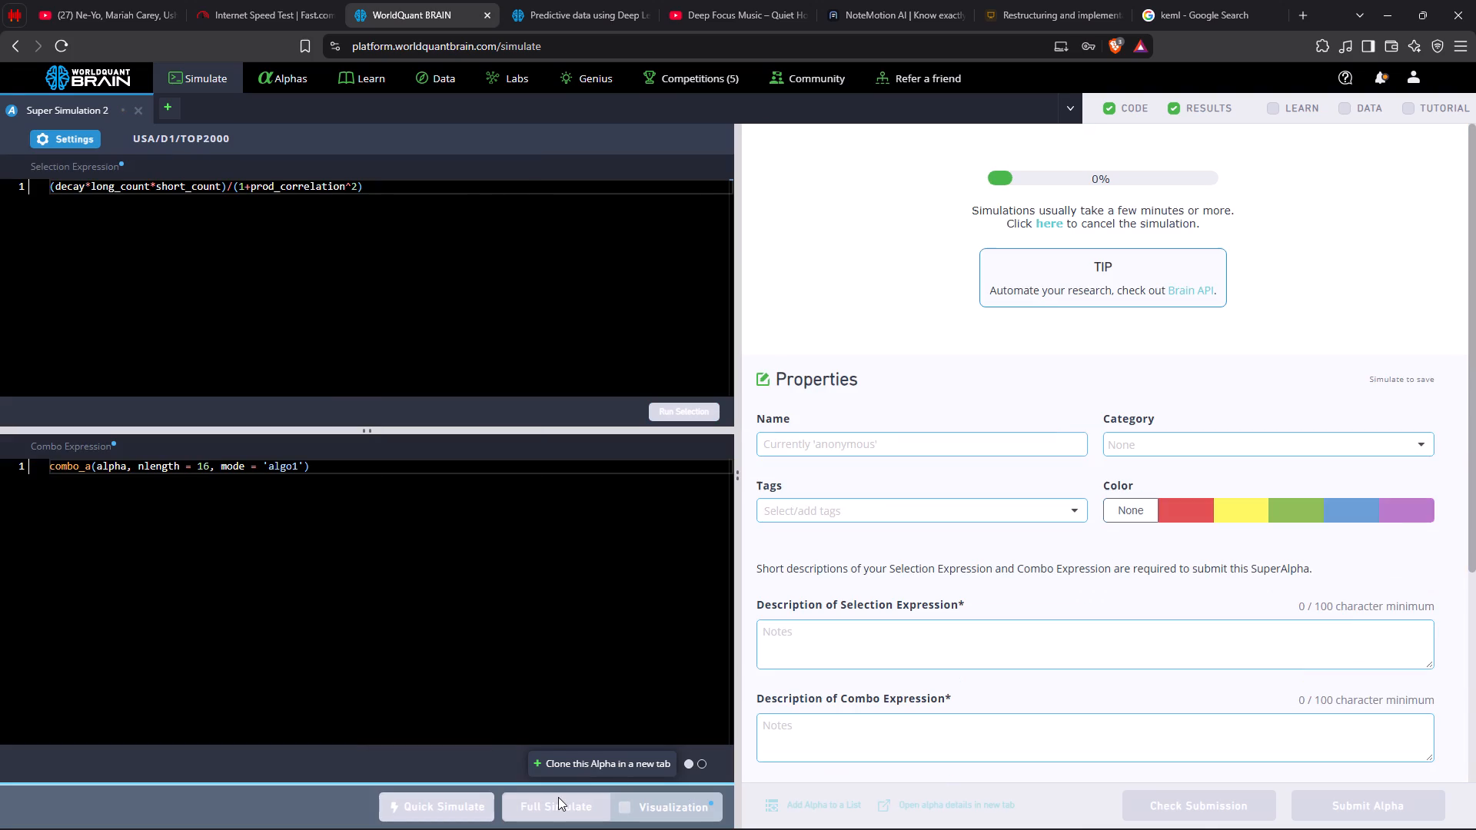
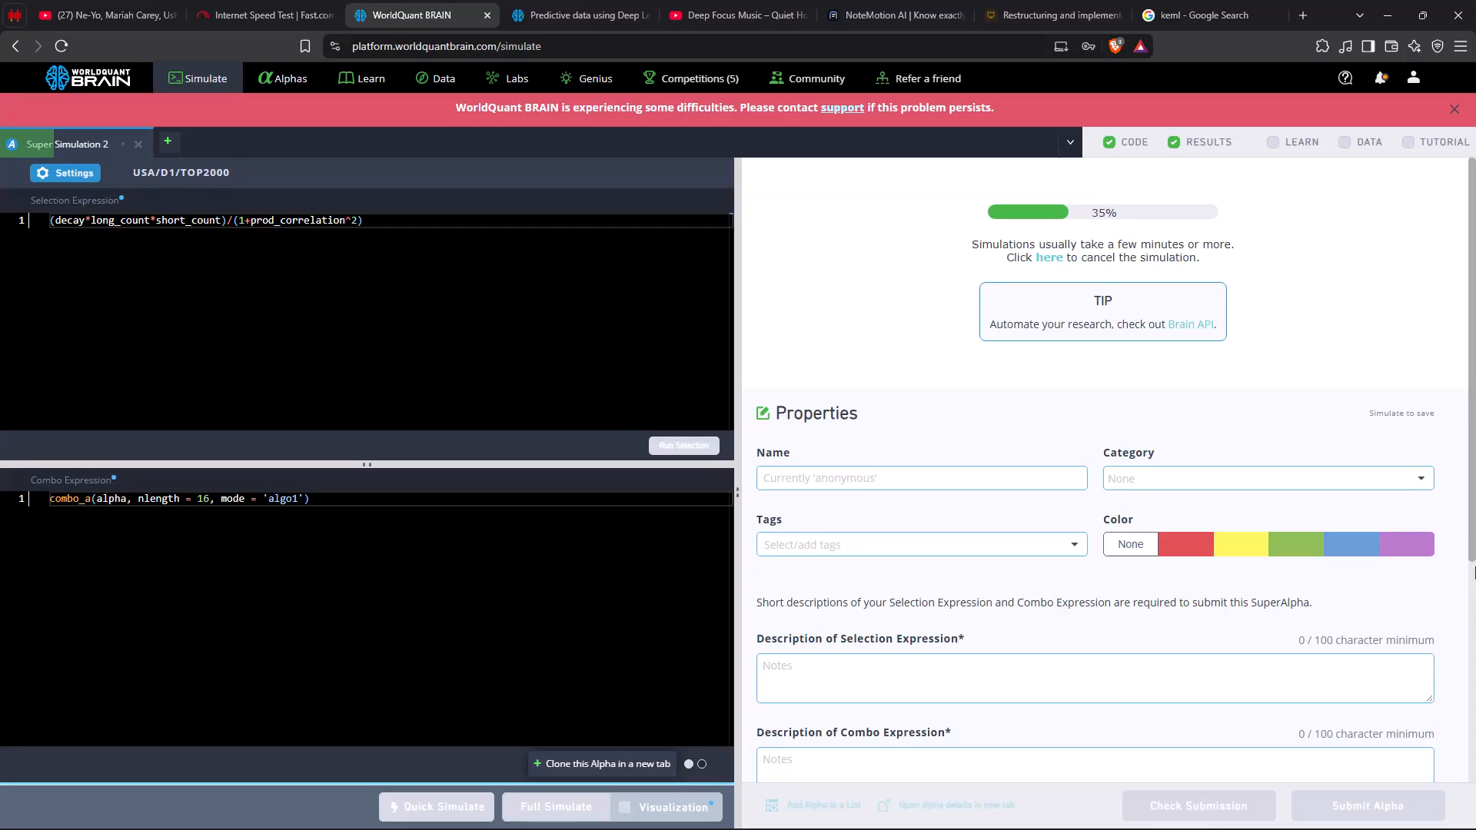
Dismiss the service difficulties banner above the super simulation.
click(1452, 110)
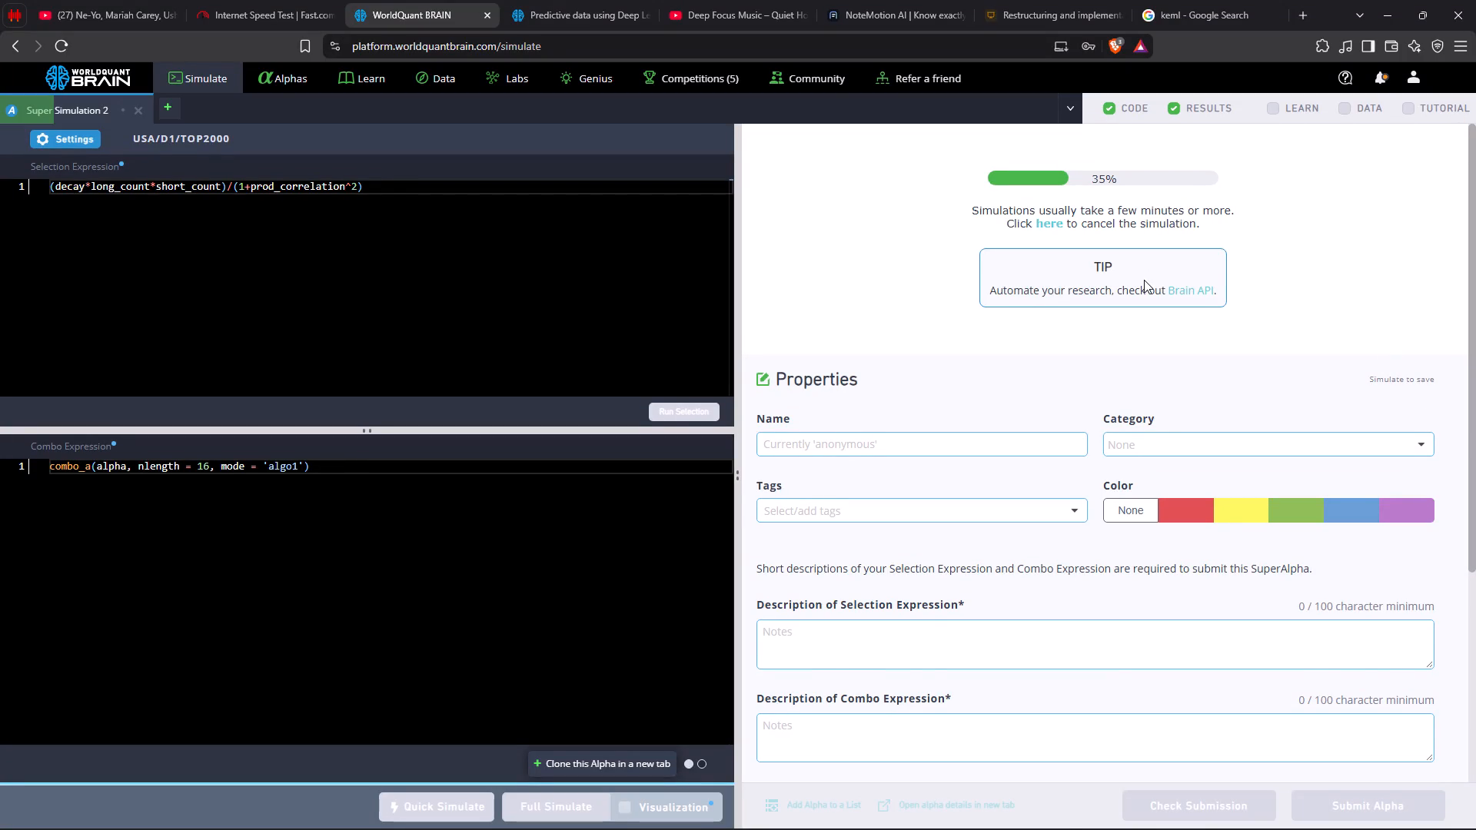
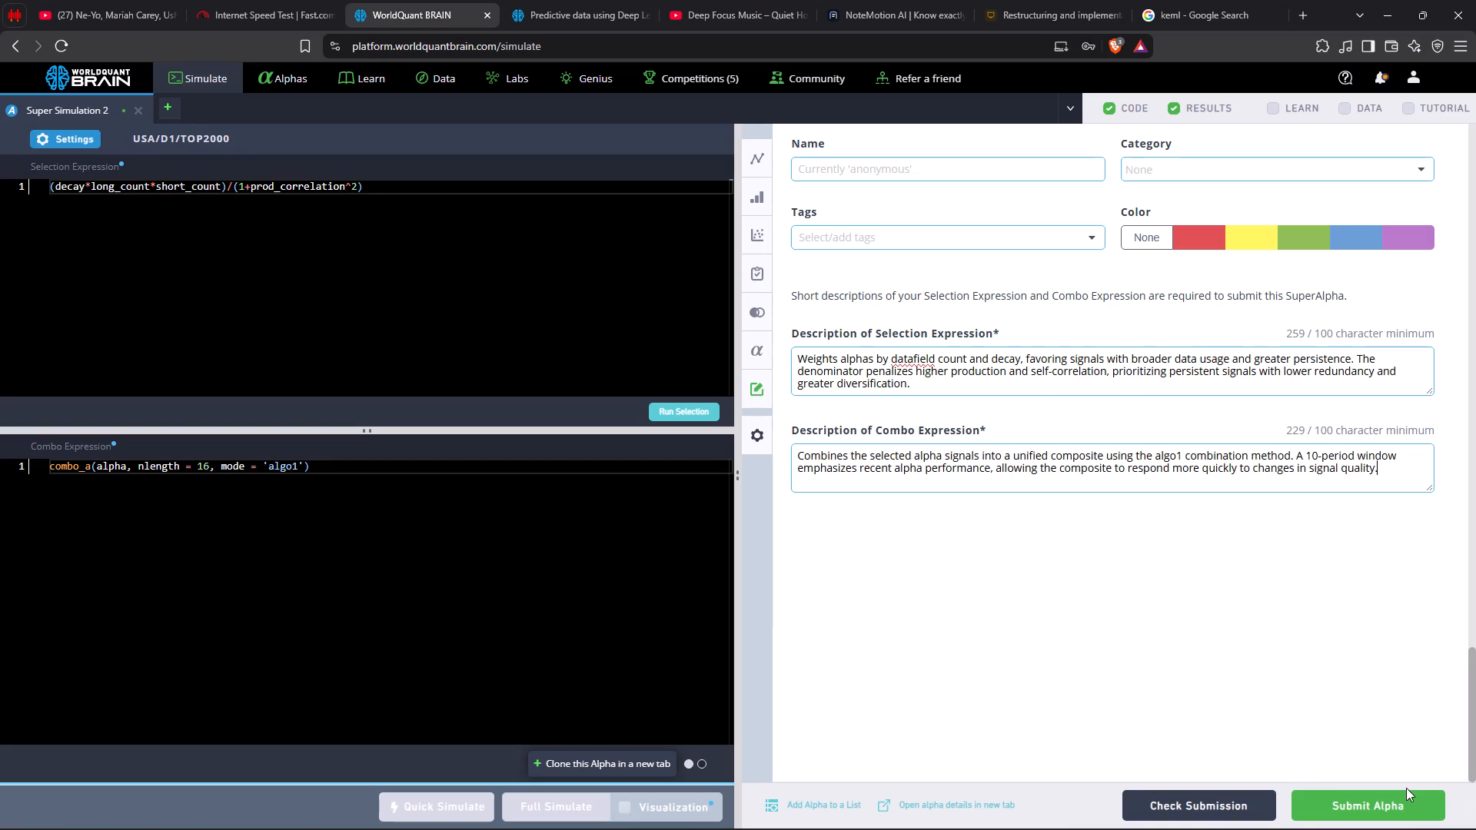
Submit the USA/D1/TOP2000 super alpha.
click(1406, 788)
click(1408, 802)
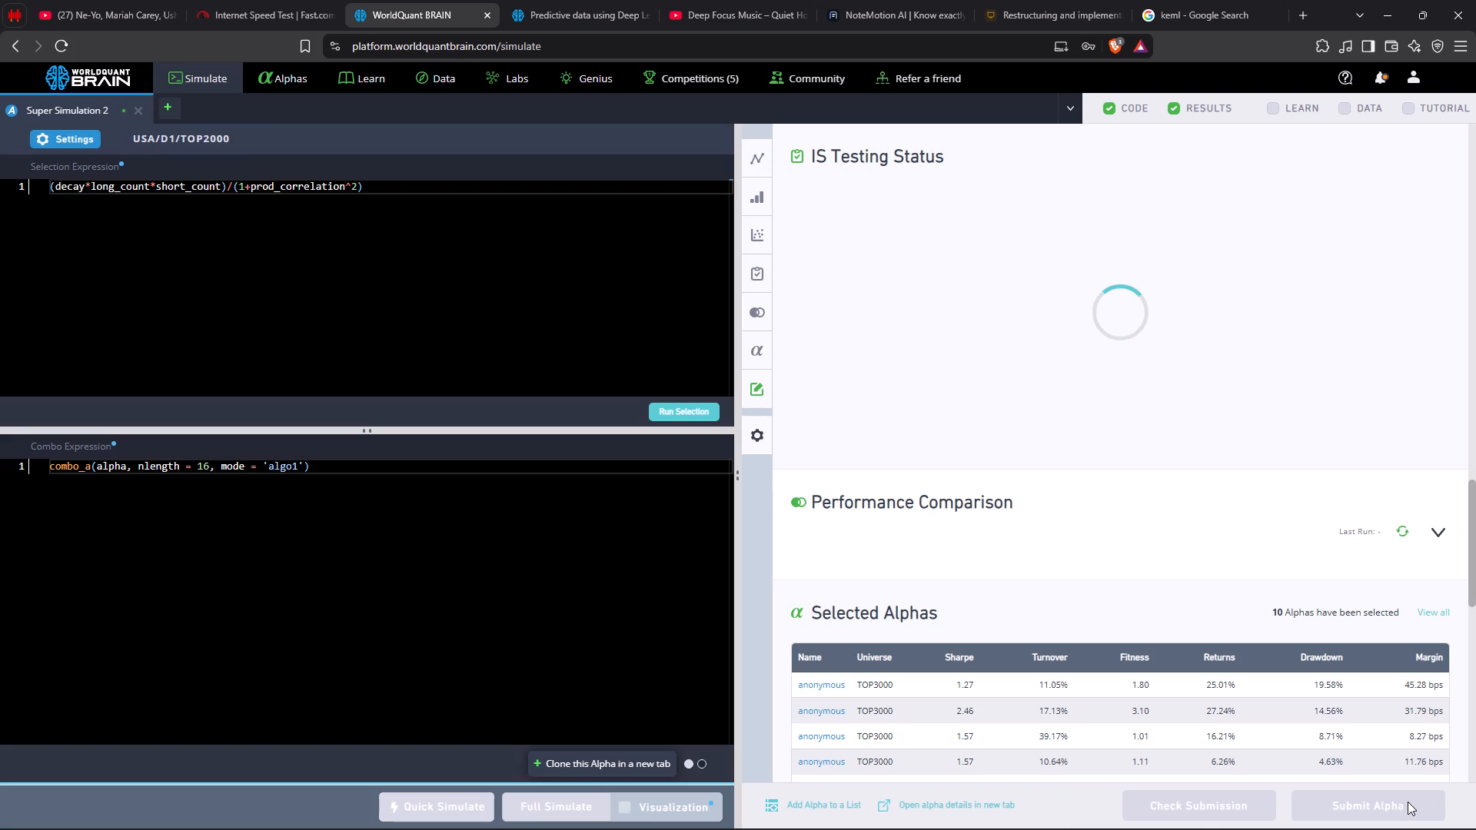
Open the settings of Super Simulation 2.
click(51, 144)
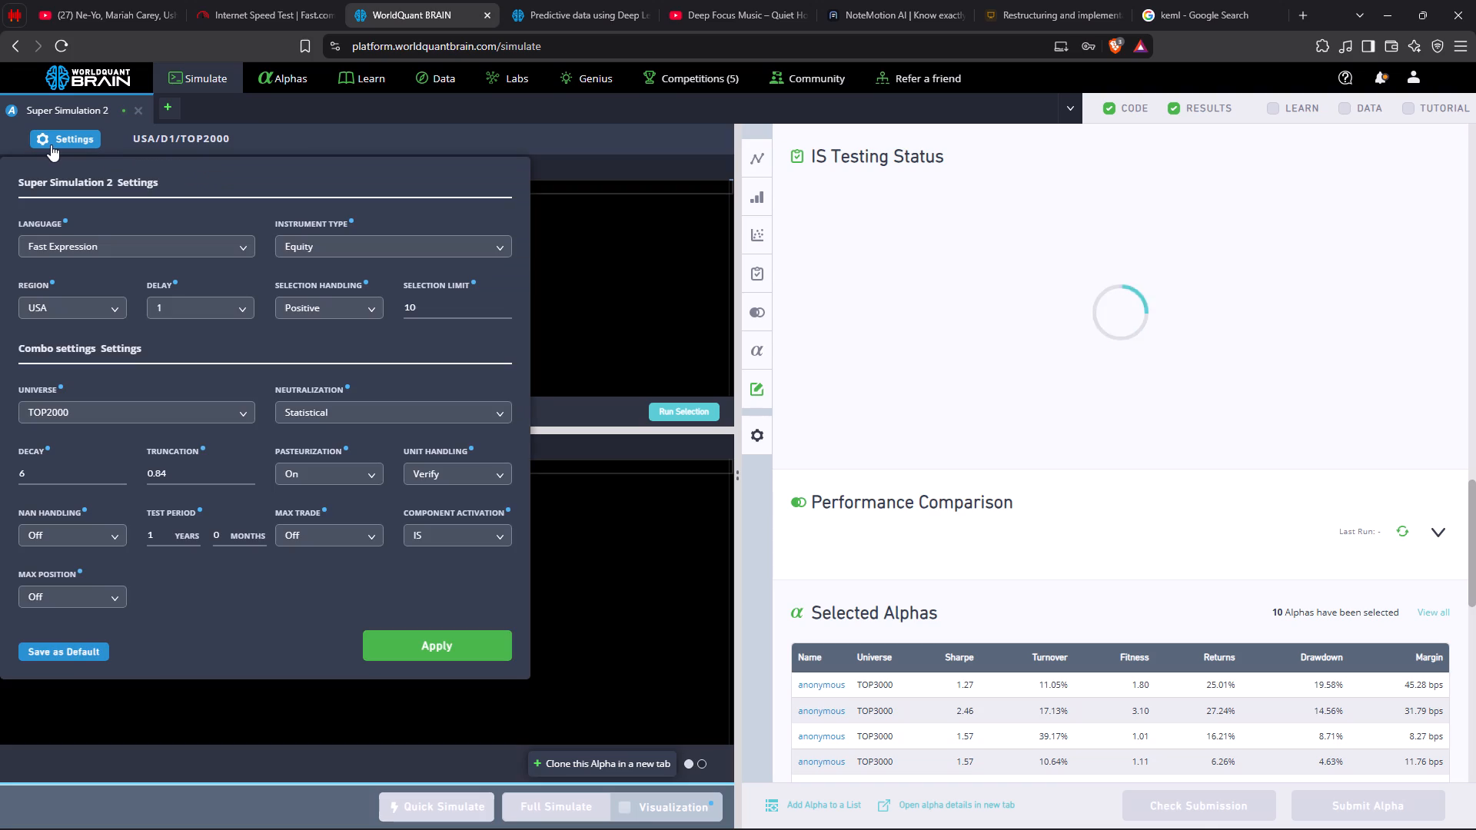
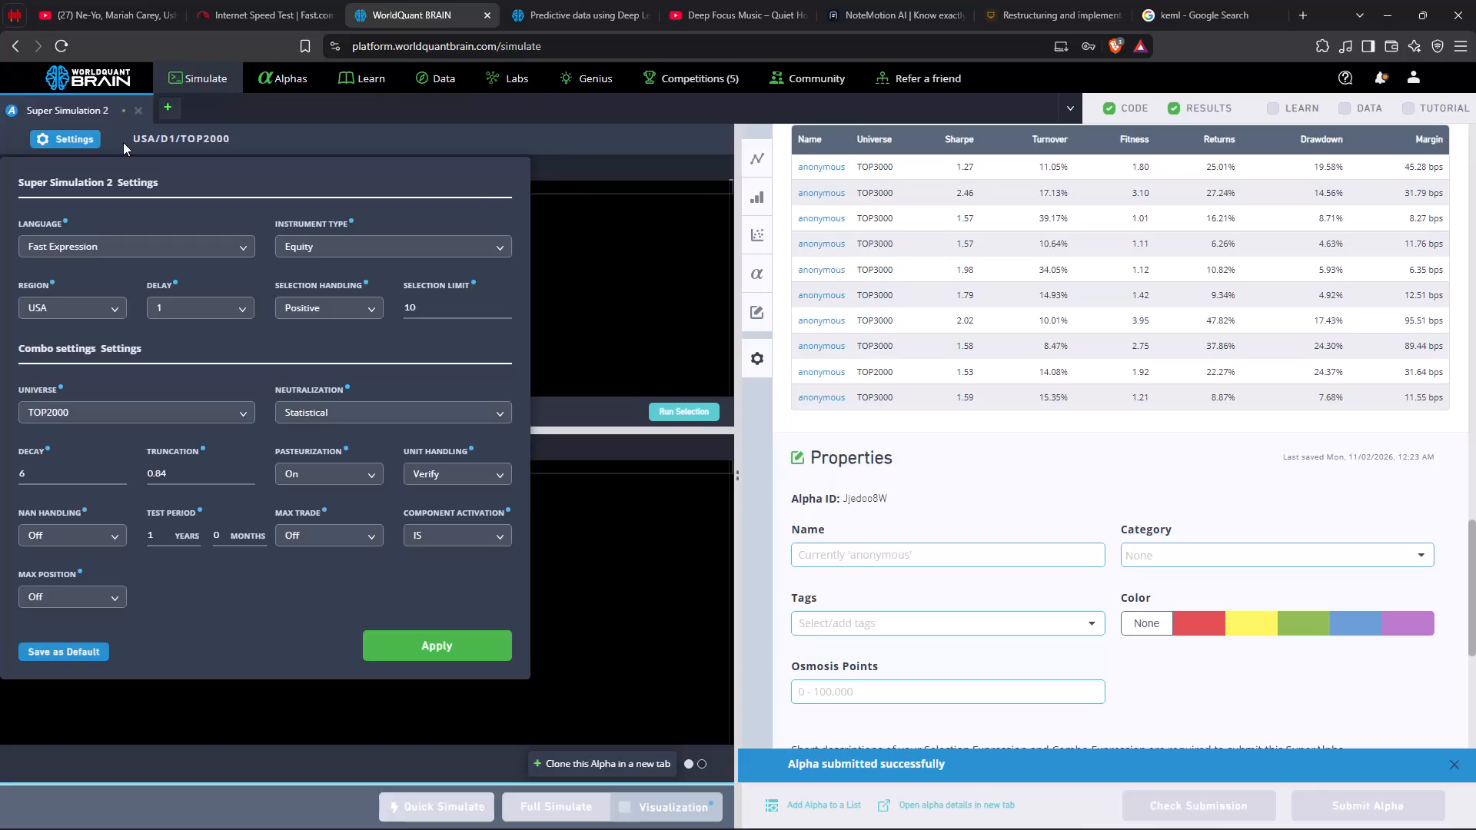
Dismiss the Super Simulation 2 settings to return to its selection and combo expressions.
click(632, 315)
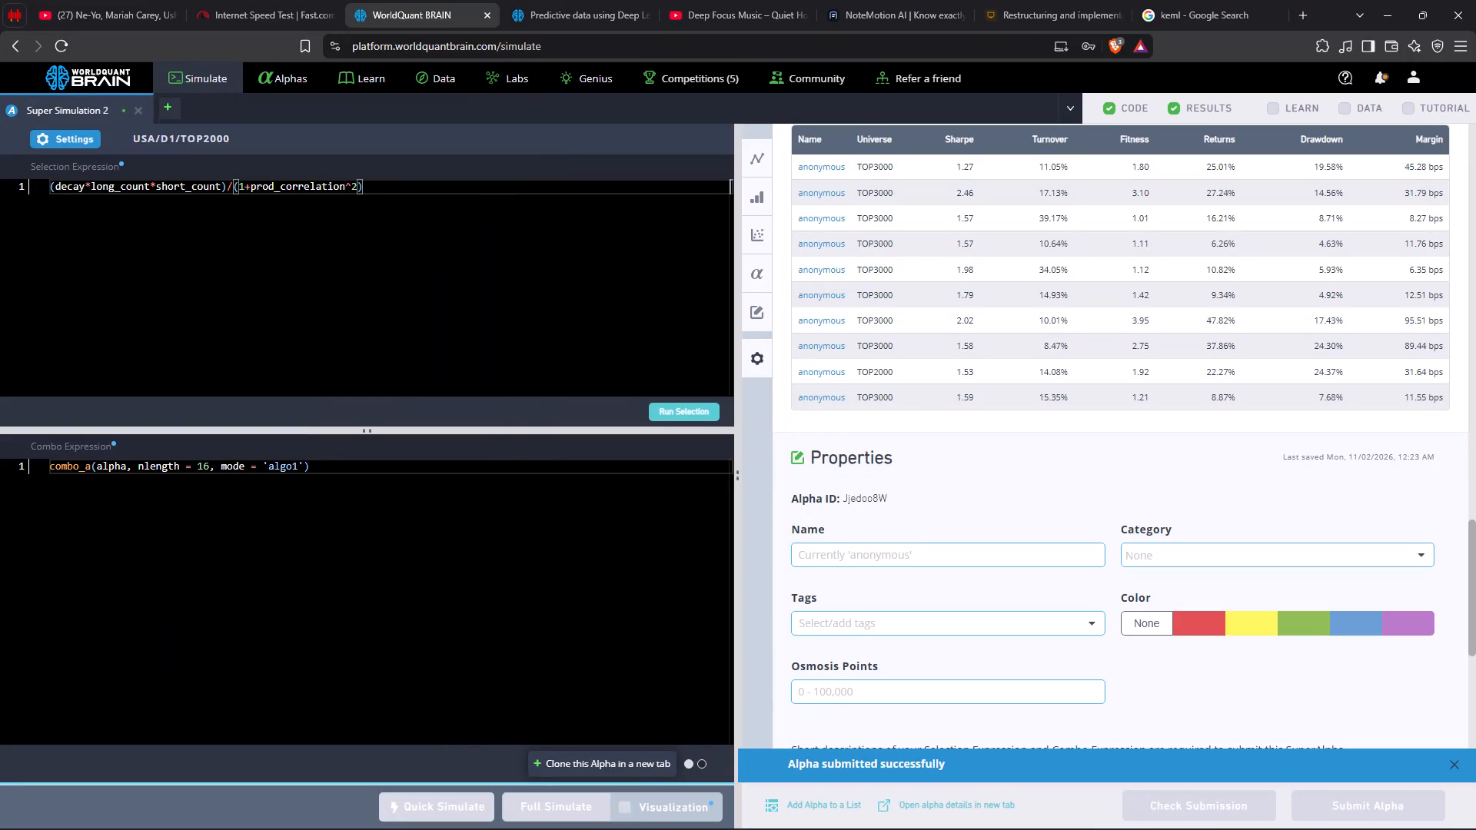
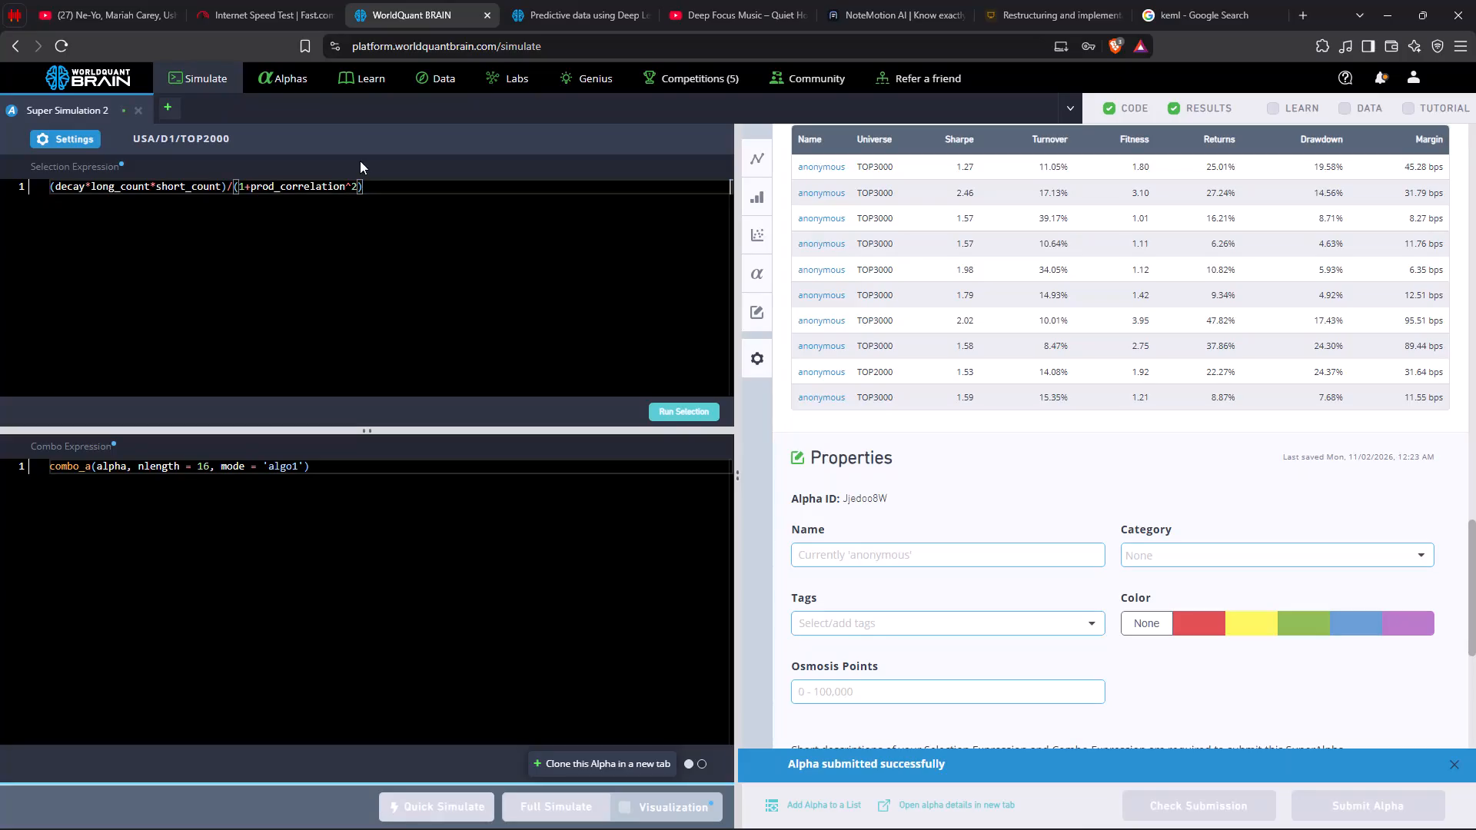
Clone the submitted GLB MINVOL1M regular alpha vR1aQ7nr into a new simulation and dismiss the streak pop-up.
click(293, 87)
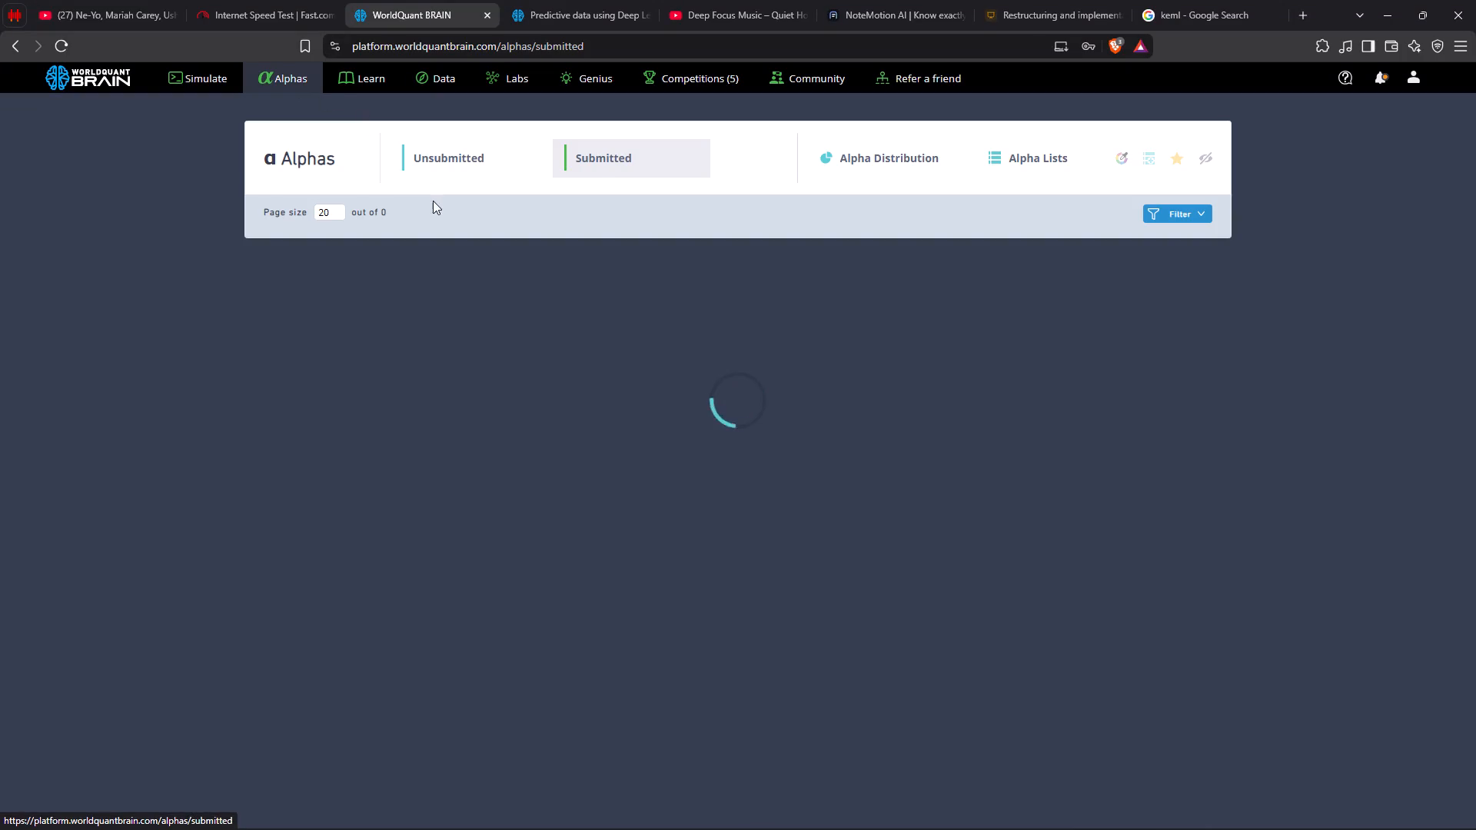
click(595, 158)
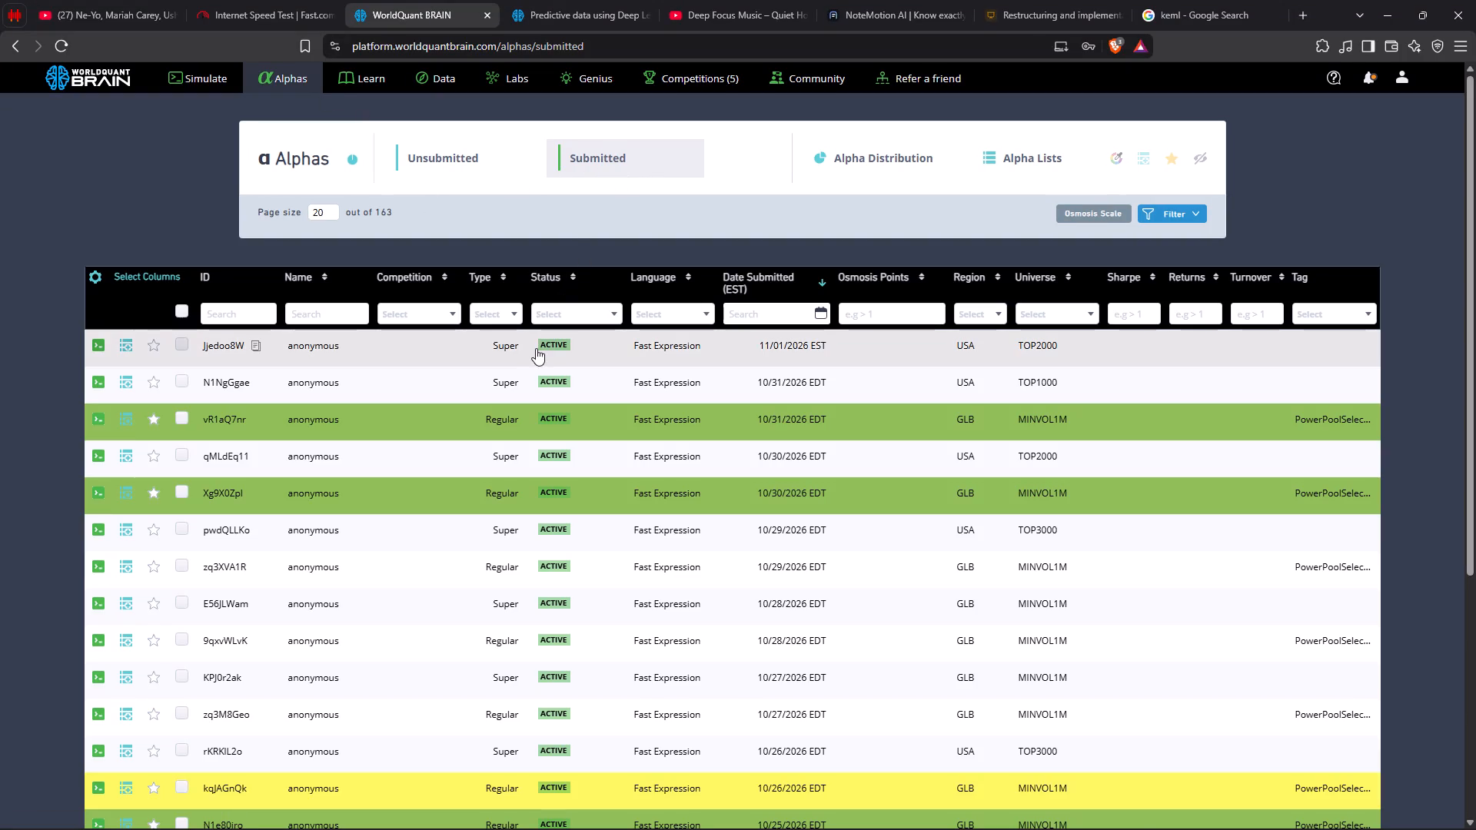
click(538, 416)
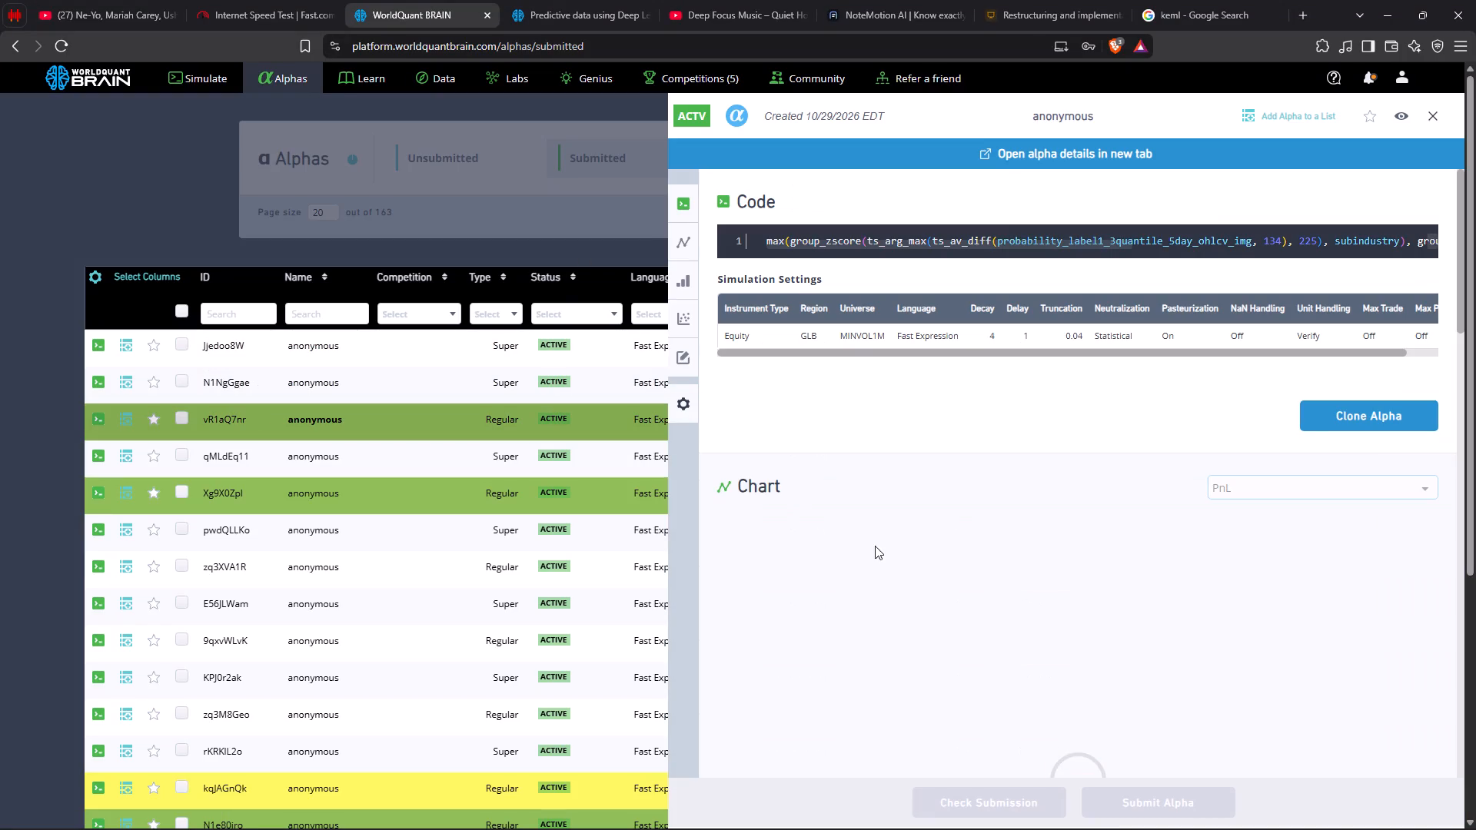
click(1338, 415)
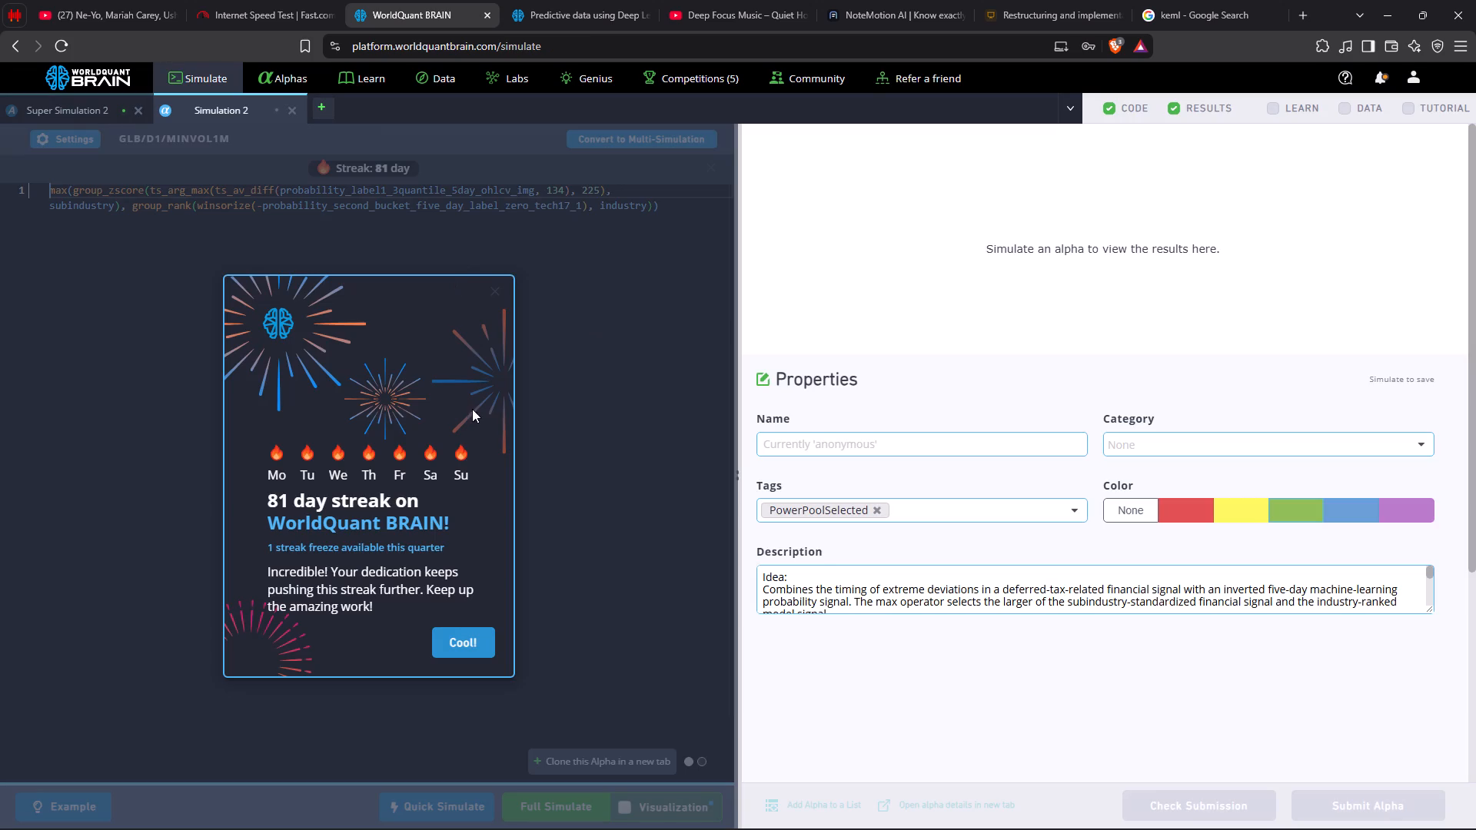
click(454, 642)
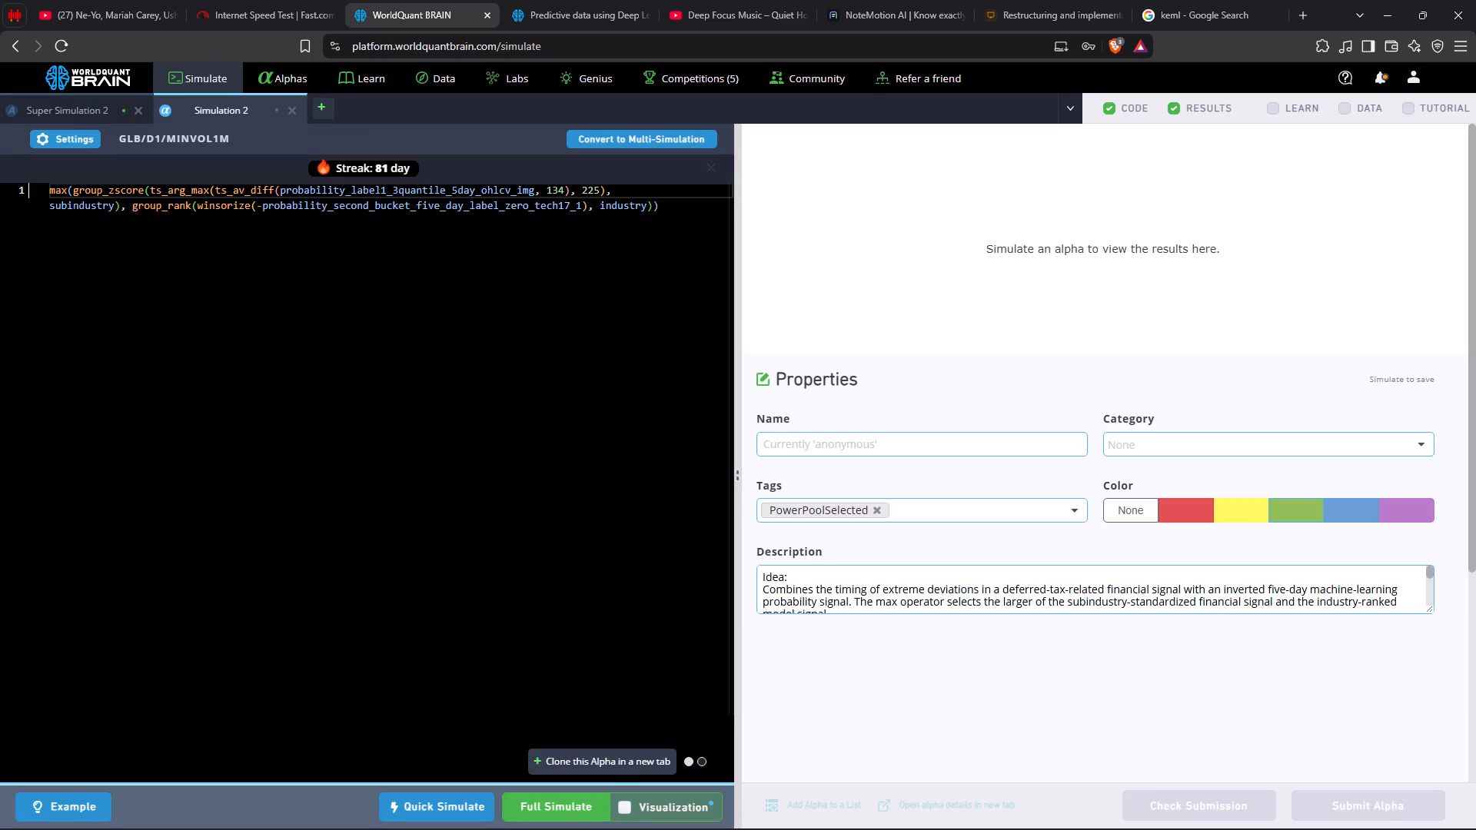
Search the GLB data fields for probability_label1_3quantile_5day_ohlcv_img, copied from the cloned expression.
double_click(329, 189)
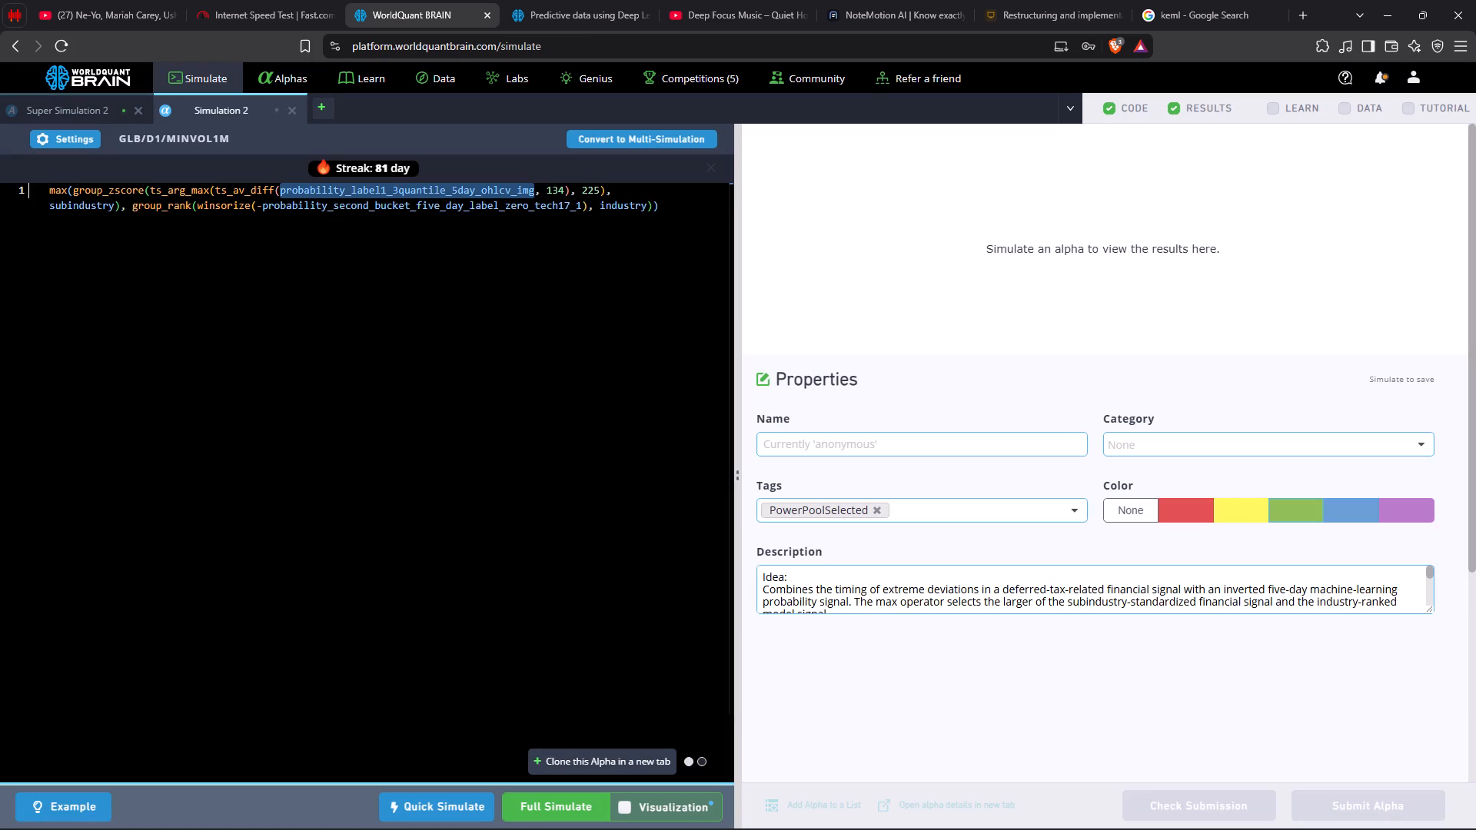
key(ctrl+c)
click(587, 0)
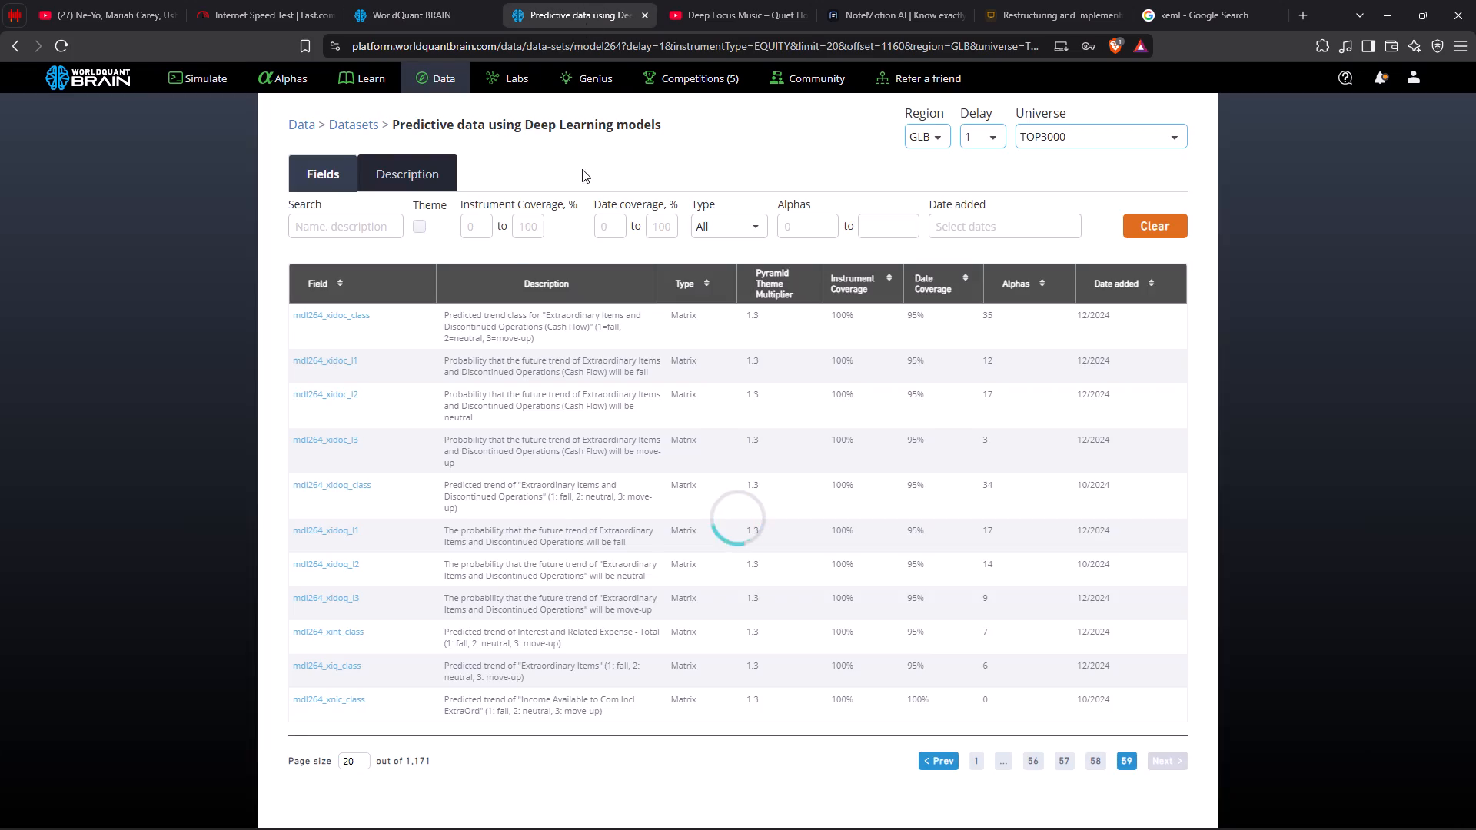
click(449, 80)
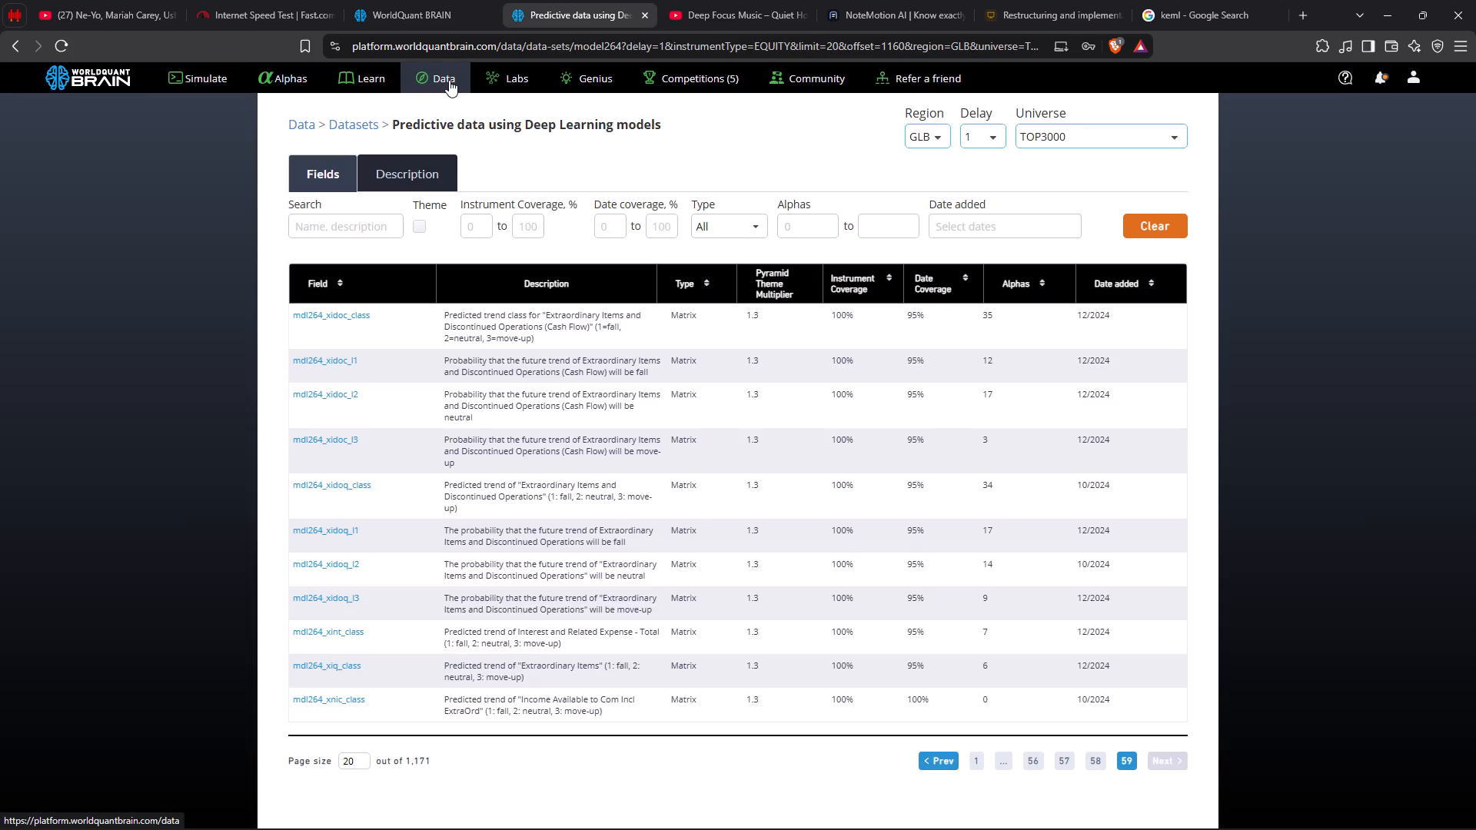
click(502, 310)
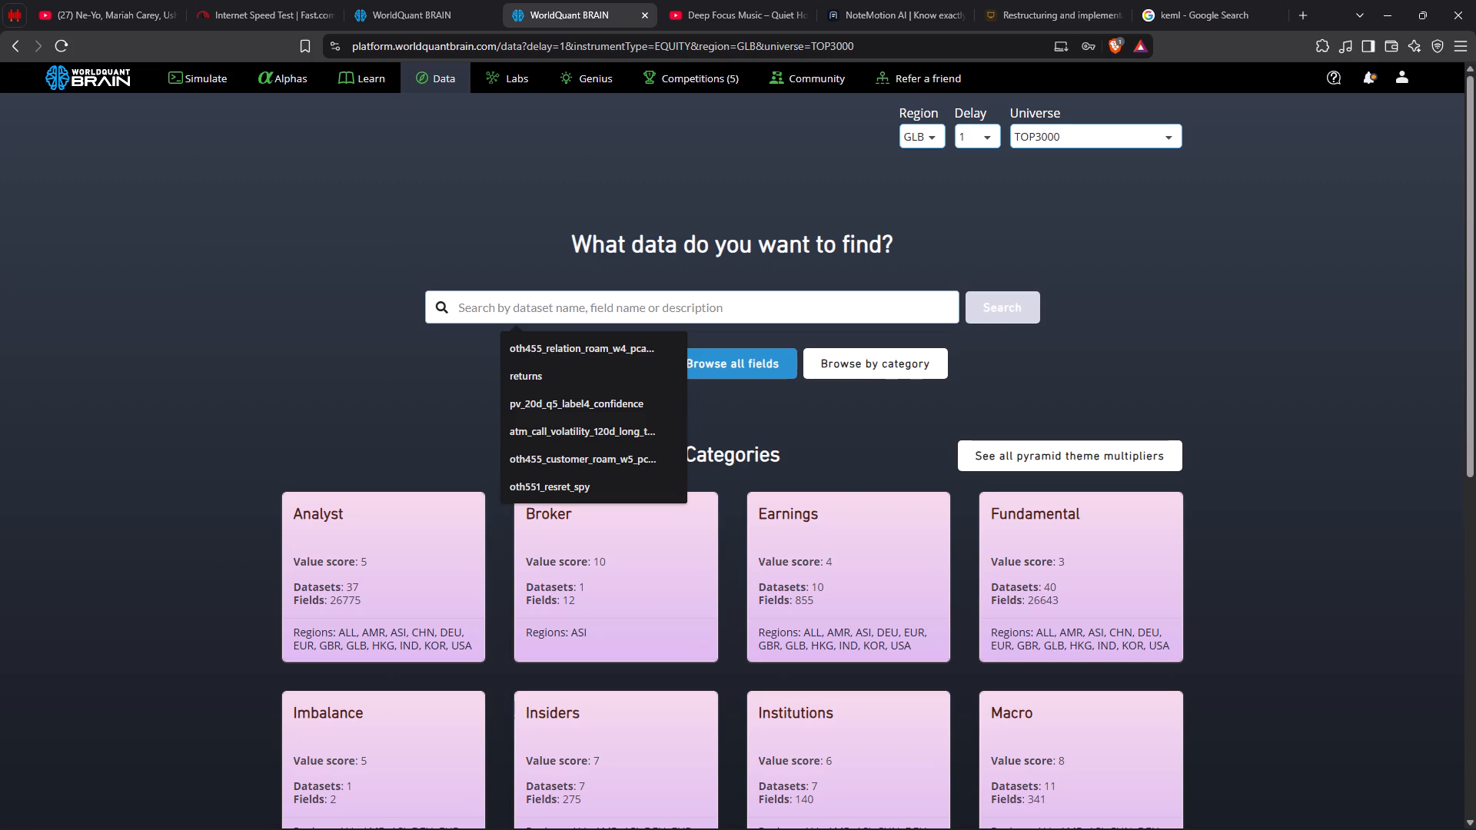
key(ctrl+v)
key(Return)
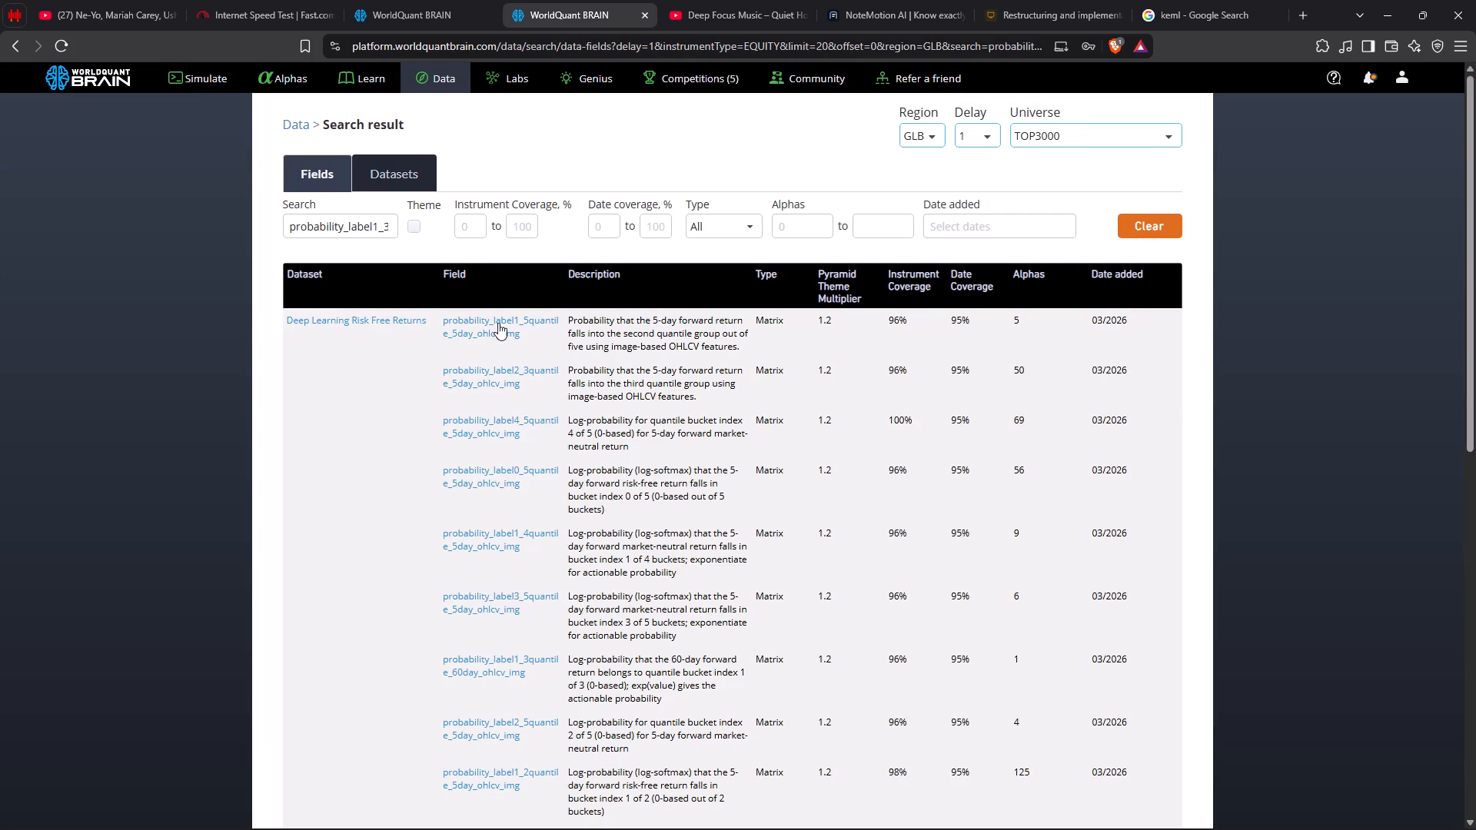
Reinsert the copied field name probability_label1_3quantile_5day_ohlcv_img in Simulation 2's ts_av_diff term and run a full simulation.
scroll(526, 491, down, 5)
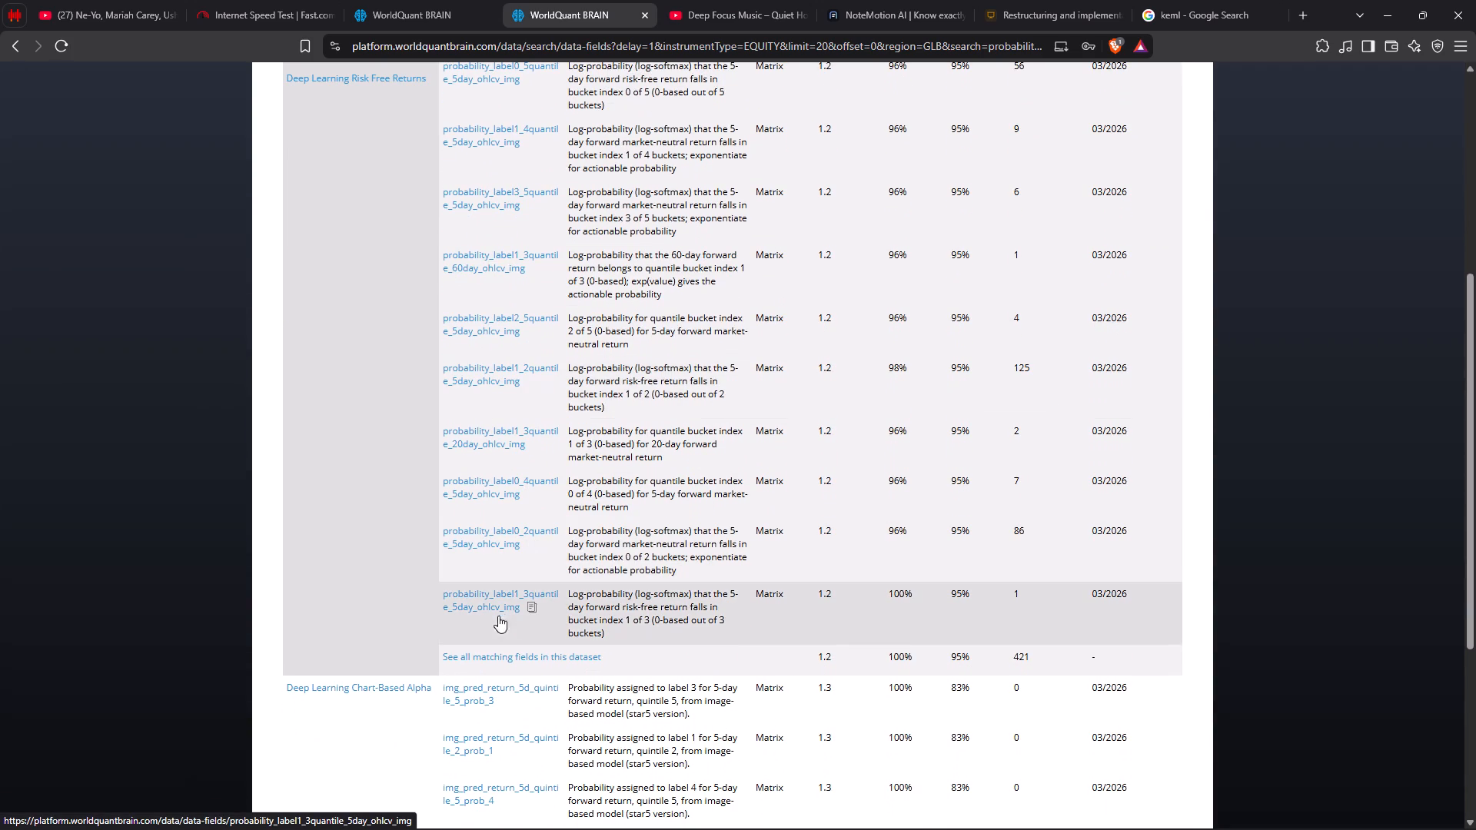
click(534, 609)
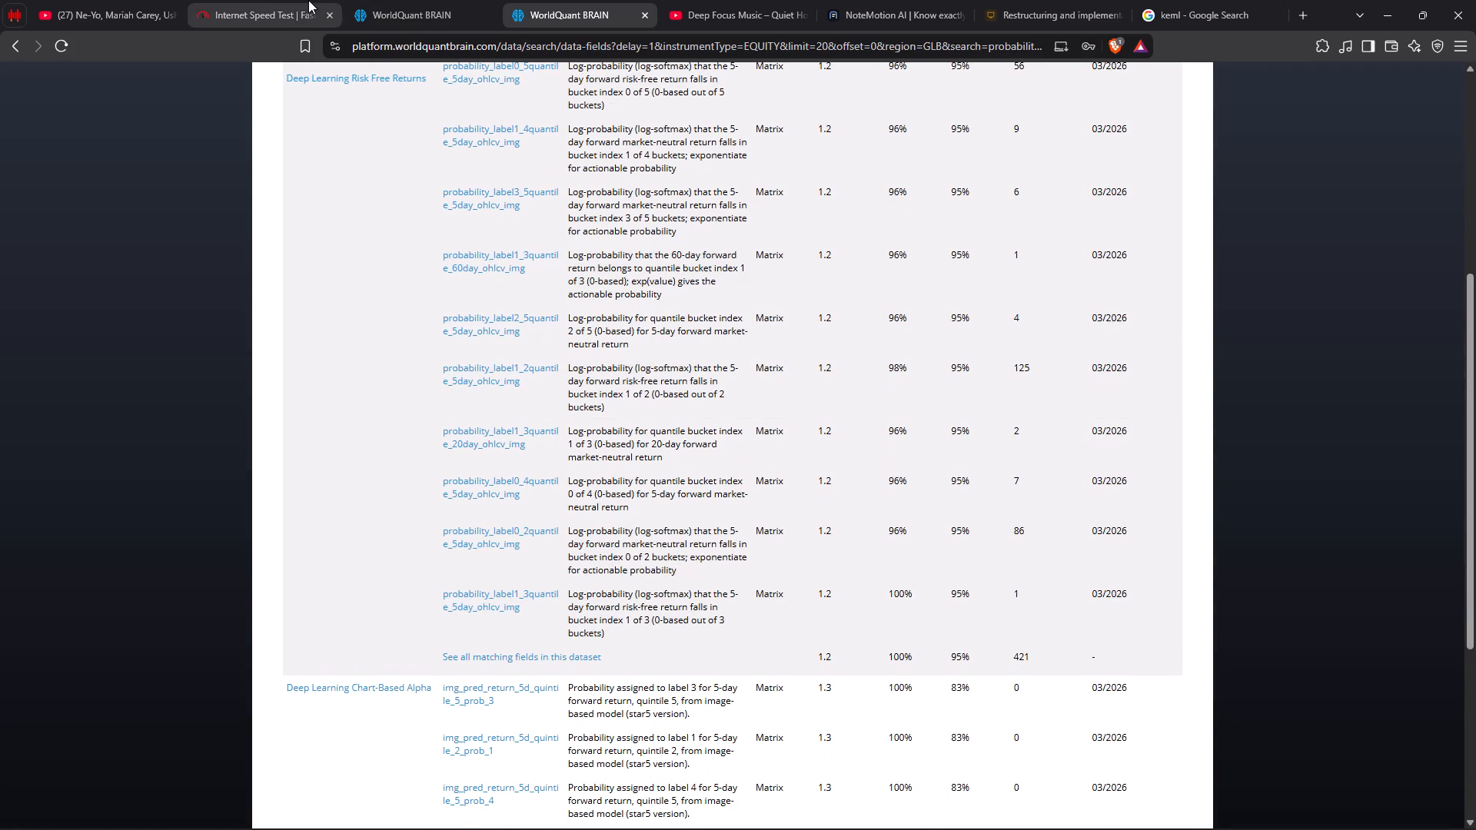
click(388, 2)
key(ctrl+v)
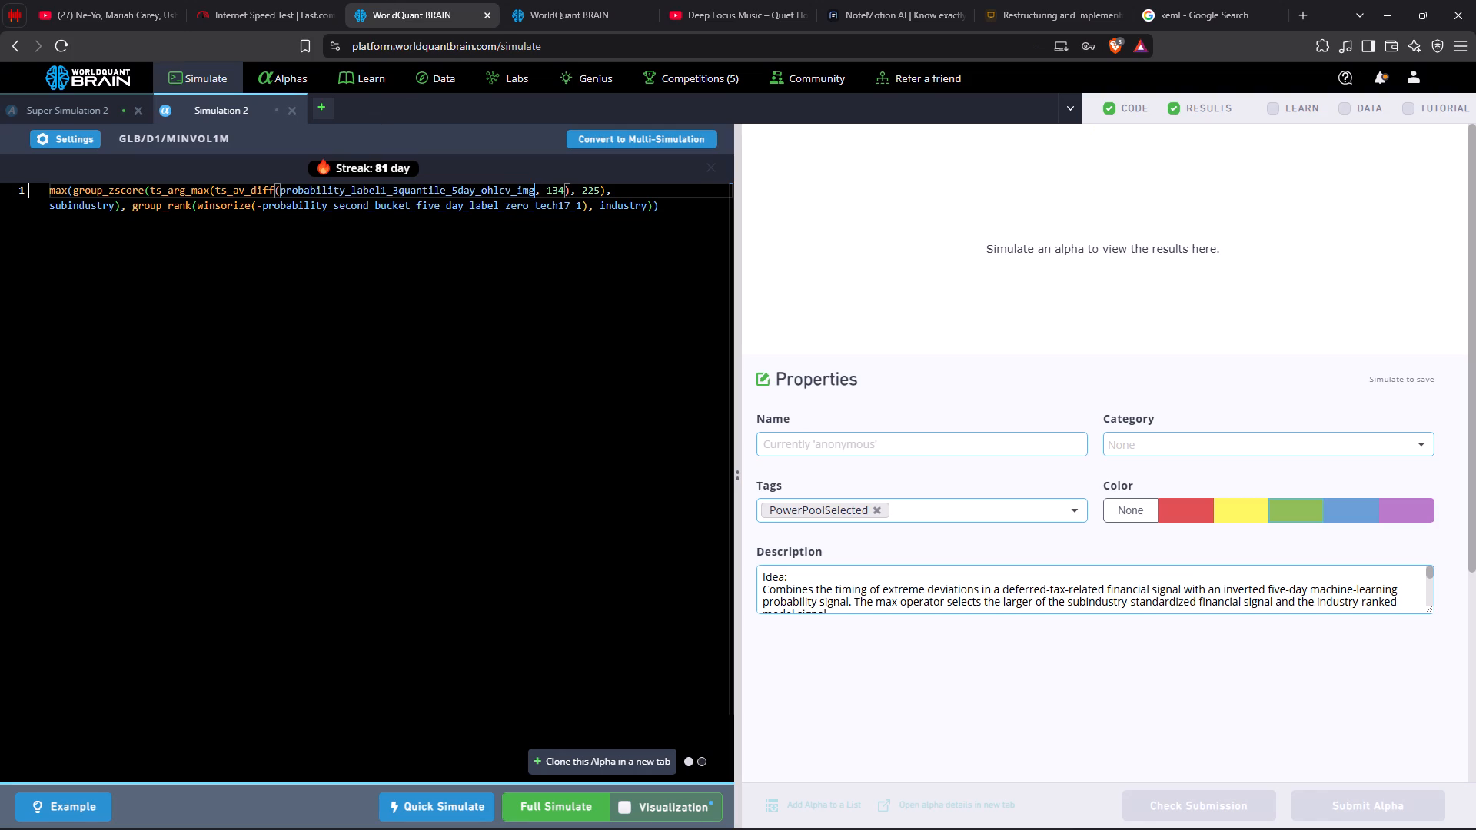
click(545, 808)
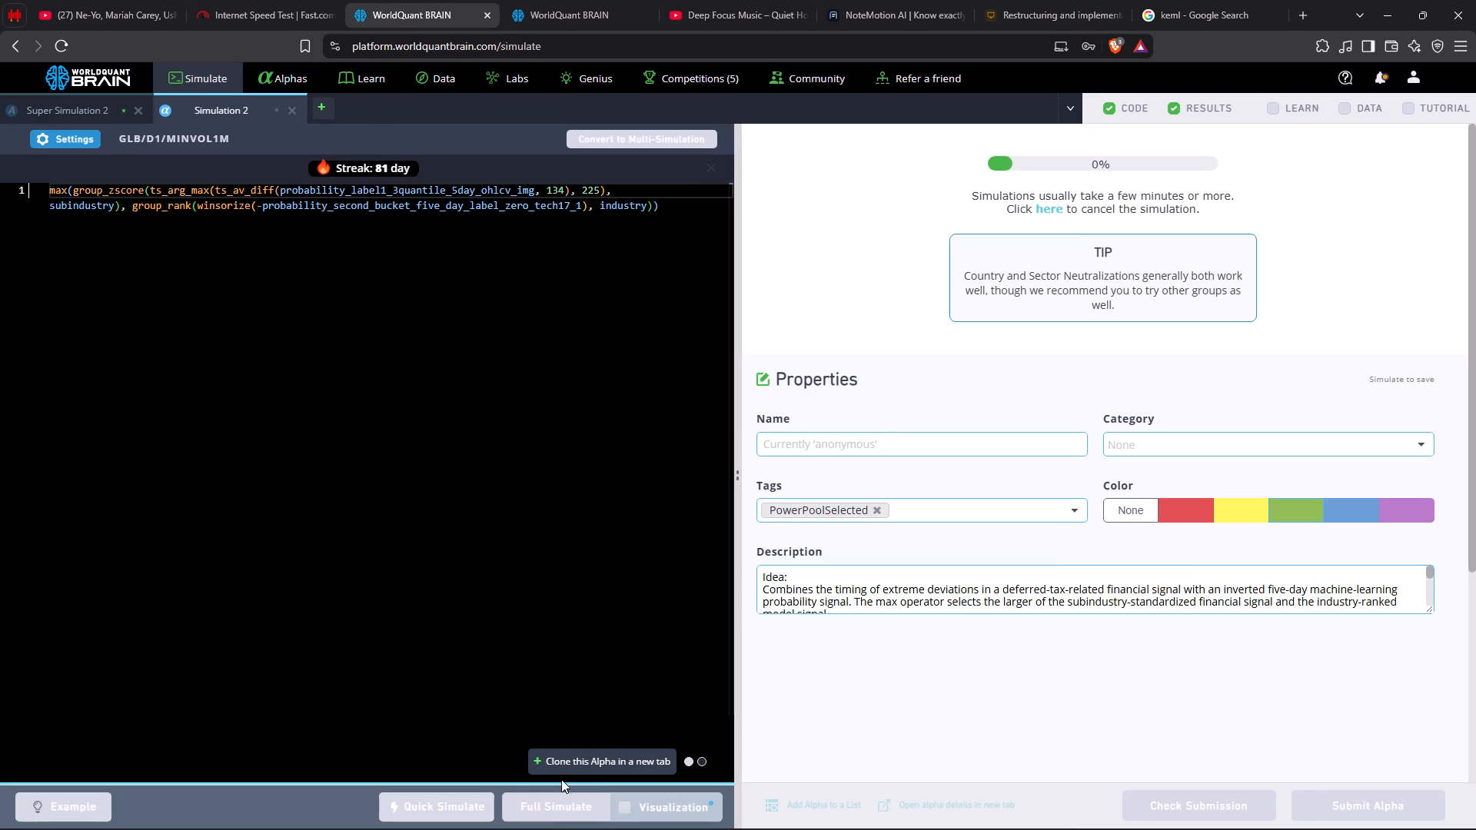
Clone the alpha again, replace its ts_av_diff field with probability_label1_3quantile_60day_ohlcv_img, and run a full simulation.
click(580, 764)
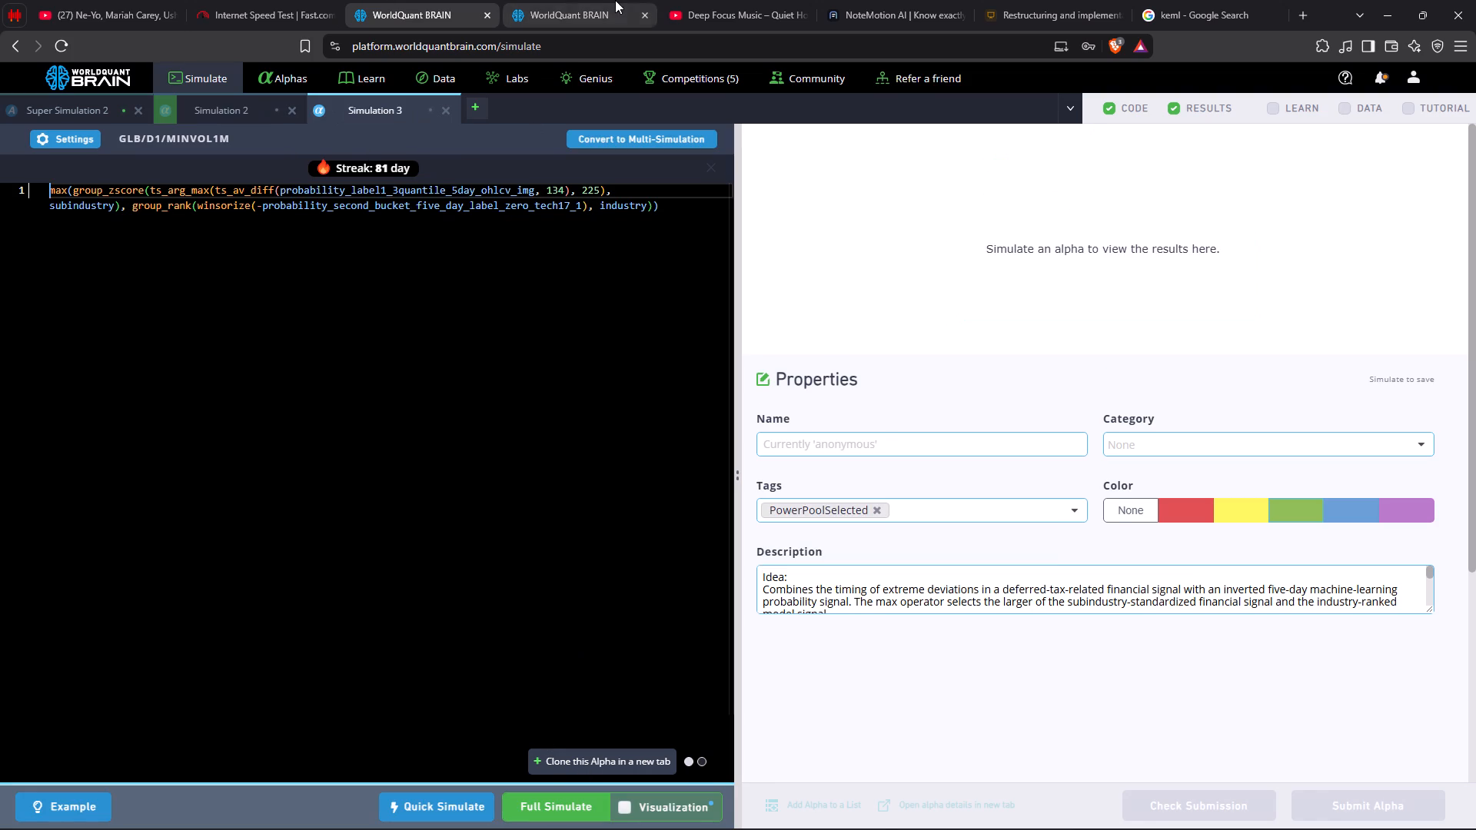
click(615, 0)
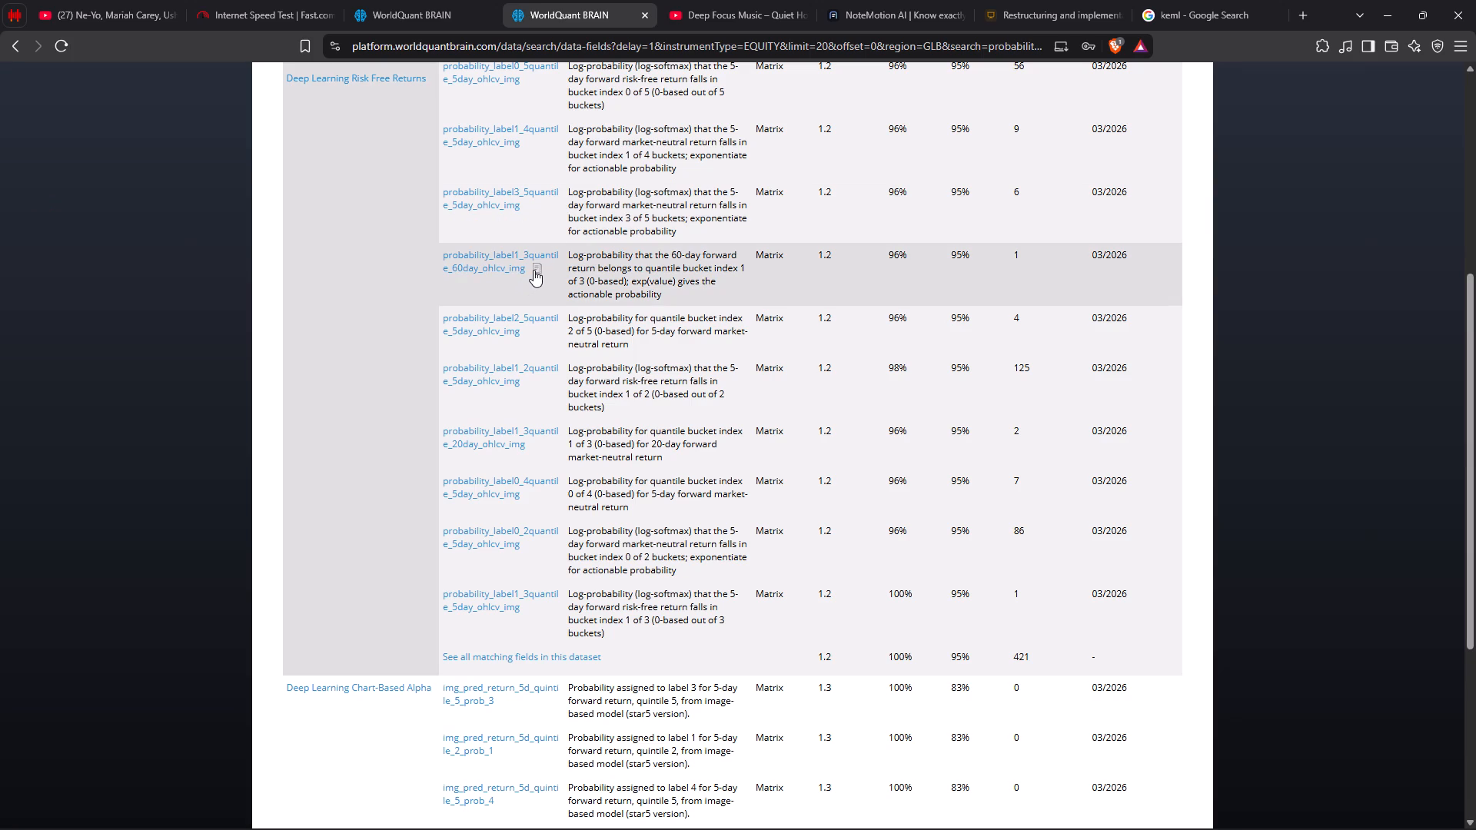
click(537, 268)
drag(438, 0, 521, 259)
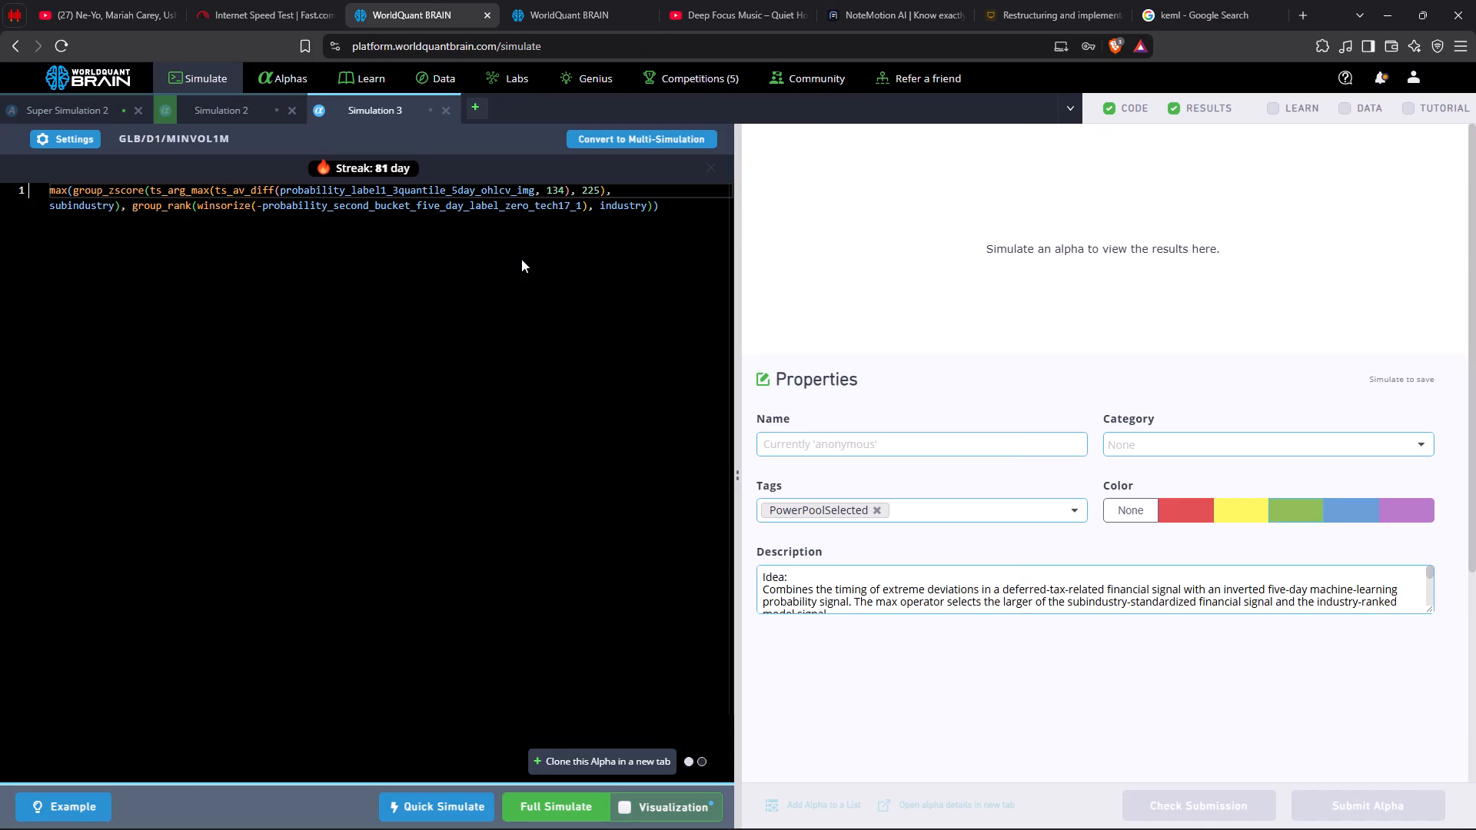
drag(401, 273, 444, 189)
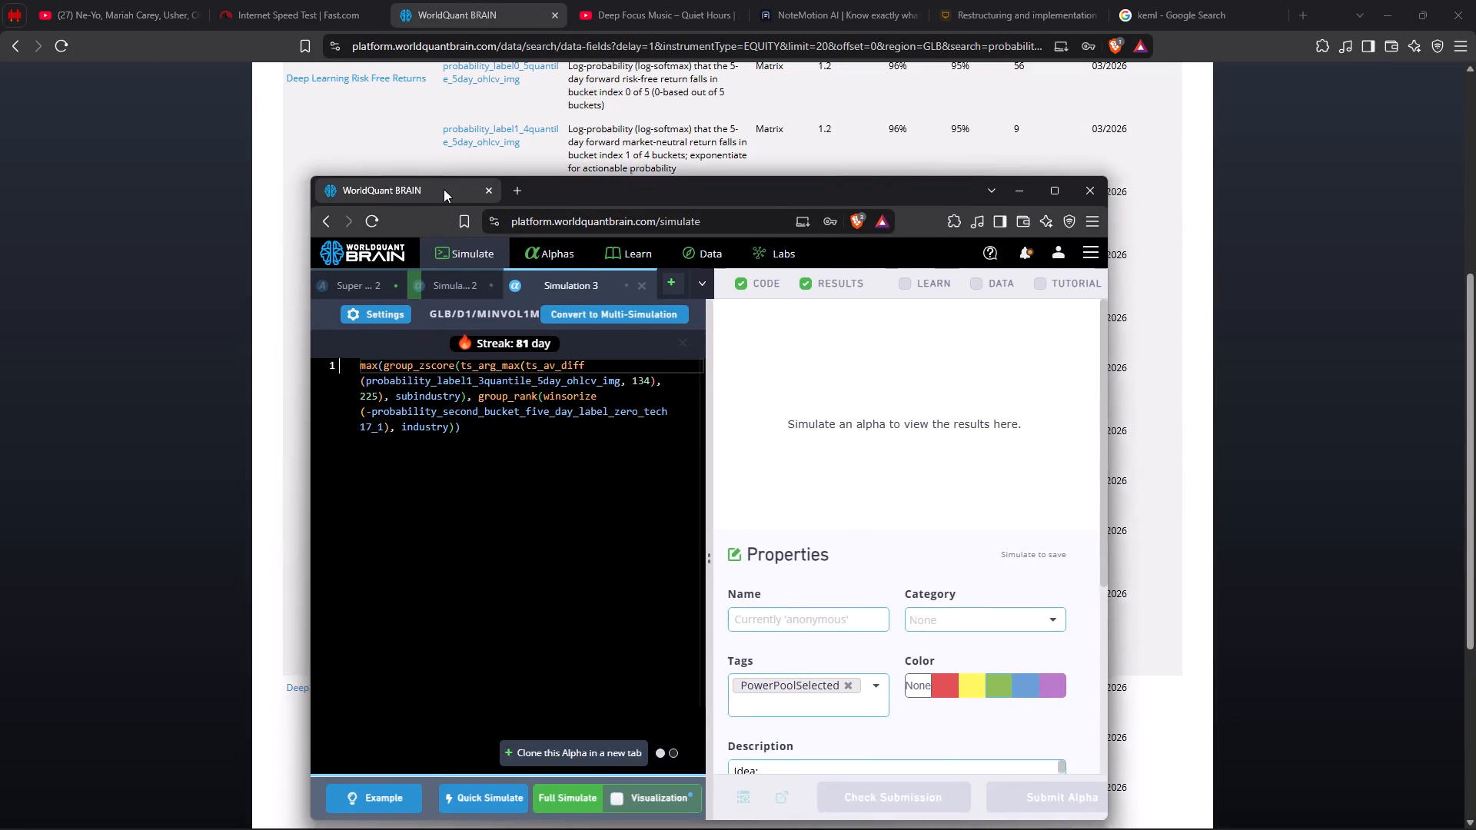
drag(444, 189, 440, 5)
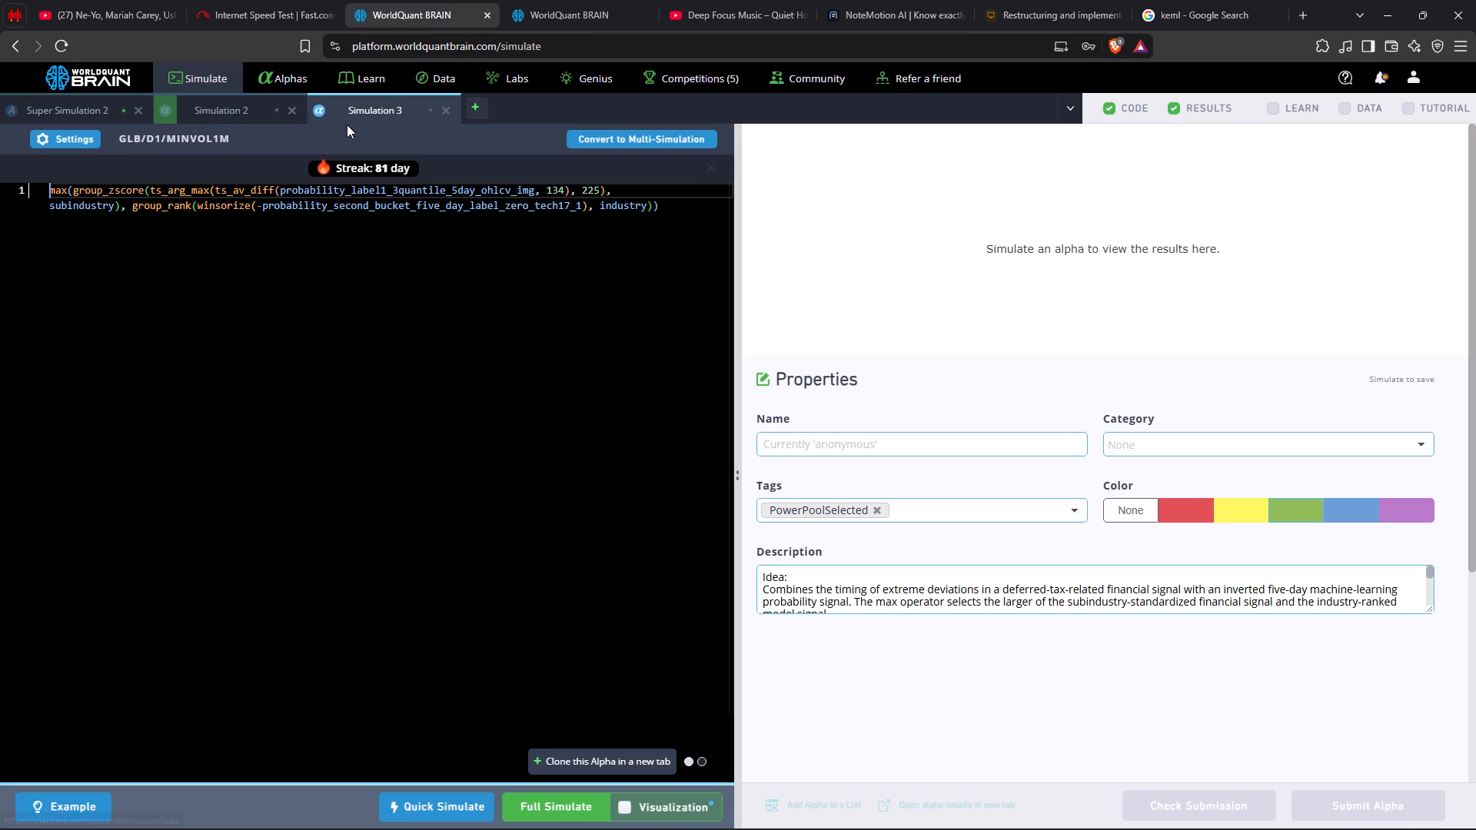
double_click(347, 186)
key(ctrl+v)
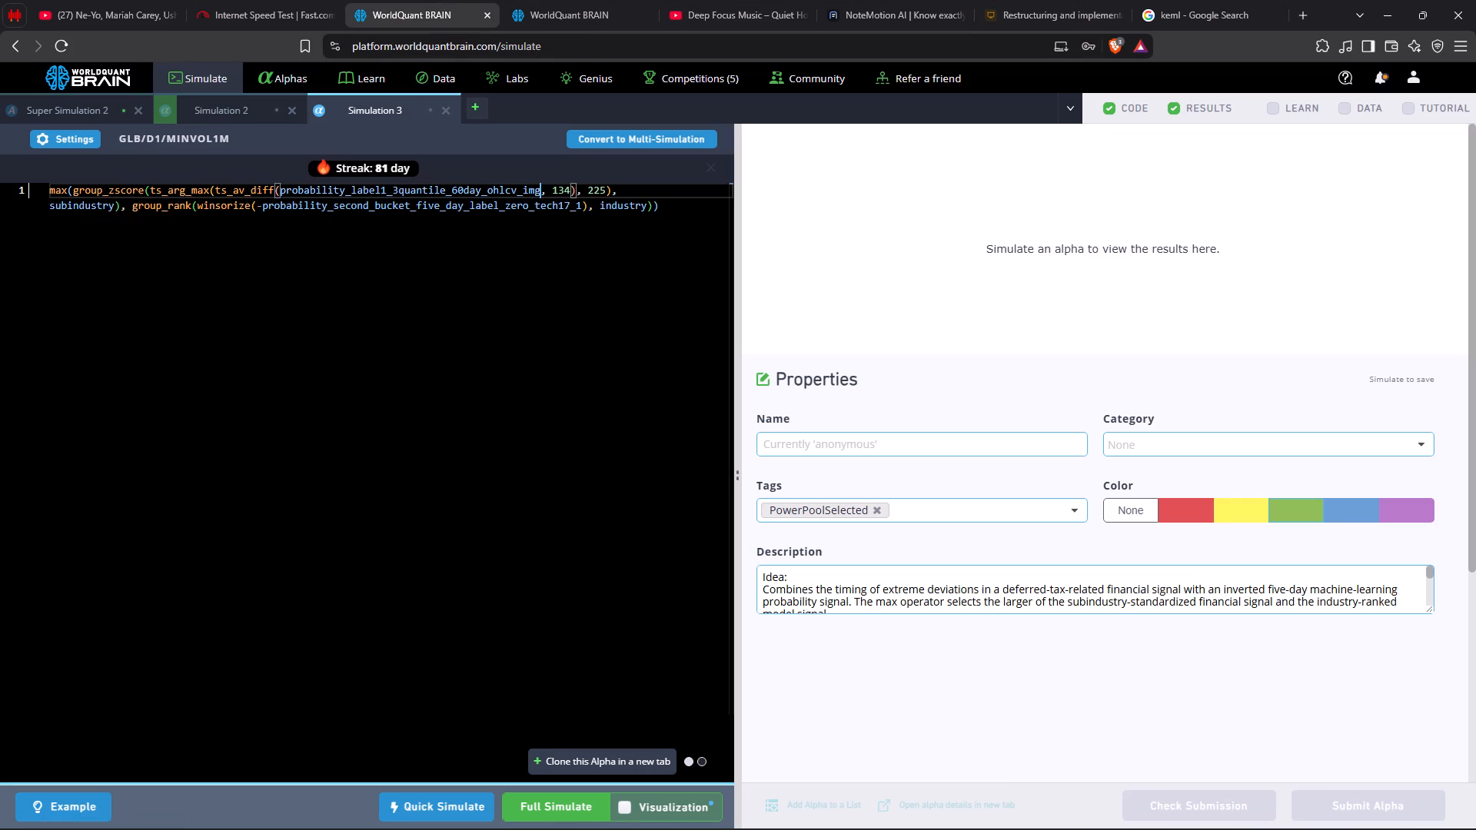
click(550, 797)
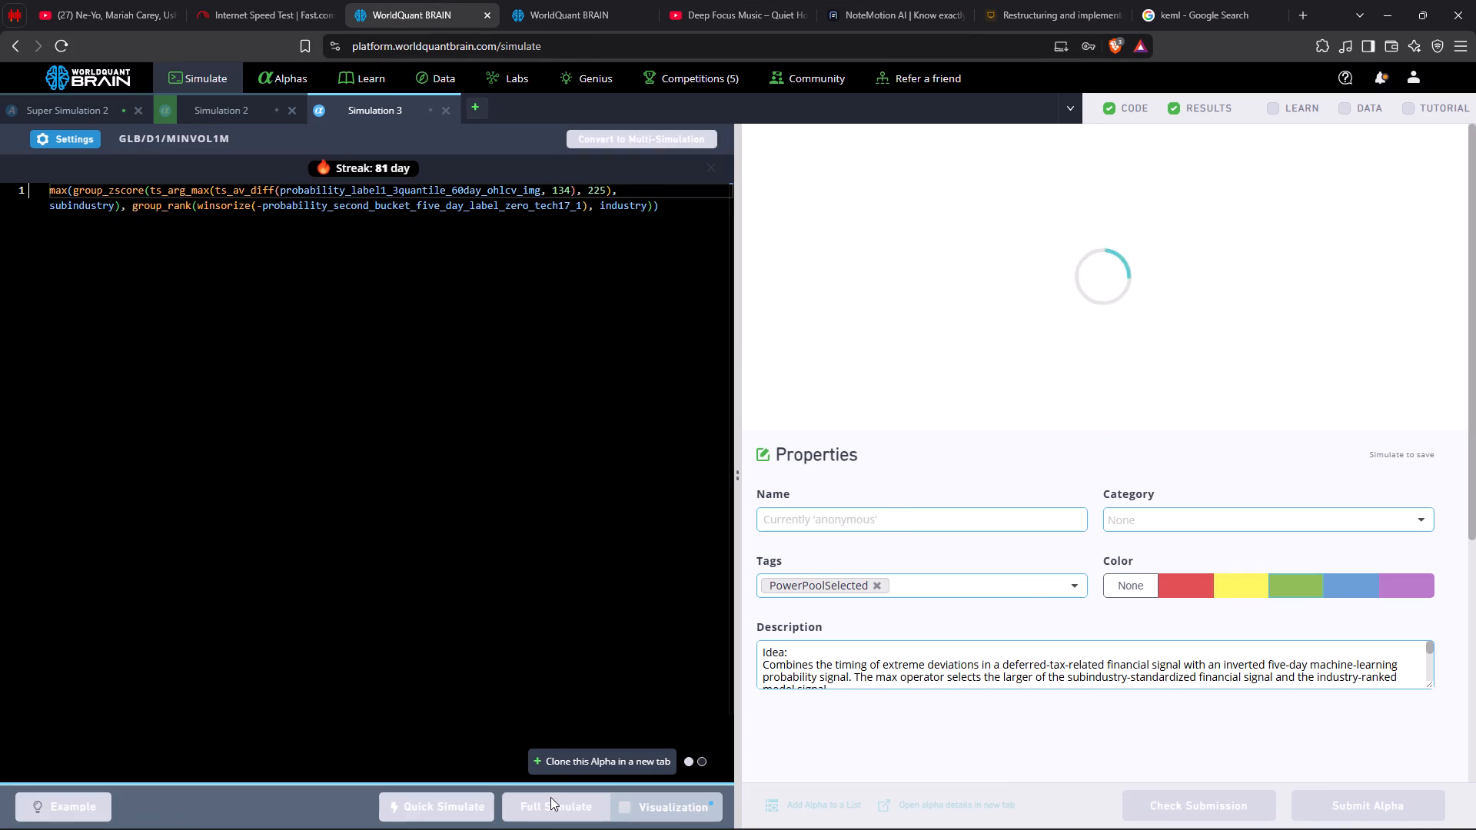
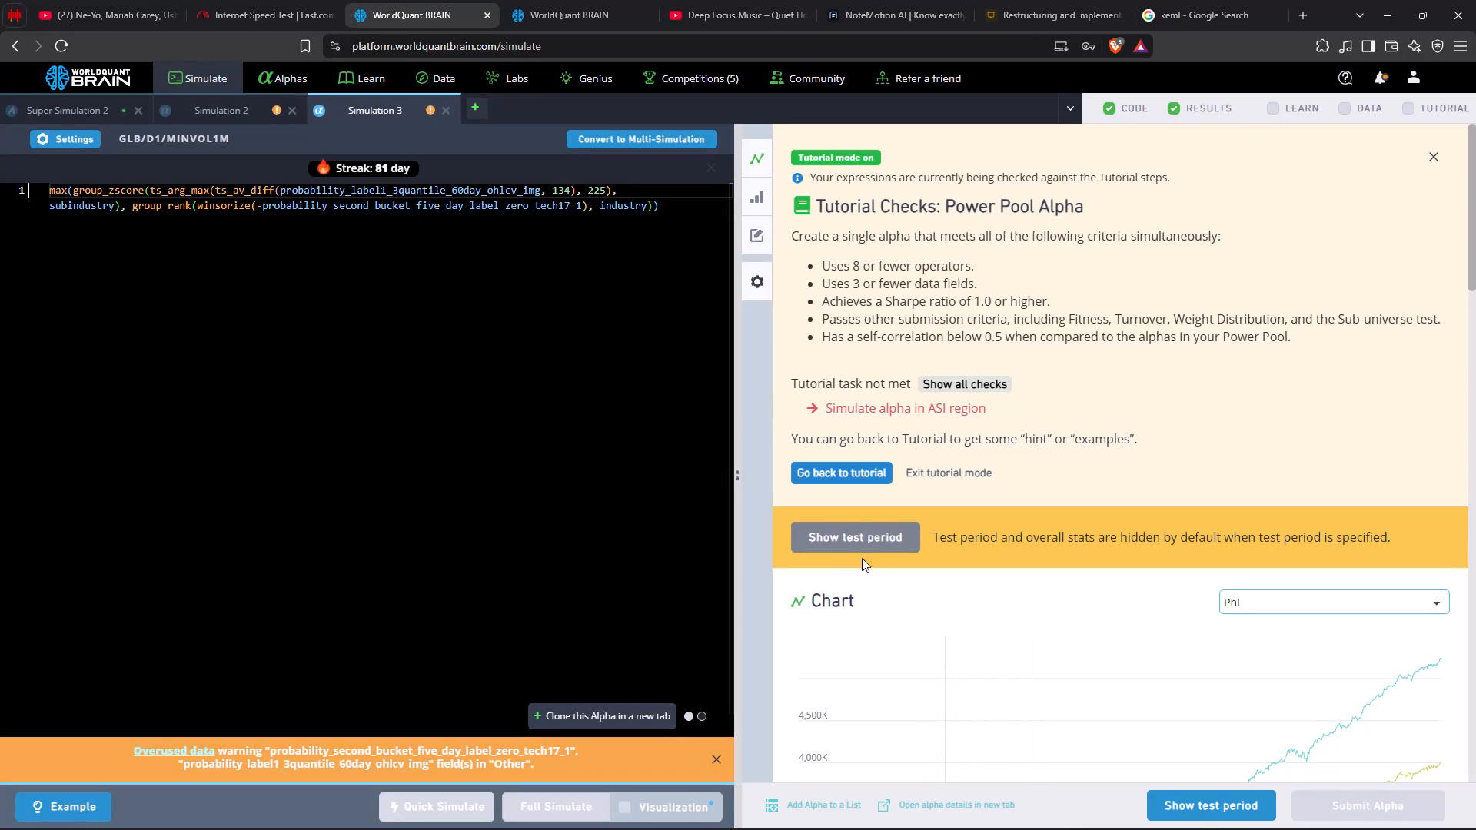
Reveal Simulation 3's test period and examine its PnL chart, IS-period summary, prod correlation and IS testing warnings.
click(843, 538)
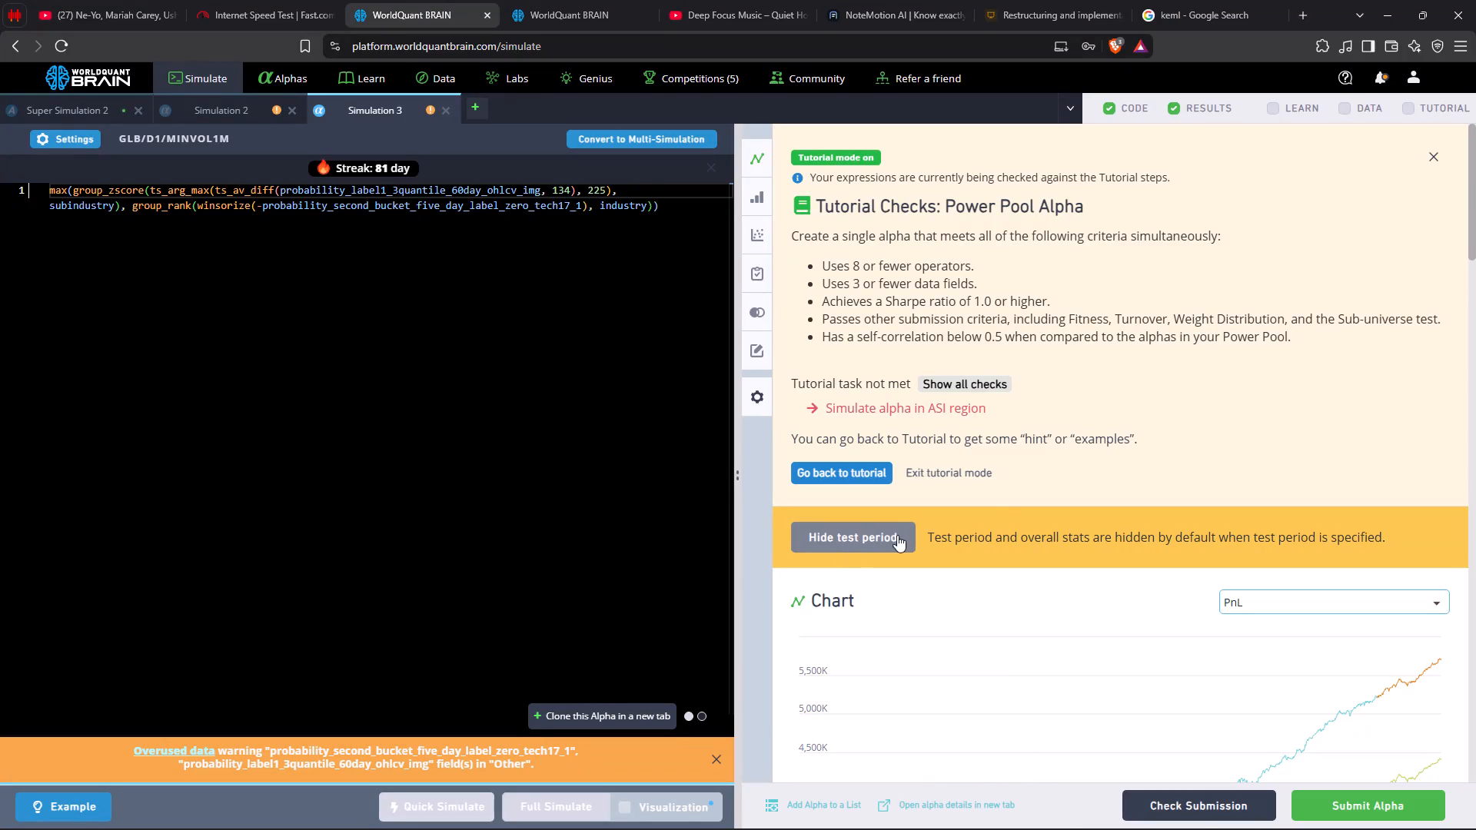
scroll(1001, 492, down, 4)
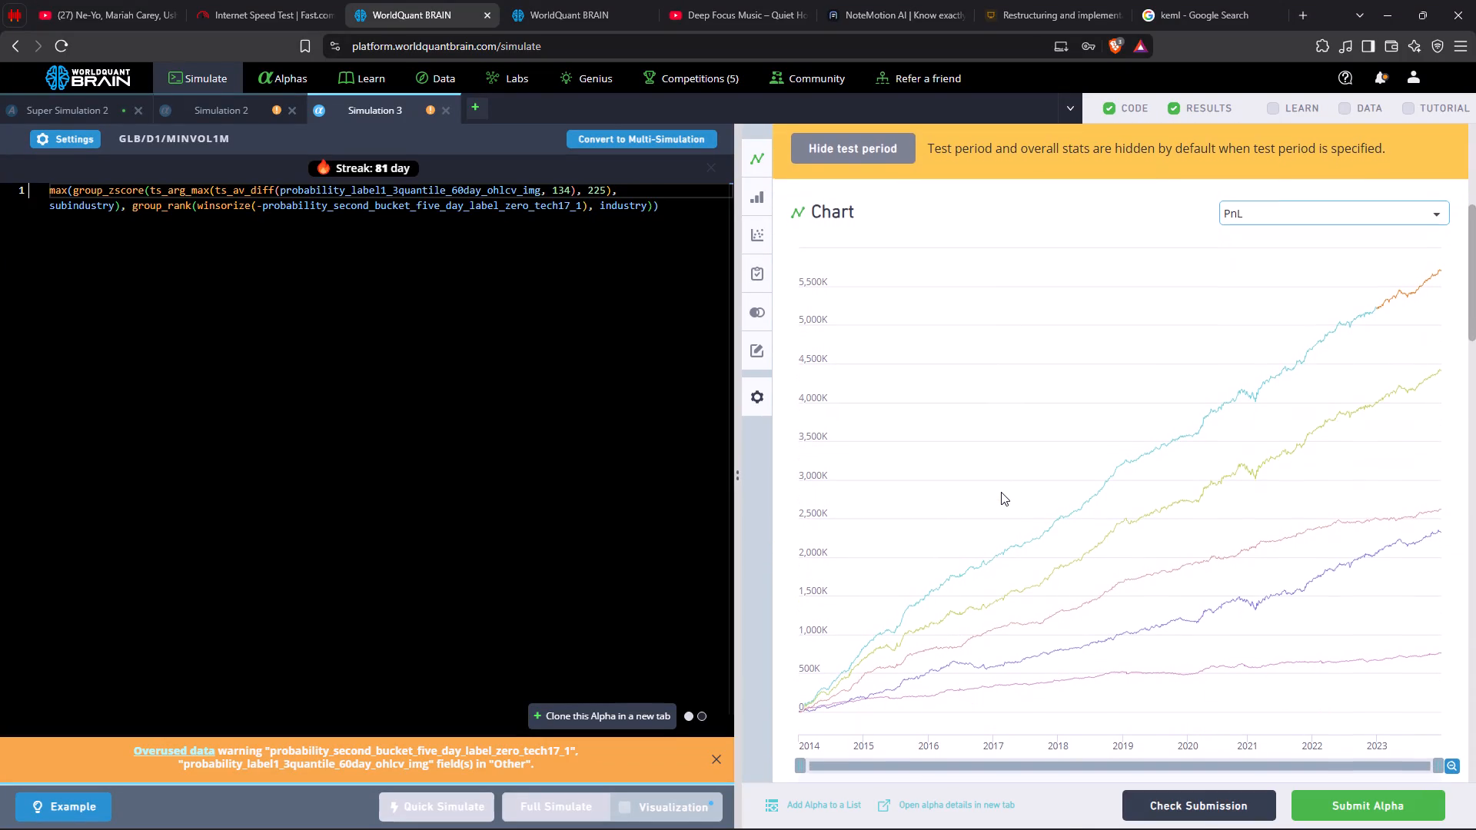
scroll(1001, 492, down, 4)
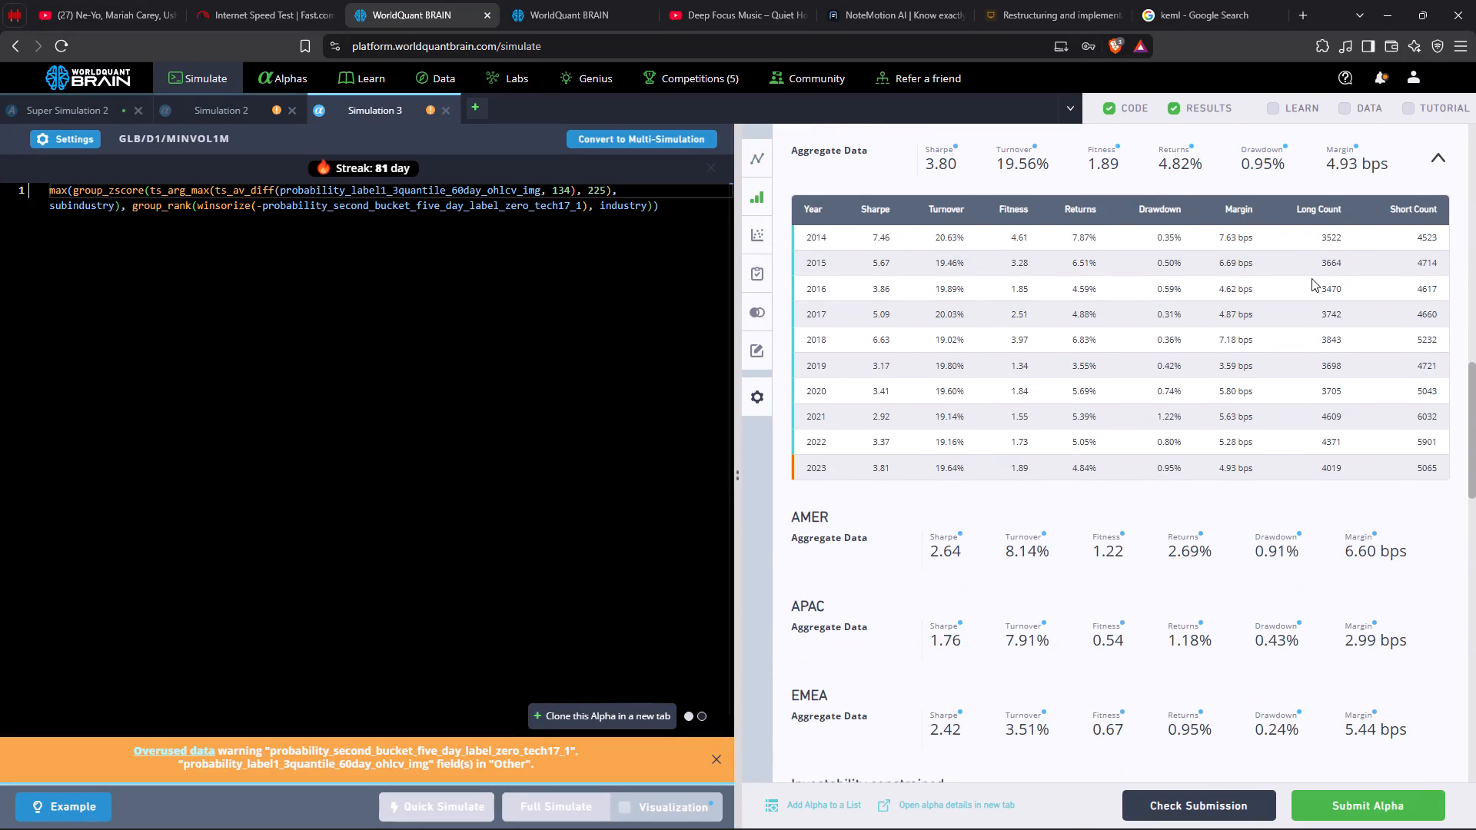
scroll(1285, 366, up, 3)
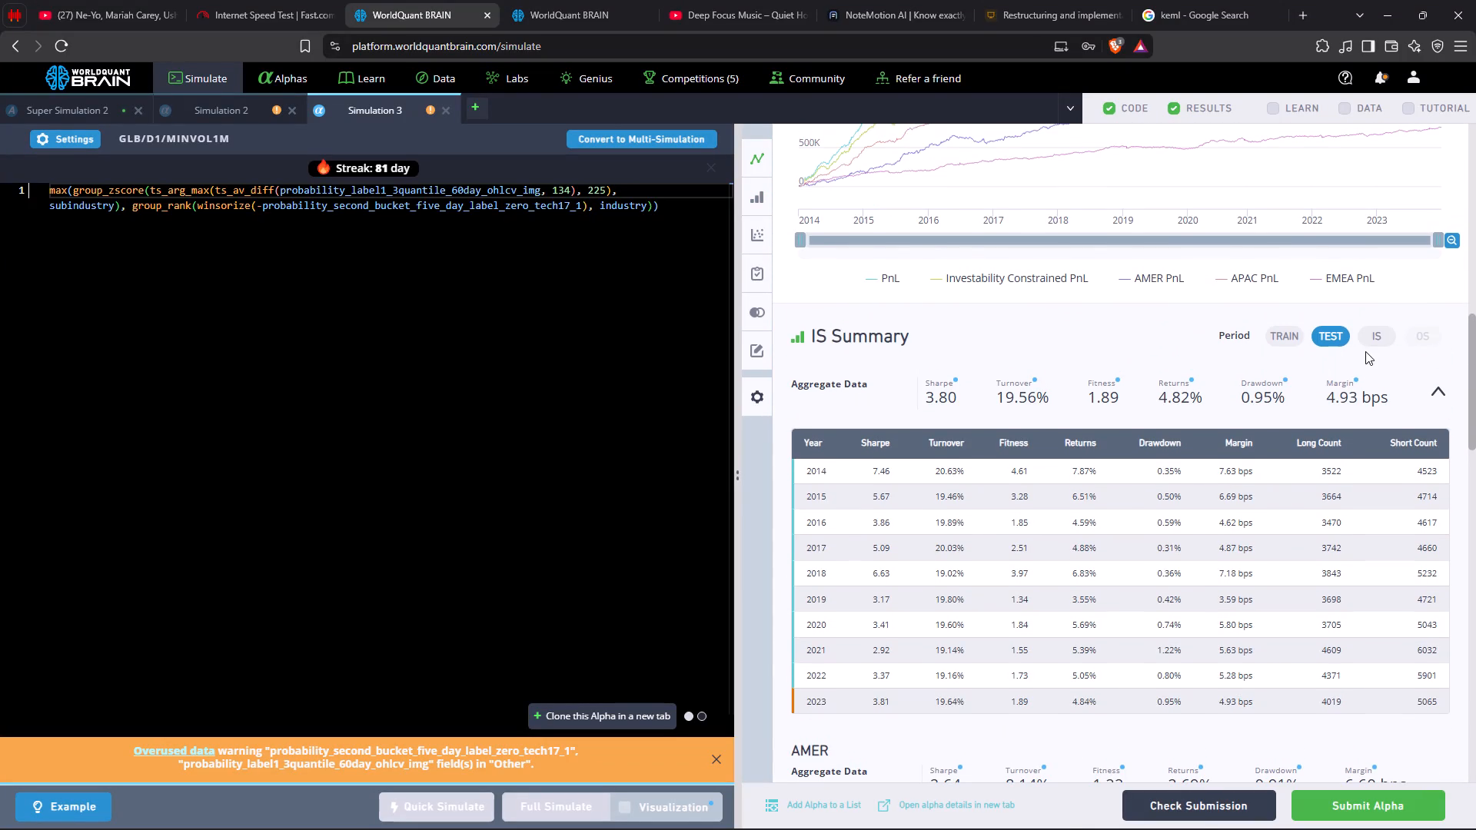
click(1369, 344)
scroll(1305, 503, down, 2)
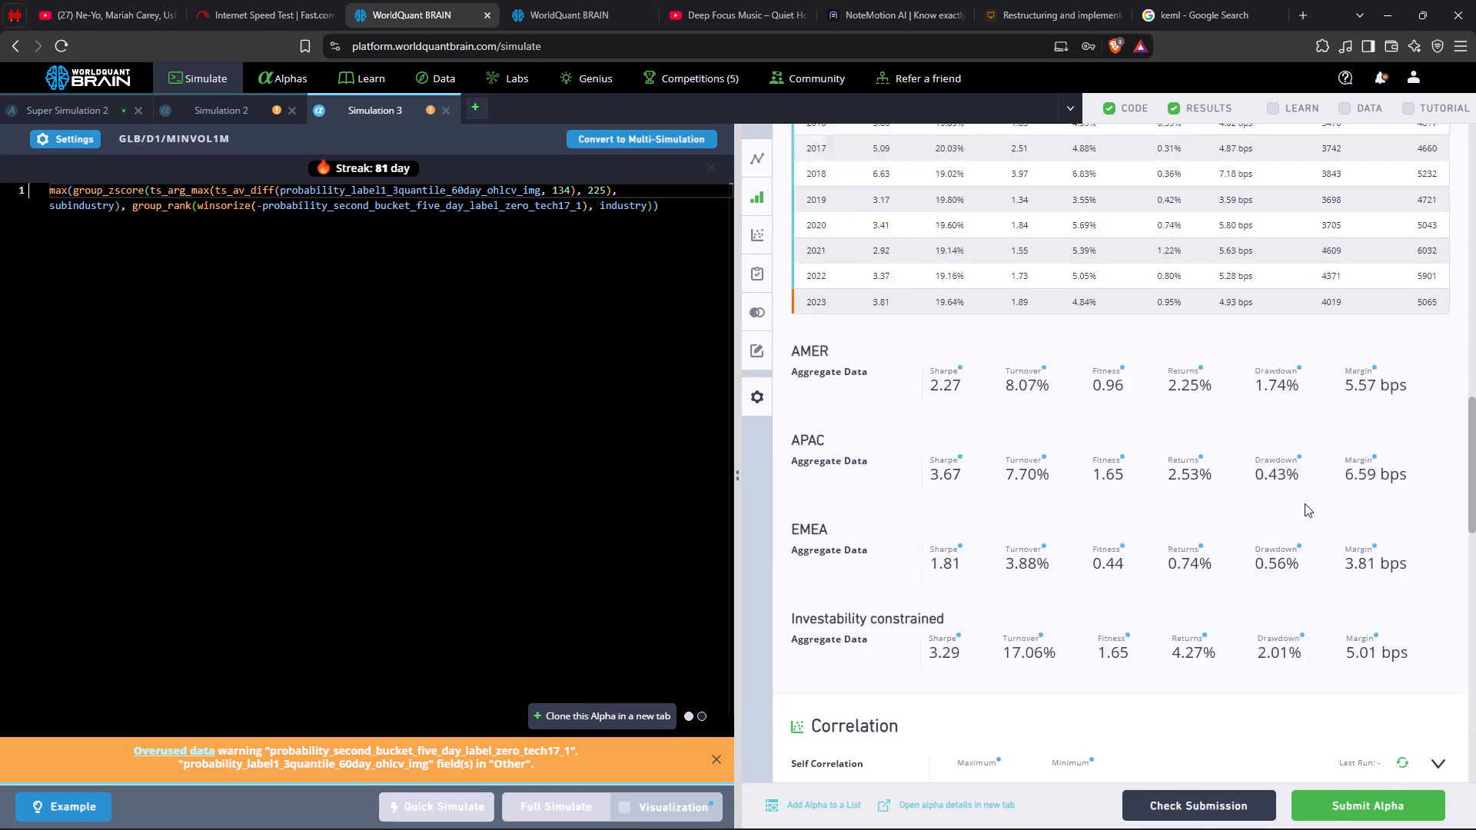
scroll(1305, 503, down, 4)
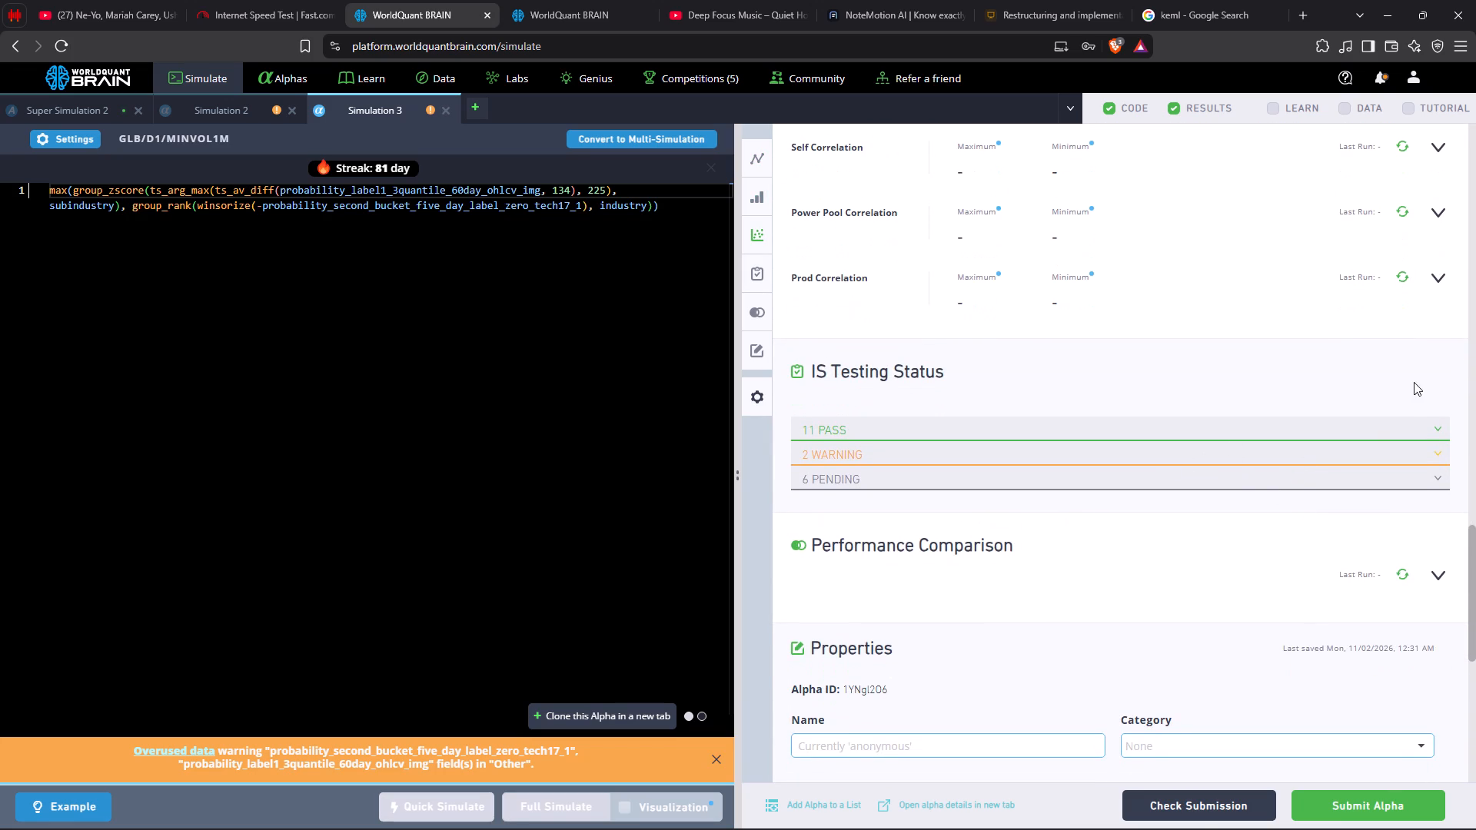
click(1444, 278)
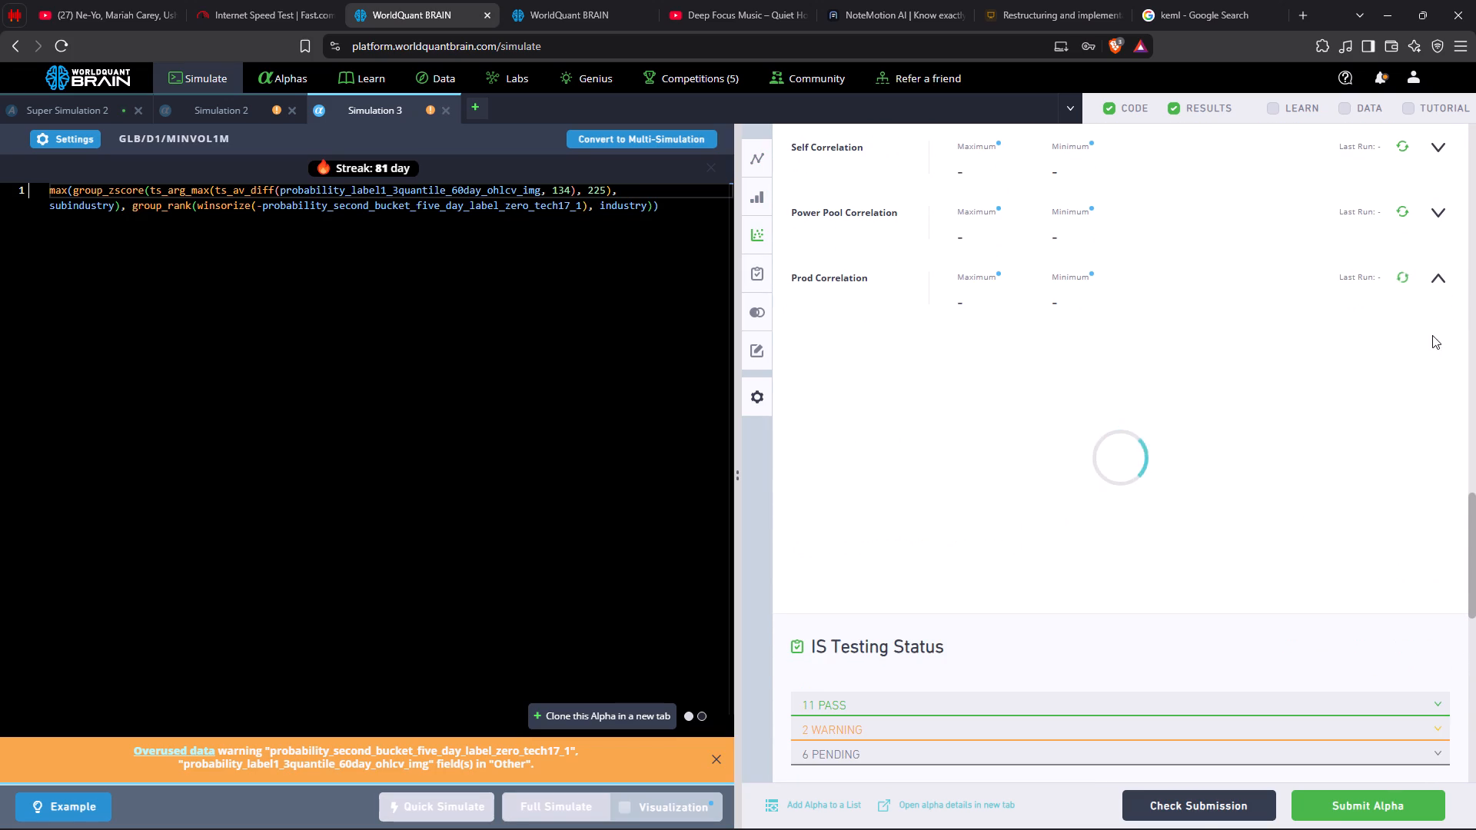
click(1399, 724)
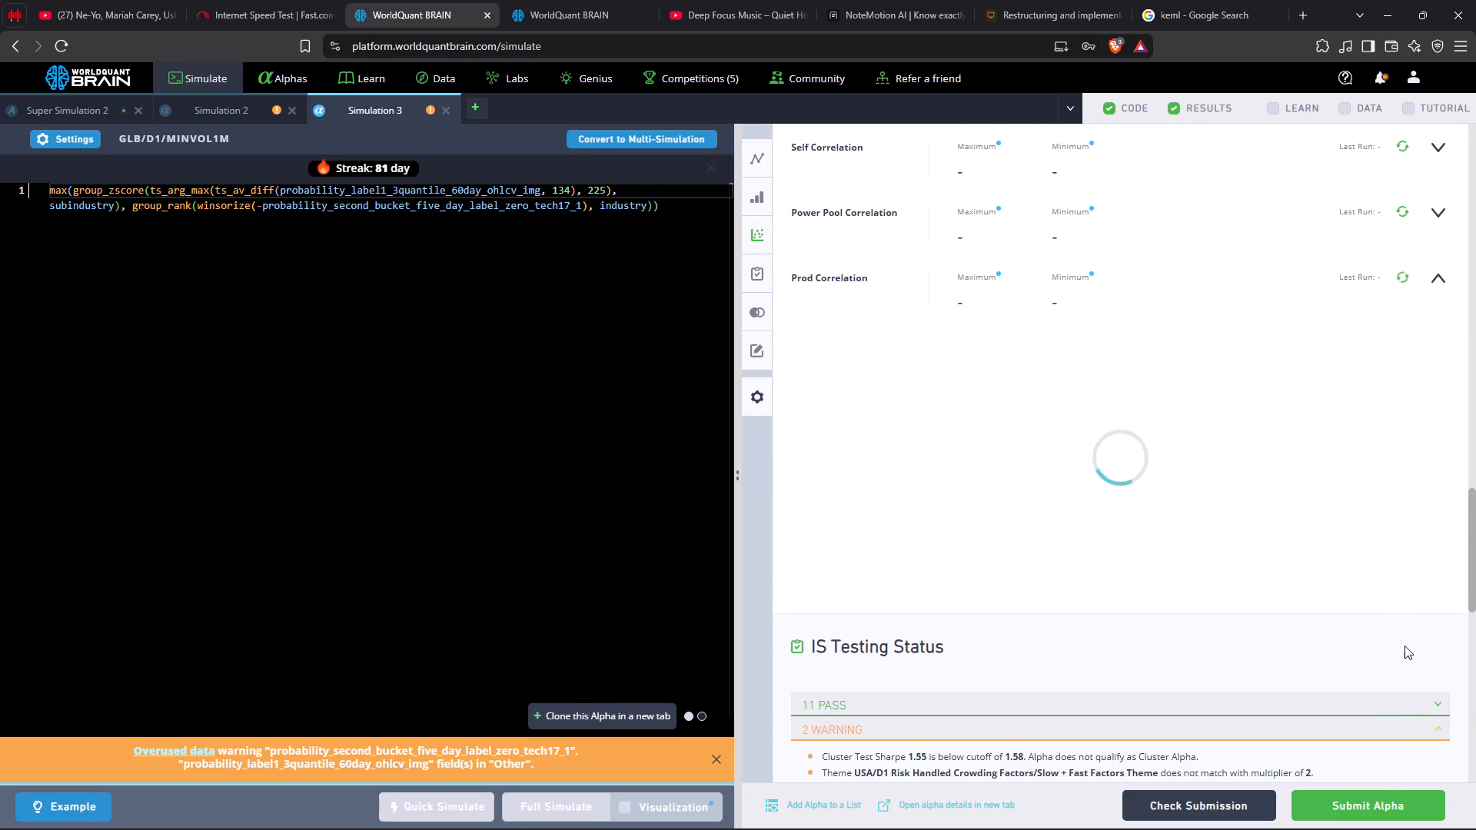
scroll(1397, 636, up, 1)
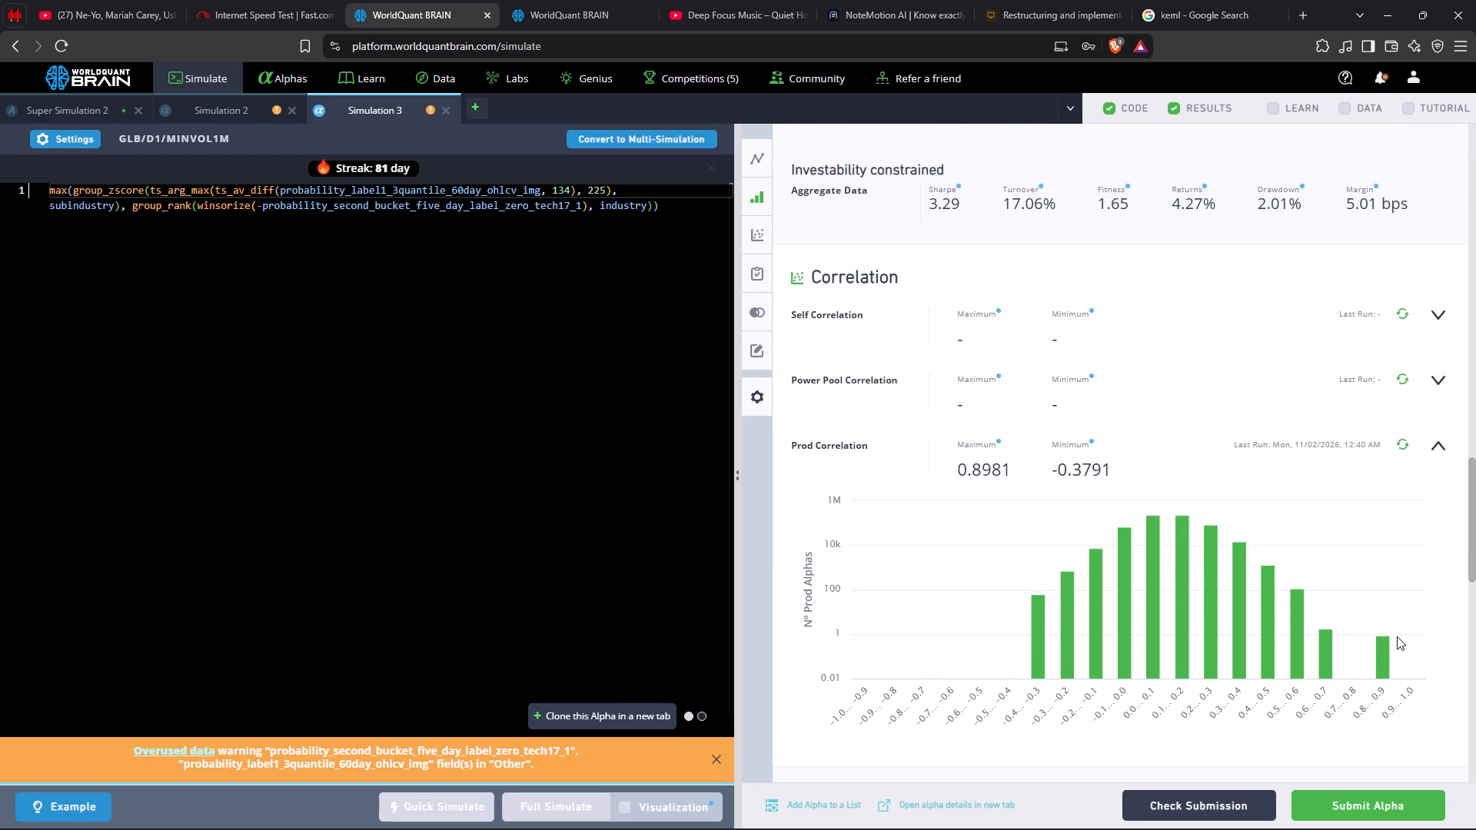
Replace Simulation 2's ts_av_diff field with probability_label0_5quantile_5day_ohlcv_img from the data field results and run a full simulation.
click(261, 110)
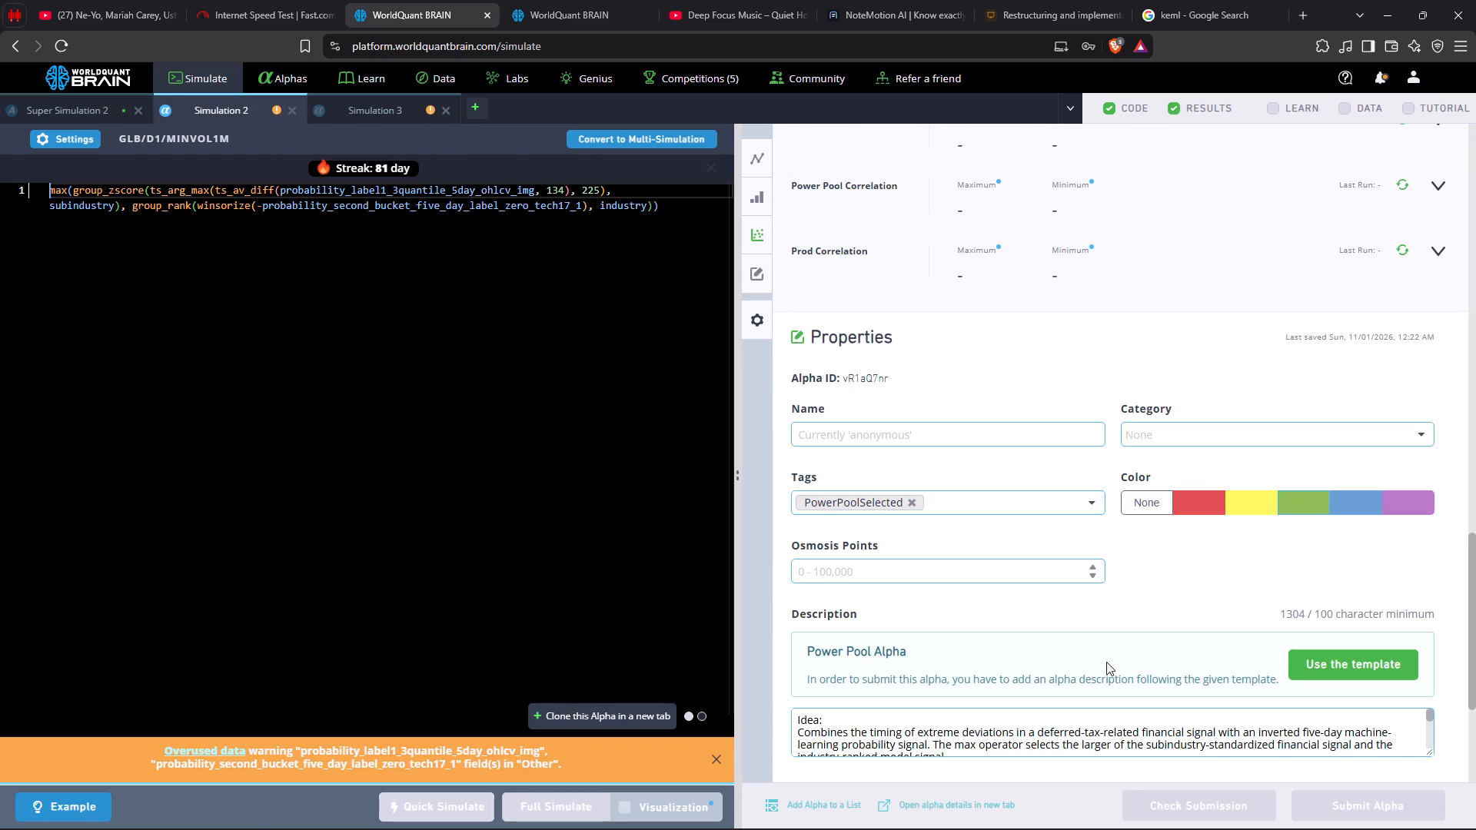
scroll(1153, 653, down, 2)
scroll(1153, 653, up, 6)
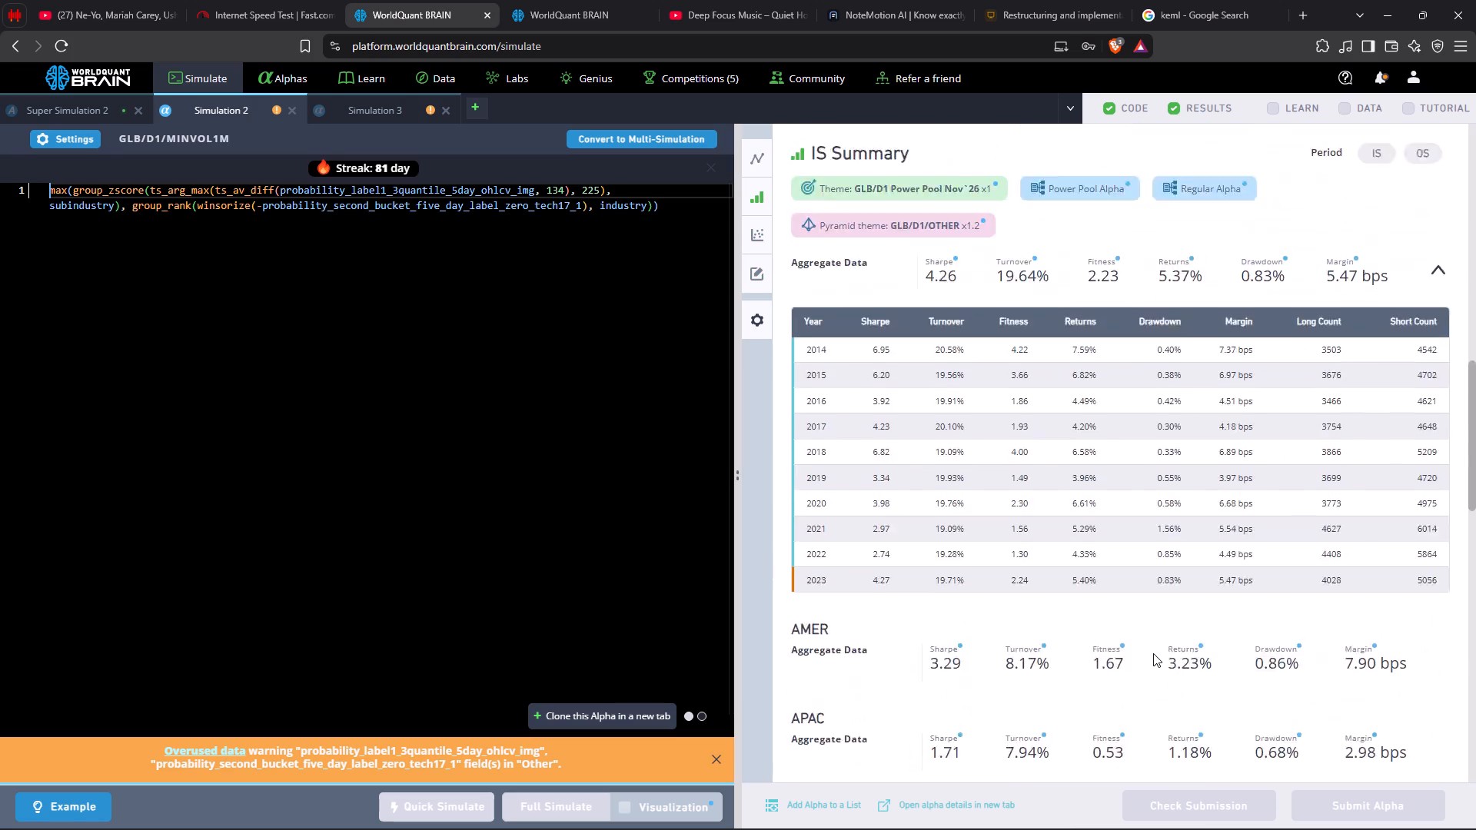
scroll(1153, 653, up, 1)
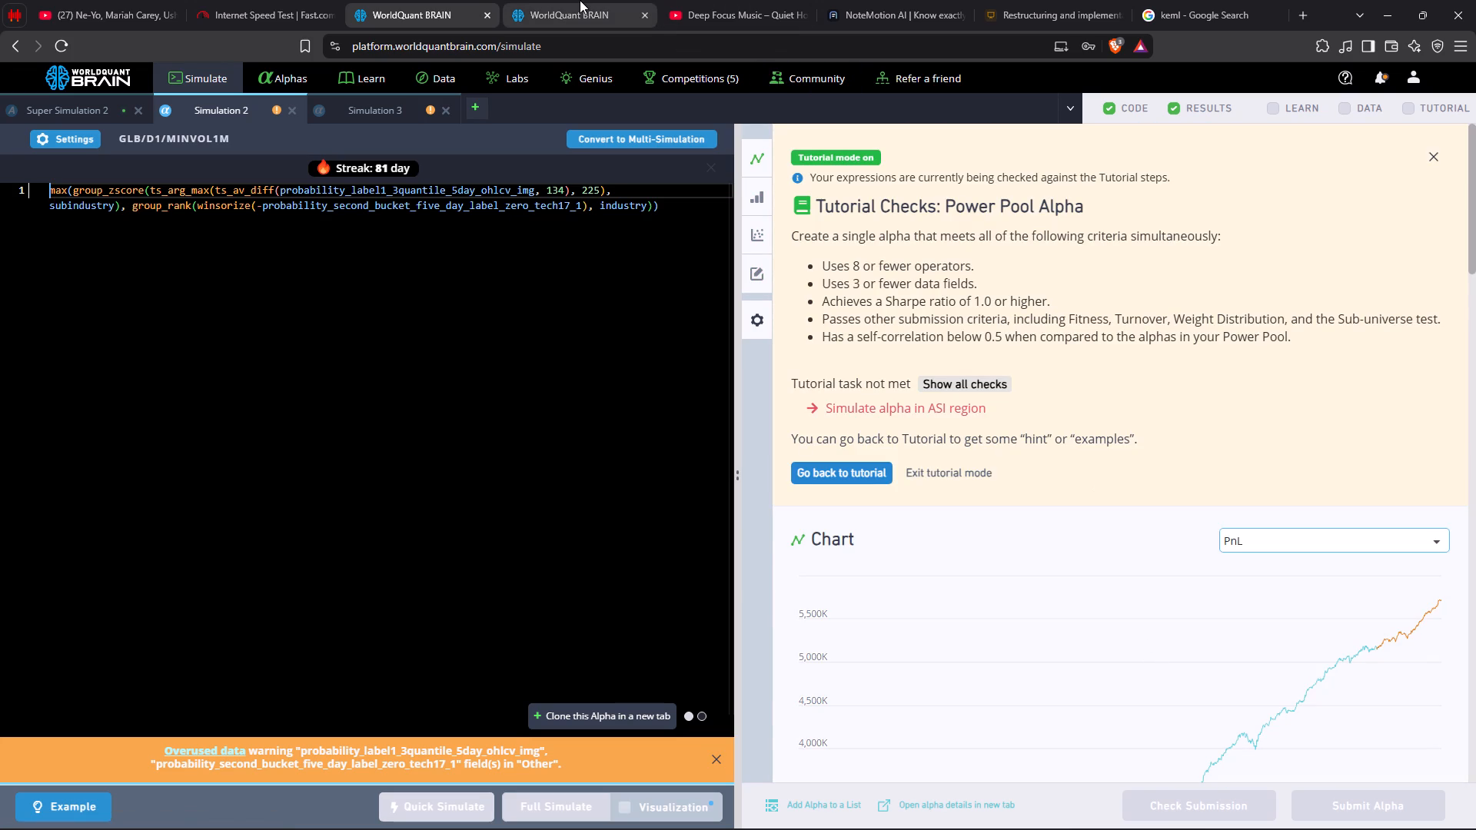
click(580, 0)
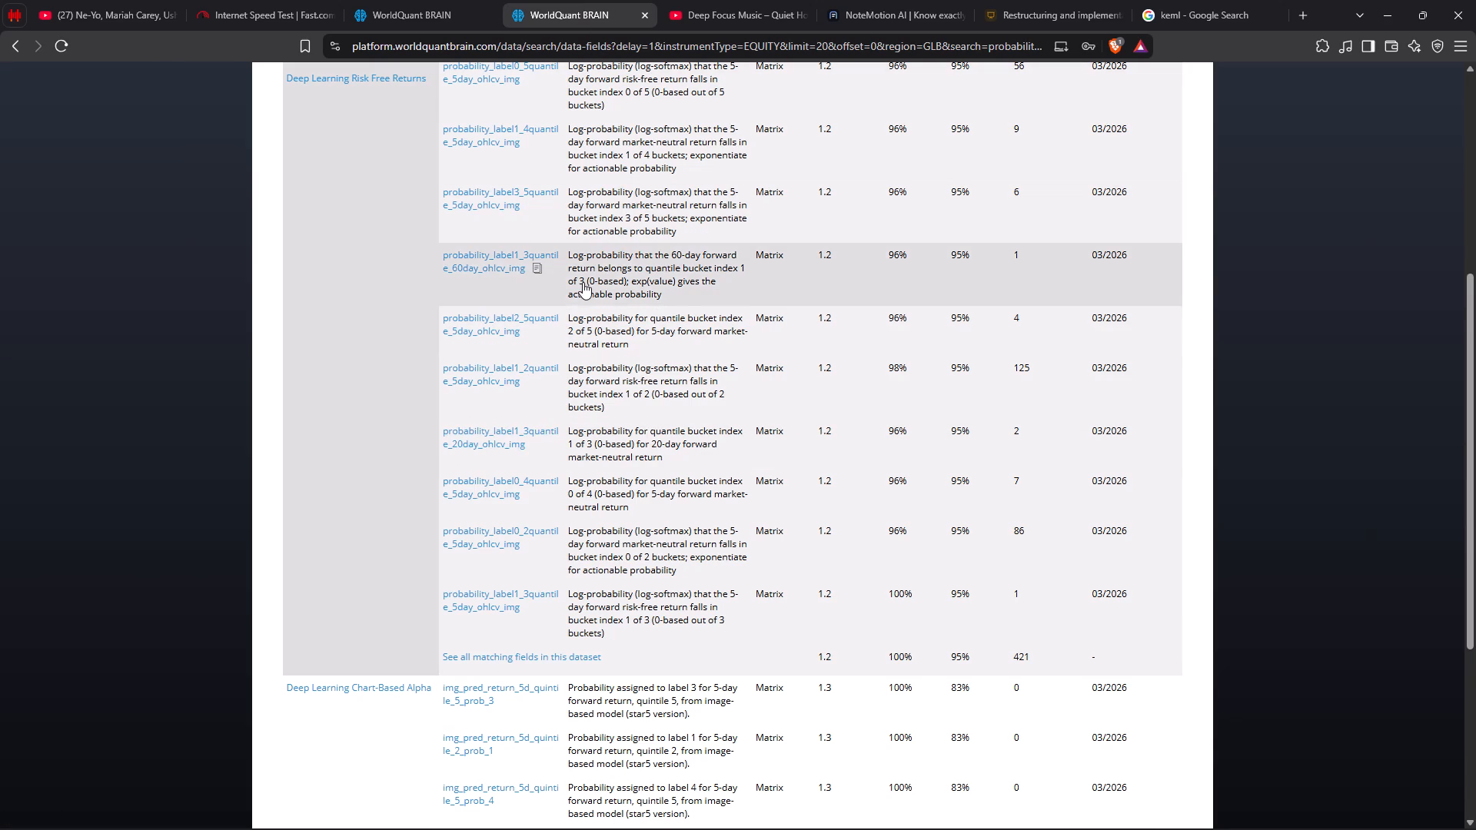
scroll(583, 282, up, 2)
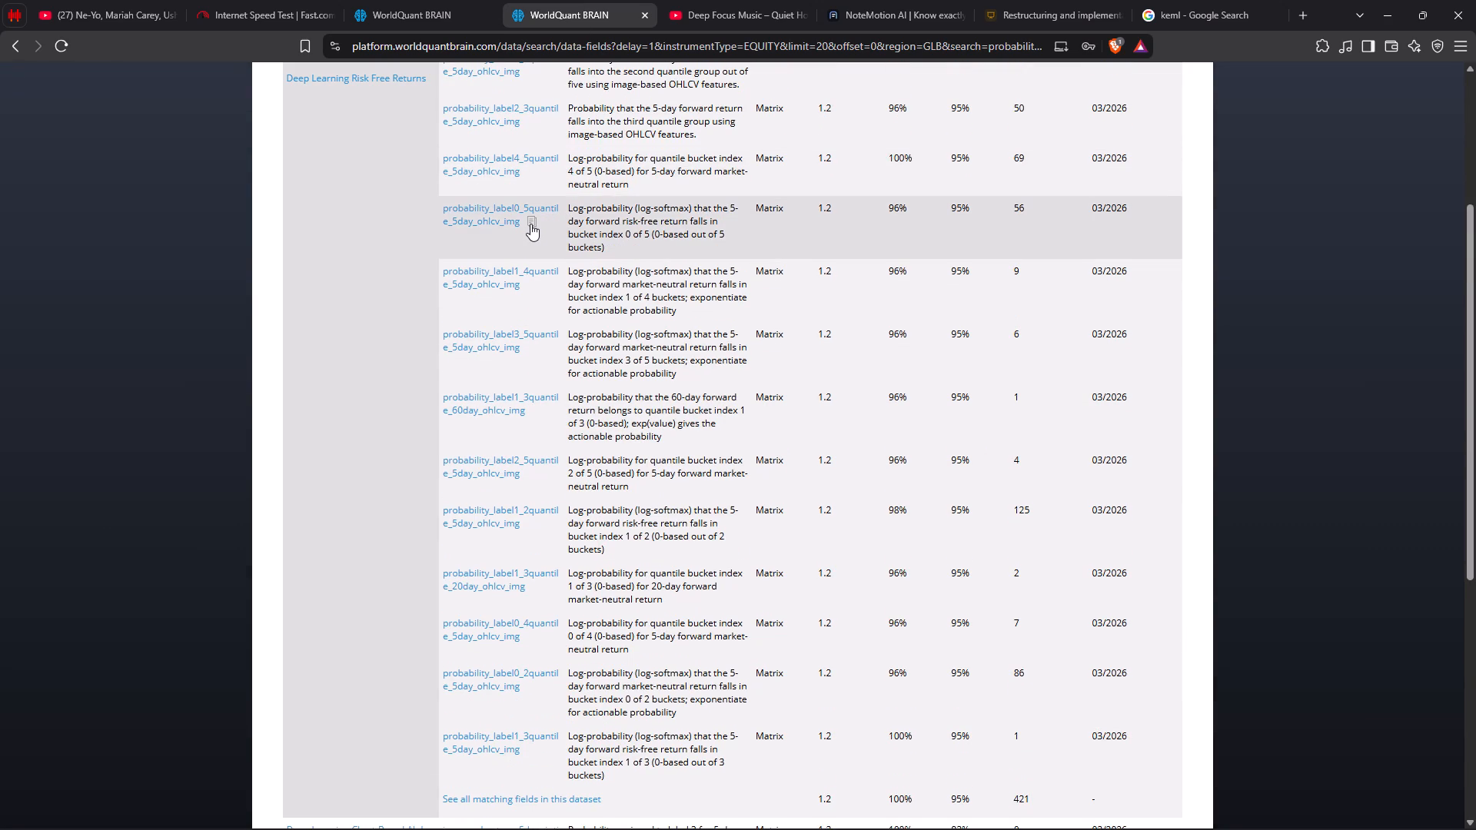
click(530, 224)
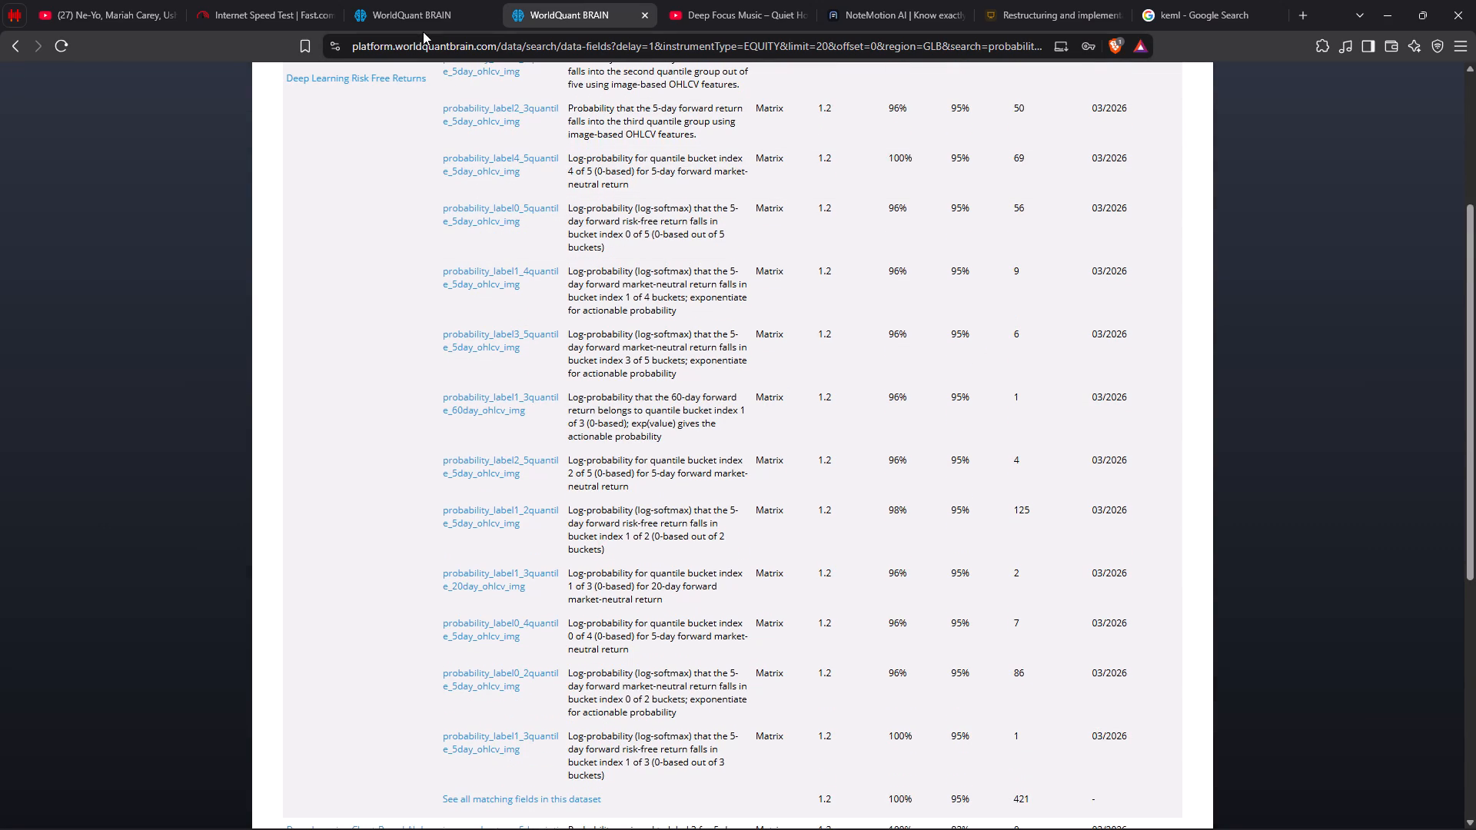
click(429, 15)
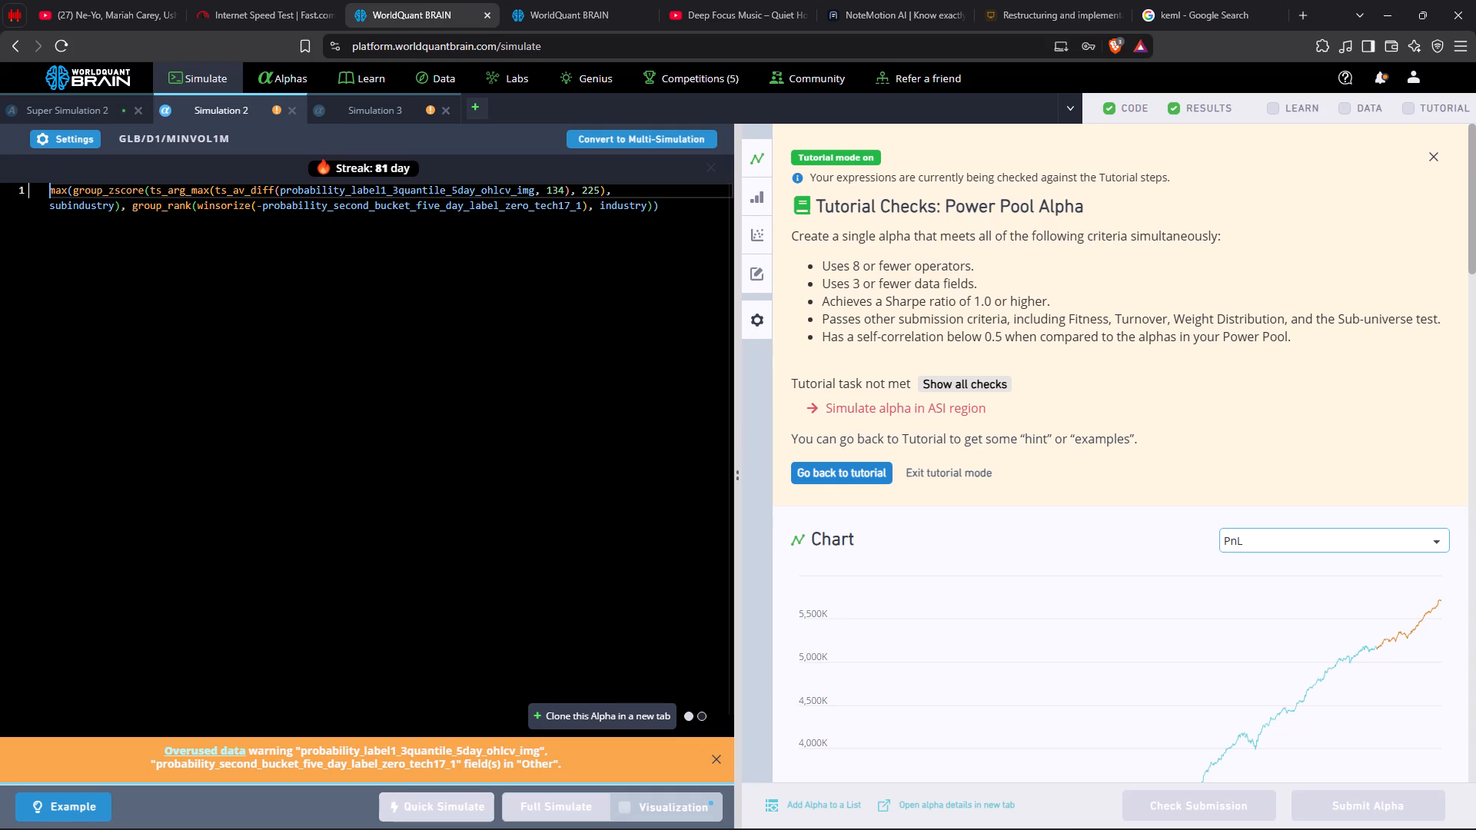
double_click(347, 188)
key(ctrl+v)
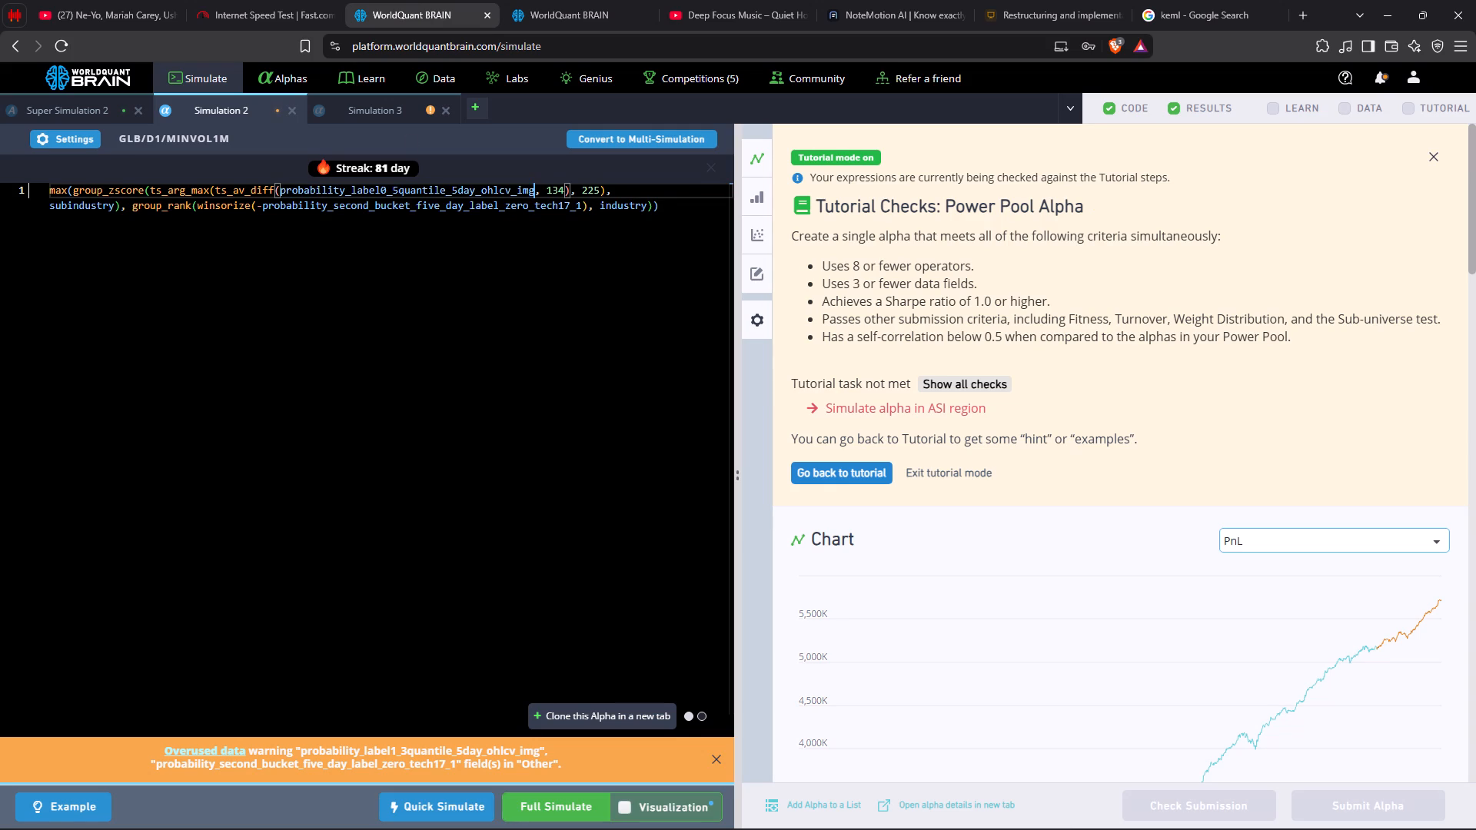
click(553, 807)
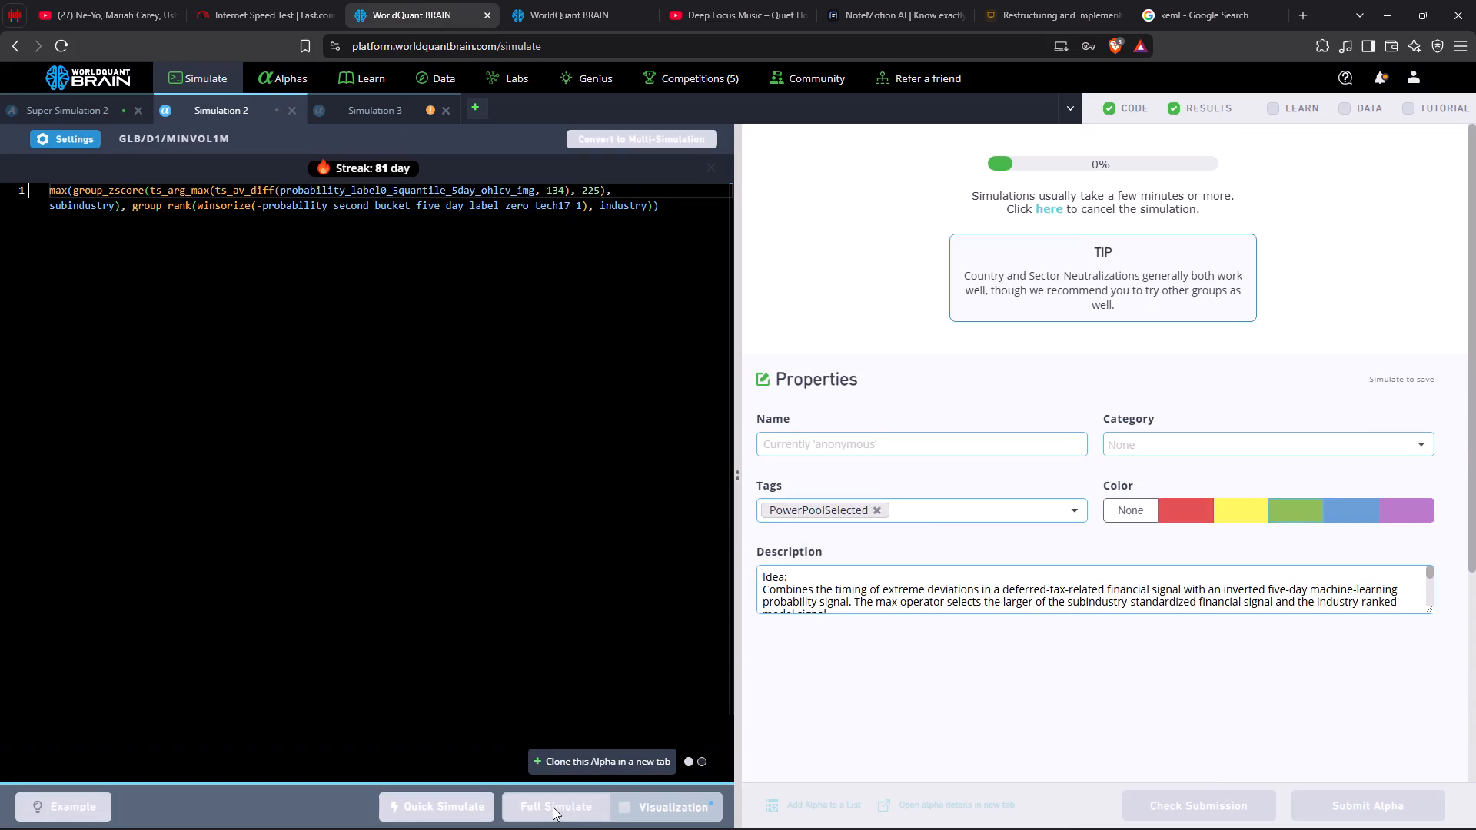
From page 3 of the Deep Learning Risk Free Returns matching fields, put probability_label1_4quantile_60day_ohlcv_img into Simulation 3's ts_av_diff term and run a full simulation.
click(382, 108)
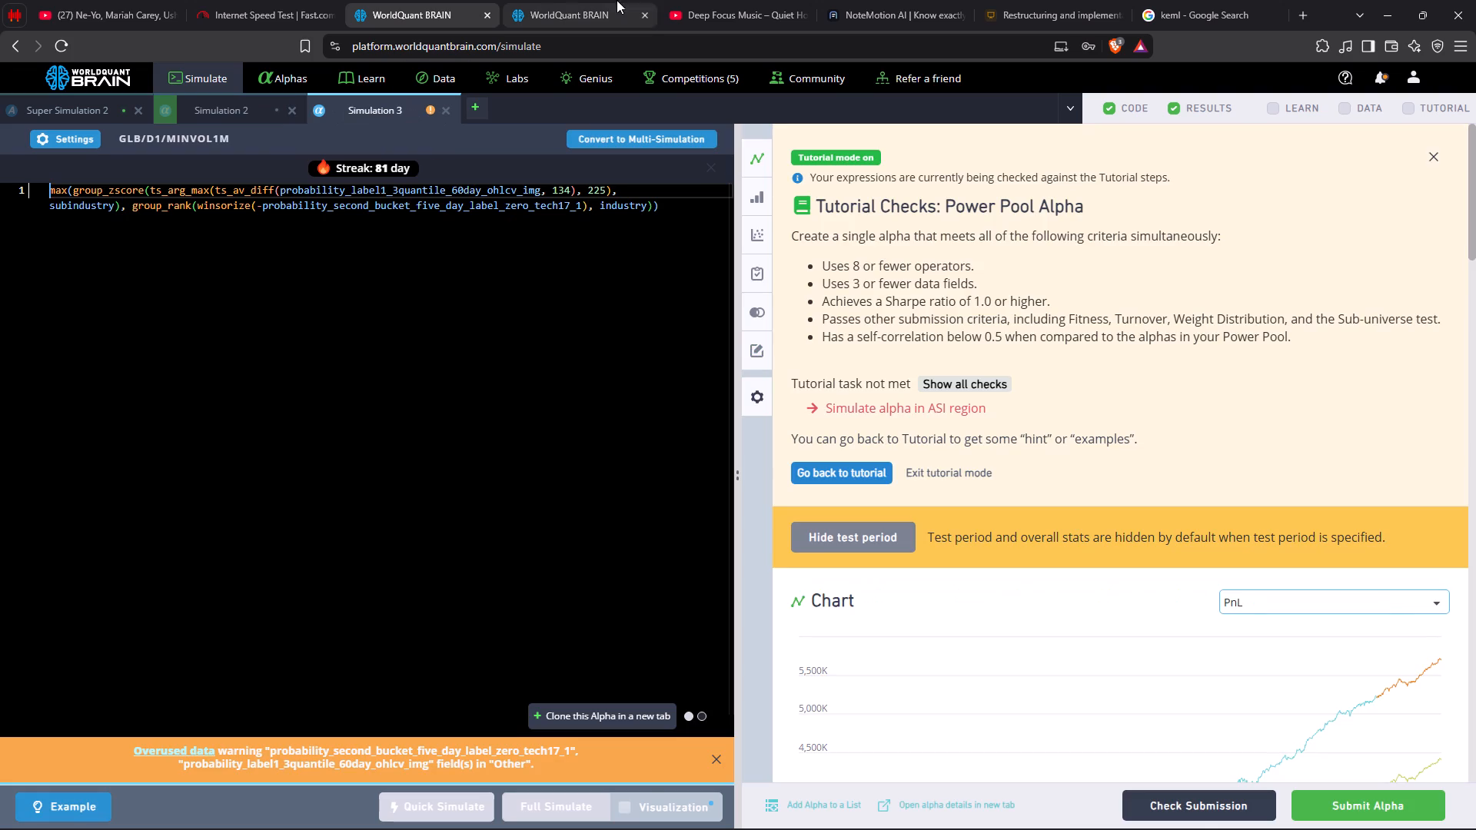
click(567, 0)
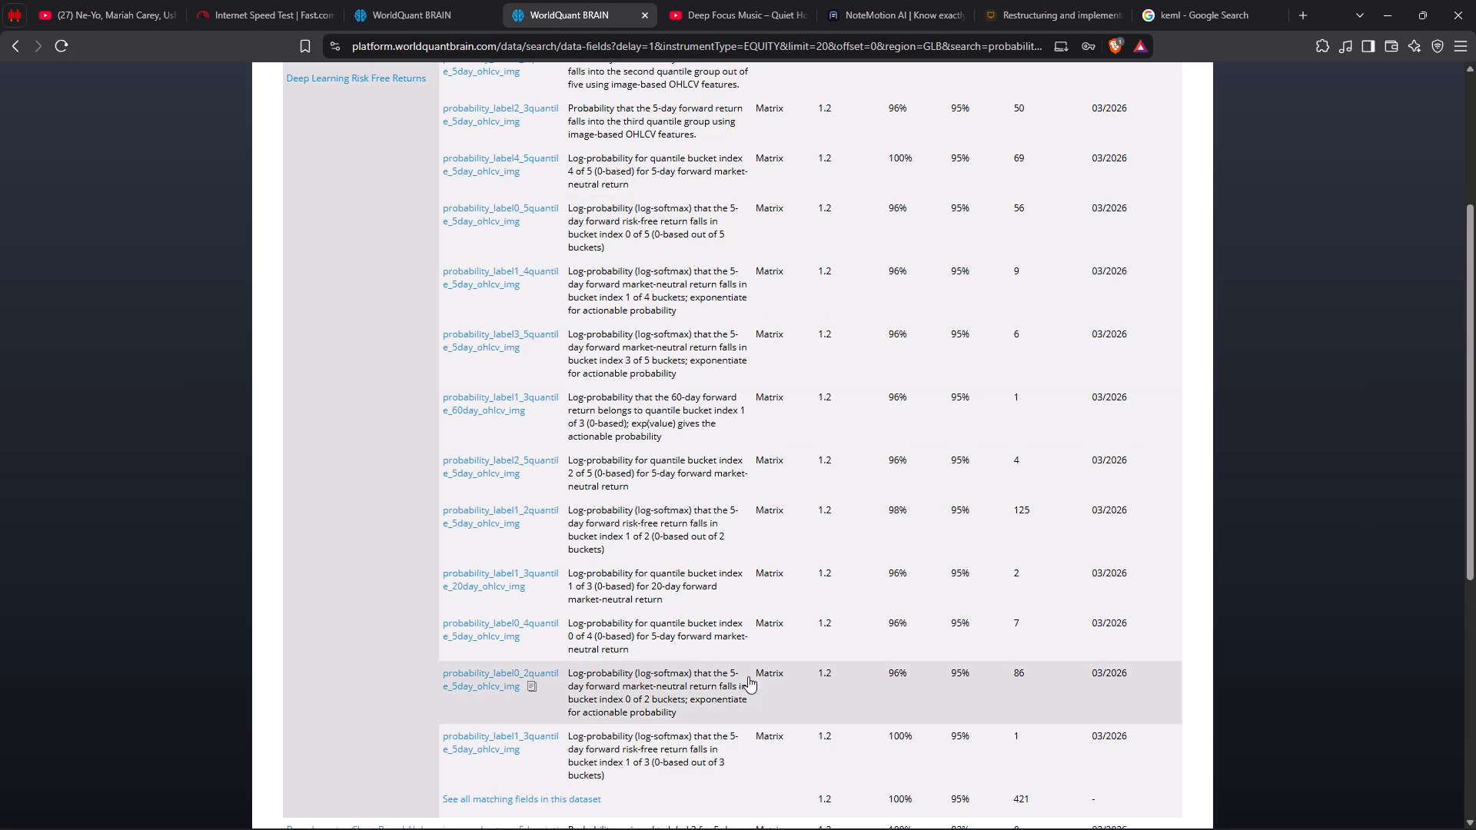
scroll(748, 676, down, 2)
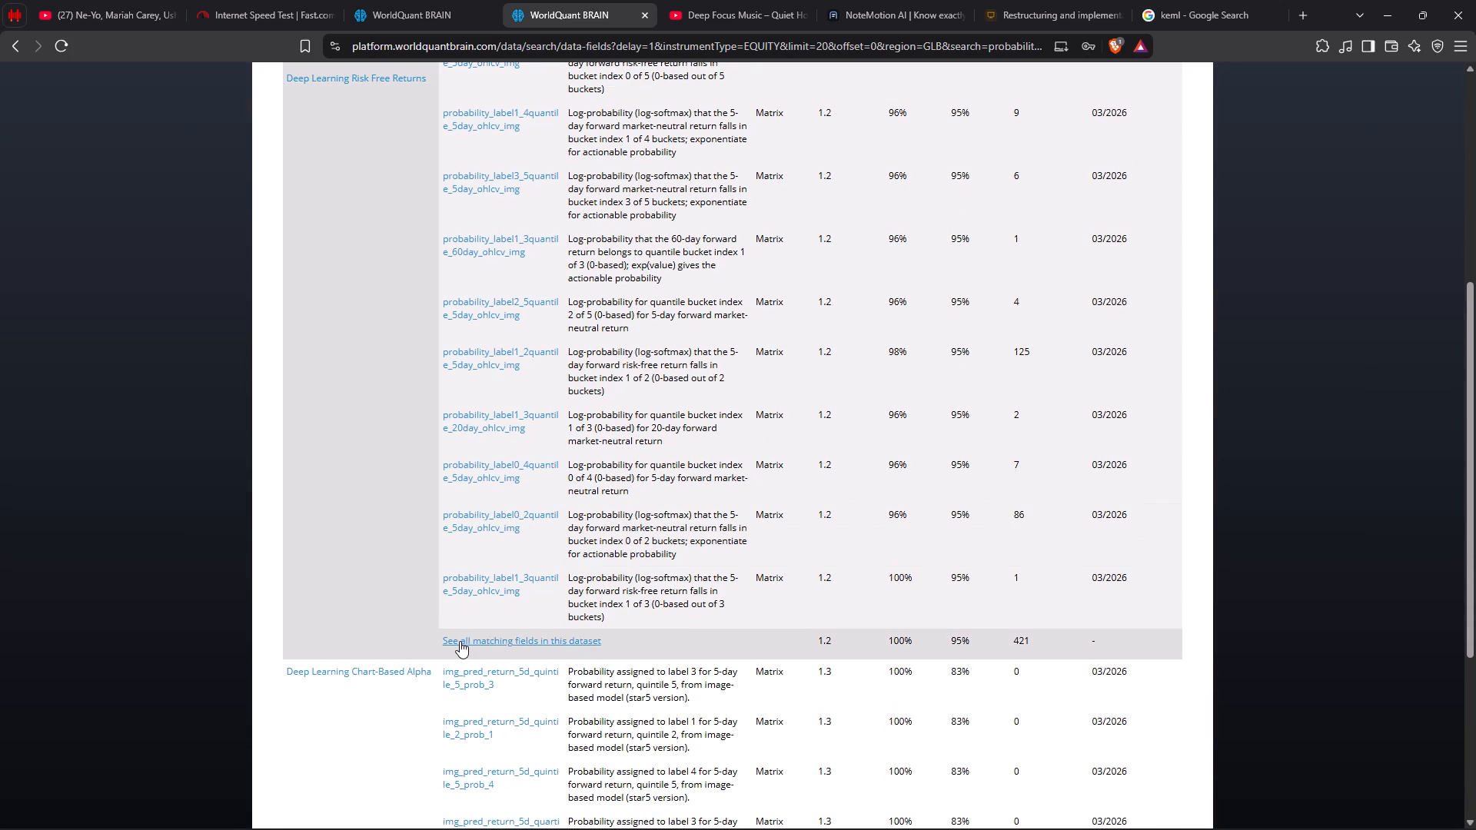
click(460, 641)
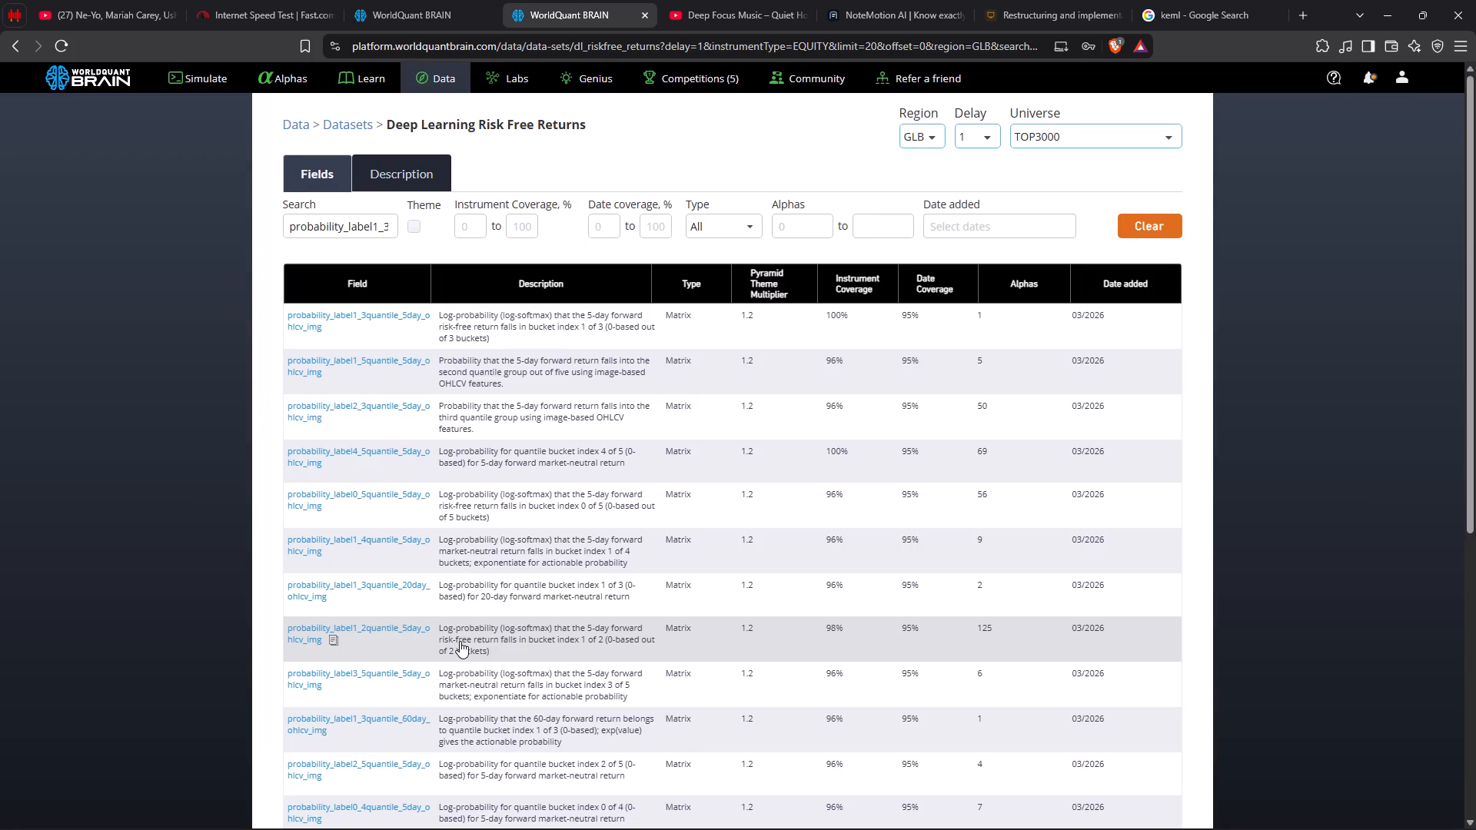
scroll(460, 641, down, 17)
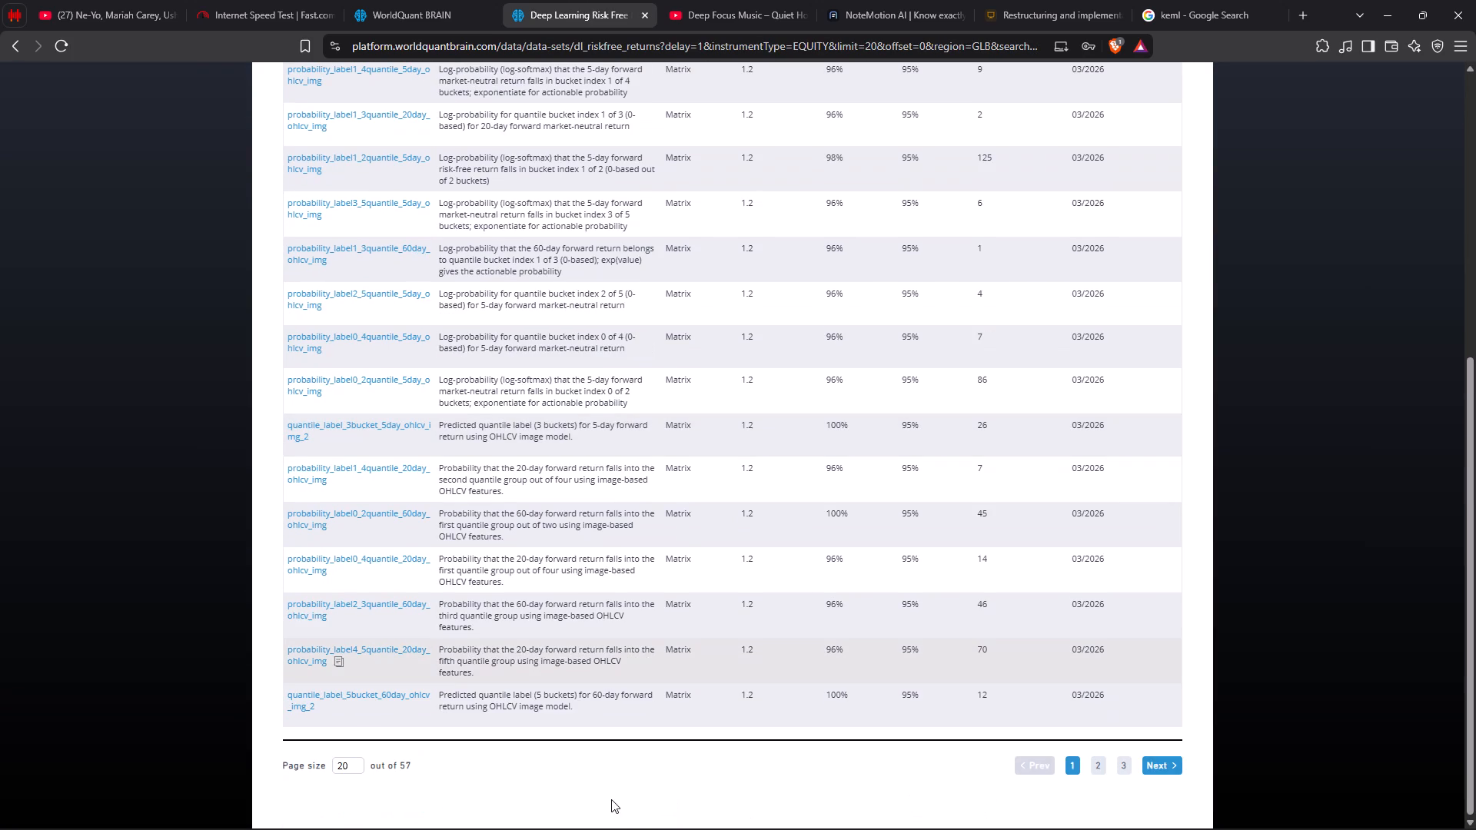
click(1126, 765)
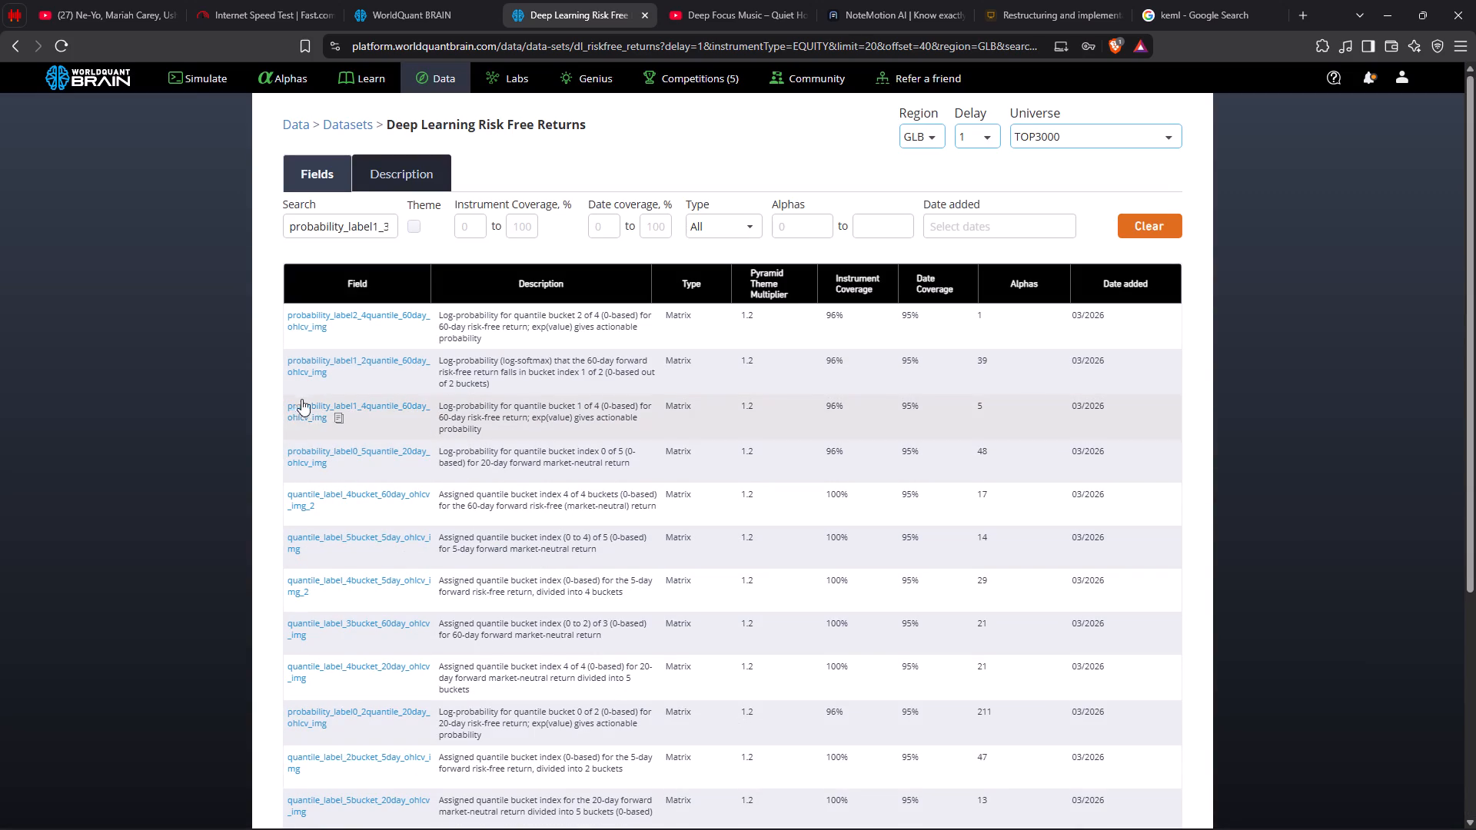
click(334, 420)
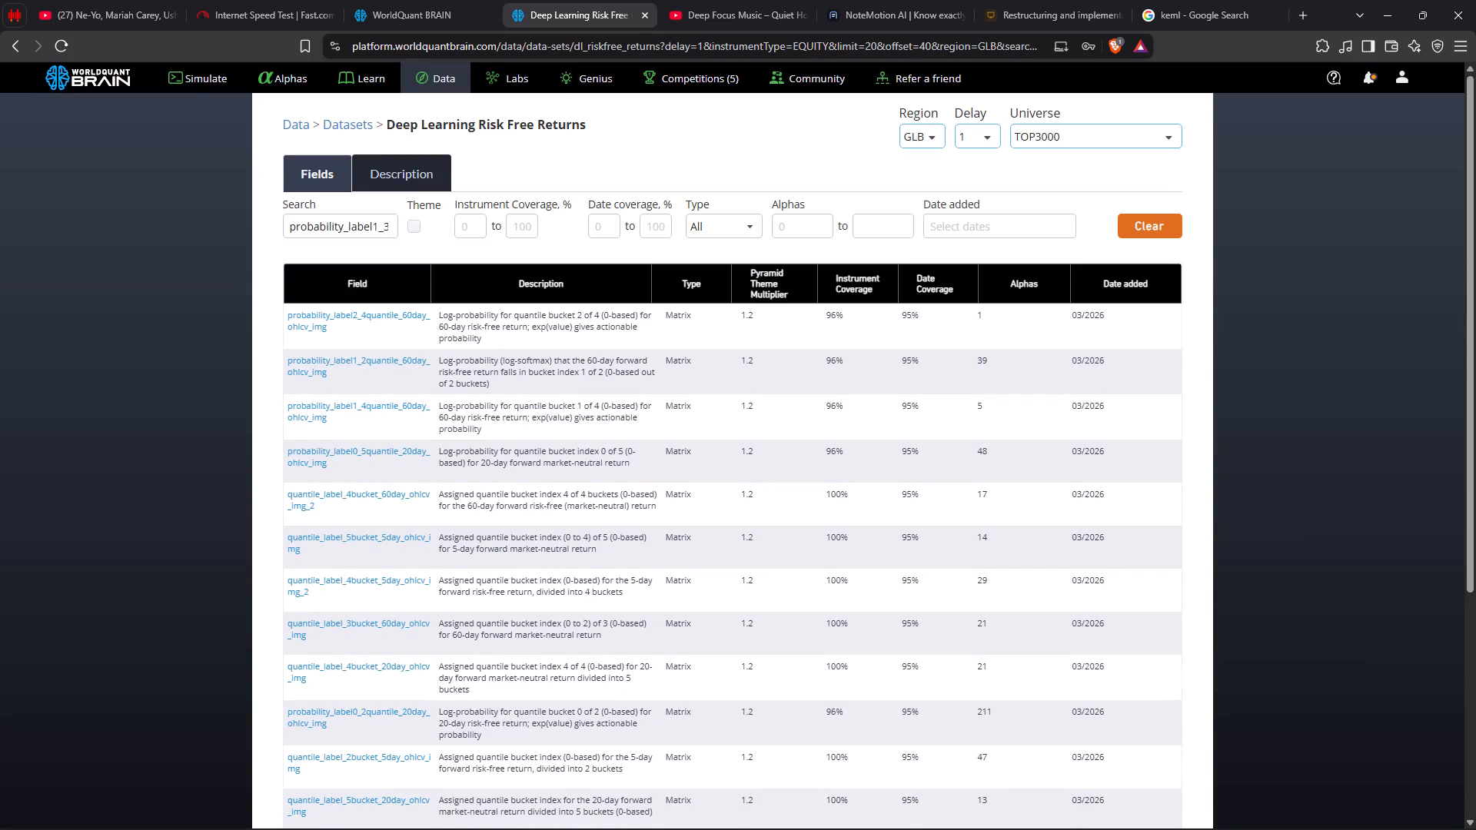
click(423, 21)
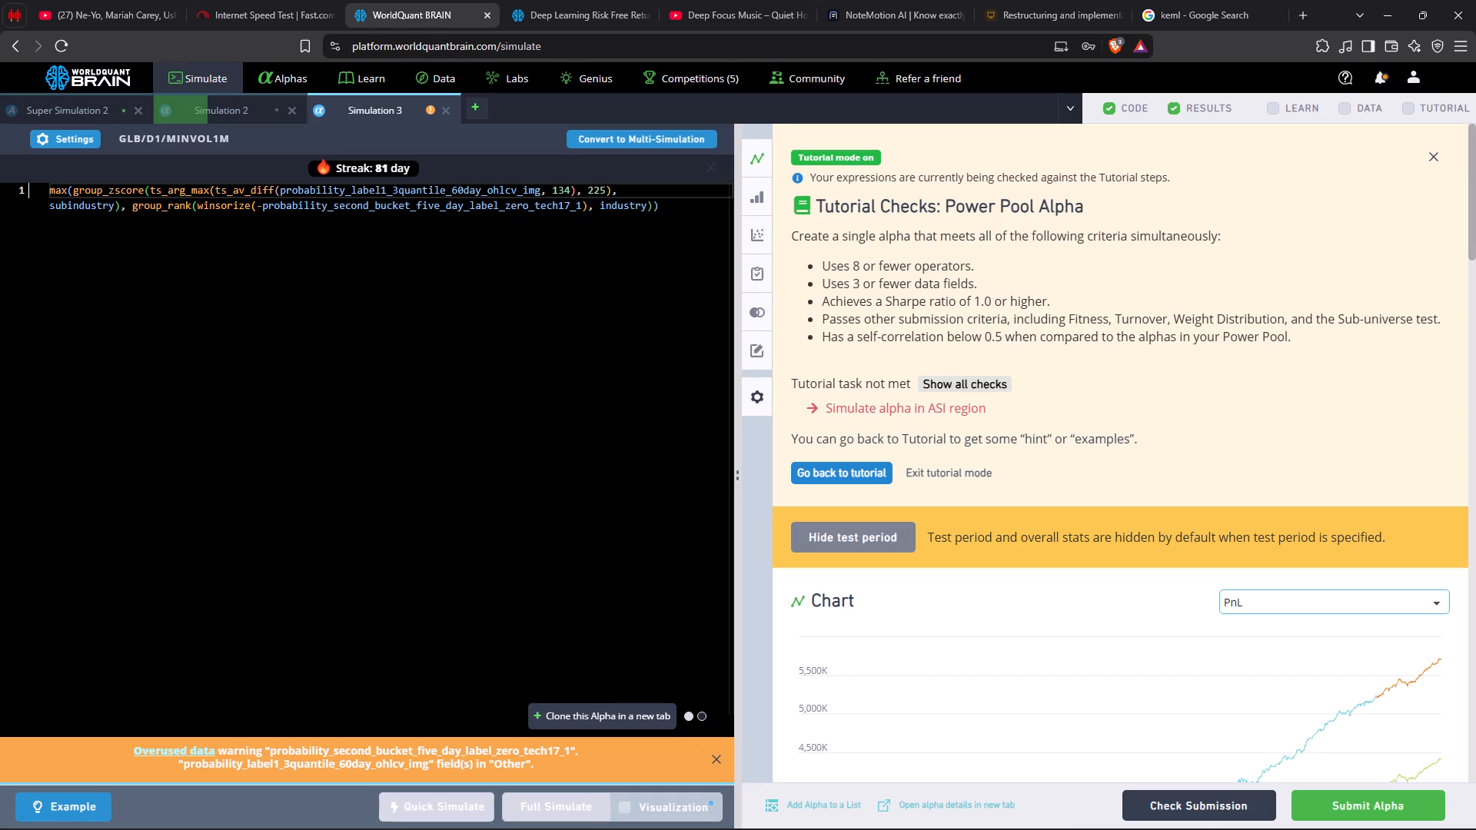
double_click(364, 193)
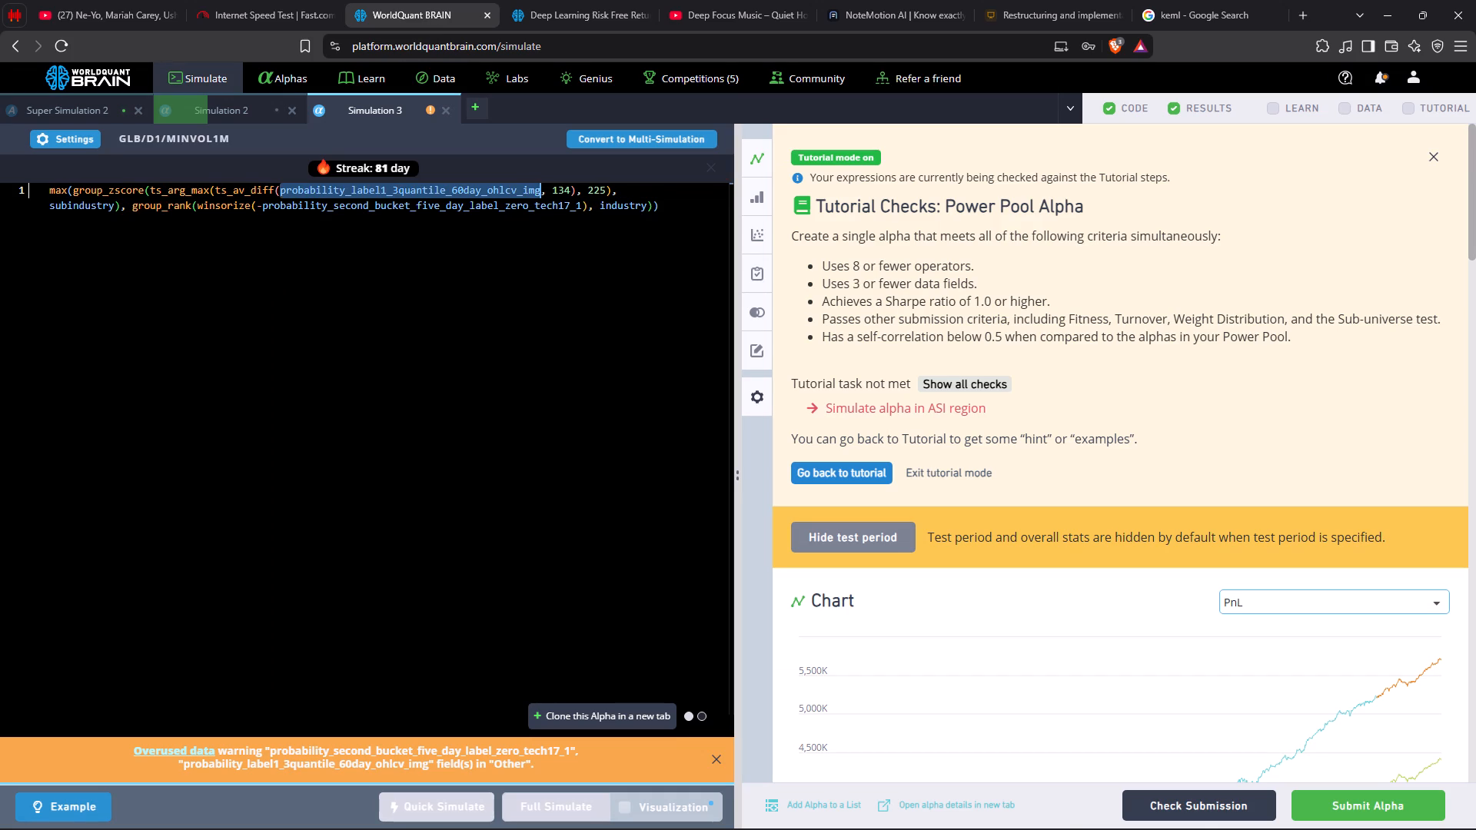
key(ctrl+v)
click(573, 817)
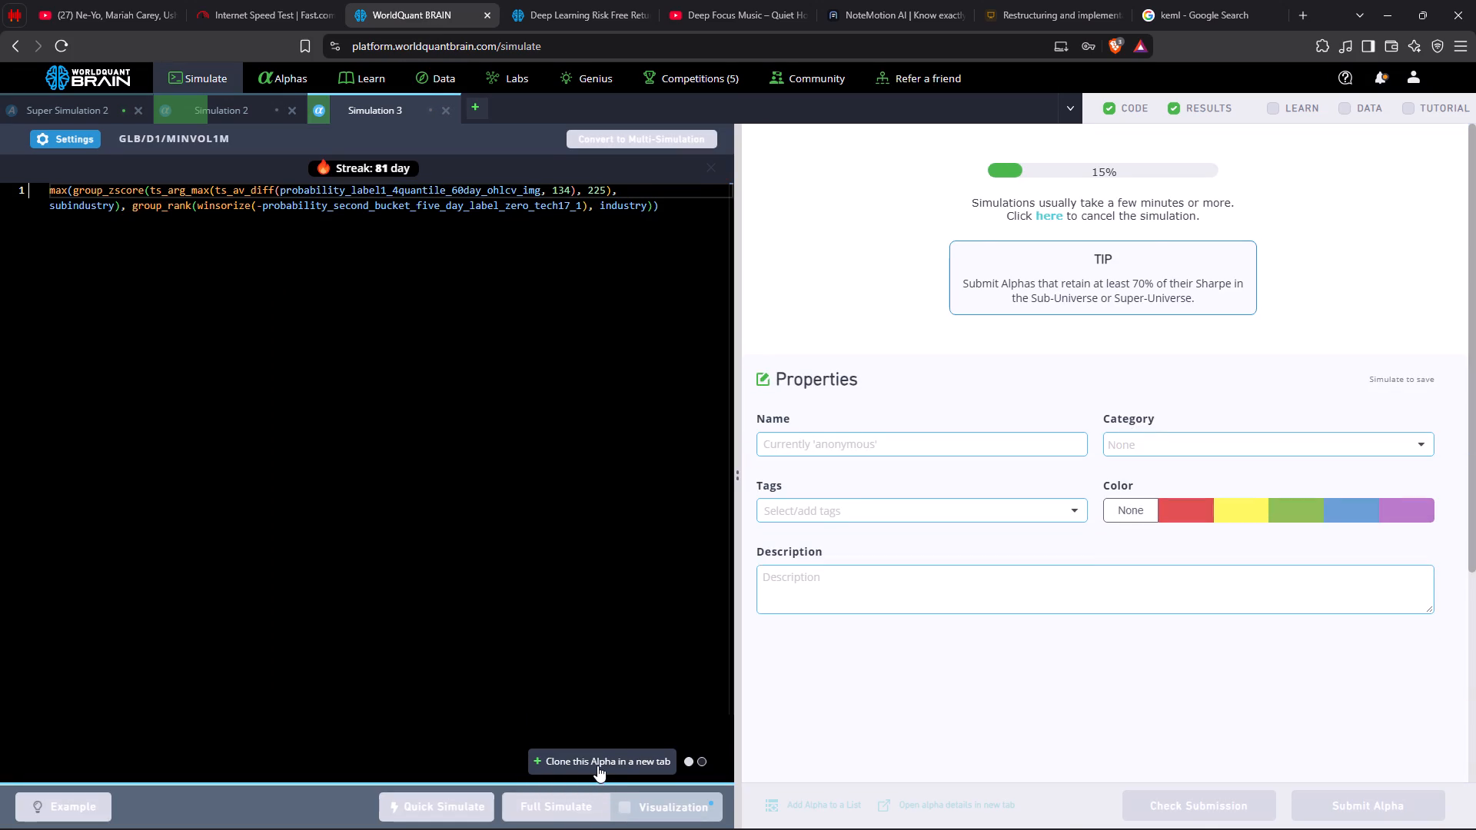
Clone Simulation 3's alpha, replace its ts_av_diff field with single_bucket_20day_return_estimate_ohlcv_img_2 from the data field results, and run a full simulation.
click(597, 765)
drag(541, 0, 457, 359)
scroll(371, 536, down, 2)
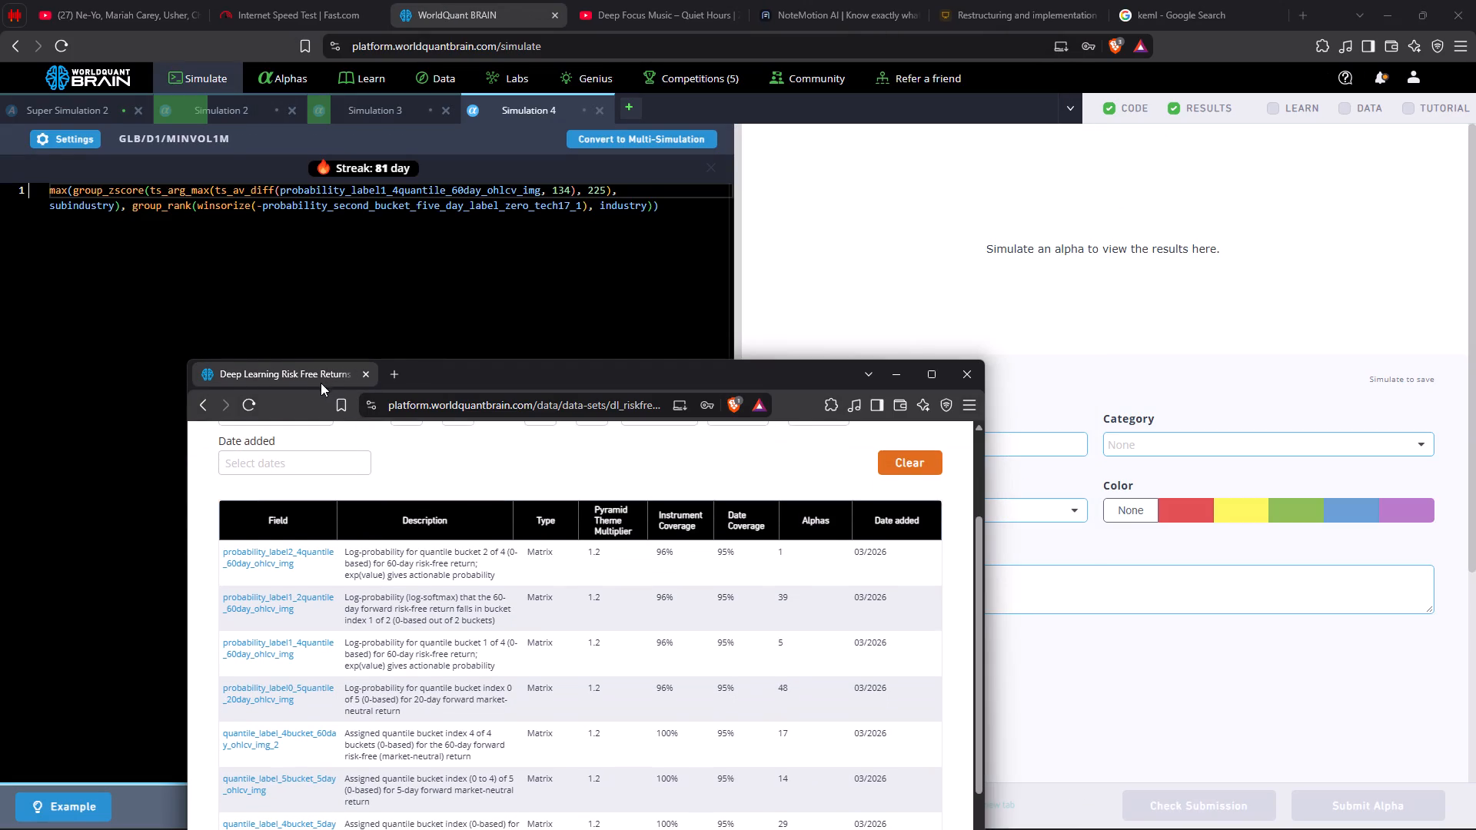
drag(312, 376, 583, 1)
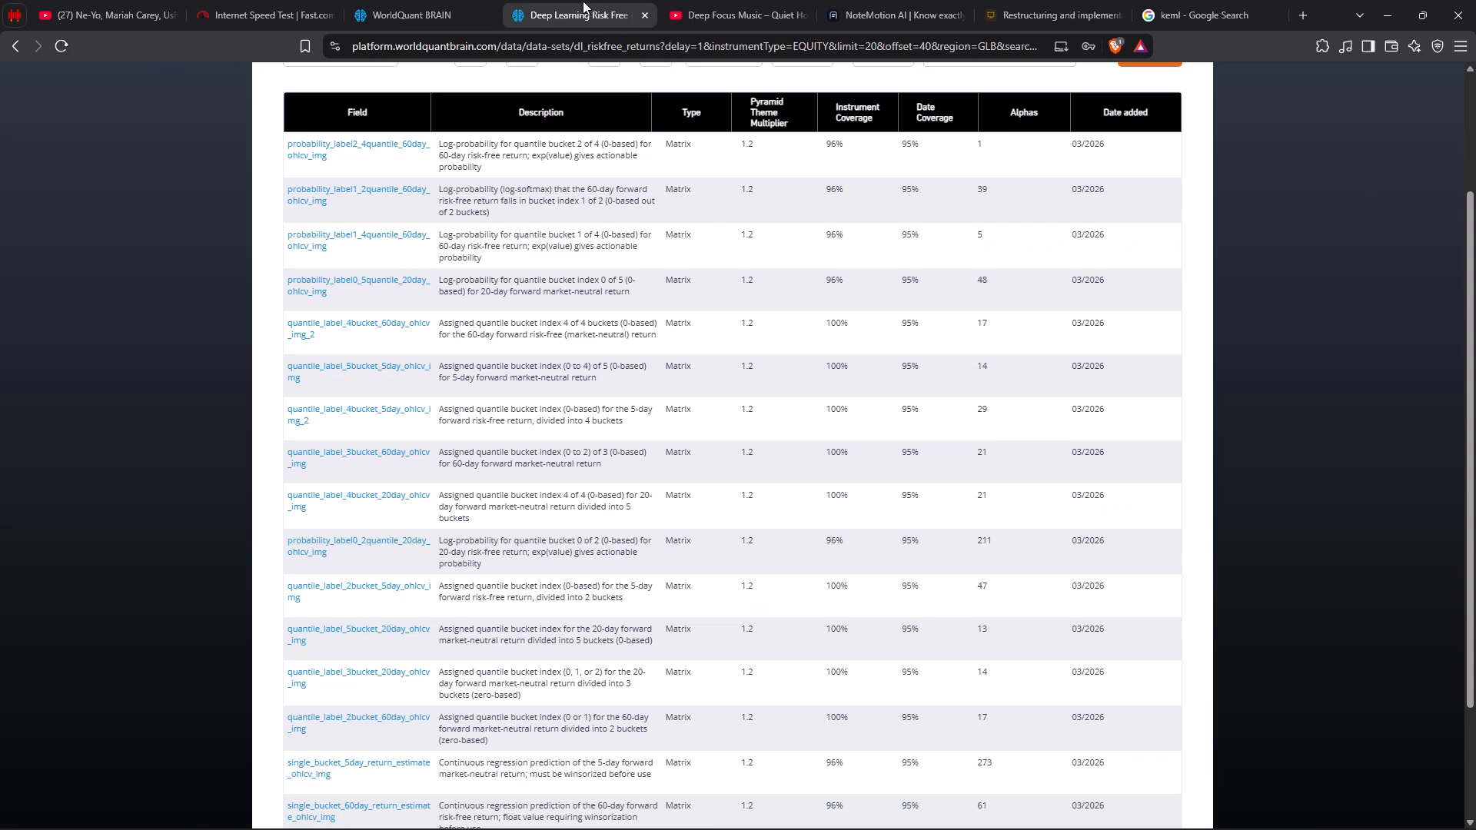
drag(583, 1, 580, 1)
scroll(317, 582, down, 3)
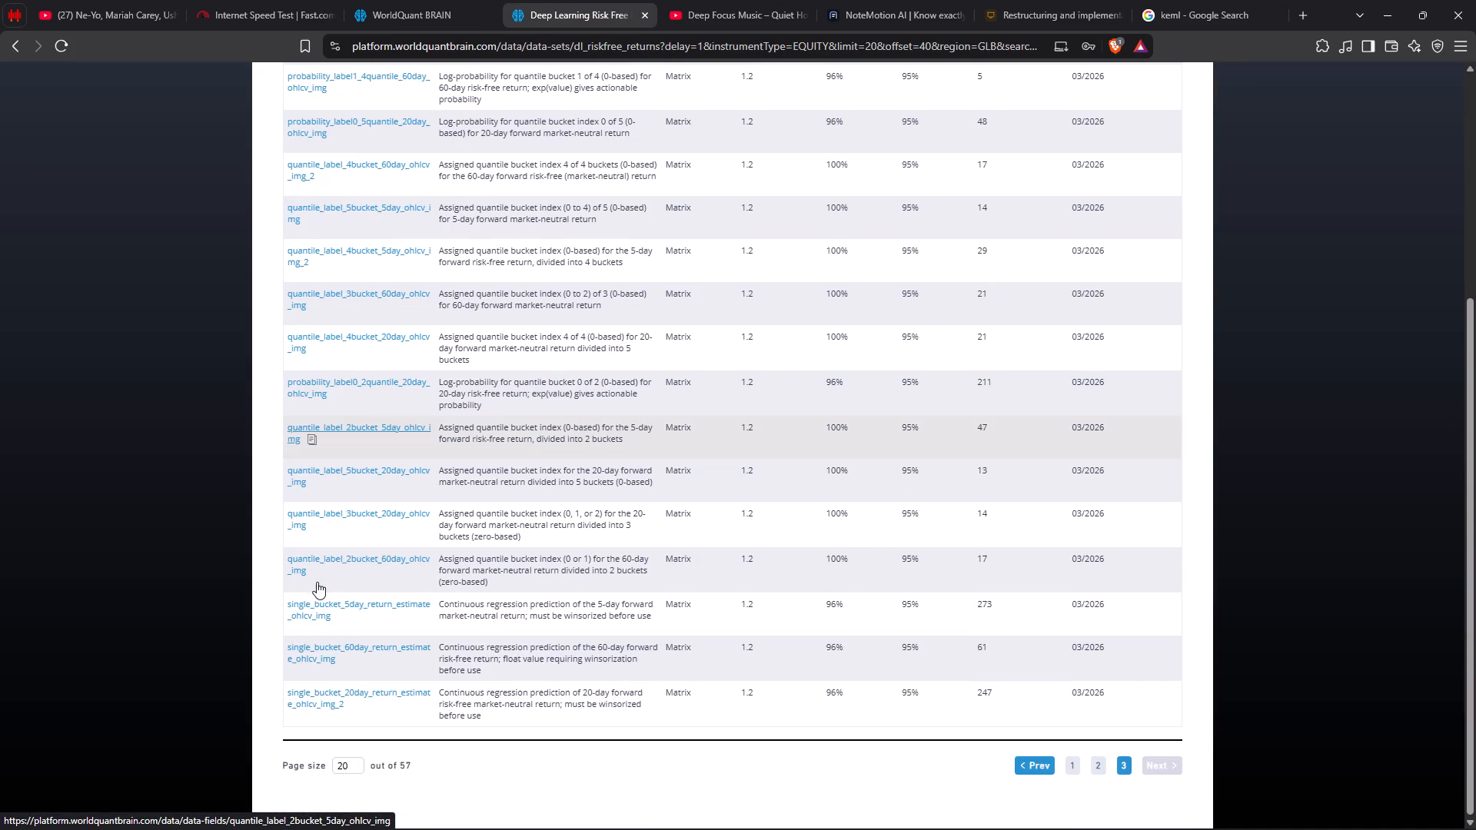
click(352, 702)
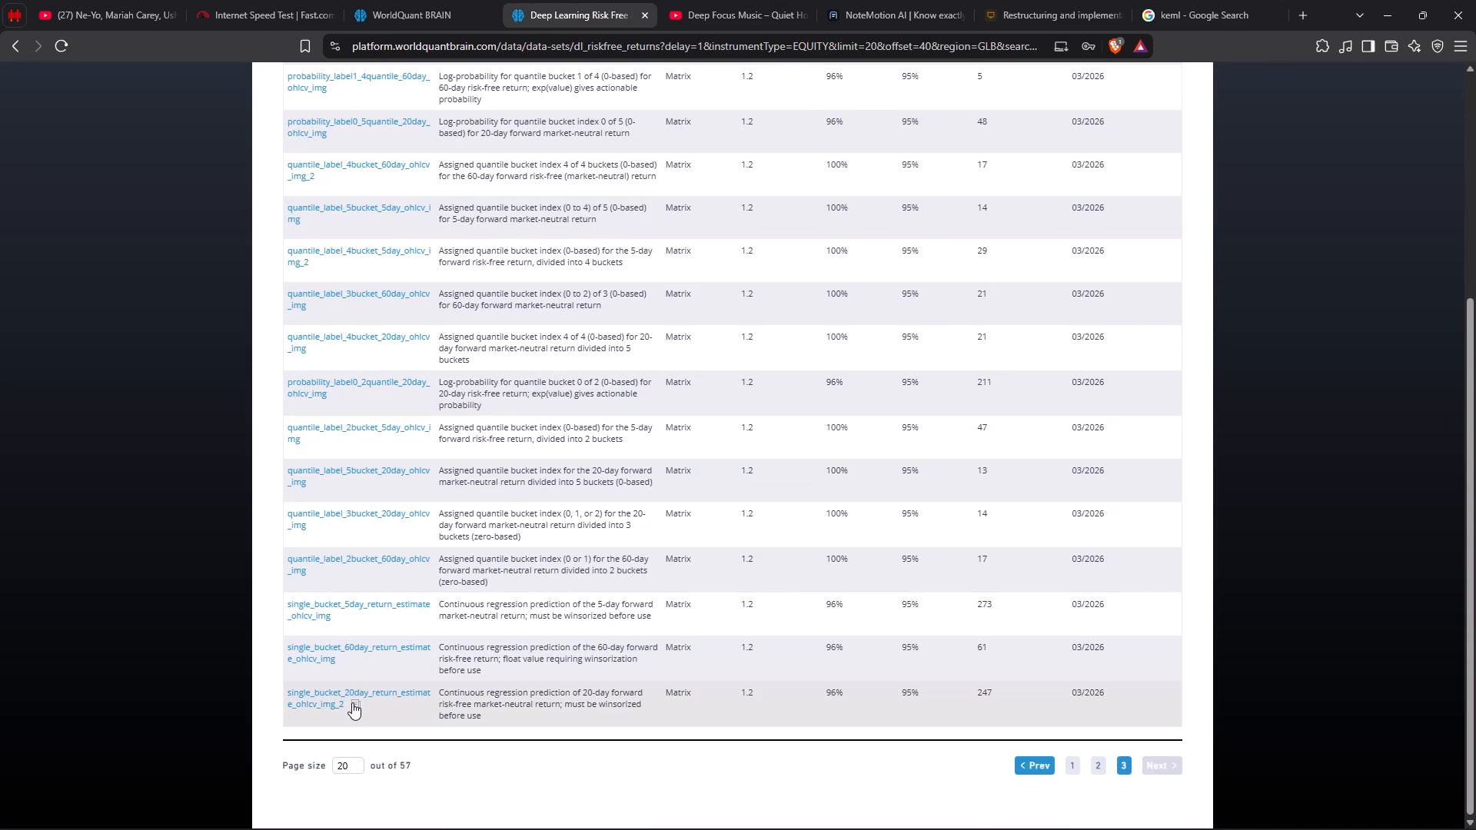
click(366, 2)
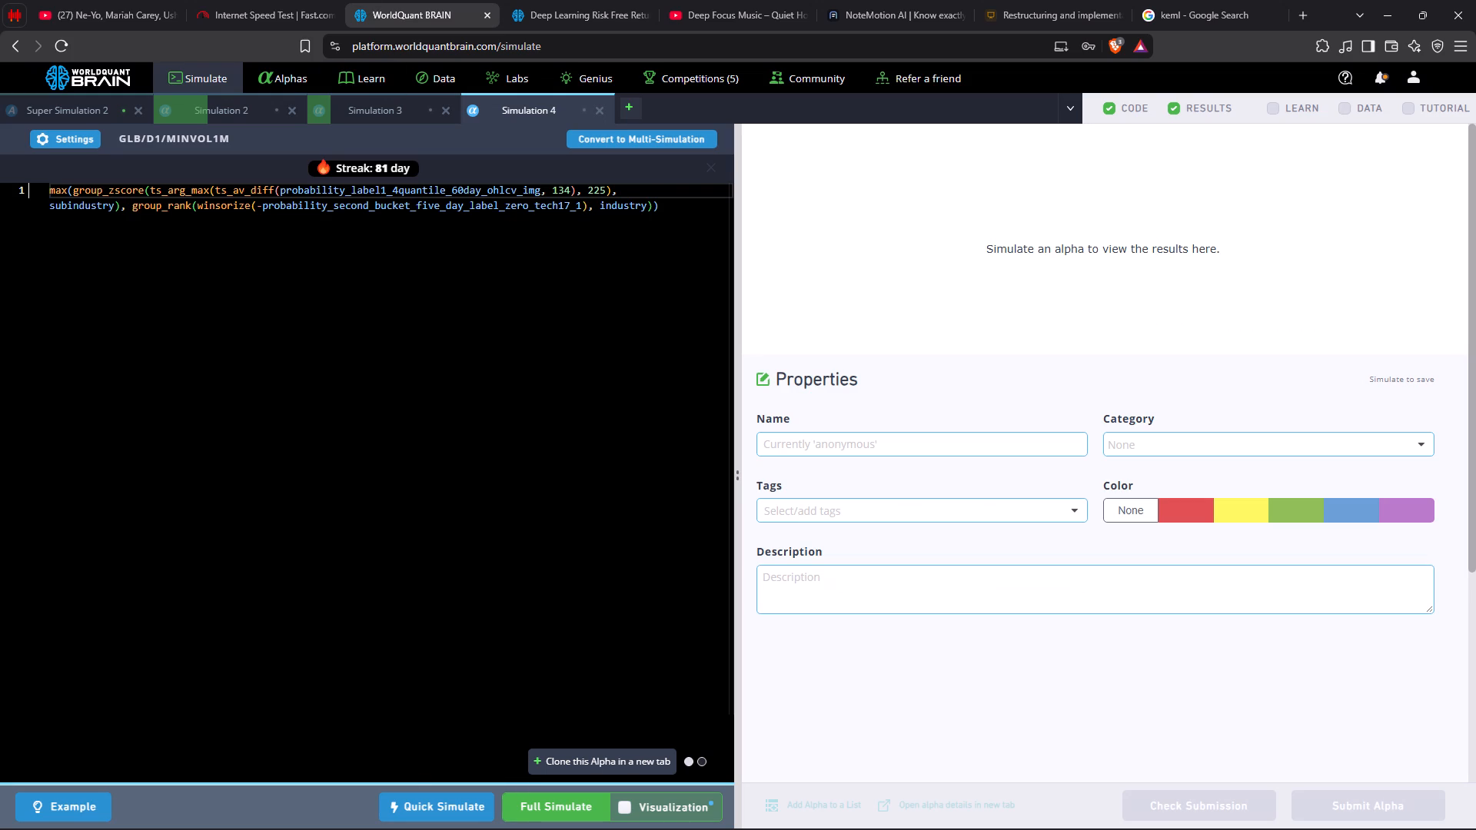
double_click(453, 187)
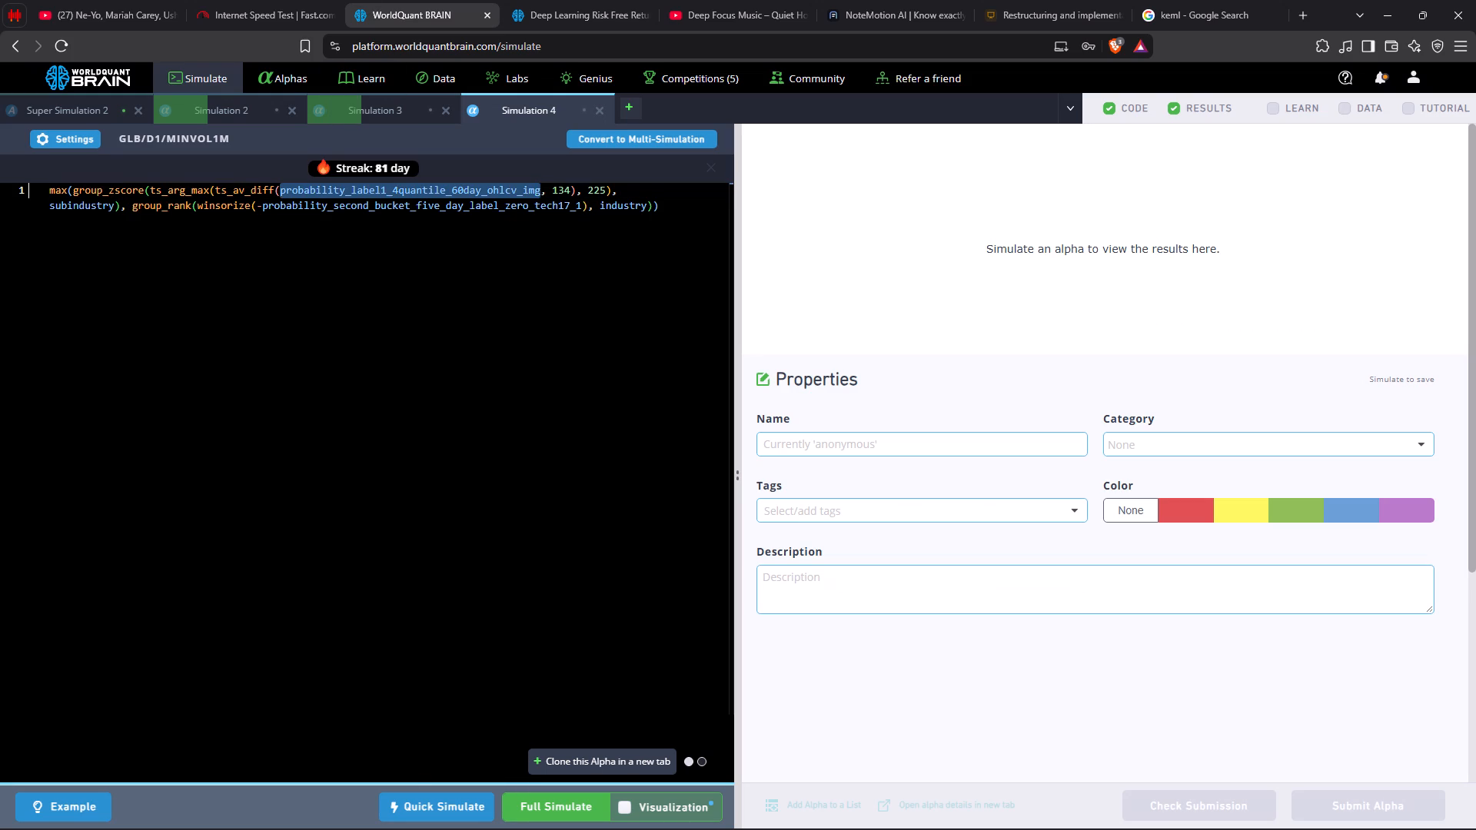
key(ctrl+v)
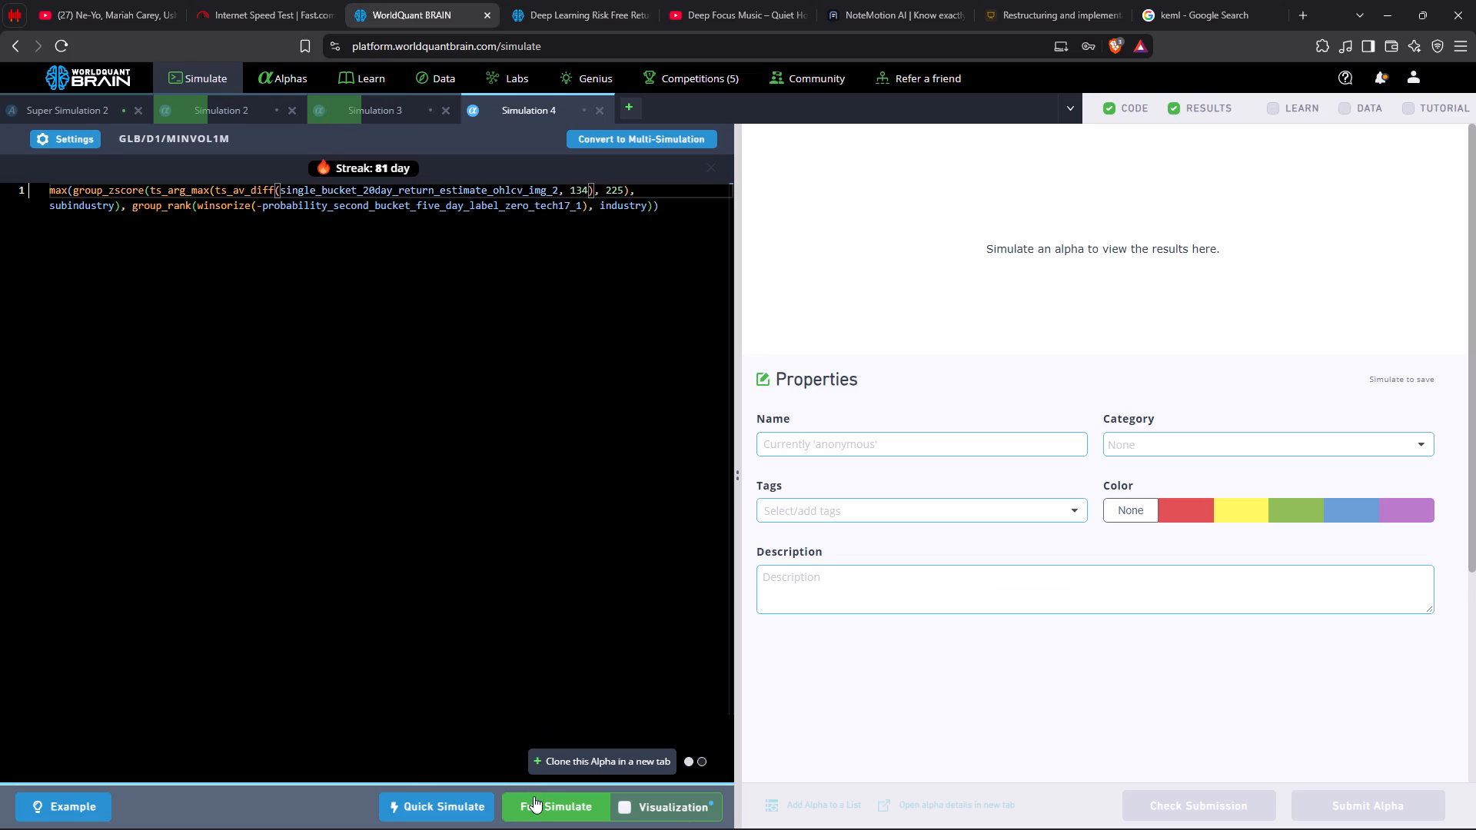
click(530, 800)
Clone the alpha again, replace its ts_av_diff field with probability_label3_5quantile_20day_ohlcv_img from page 2 of the field results, and run a full simulation.
click(588, 765)
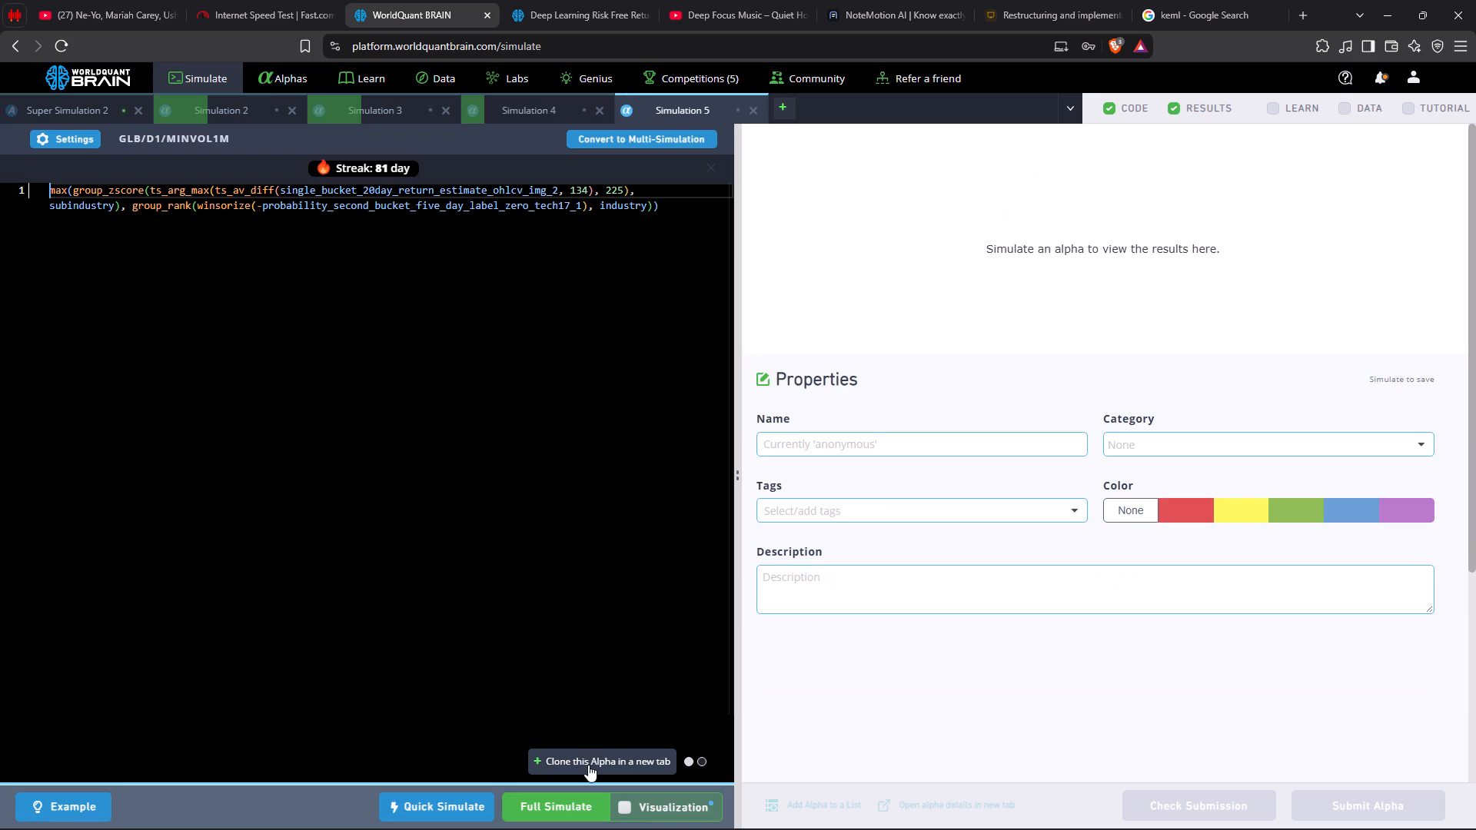
click(564, 0)
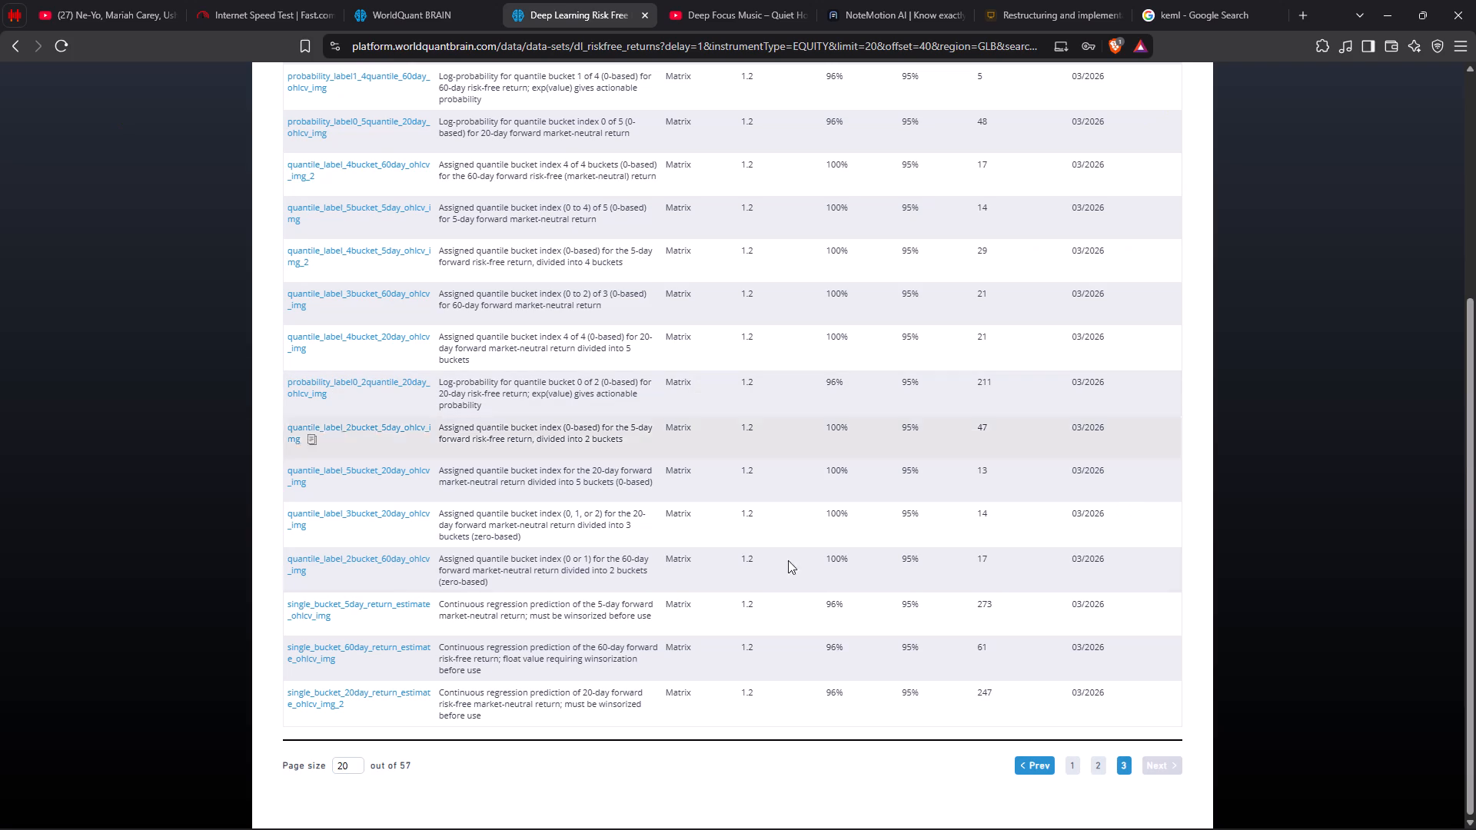
click(1099, 759)
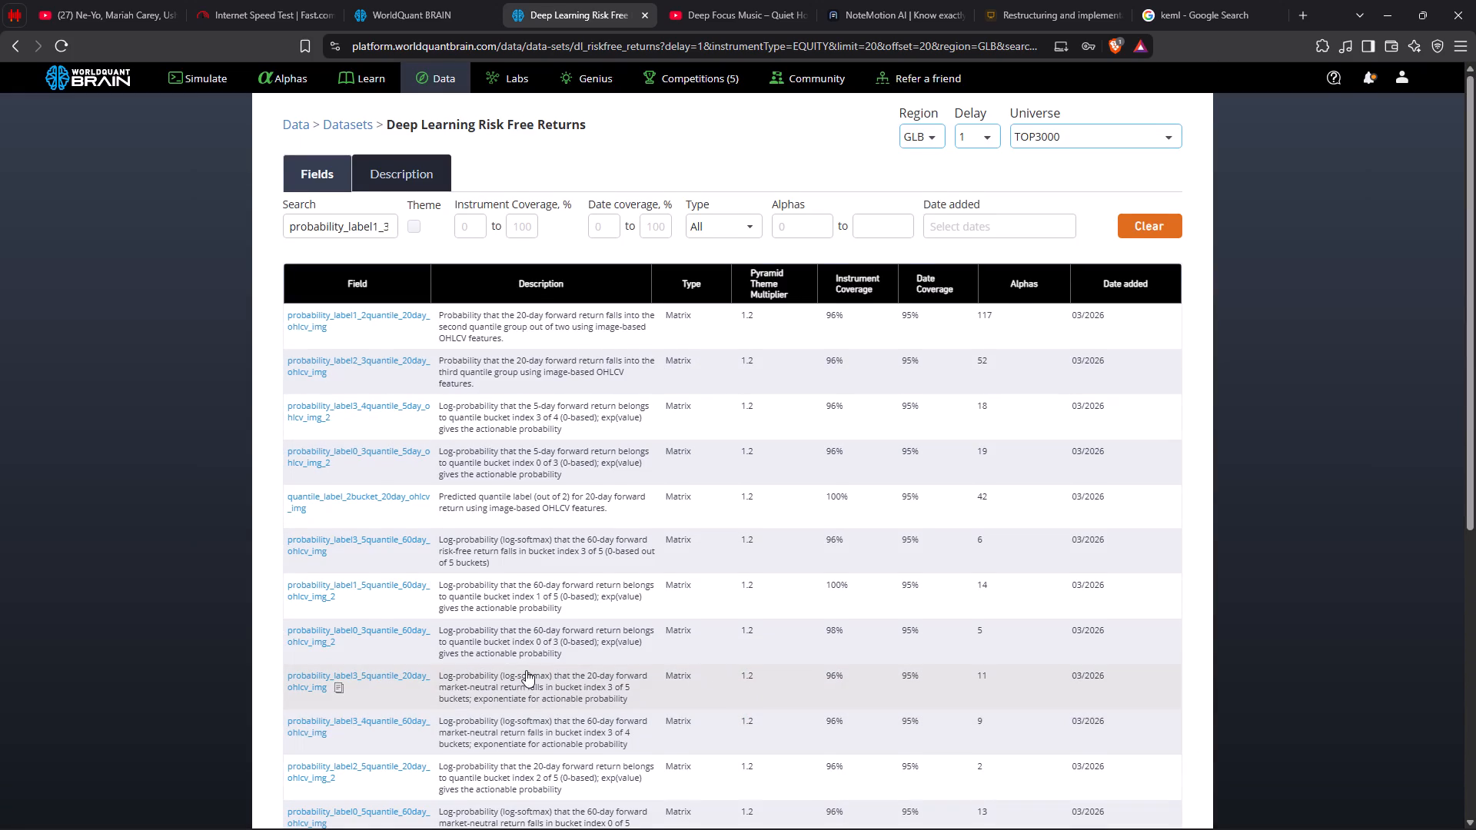
scroll(526, 670, down, 1)
click(339, 600)
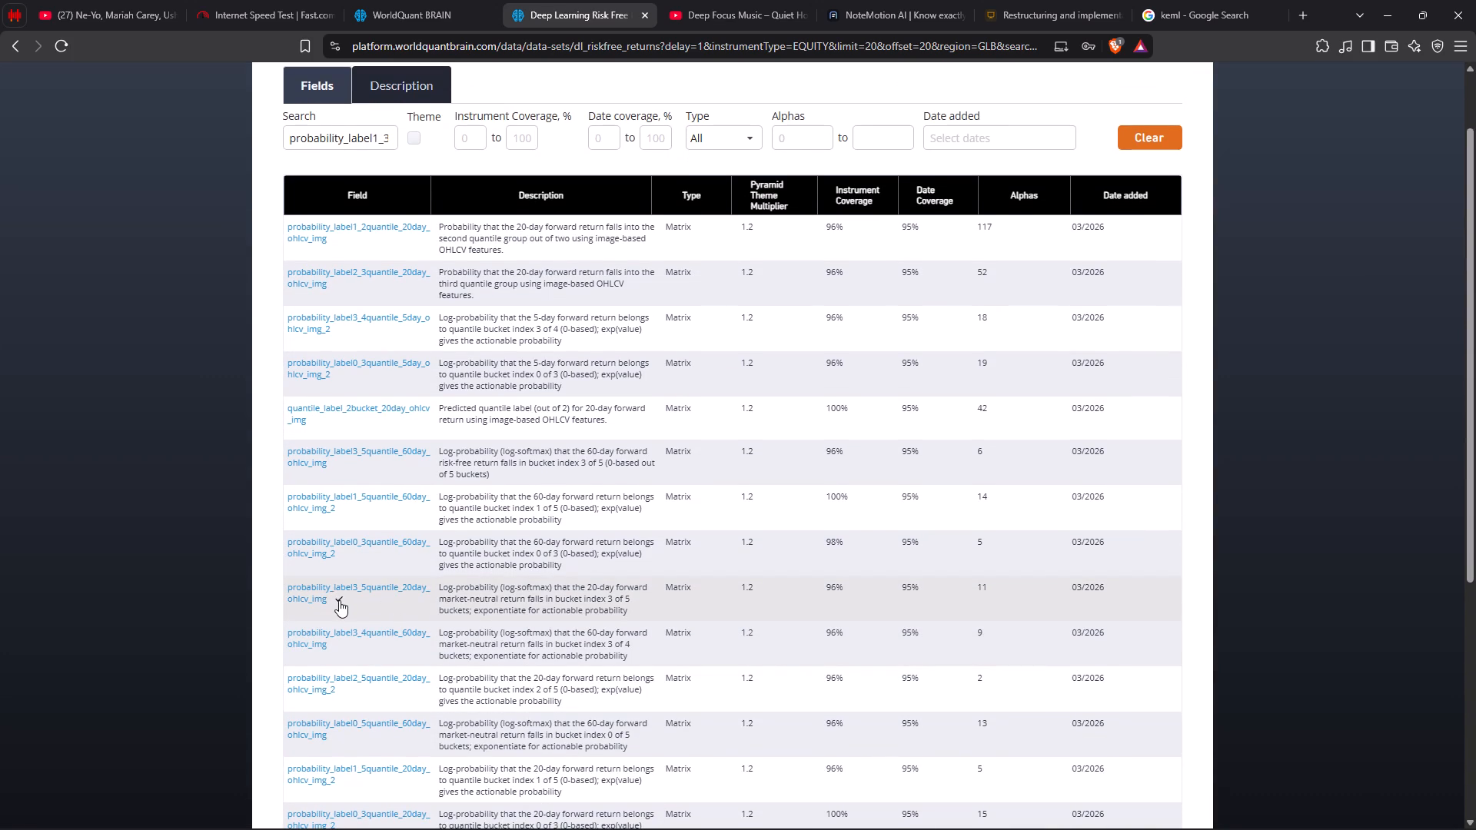
click(451, 0)
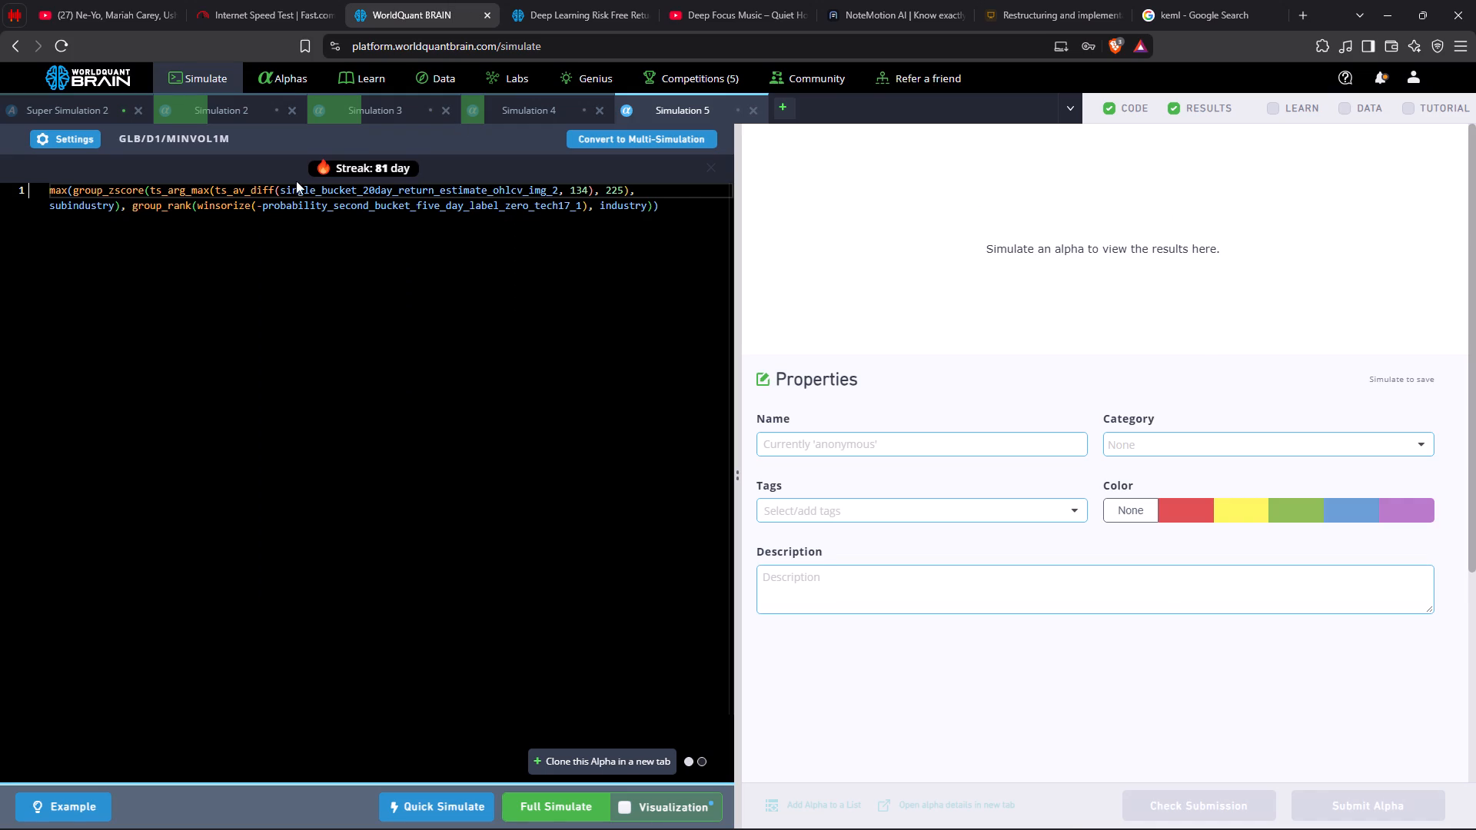
double_click(321, 189)
key(ctrl+v)
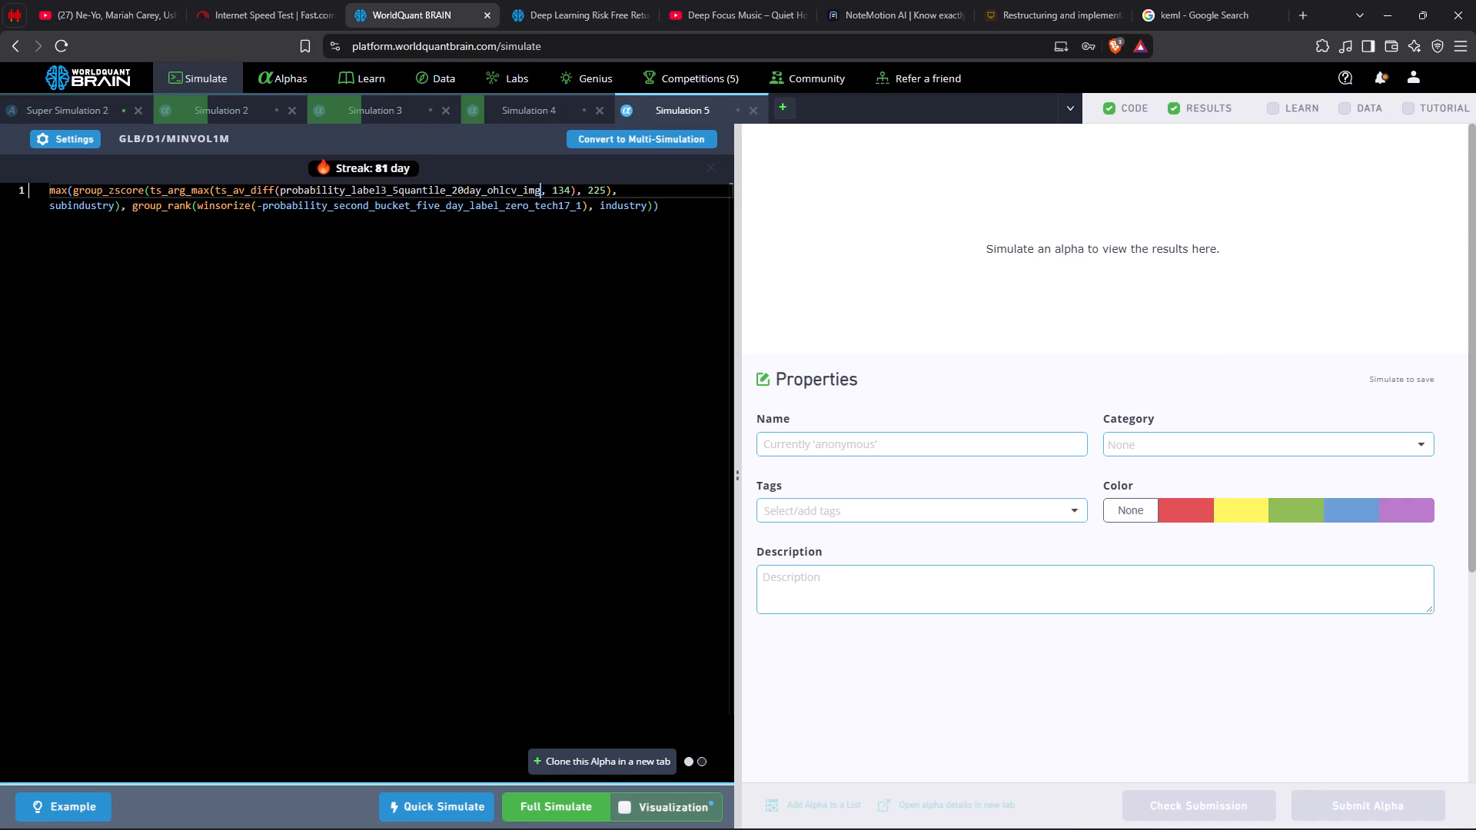
click(559, 798)
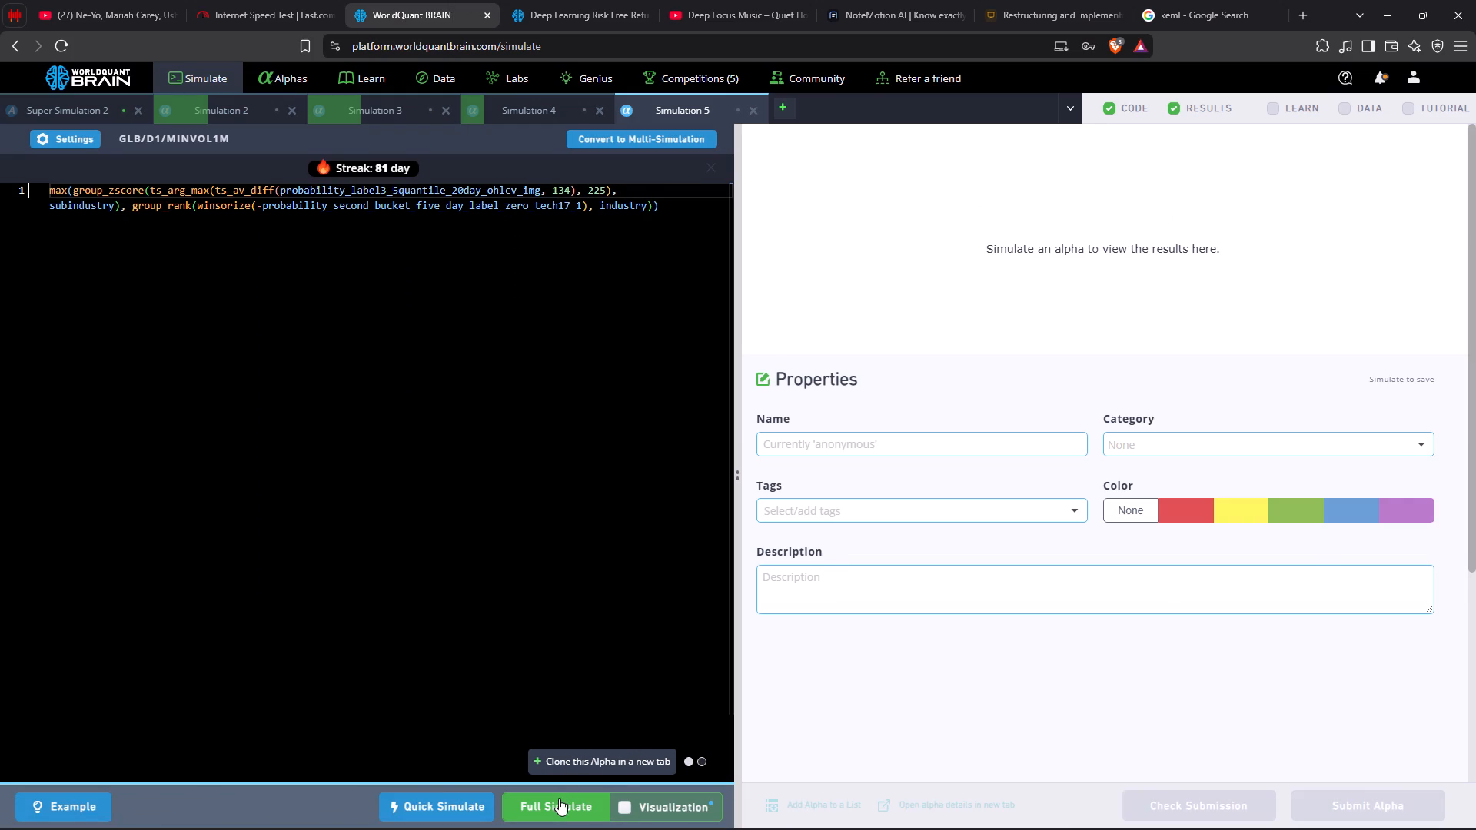
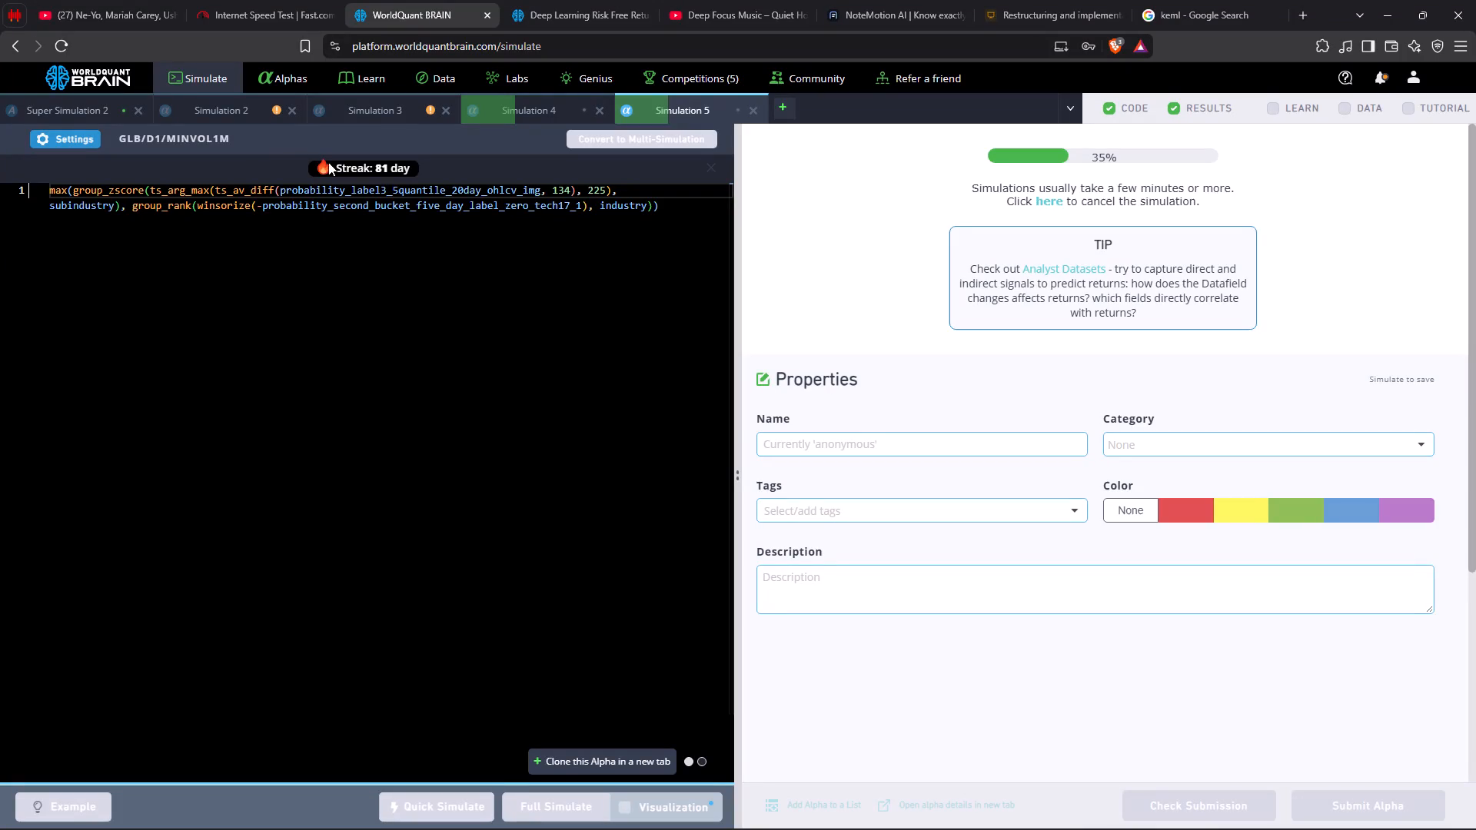
Show the test period for Simulation 3's probability_label1_4quantile_60day_ohlcv_img alpha and check its Prod Correlation.
click(394, 105)
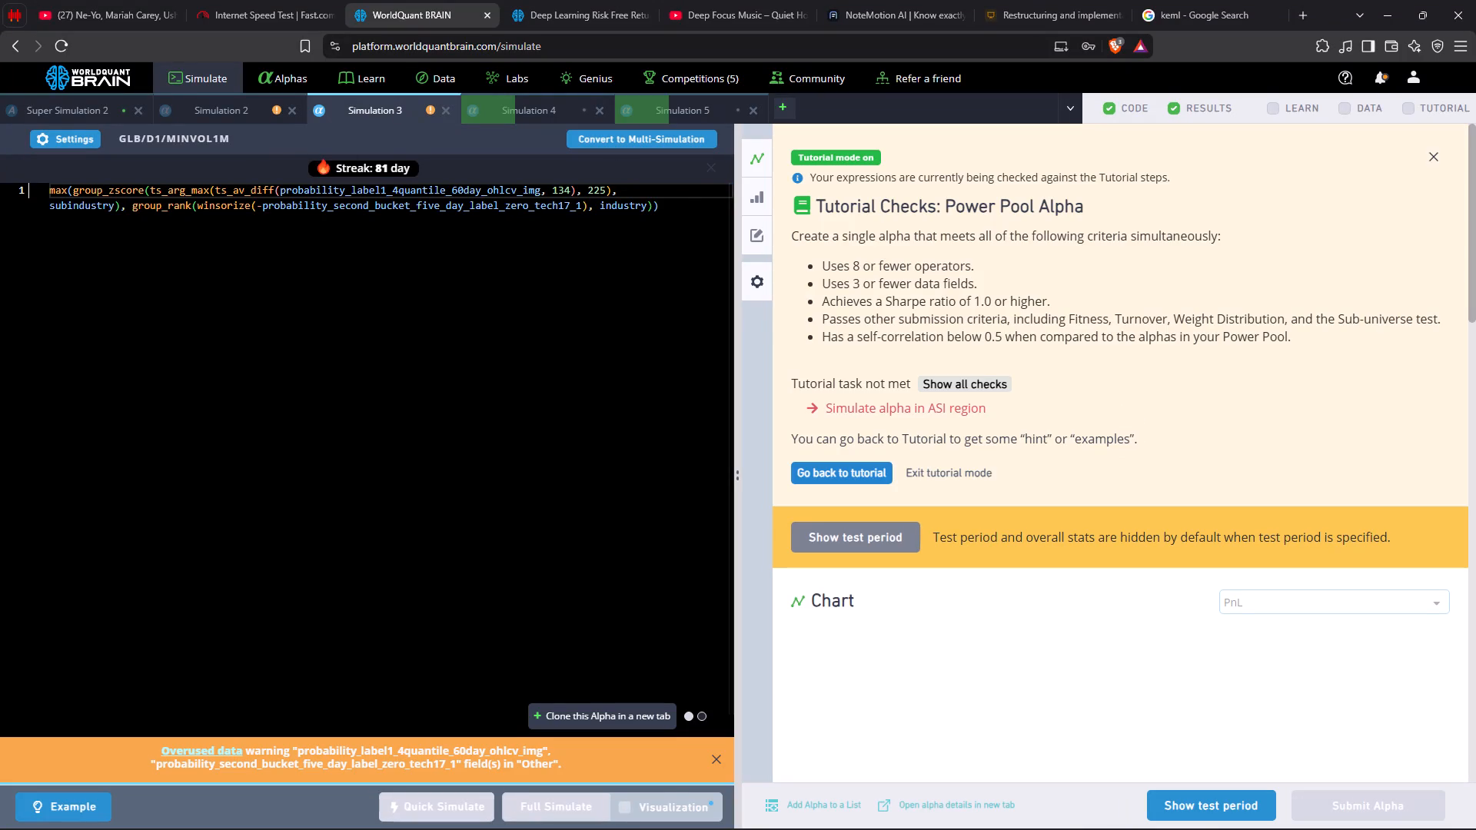
click(855, 532)
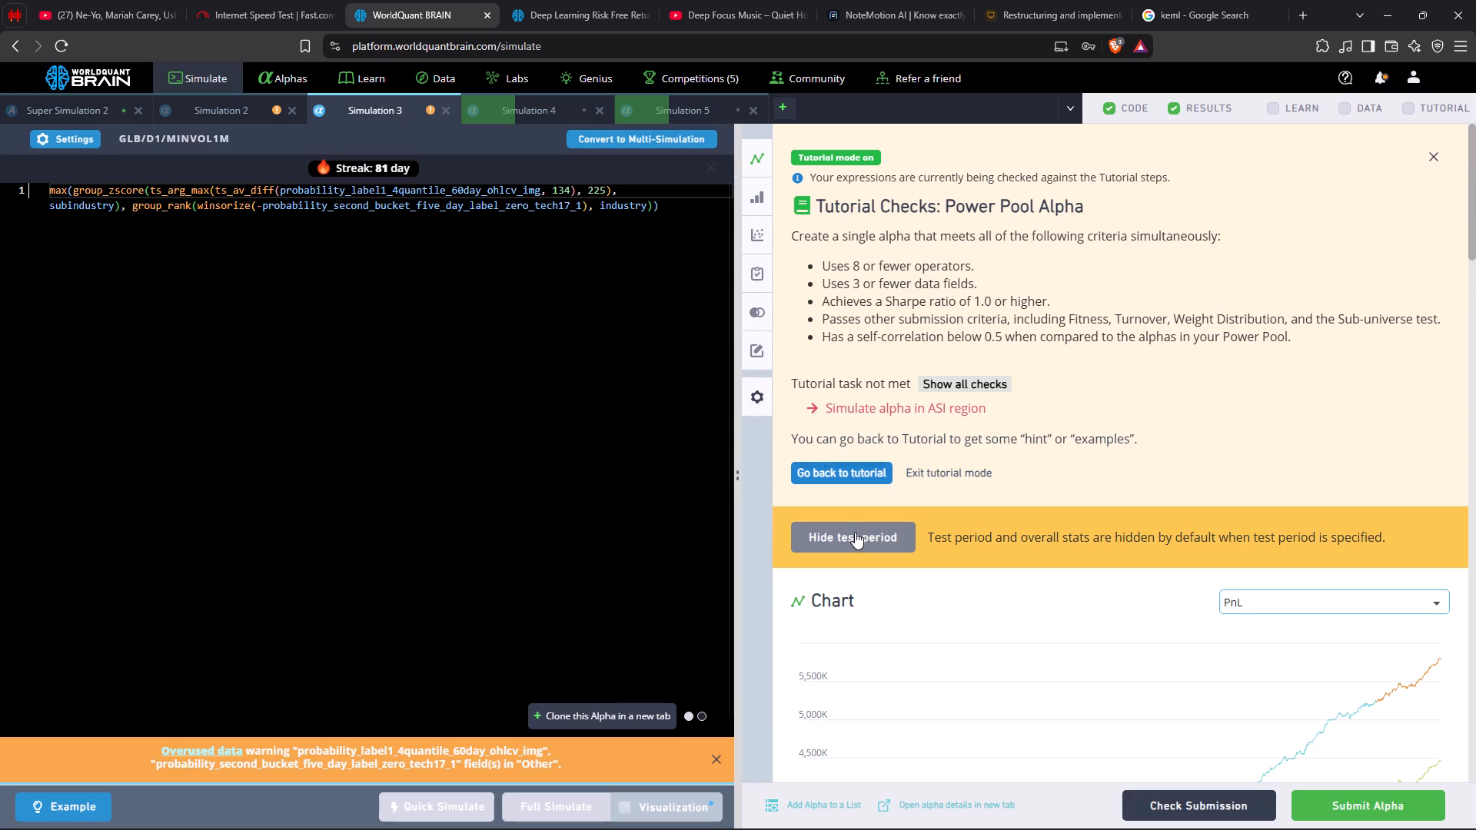
click(756, 236)
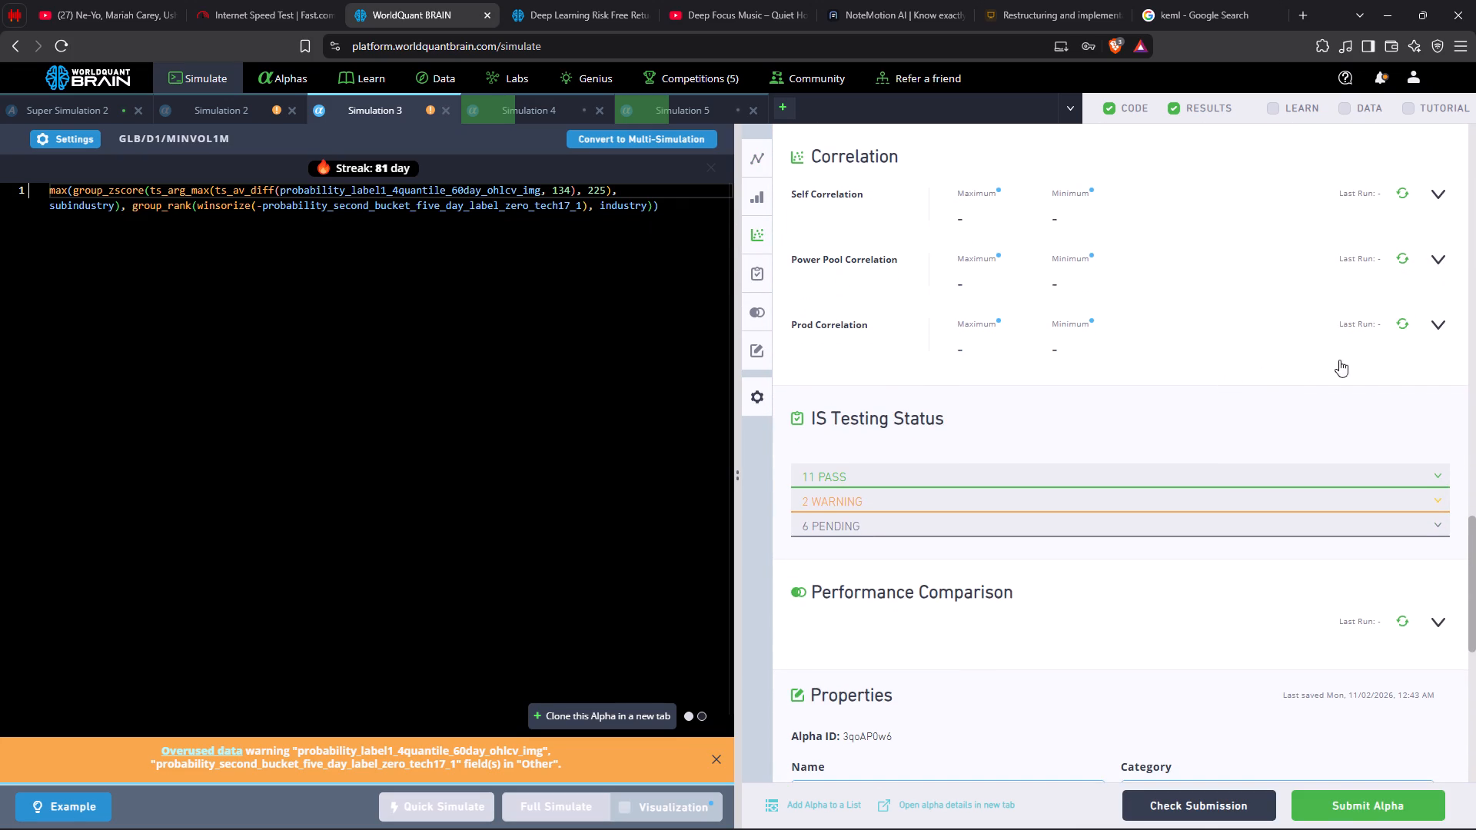
click(1440, 316)
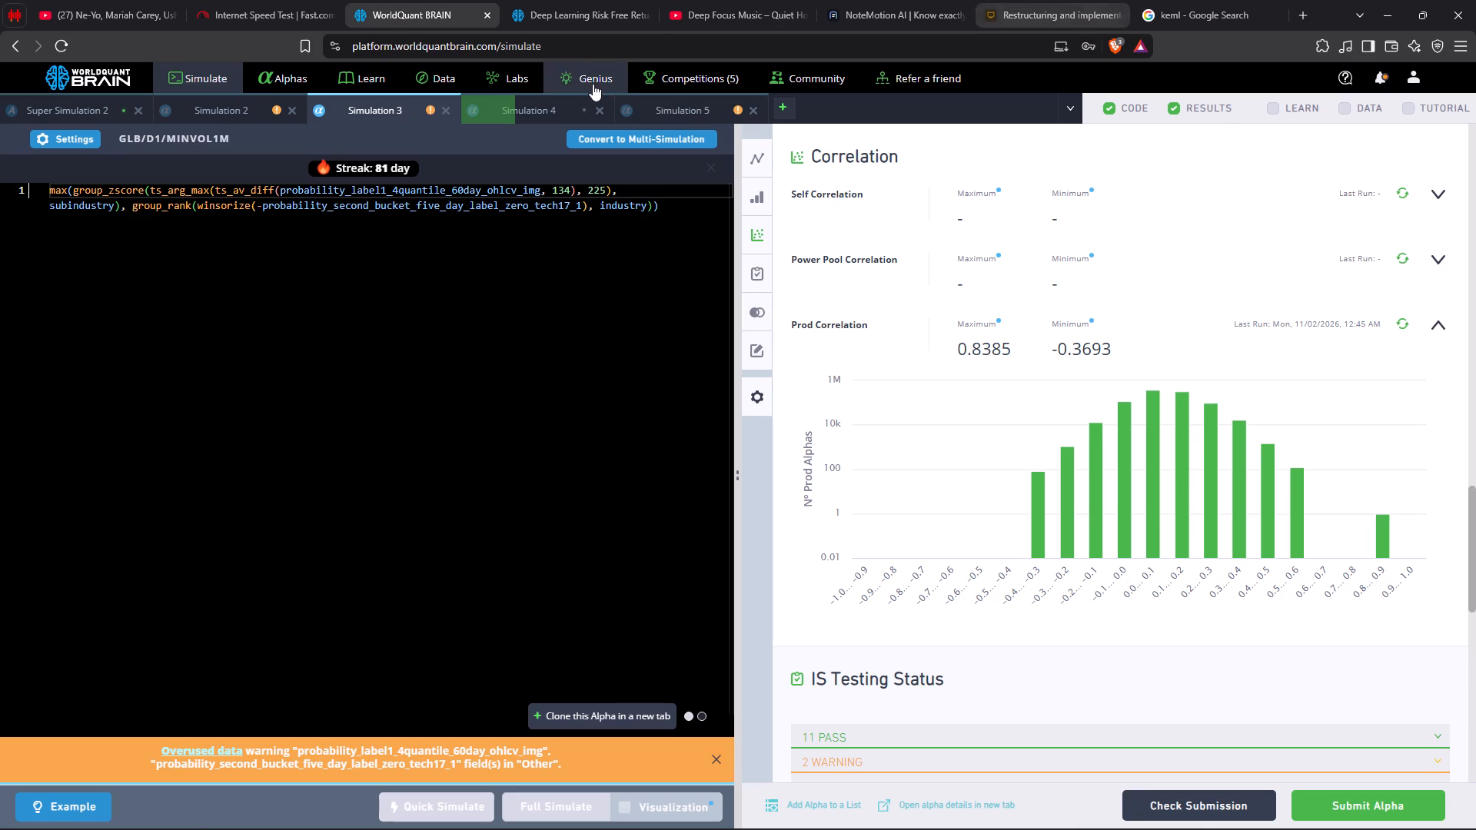
Browse page 2 of the Deep Learning Risk Free Returns fields, and go back to the GLB data field search results.
click(561, 0)
scroll(414, 564, down, 3)
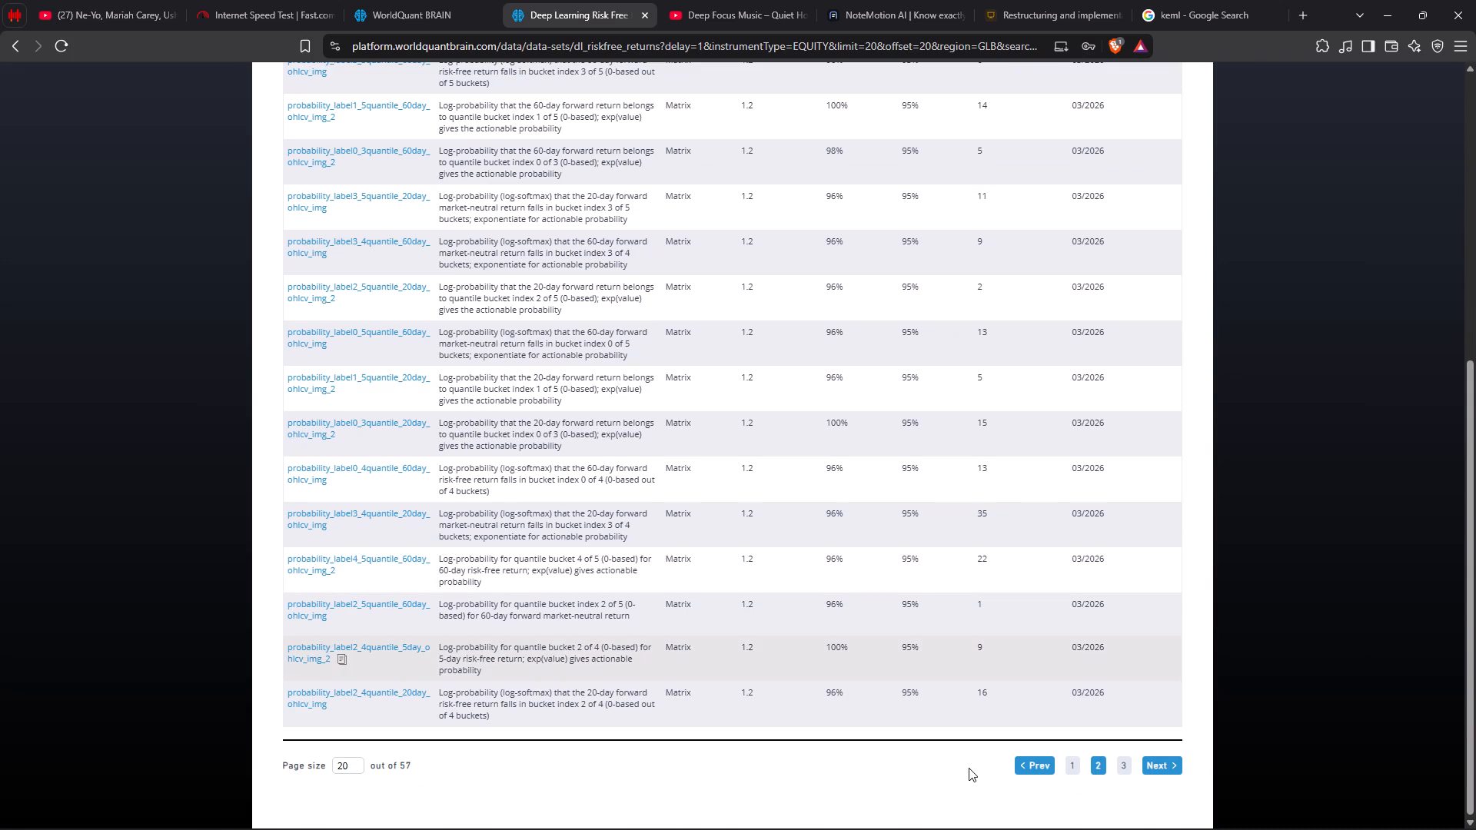
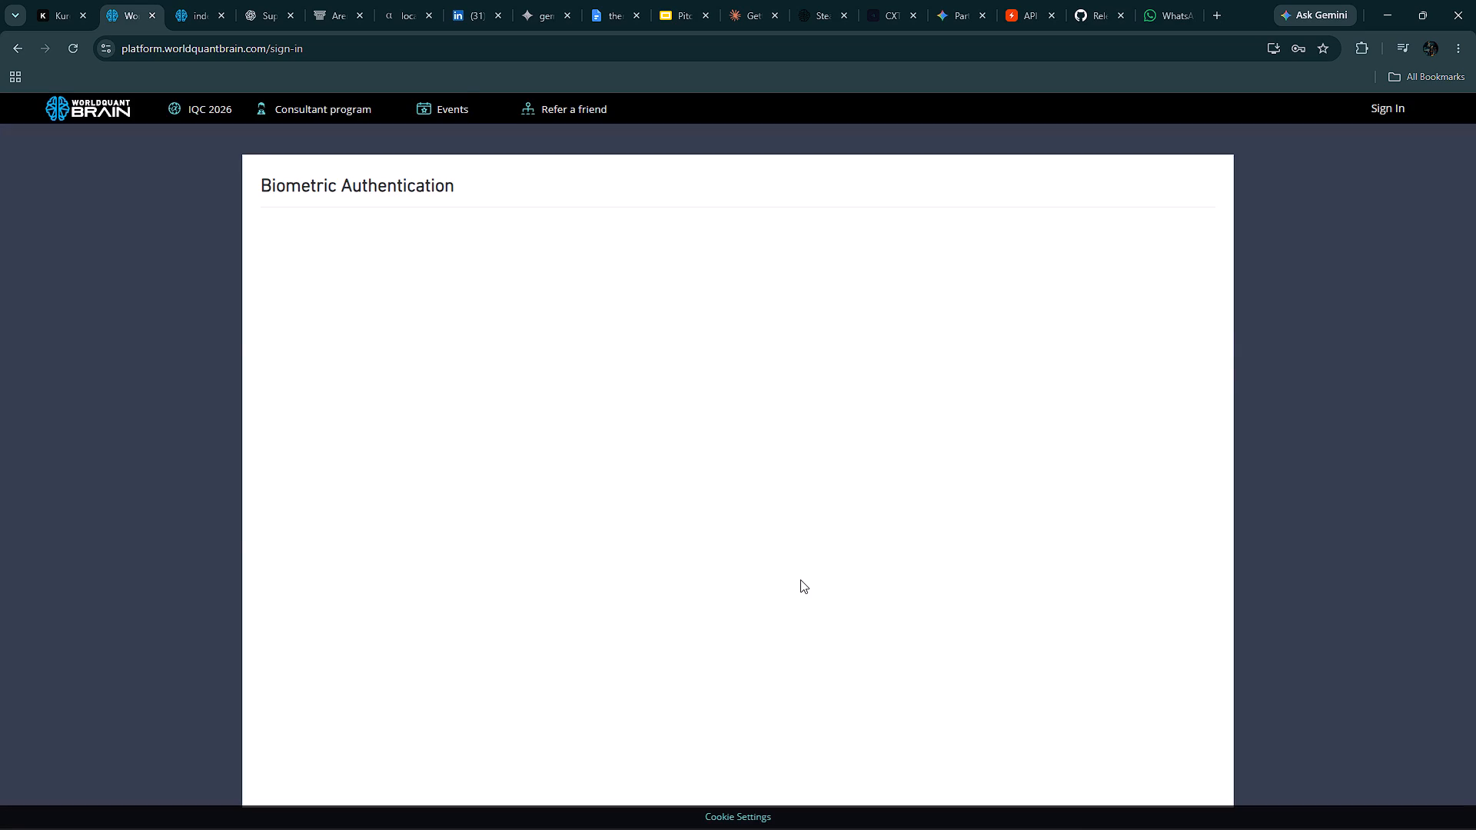
Switch to the Brave browser's simulation page and show the test period for the alpha in Simulation 2.
key(alt+Tab)
key(alt+Tab)
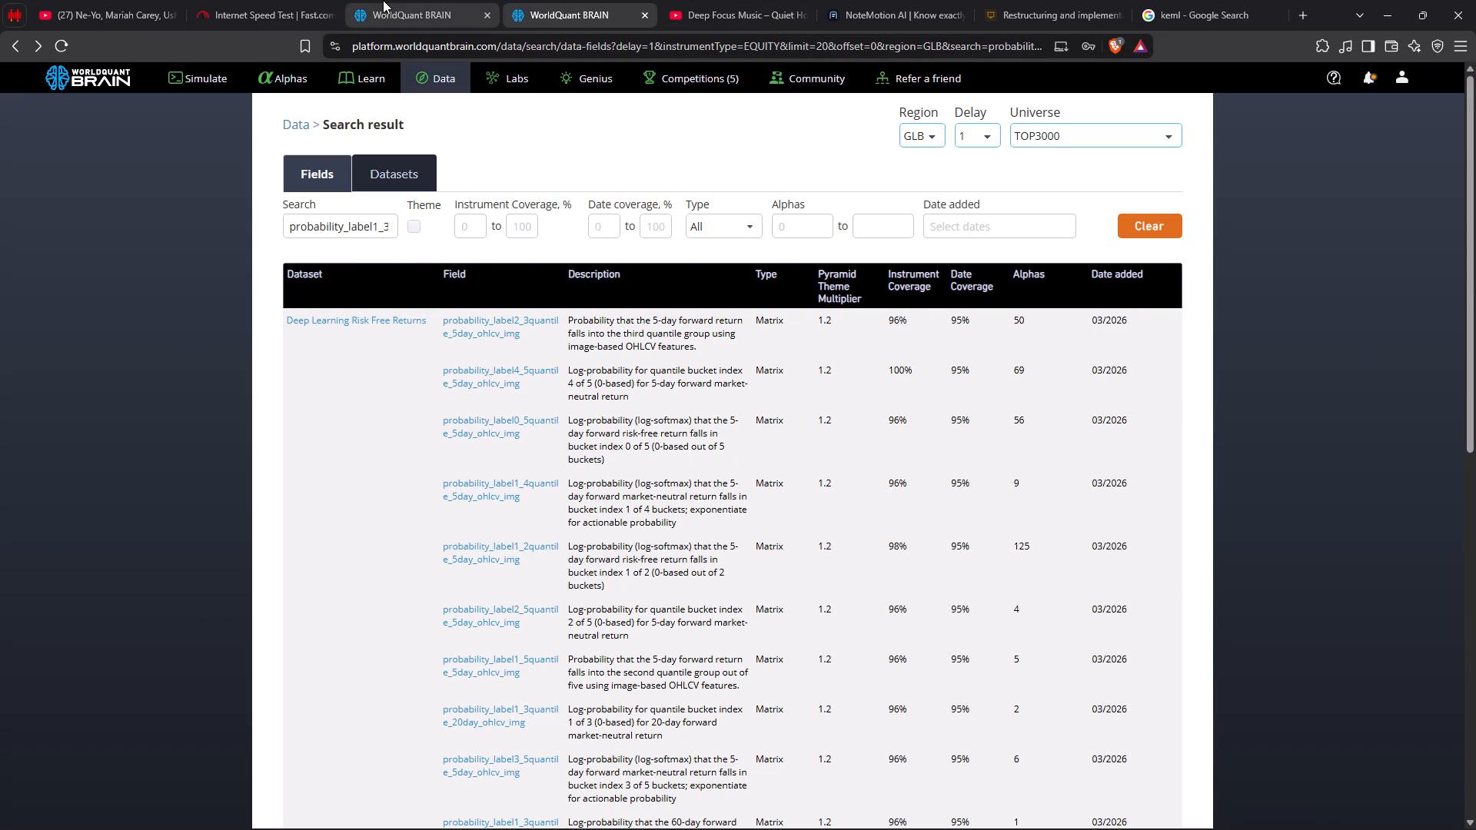
click(383, 0)
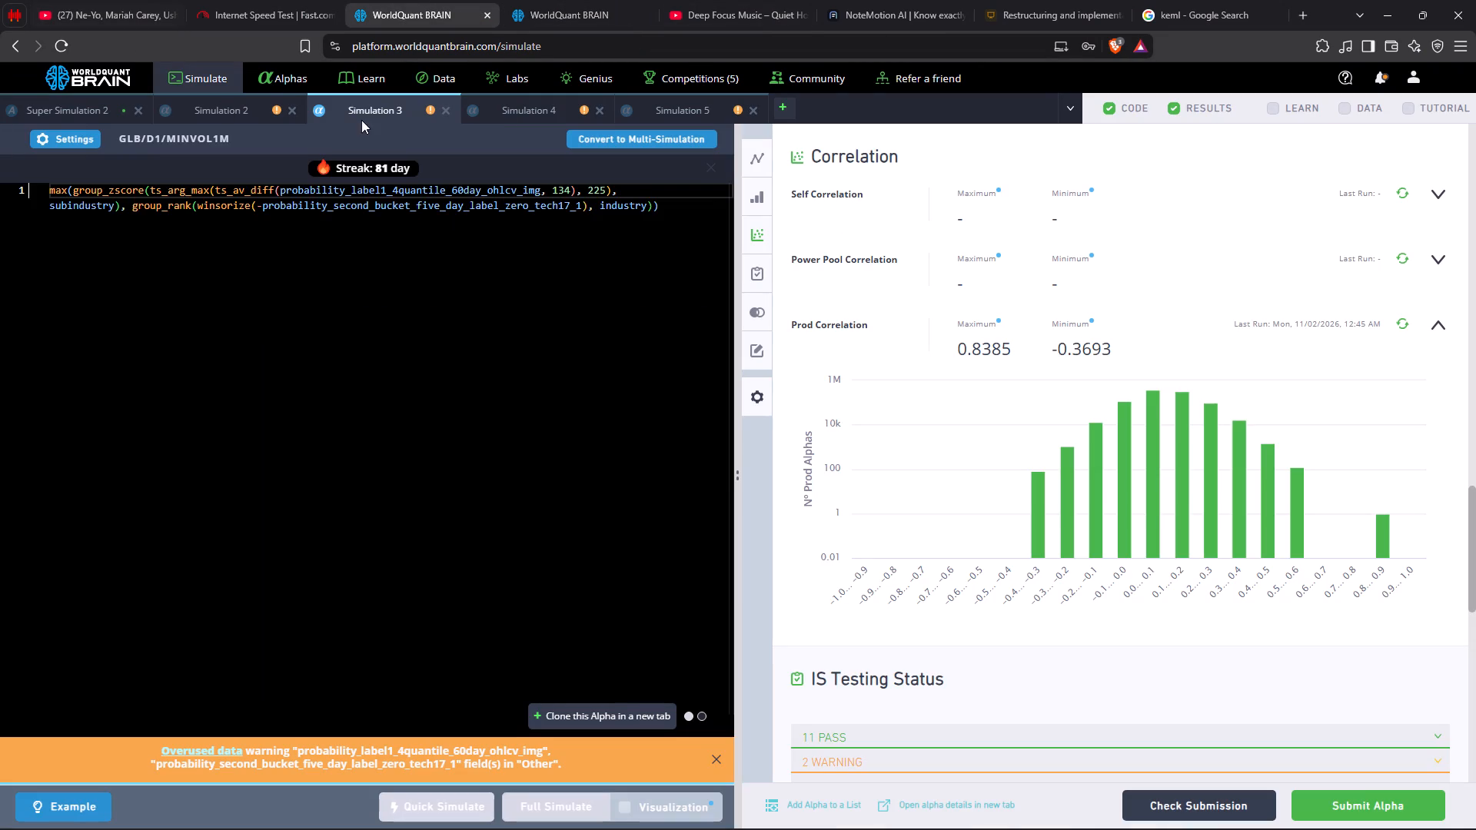
click(262, 112)
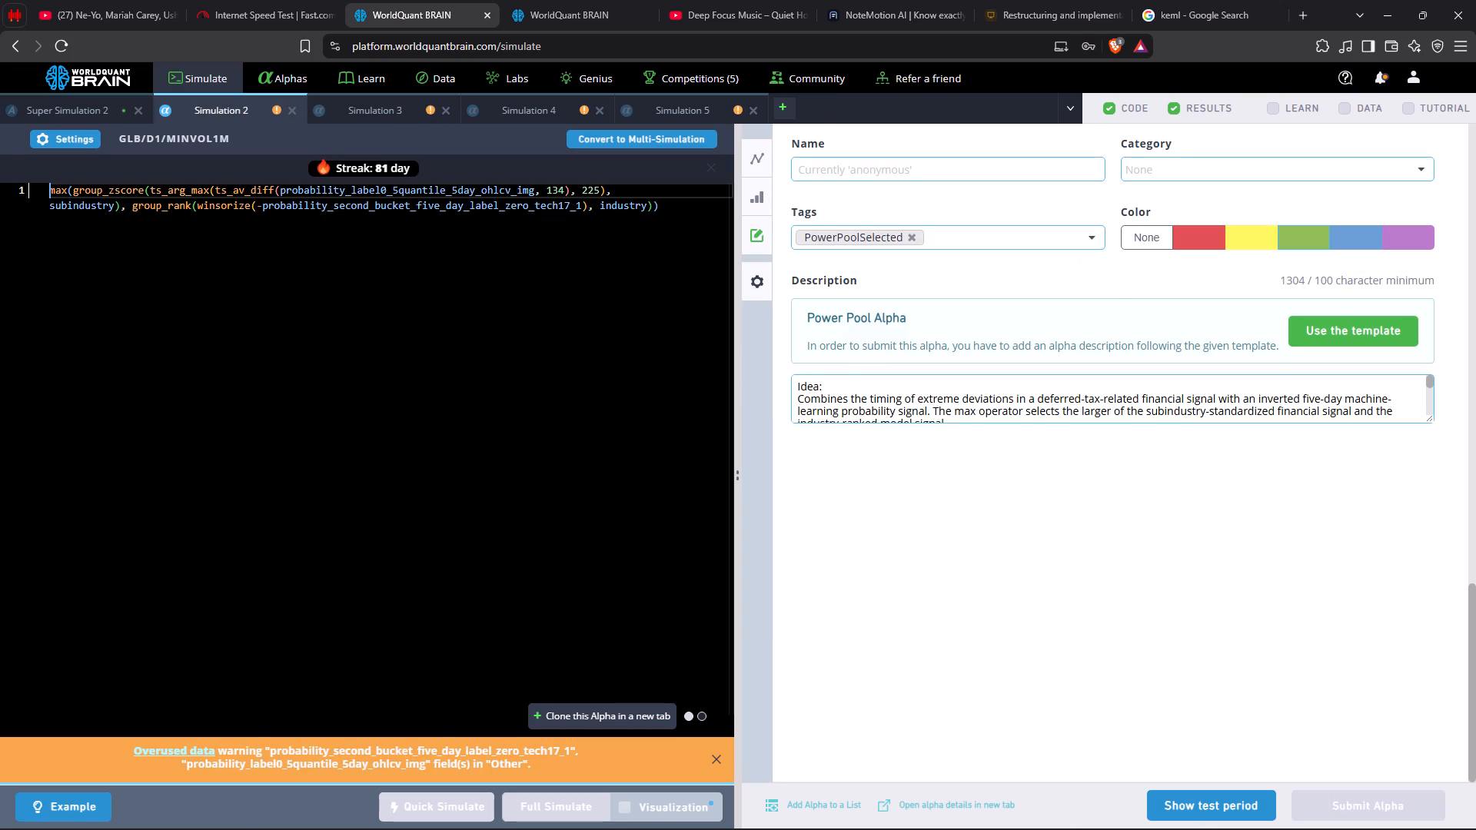
click(1205, 799)
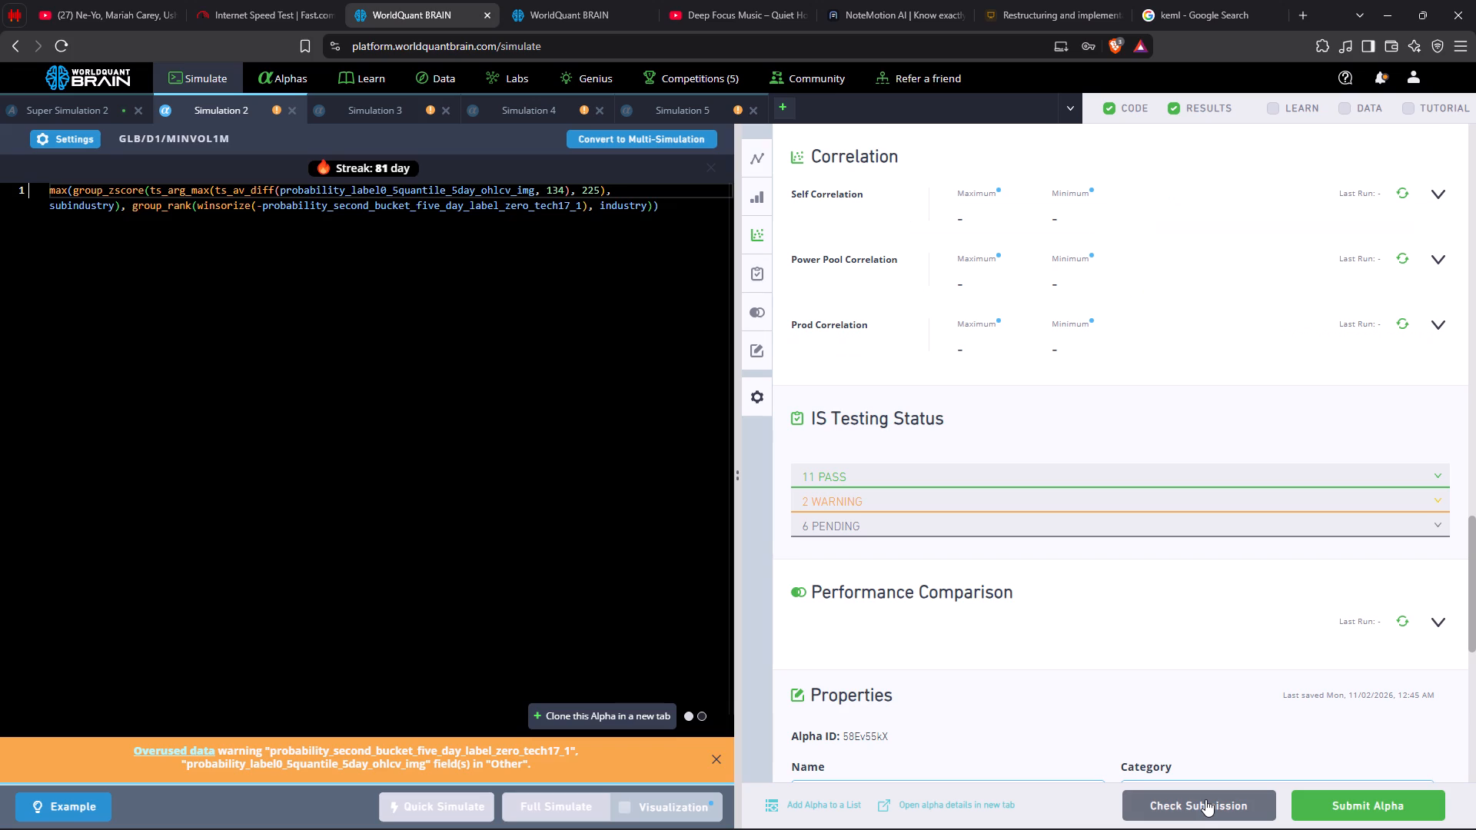
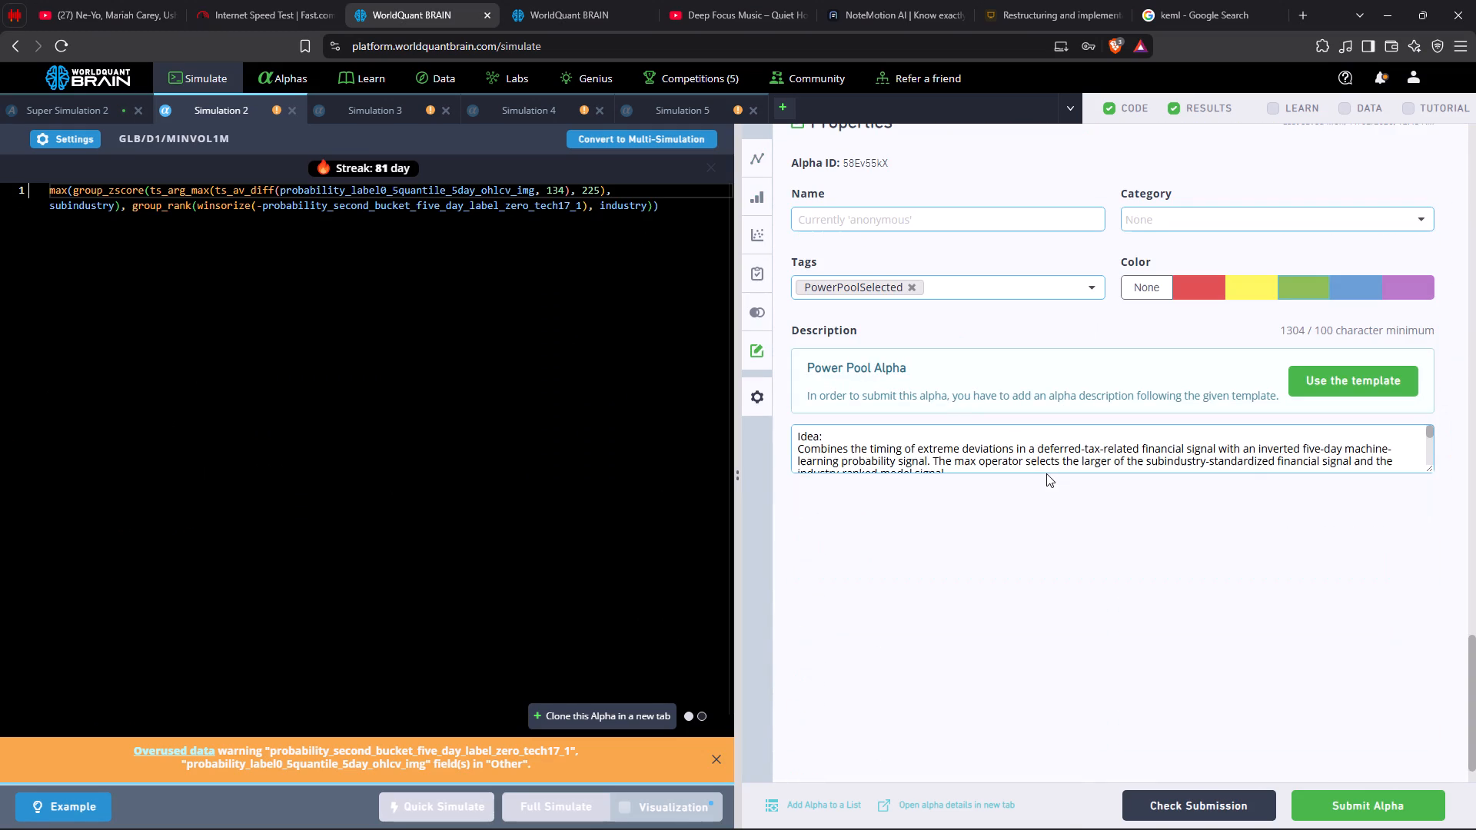
click(1361, 797)
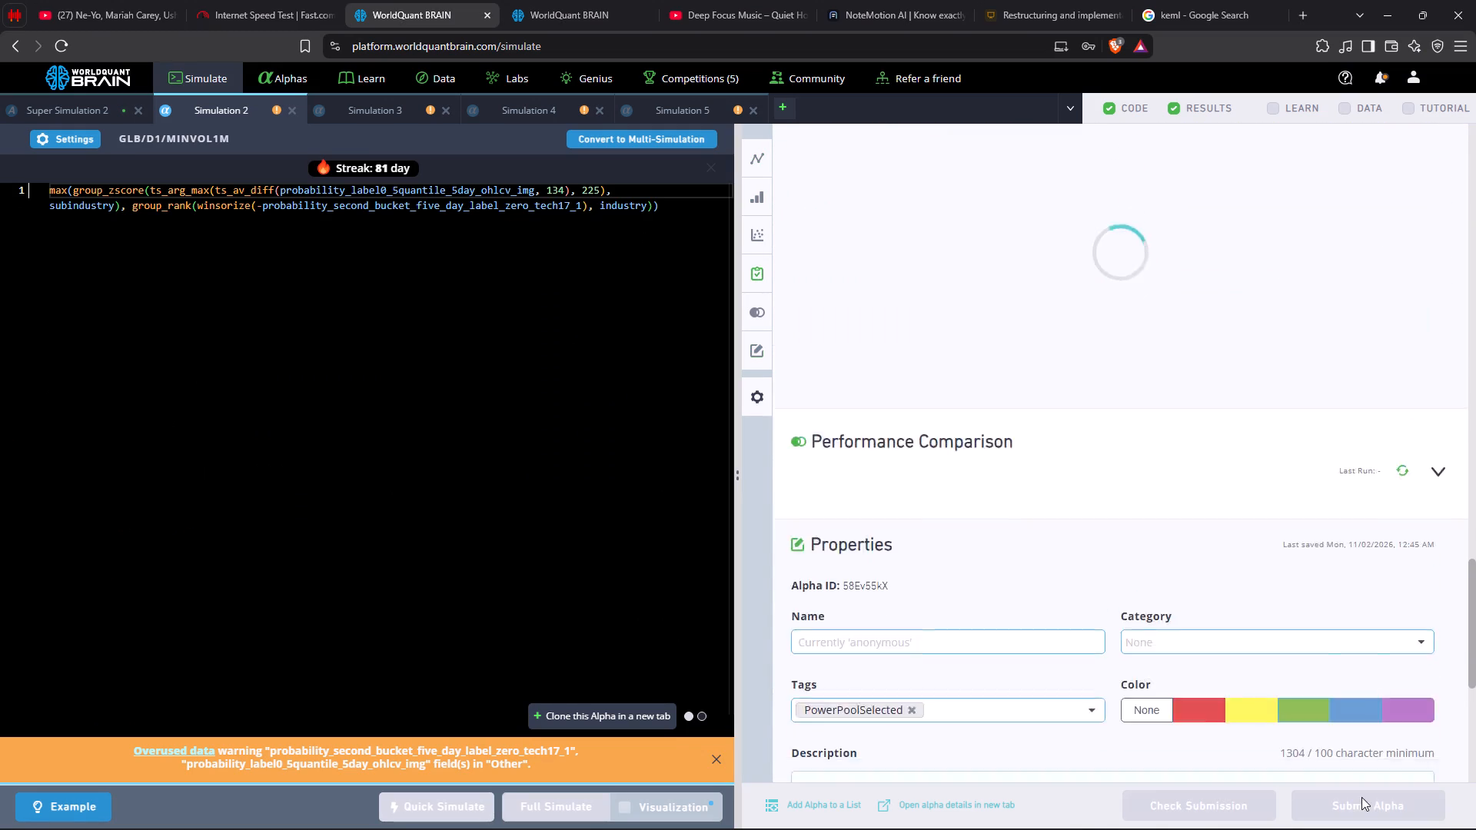
Show the test period for the alpha in Simulation 4.
click(537, 108)
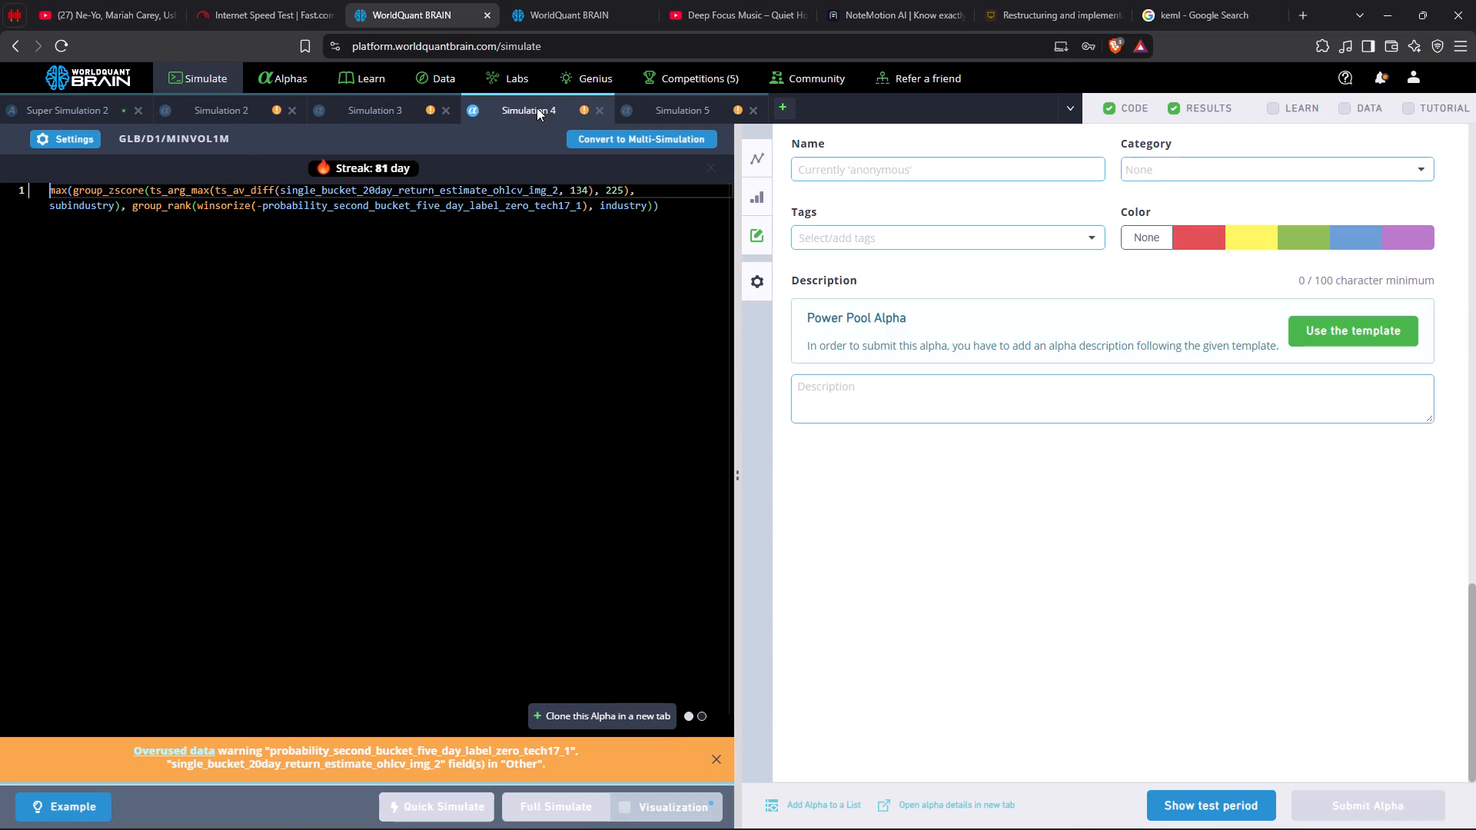
click(1209, 798)
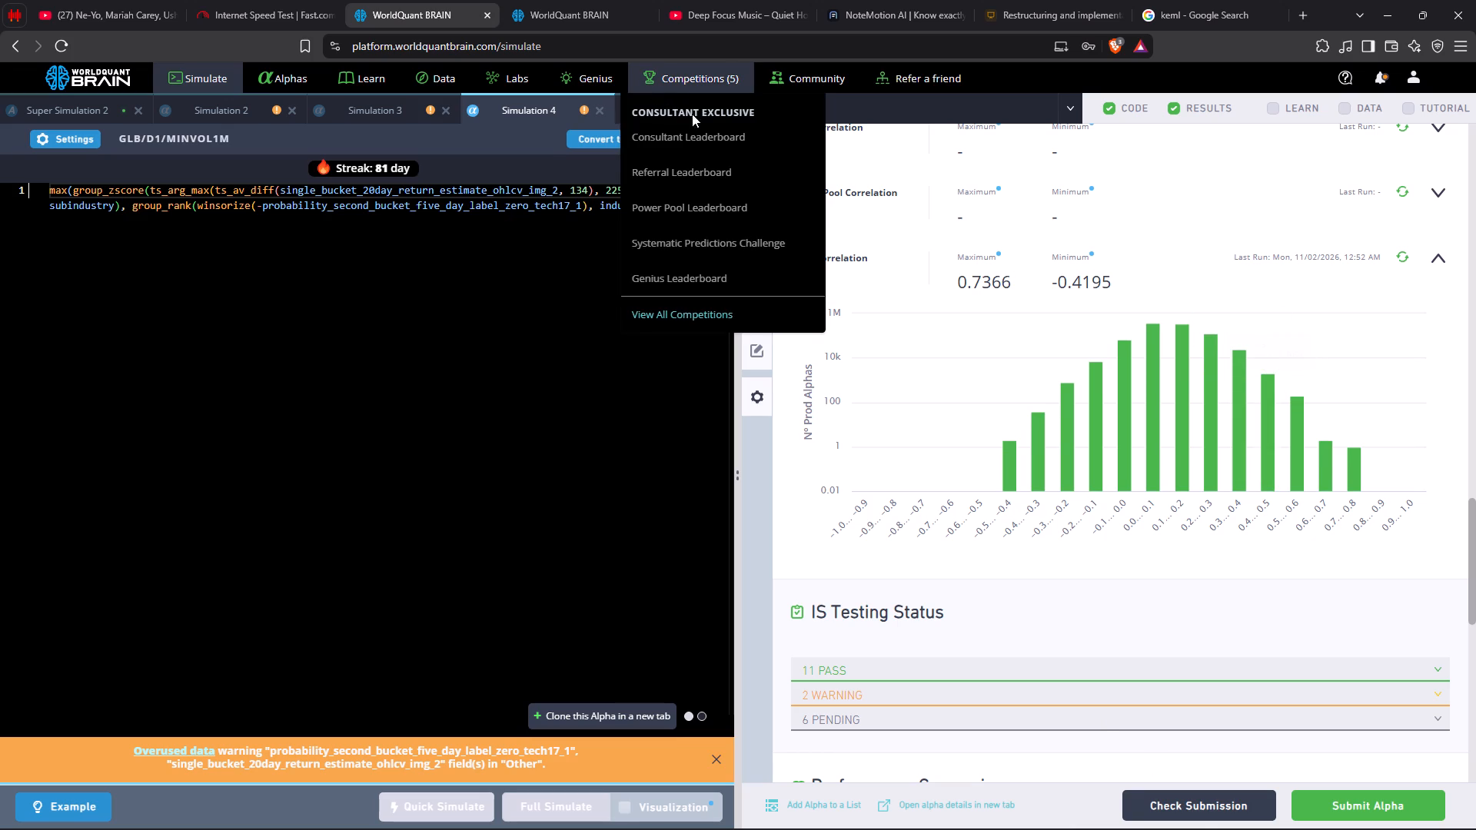
Show the test period for the alpha in Simulation 5.
click(667, 102)
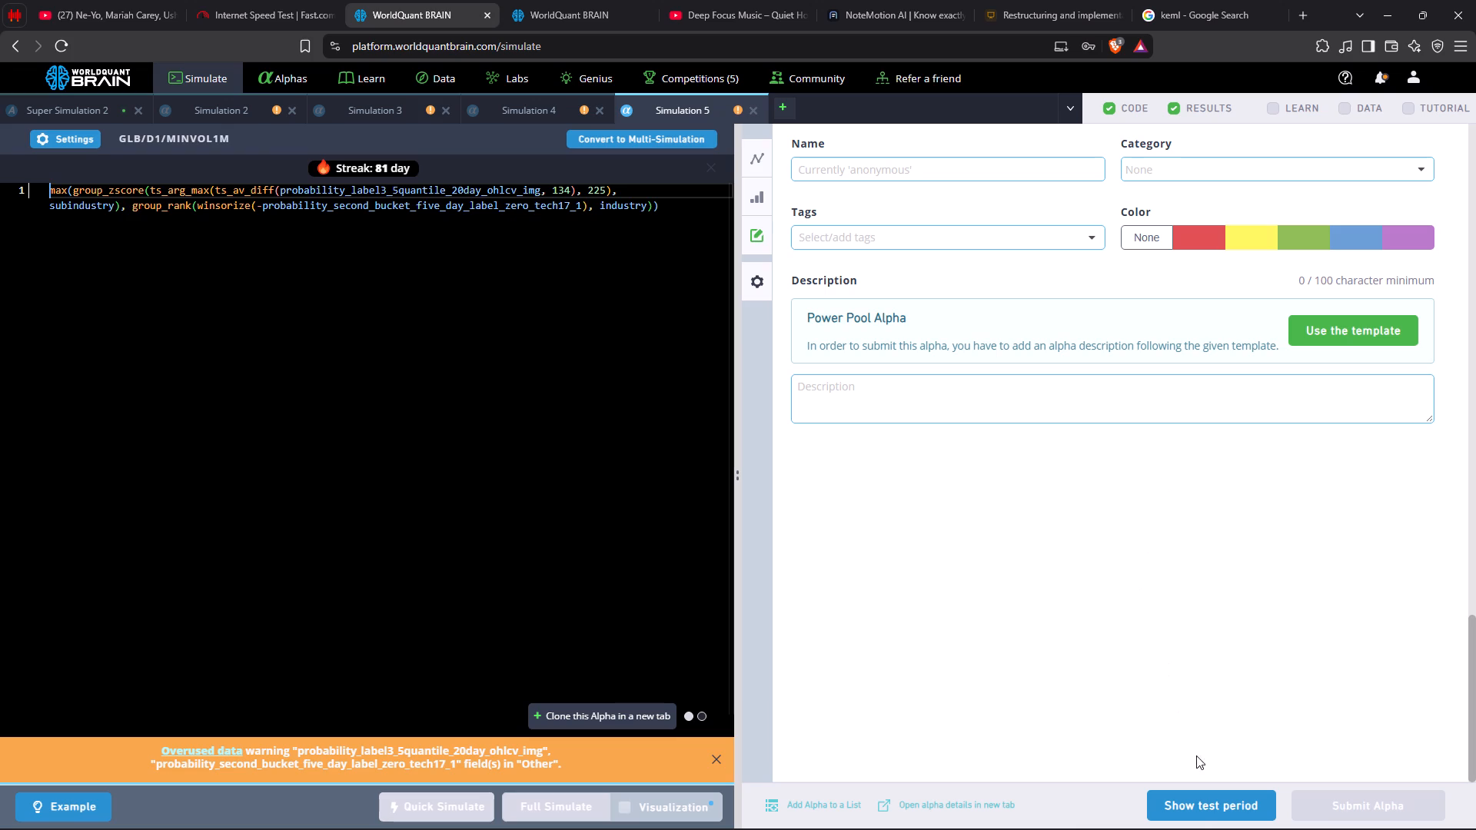
click(1205, 813)
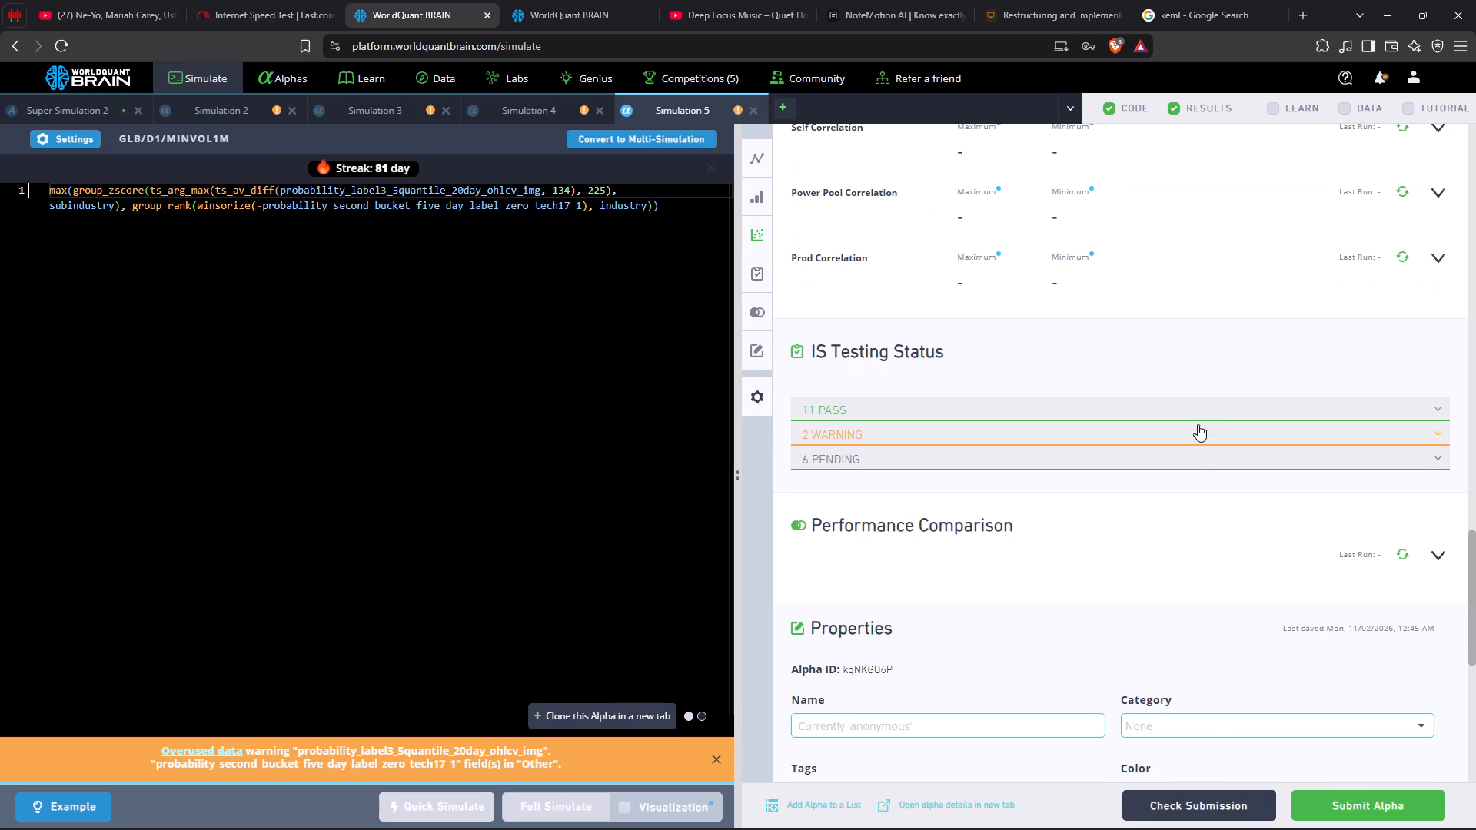
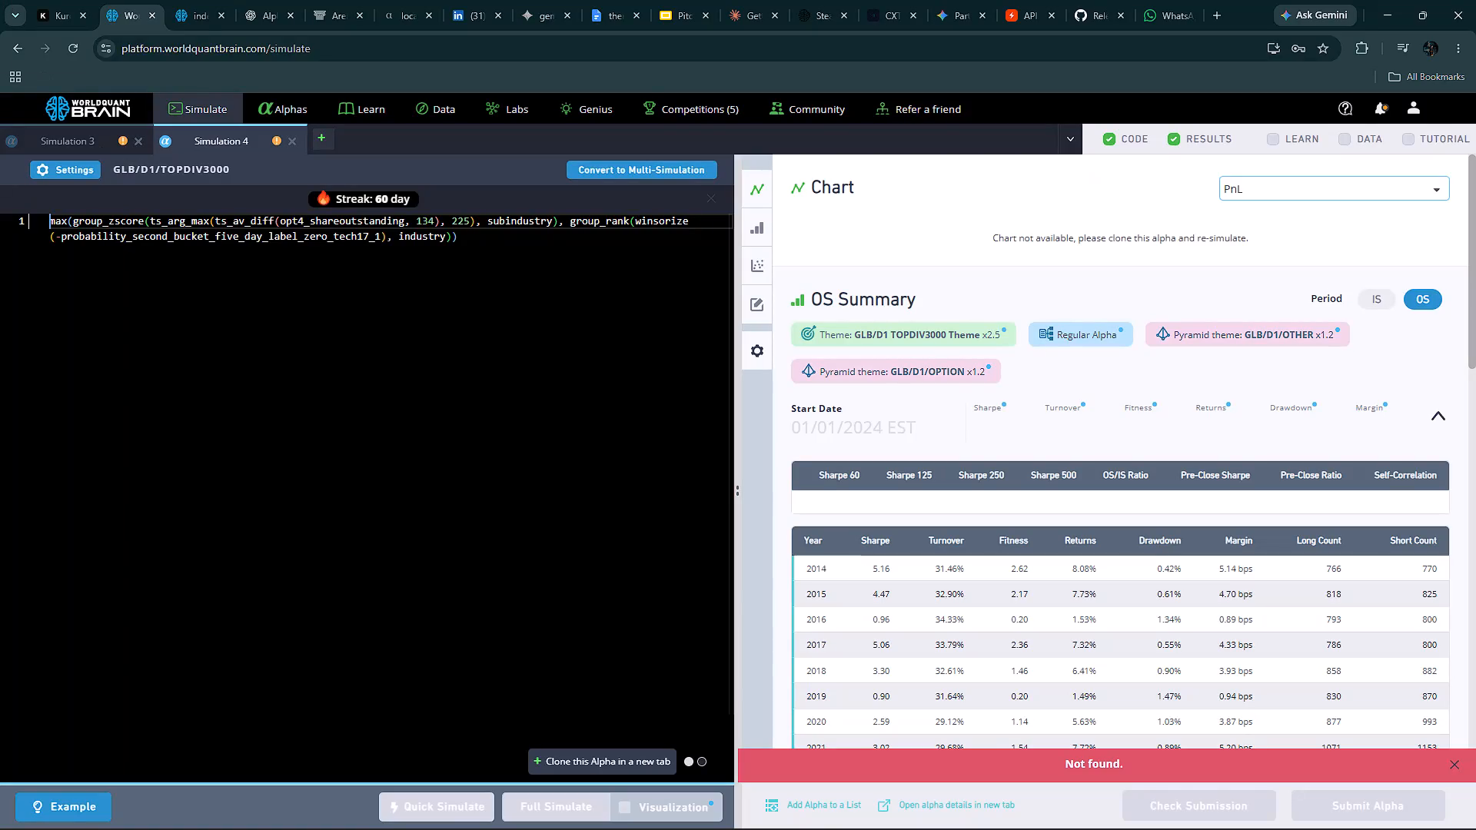
Go to the Alphas page and show the list of submitted alphas.
click(279, 95)
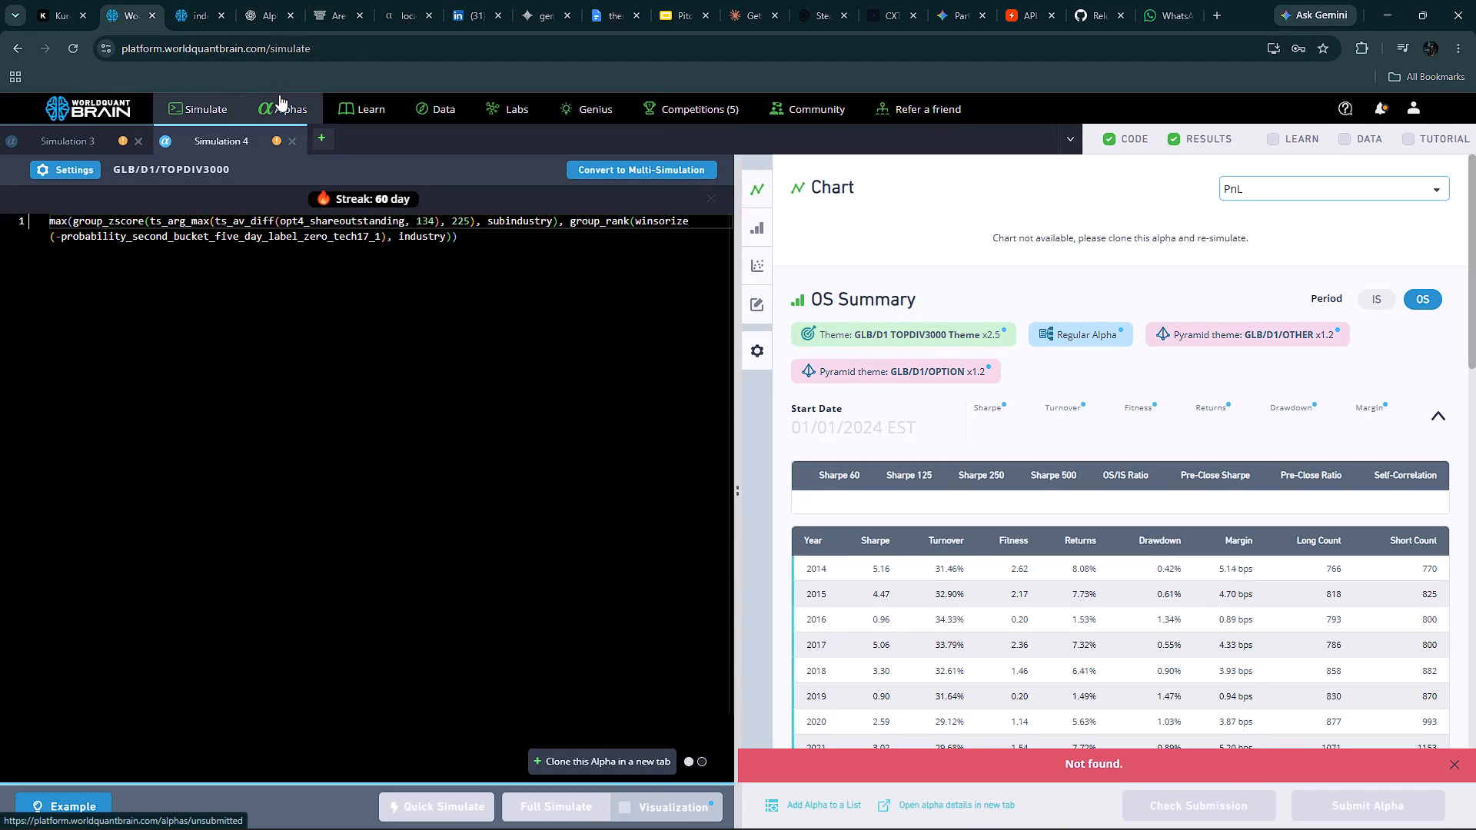
click(593, 195)
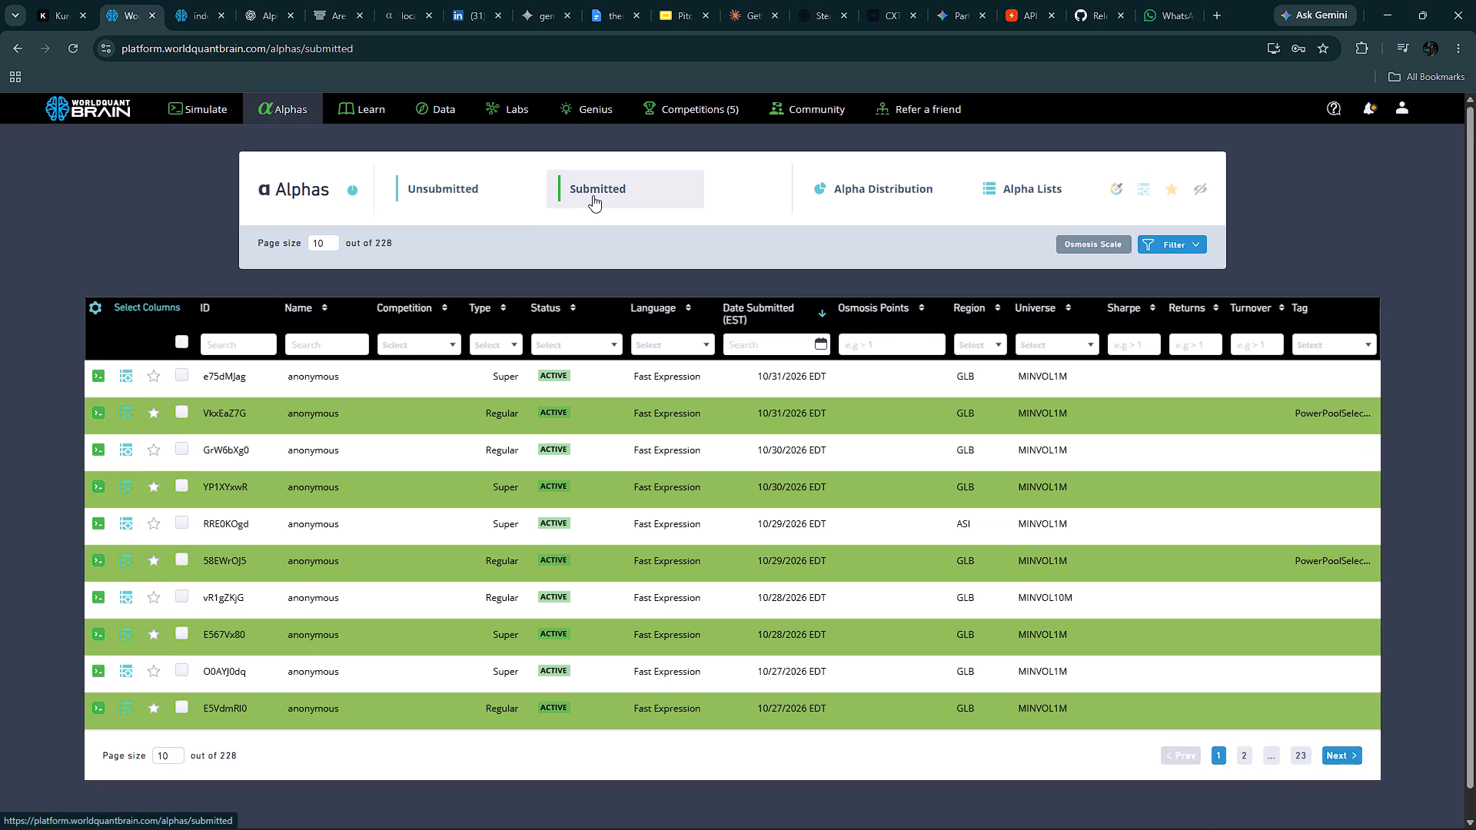
Switch to the unsubmitted alphas and open the details of the GLB MINVOL10M super alpha LLMgonvM.
click(451, 188)
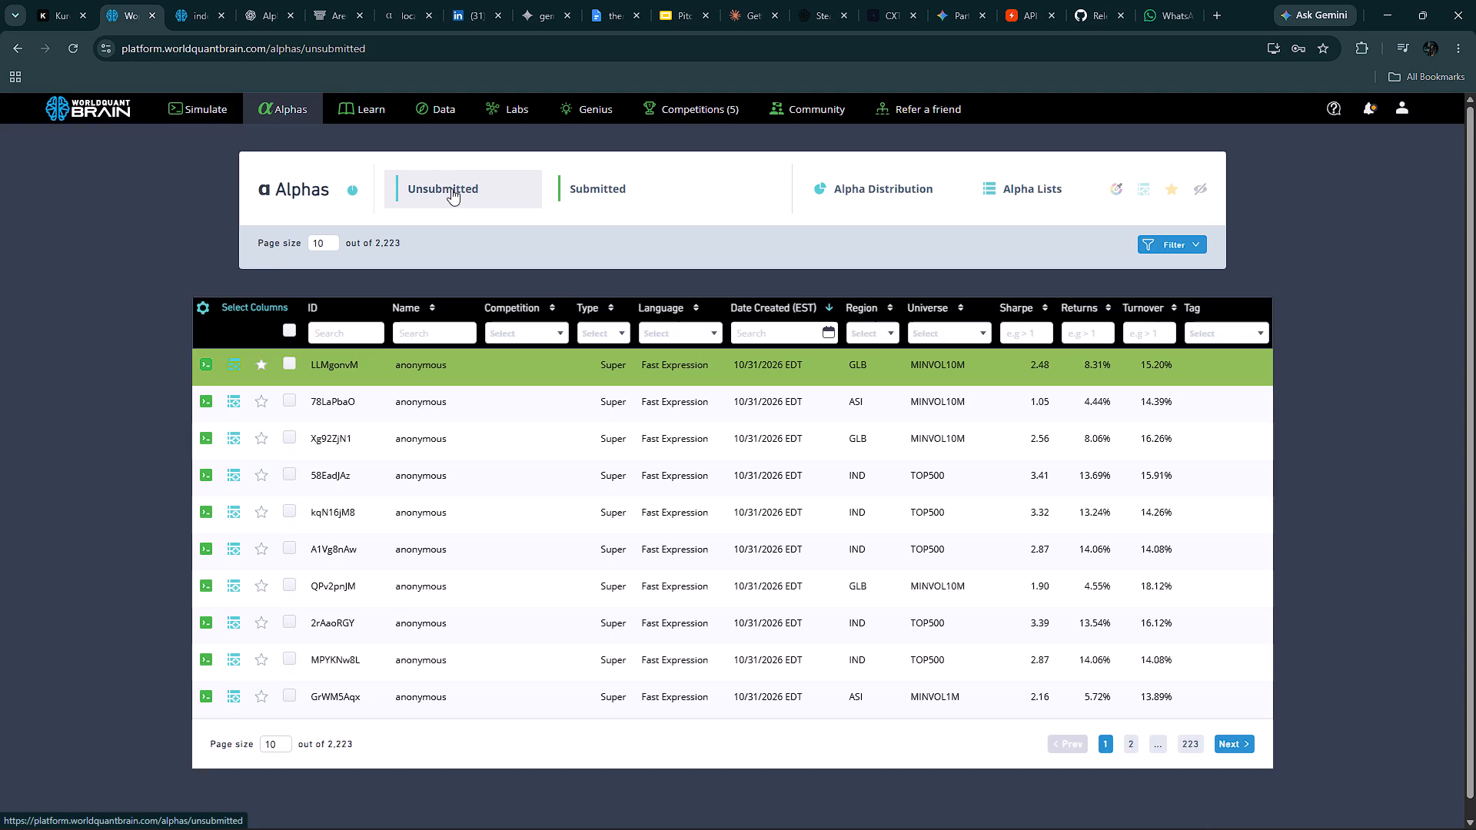
click(563, 369)
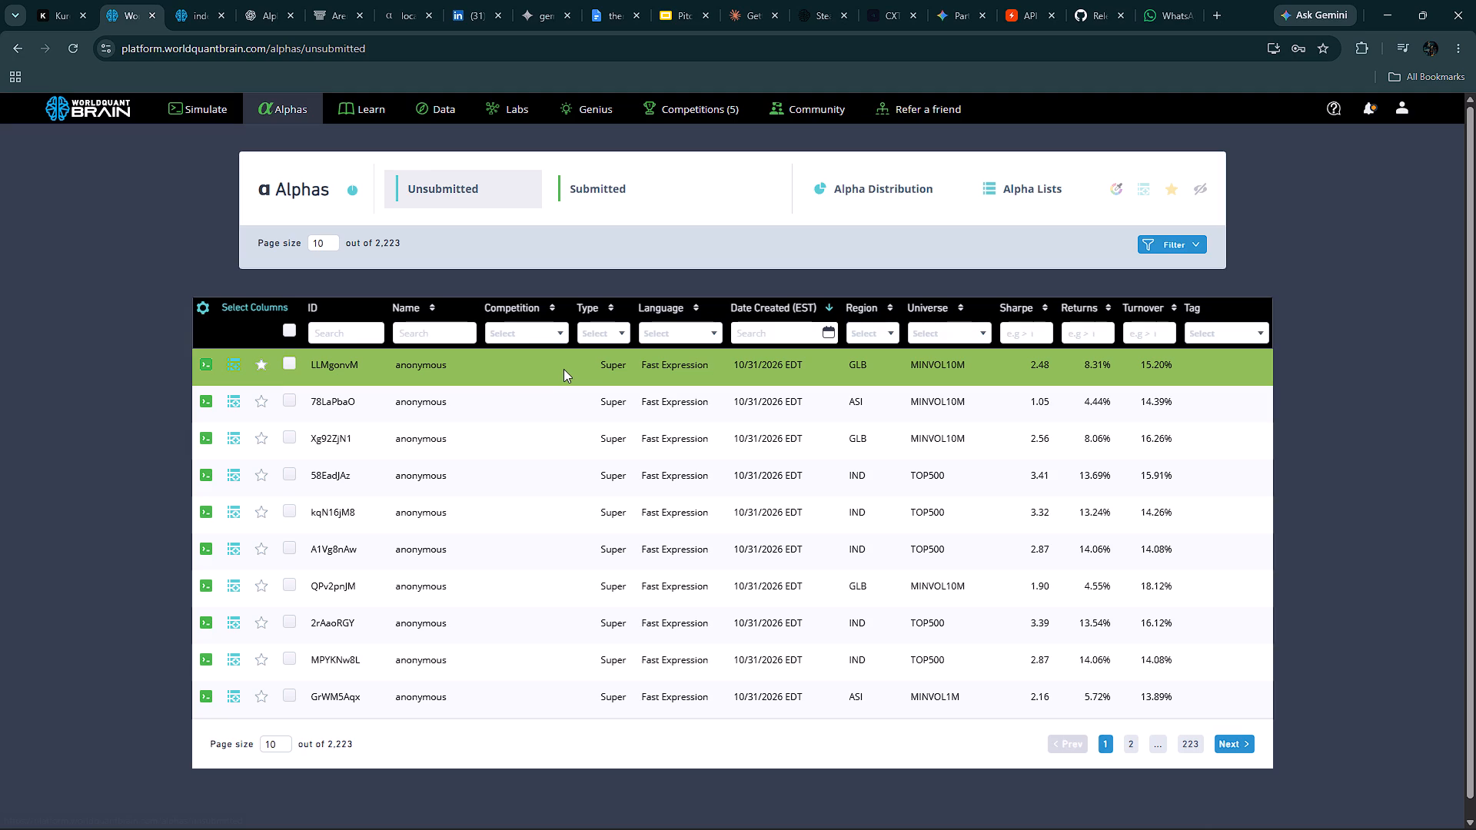
click(570, 380)
click(412, 369)
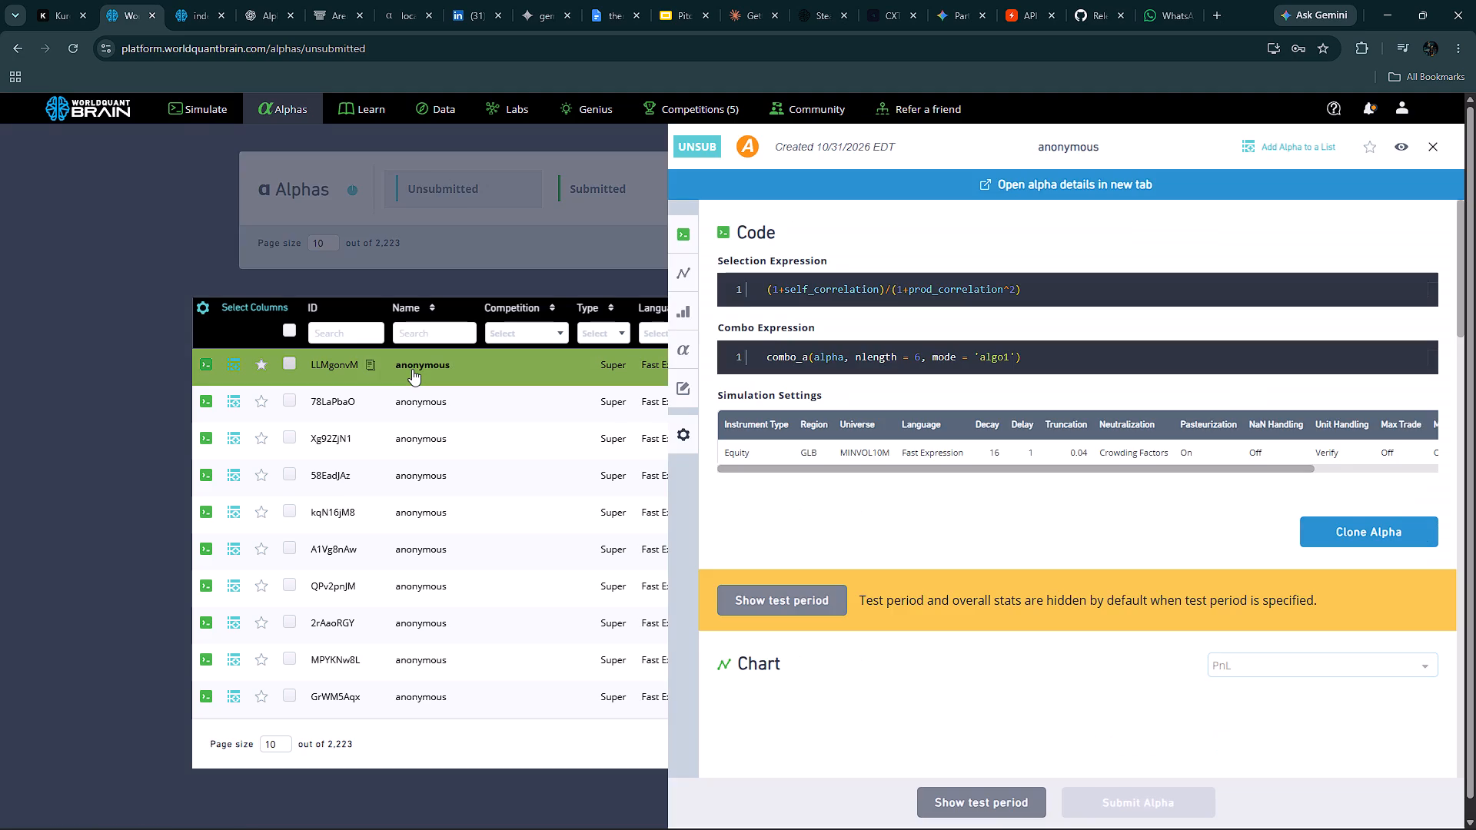
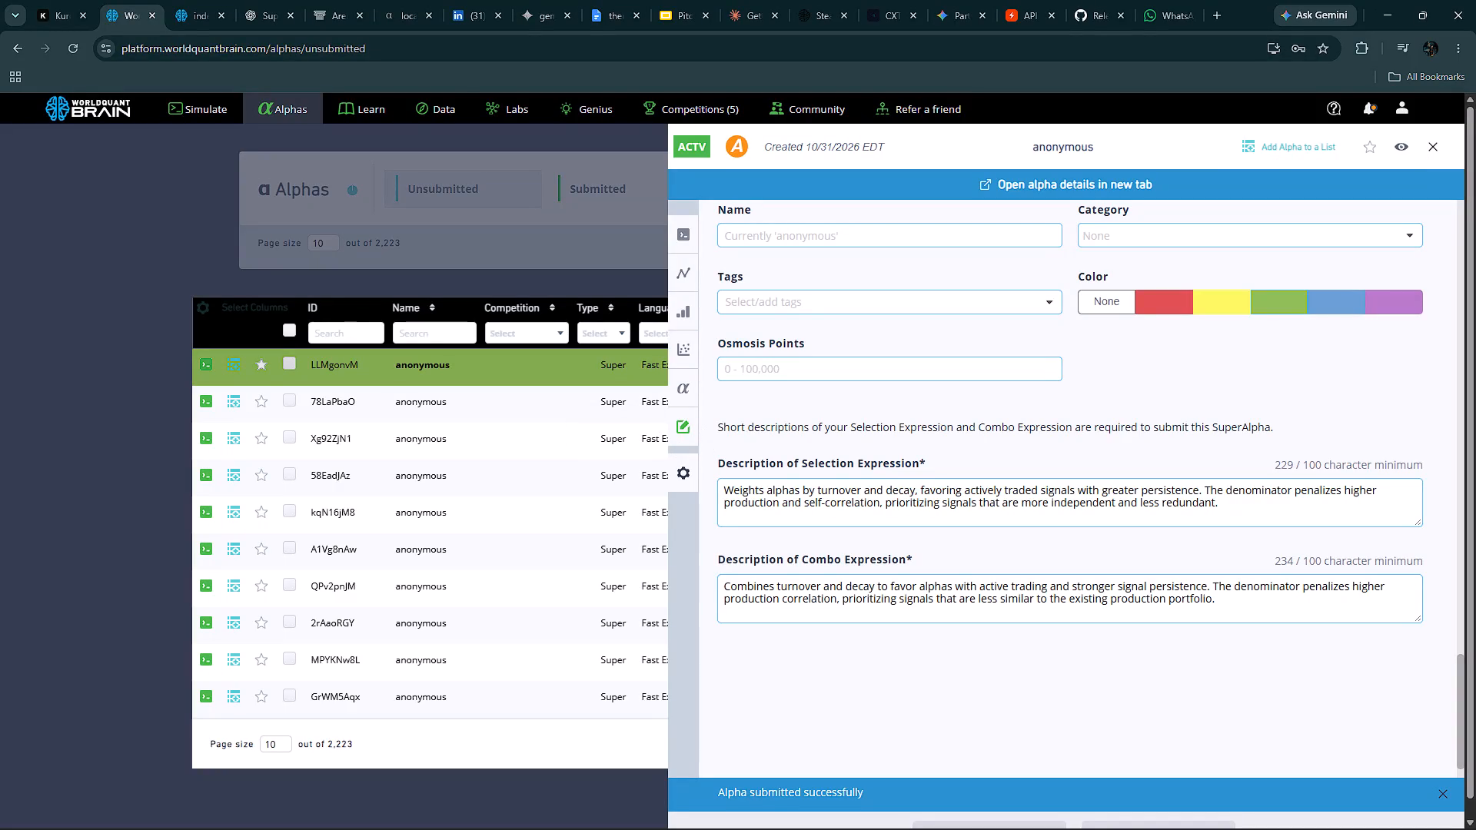
Open the regular GLB MINVOL1M alpha 6Xd1joK7 from page 2 of the unsubmitted alphas and review its IS-period summary.
click(1437, 142)
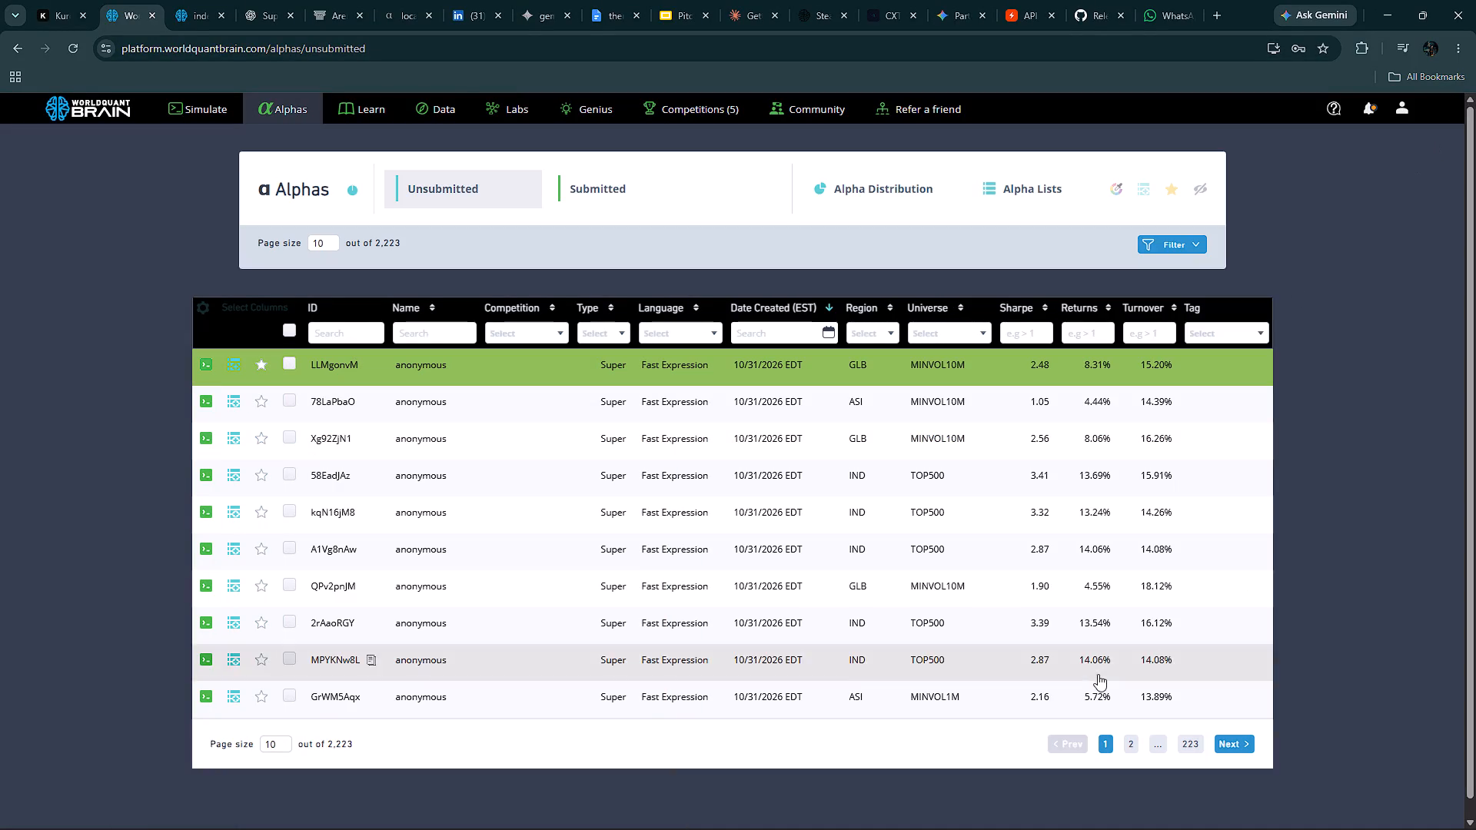
click(1133, 738)
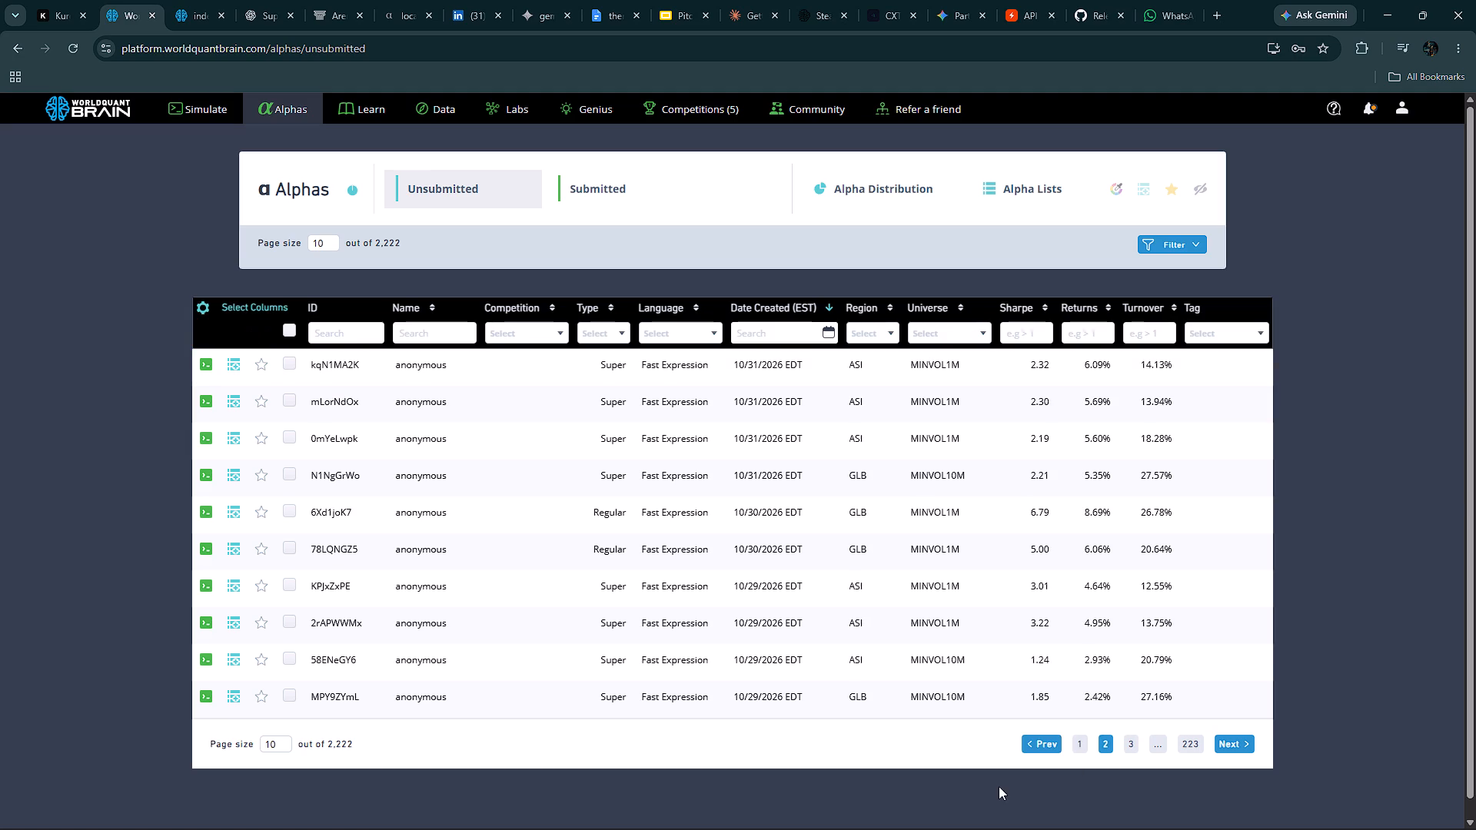
click(773, 525)
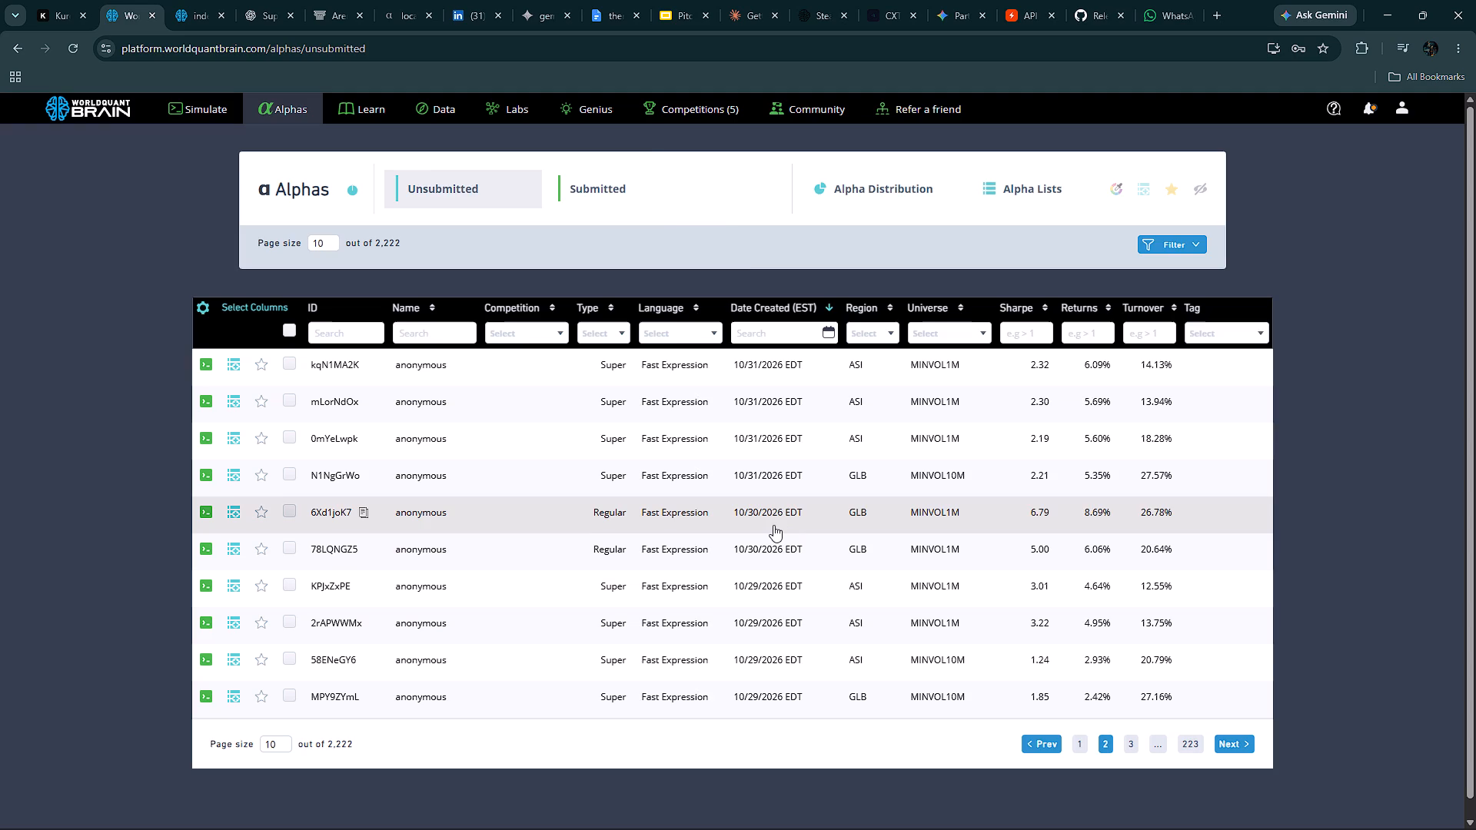
click(799, 511)
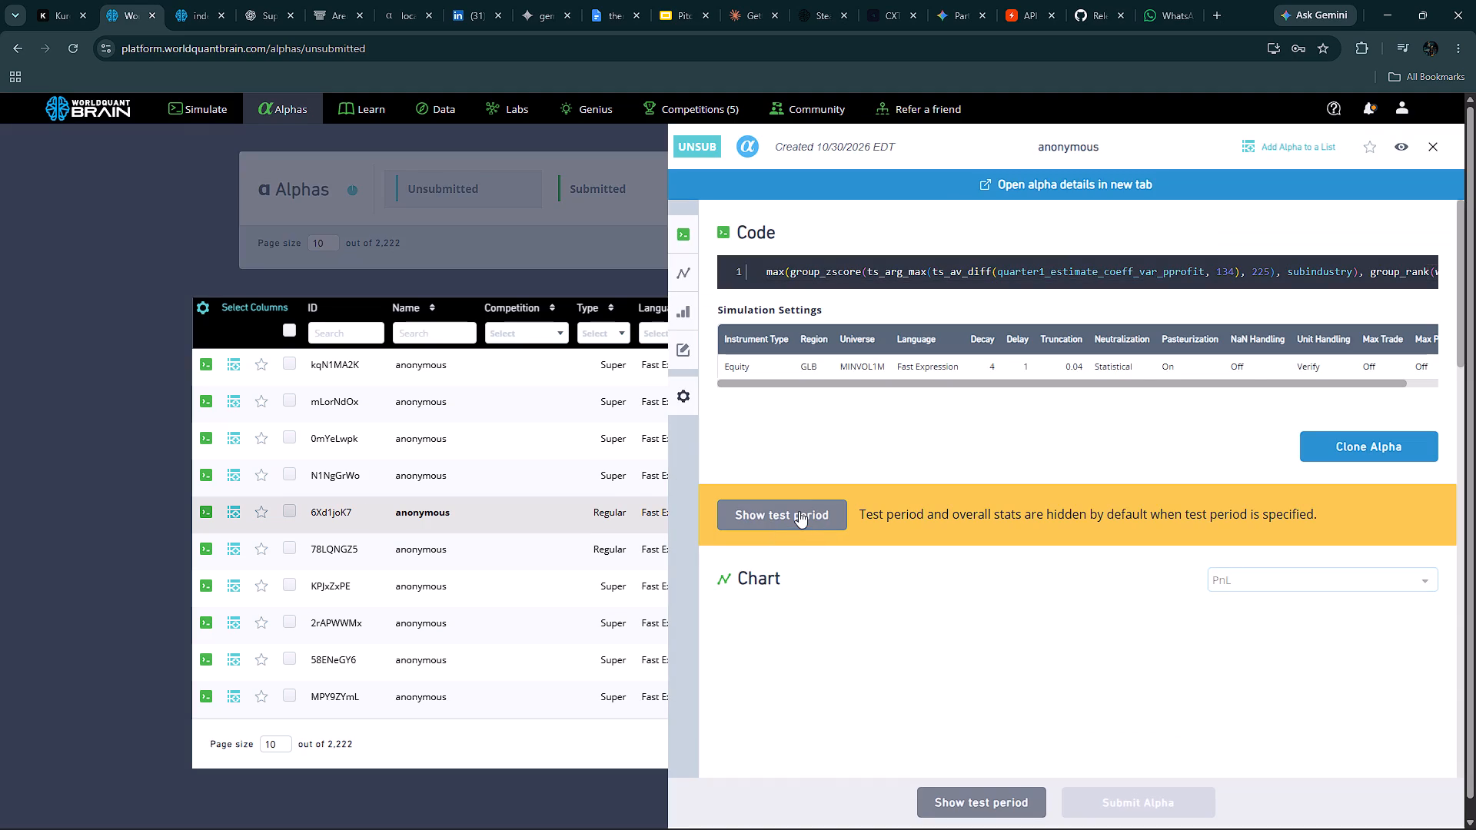
scroll(1133, 609, down, 6)
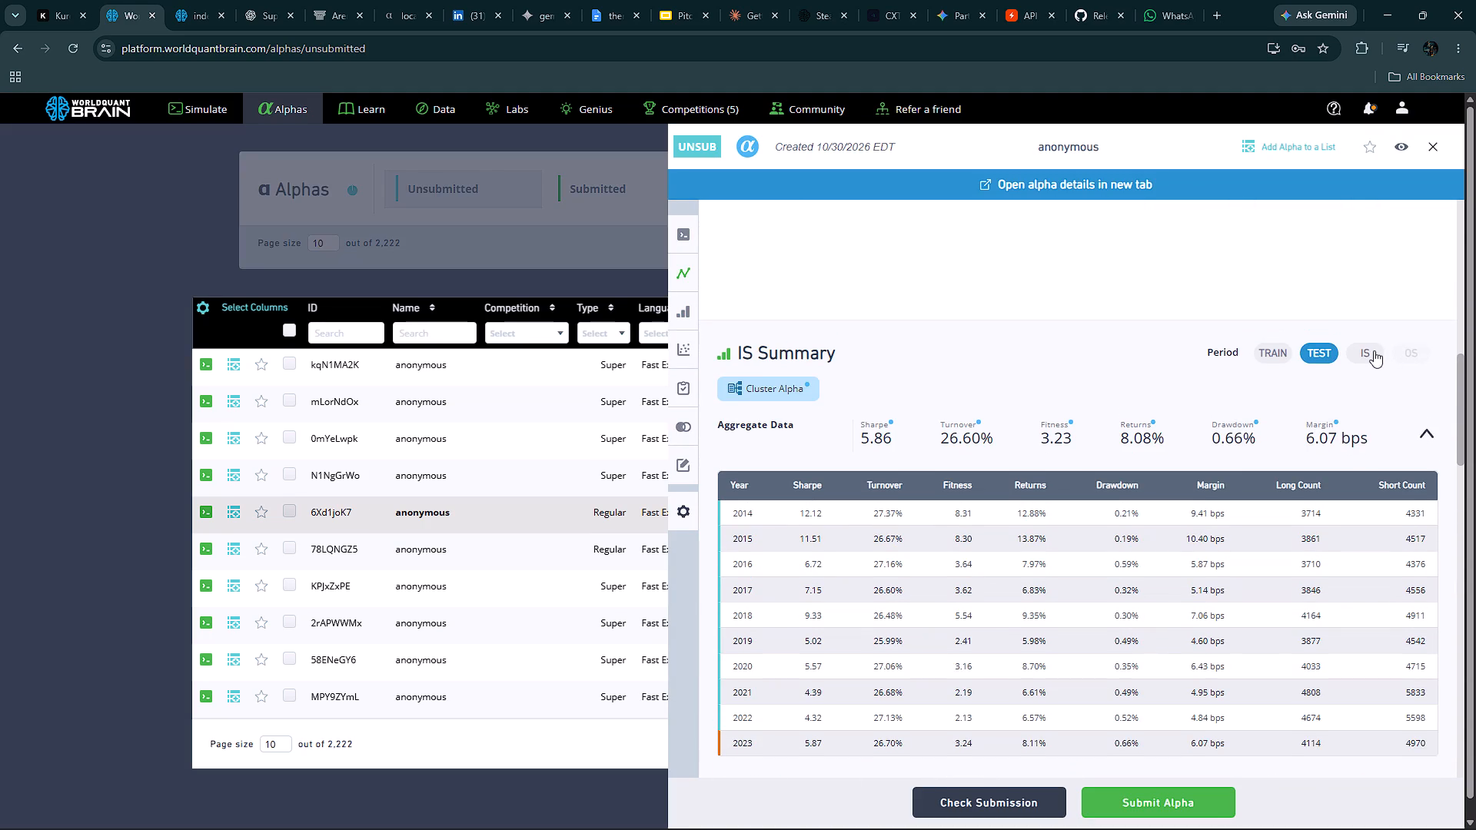
scroll(1328, 424, up, 1)
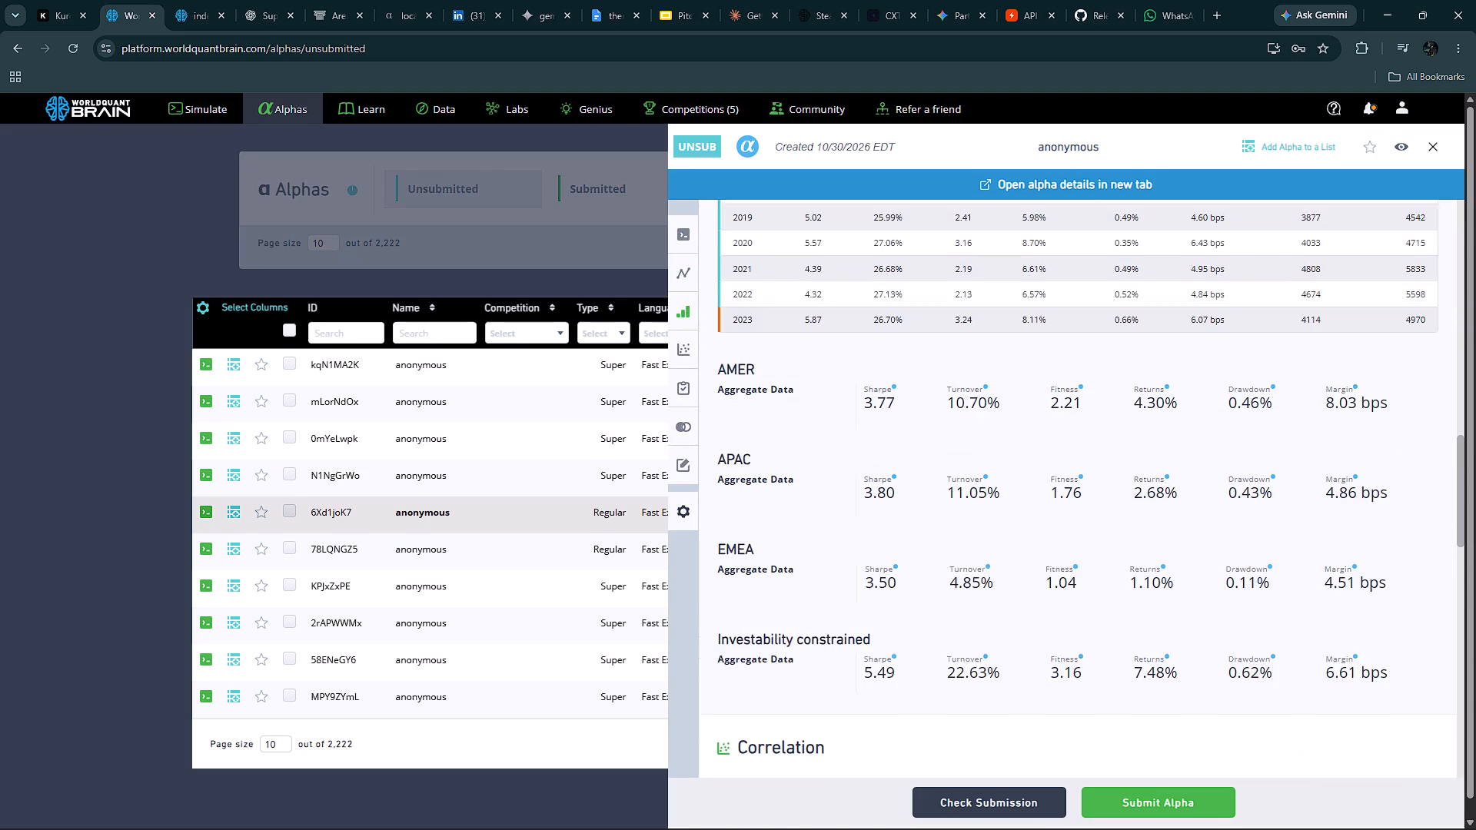
scroll(1328, 424, up, 3)
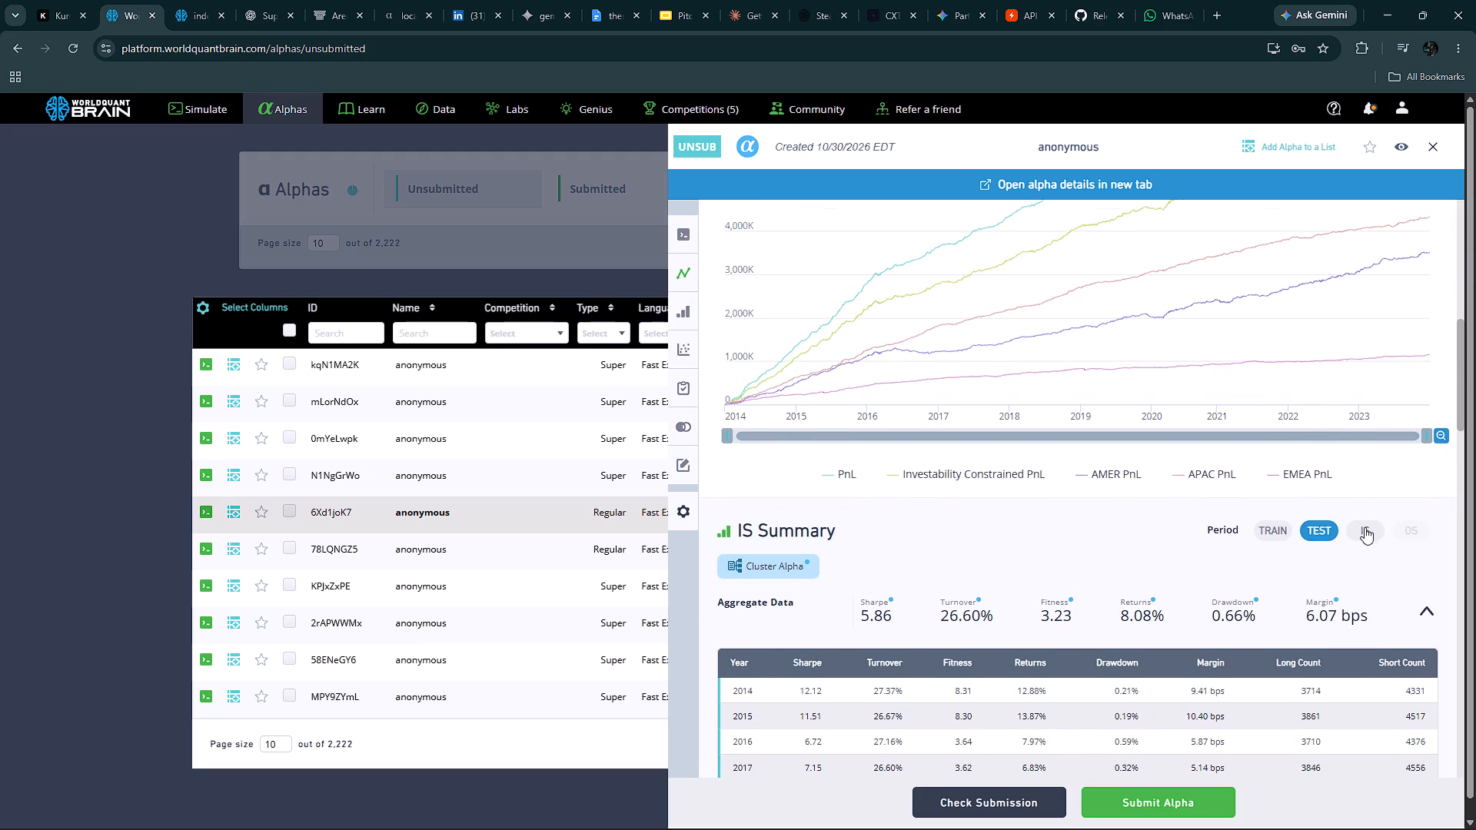
click(1365, 532)
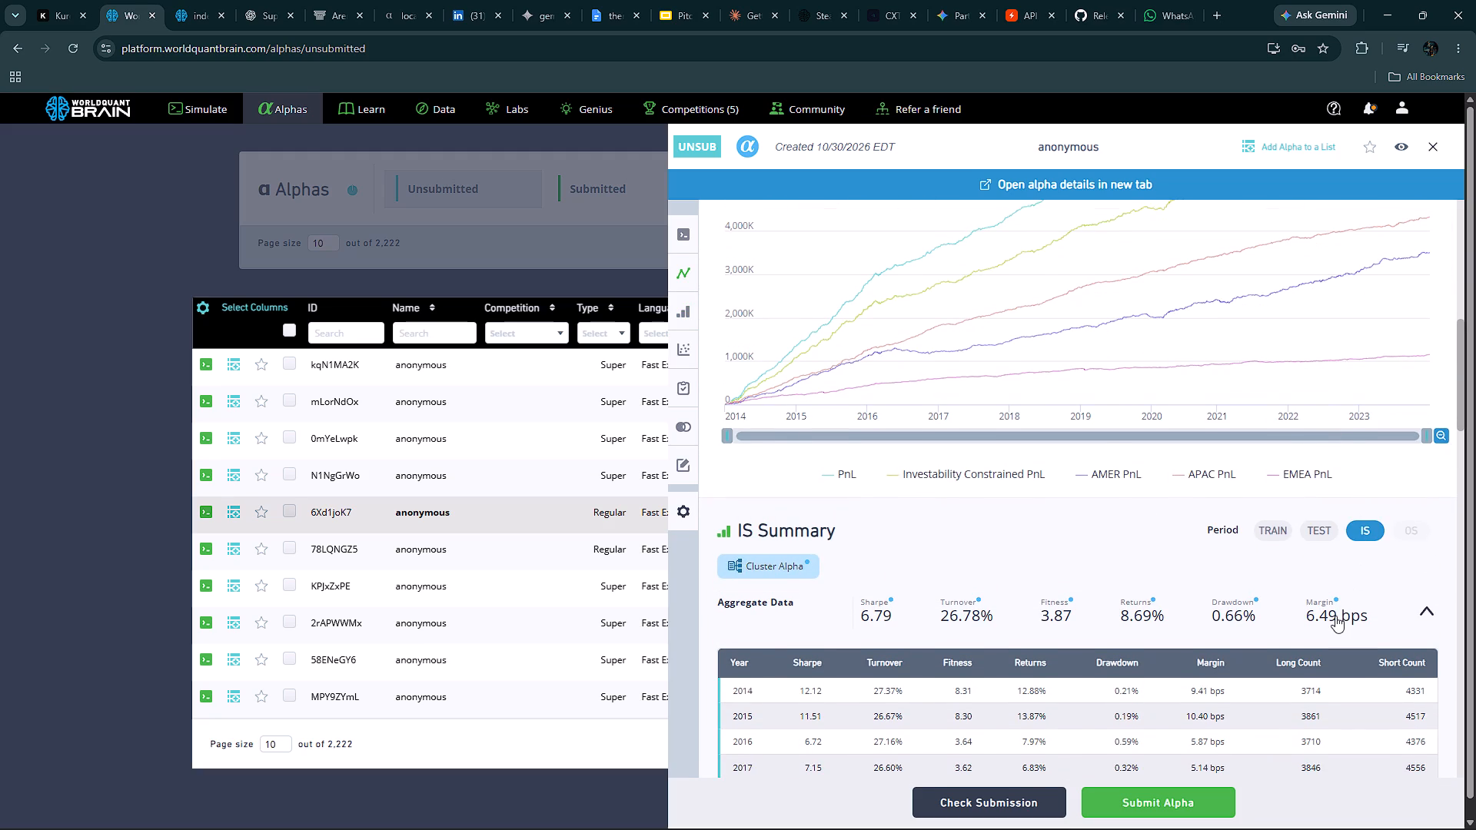
scroll(1335, 616, down, 4)
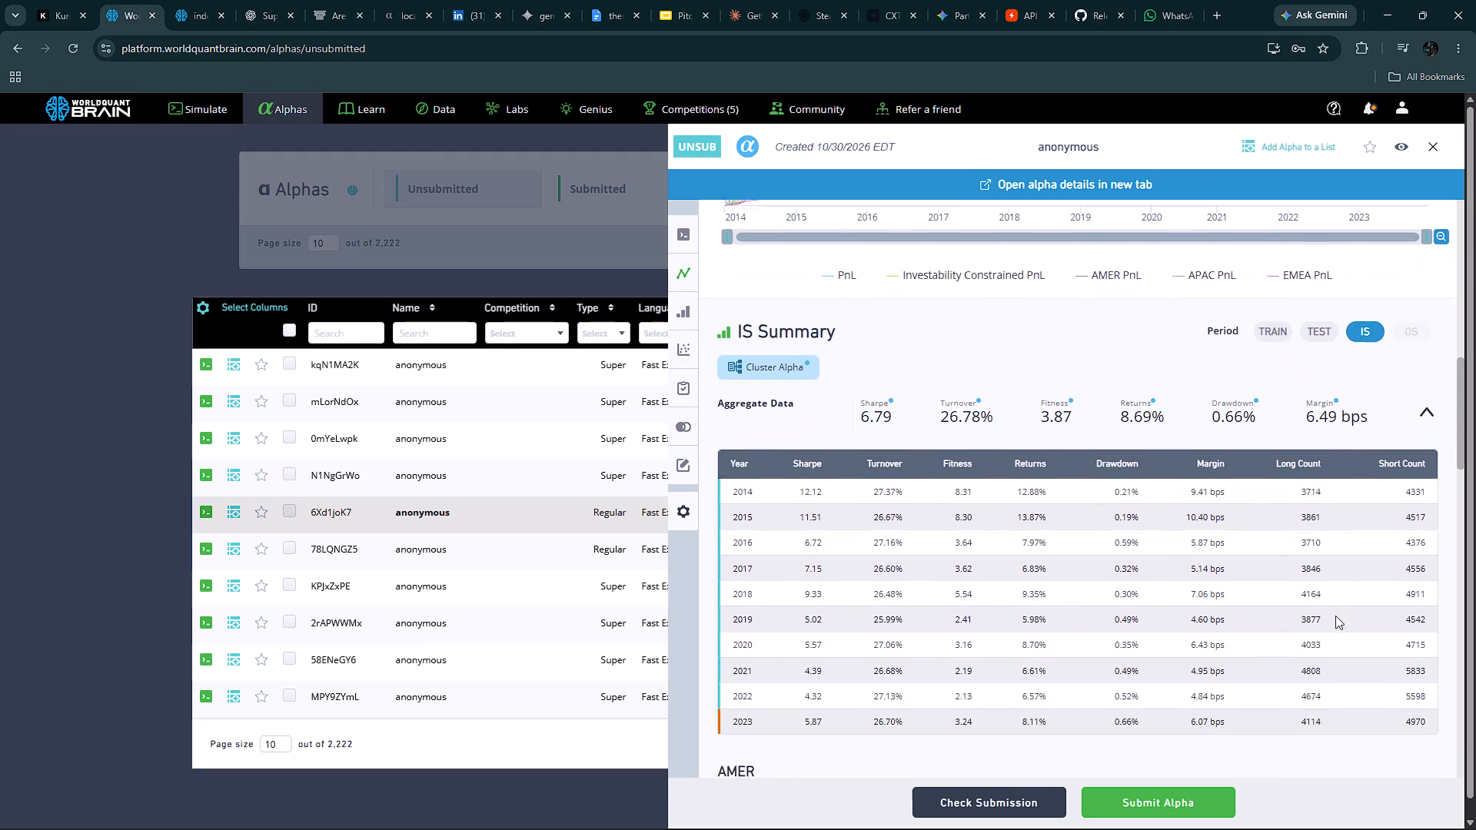
scroll(1335, 616, down, 3)
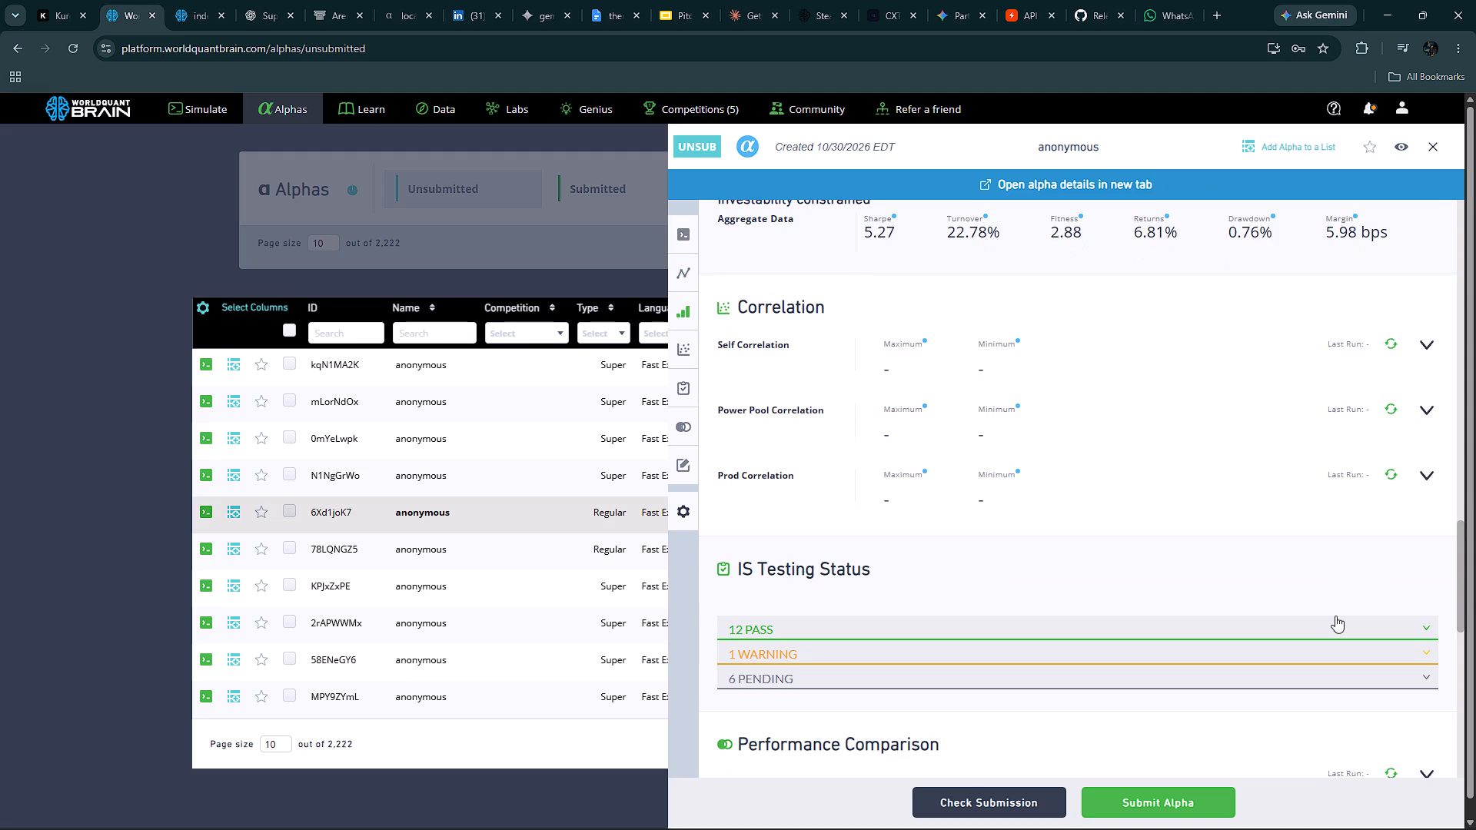
click(1433, 470)
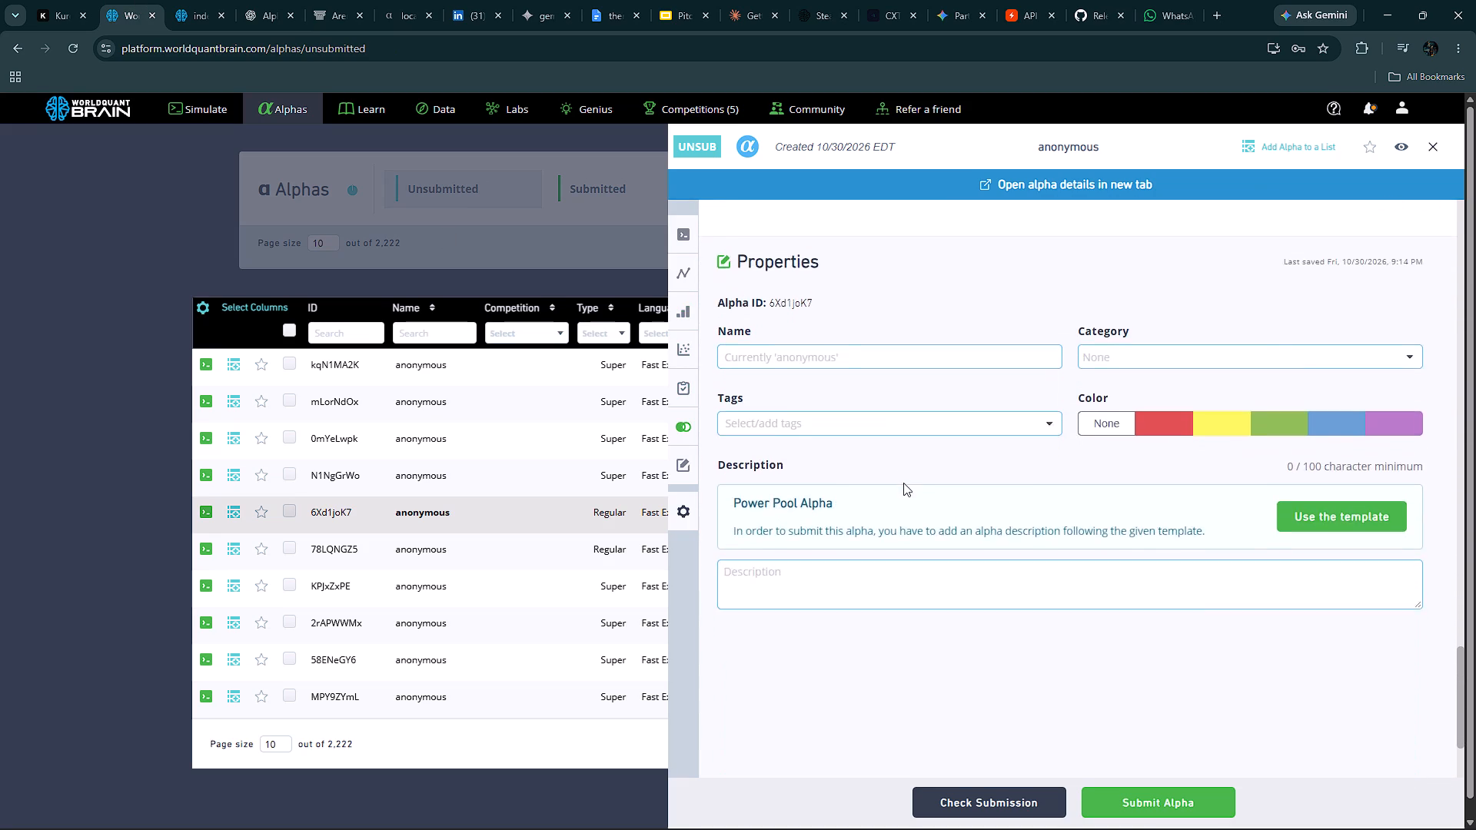
scroll(903, 483, down, 1)
click(812, 493)
key(ctrl+v)
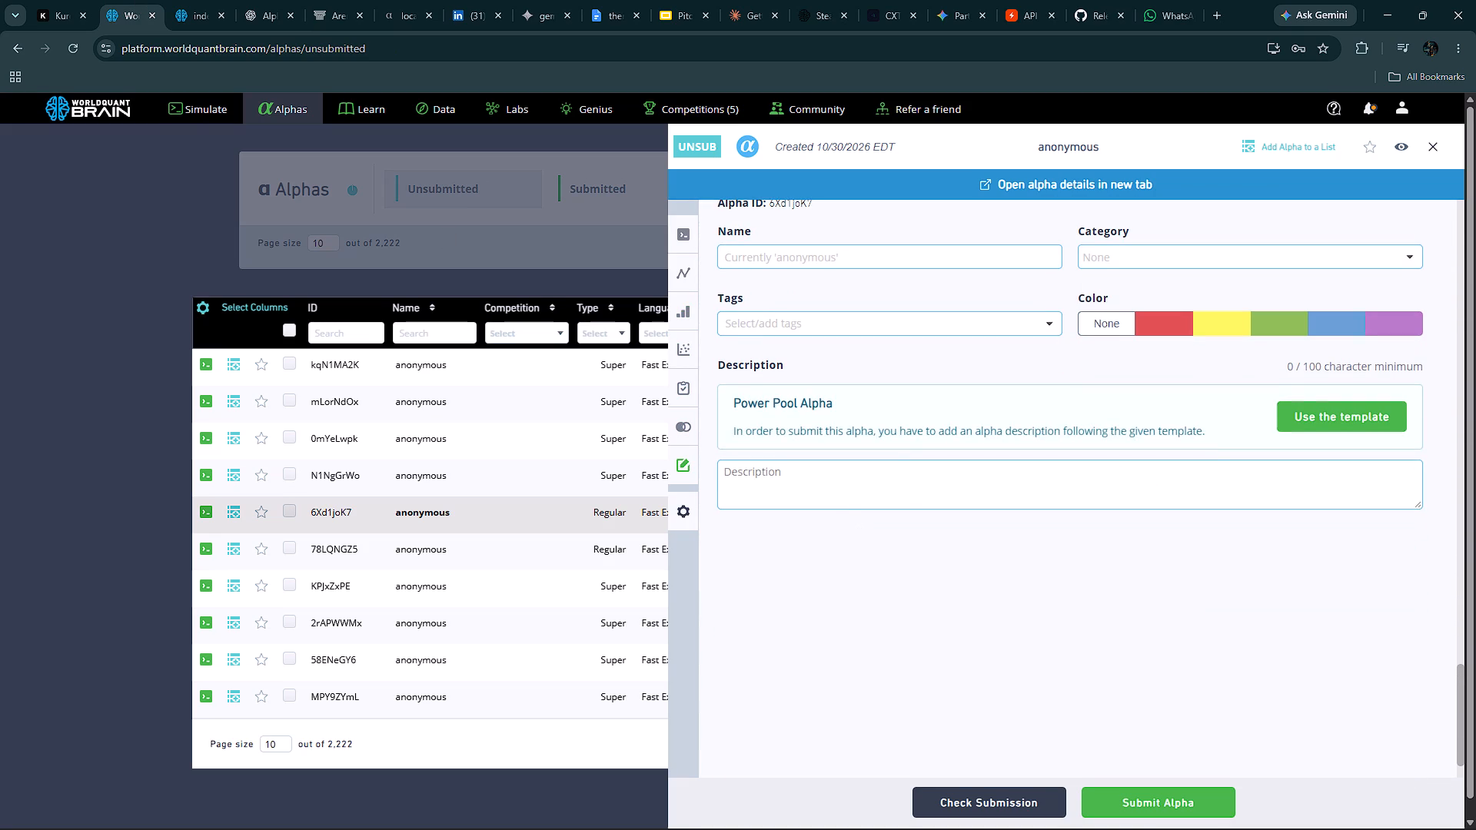
click(1129, 795)
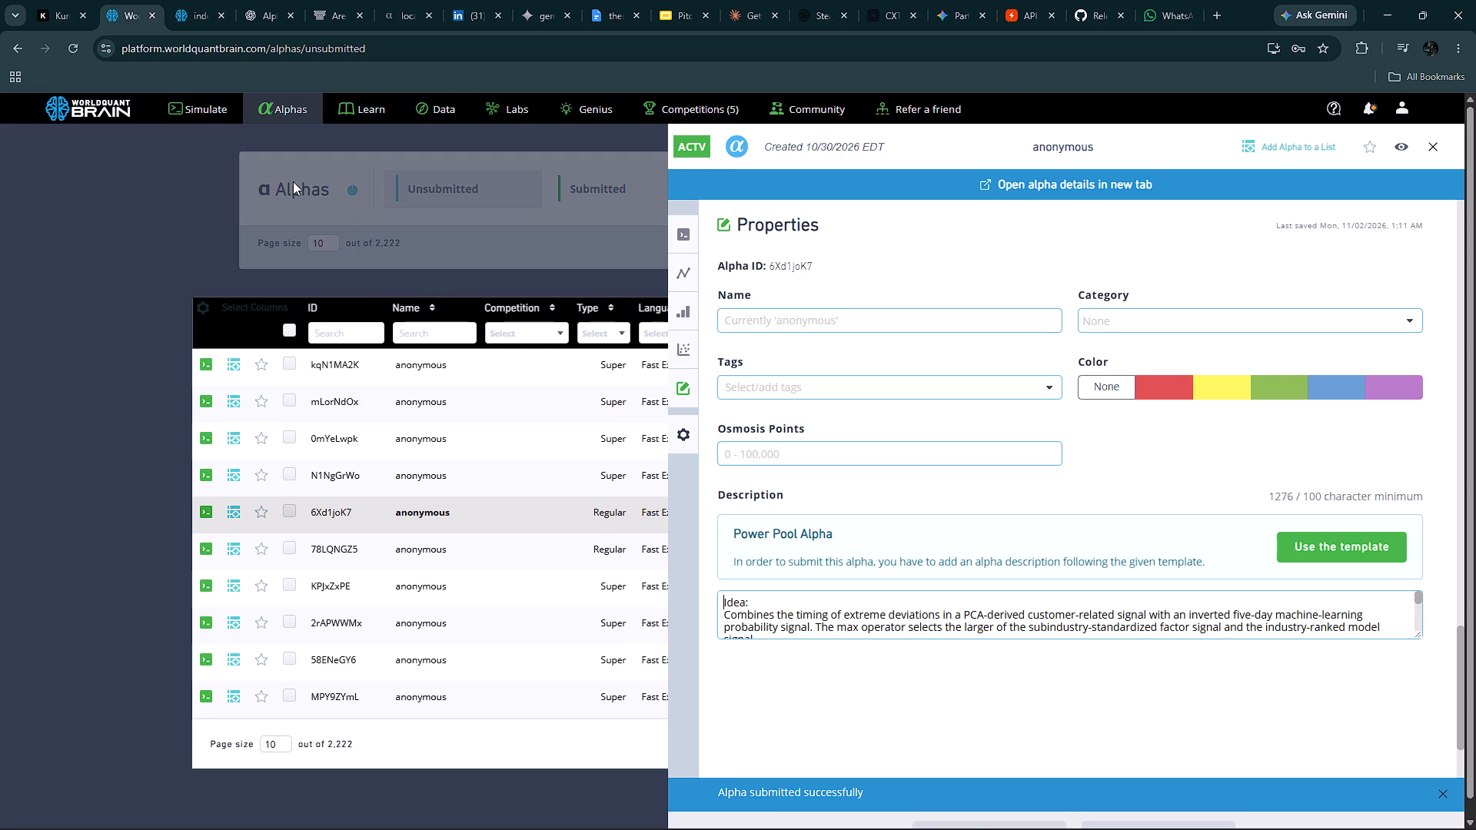
Go to the Simulate page and close Simulation 4.
click(202, 115)
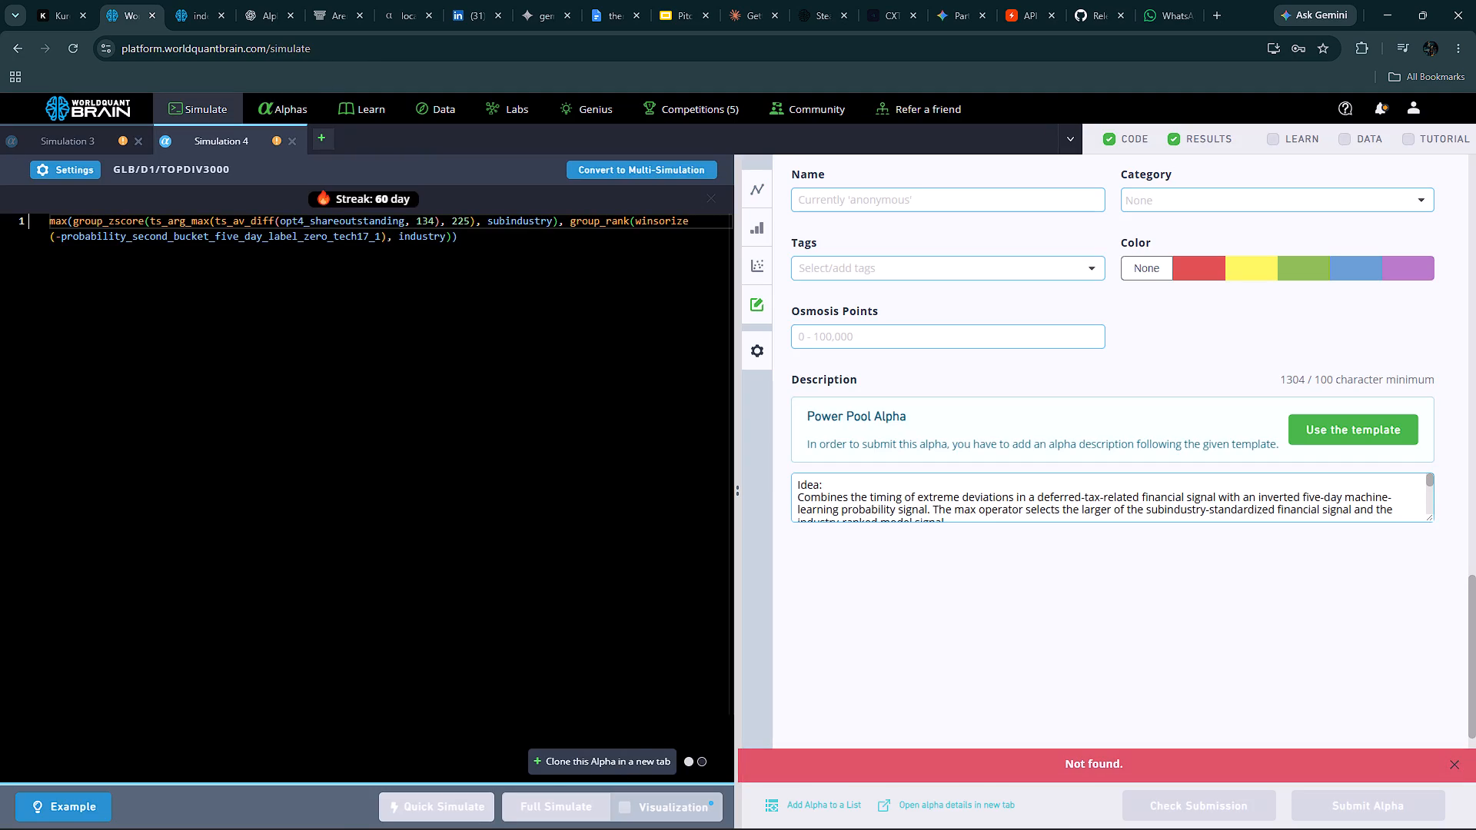
click(287, 142)
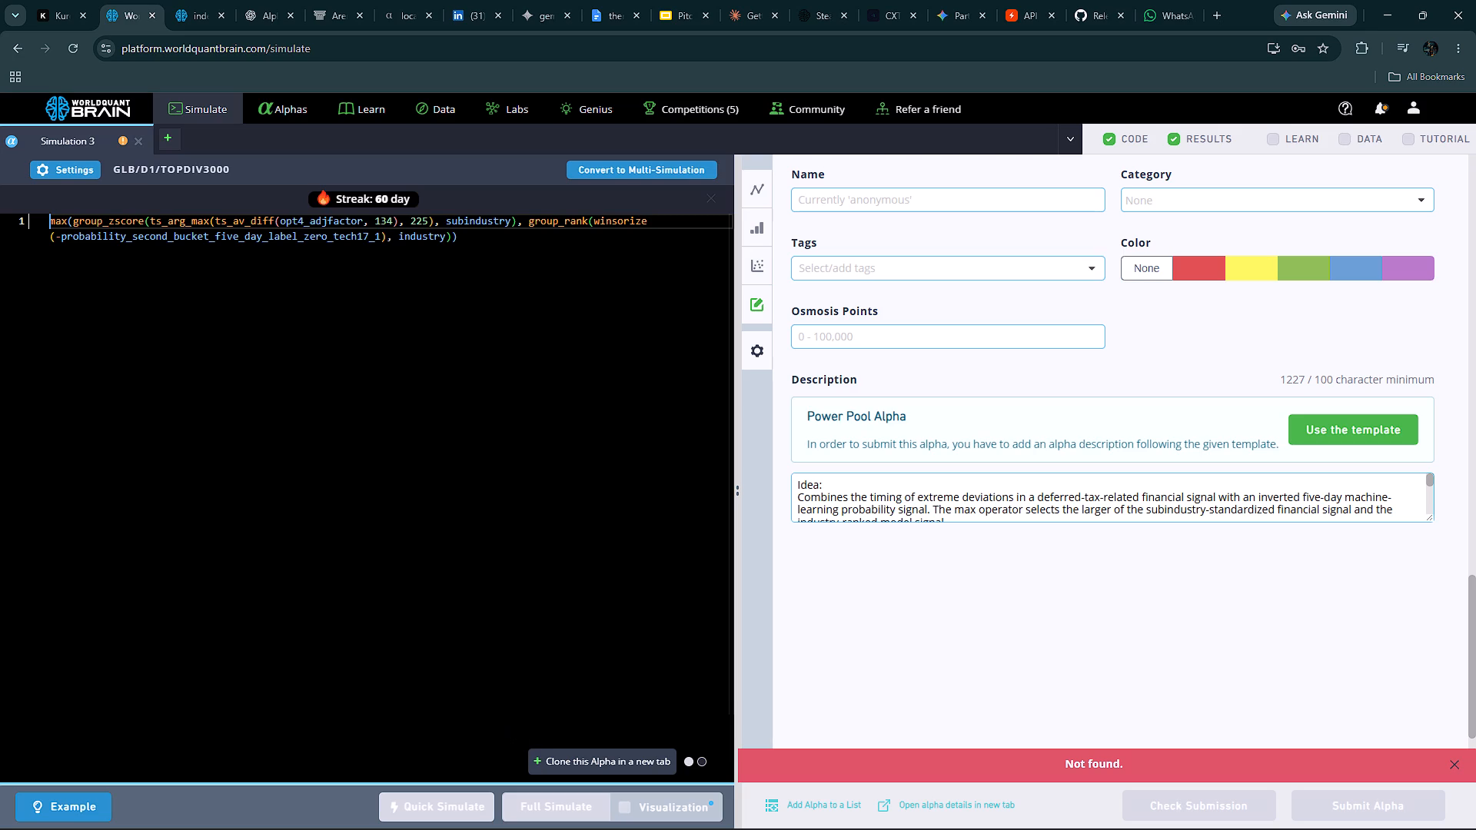
Replace Simulation 3's code with the example alpha ts_rank(operating_income,252) on USA/D1/TOP3000 and start a full simulation.
click(170, 141)
drag(494, 424, 479, 619)
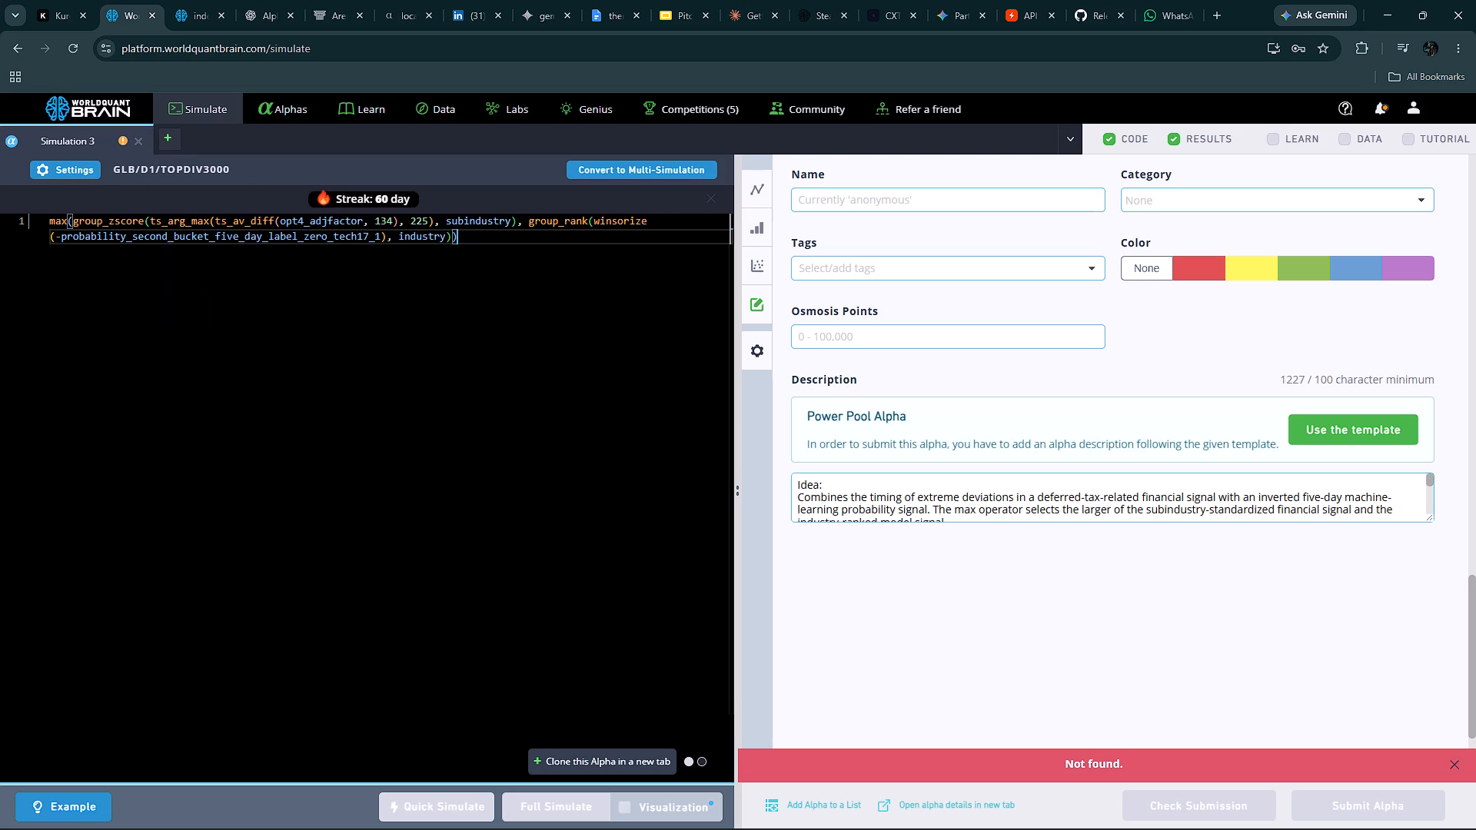
click(85, 802)
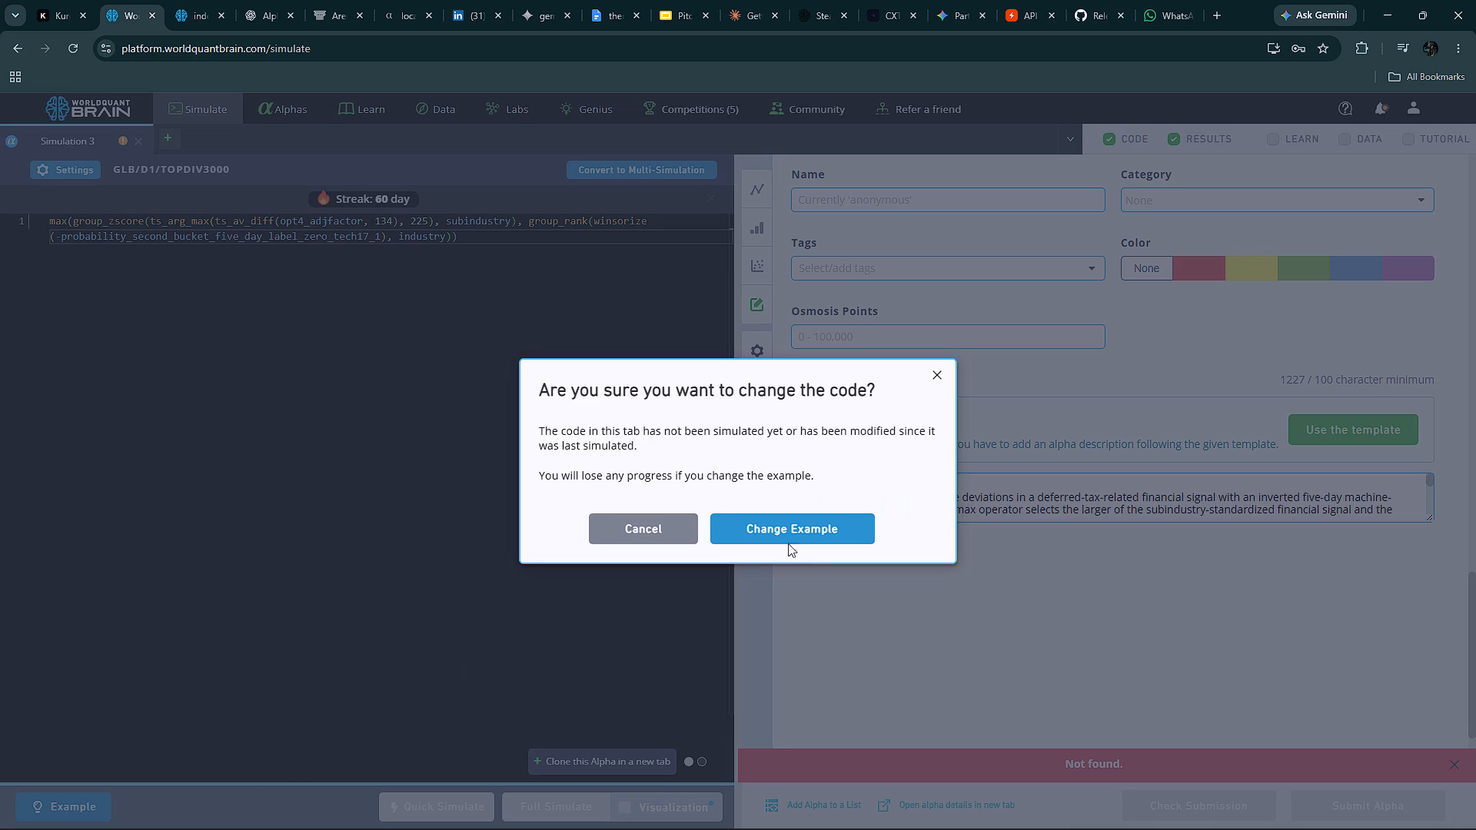
click(791, 532)
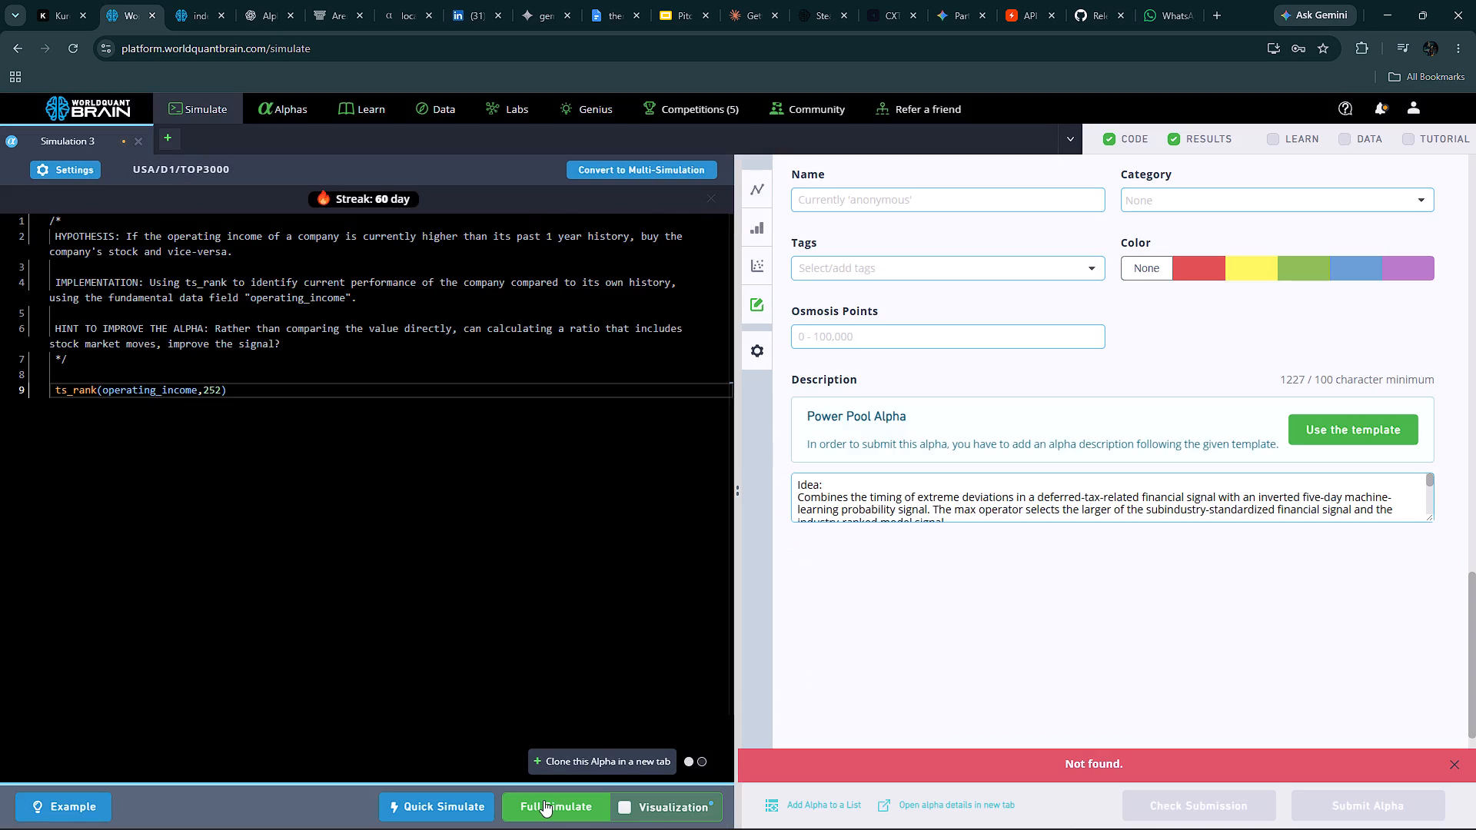
click(544, 800)
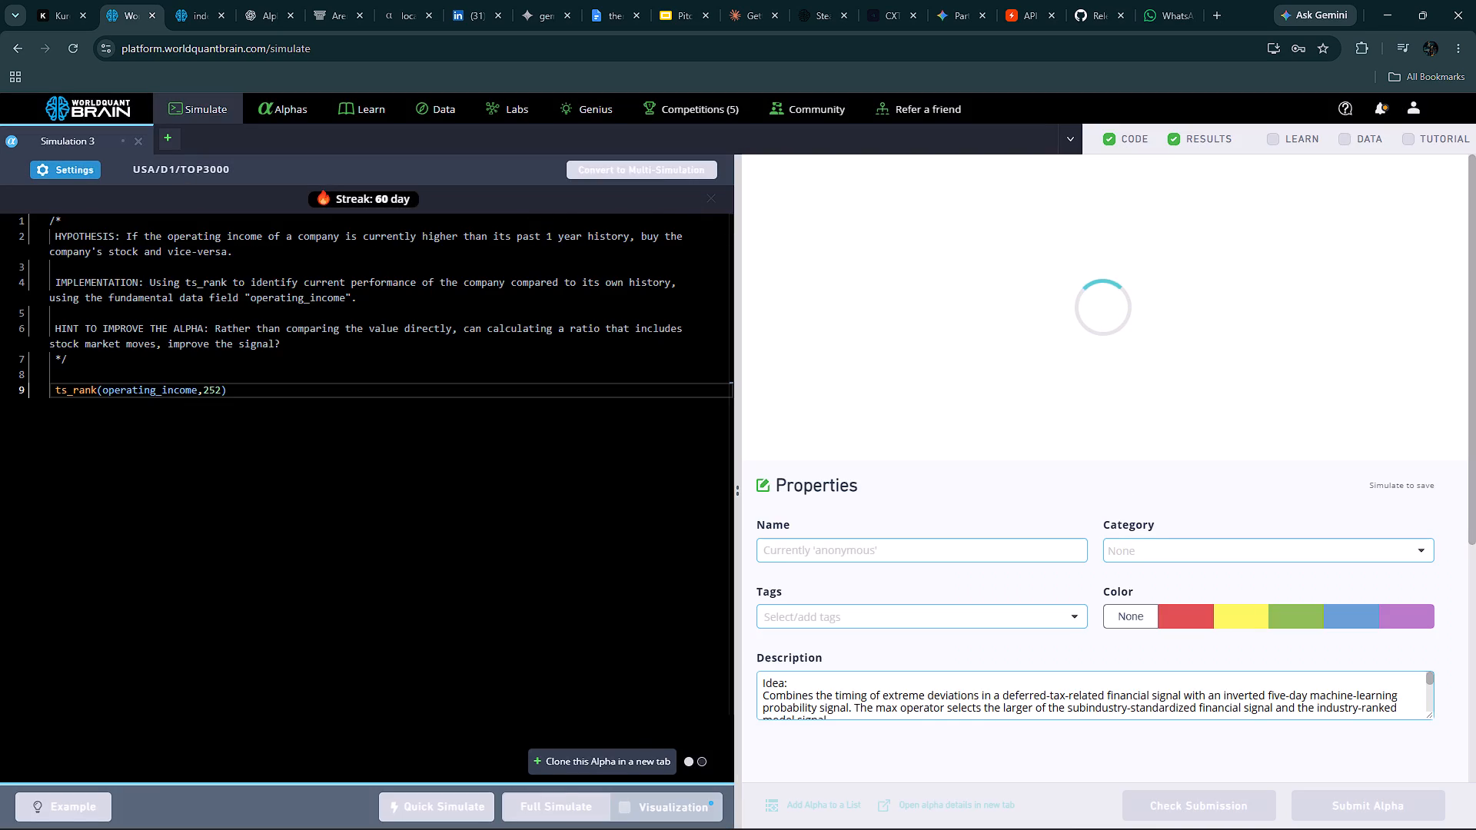
Open the profile's performance metrics and examine the base payment and submitted alphas figures.
click(1412, 102)
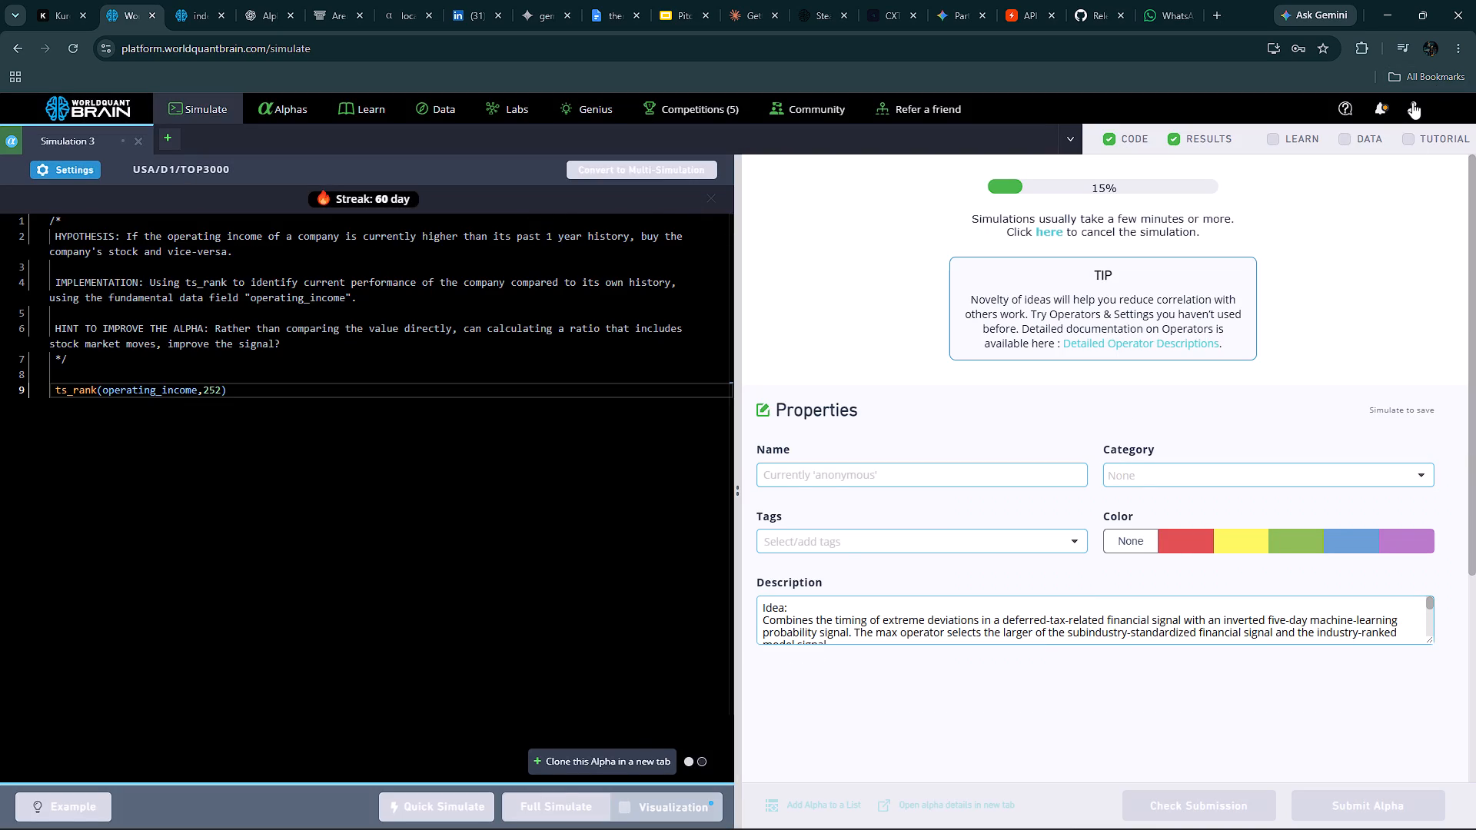
click(1358, 148)
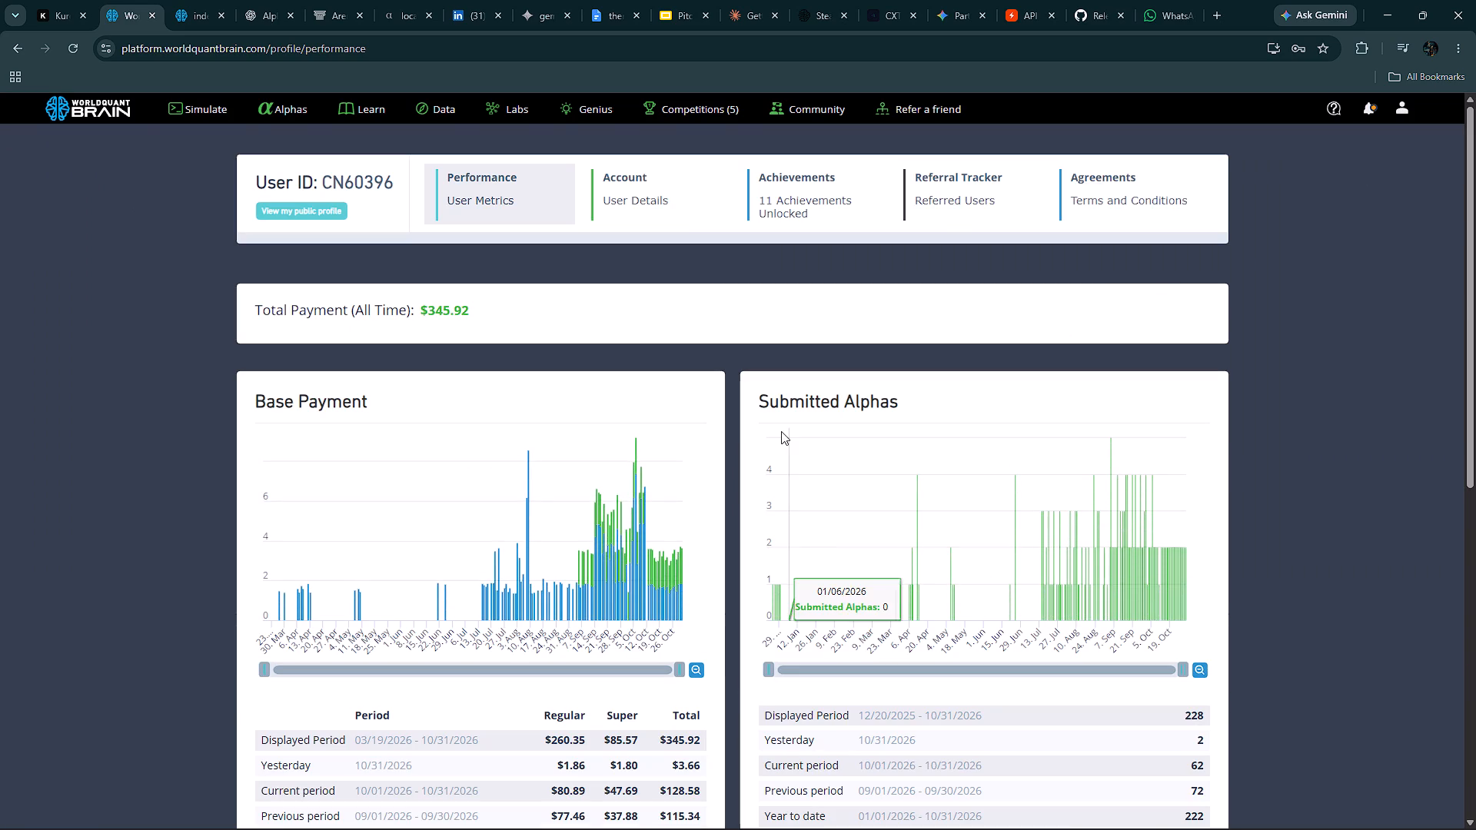
scroll(641, 578, up, 1)
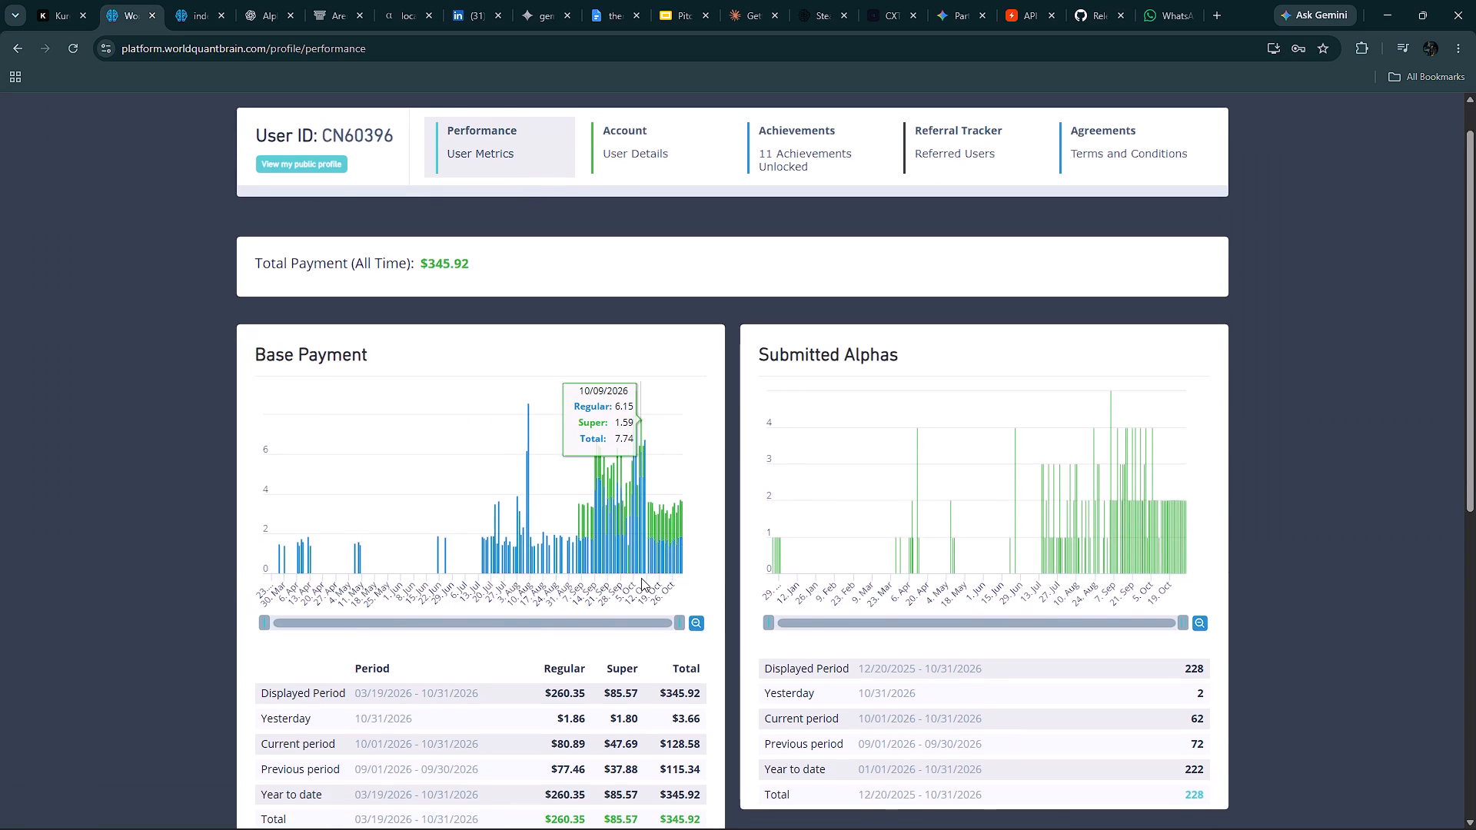
scroll(641, 578, up, 1)
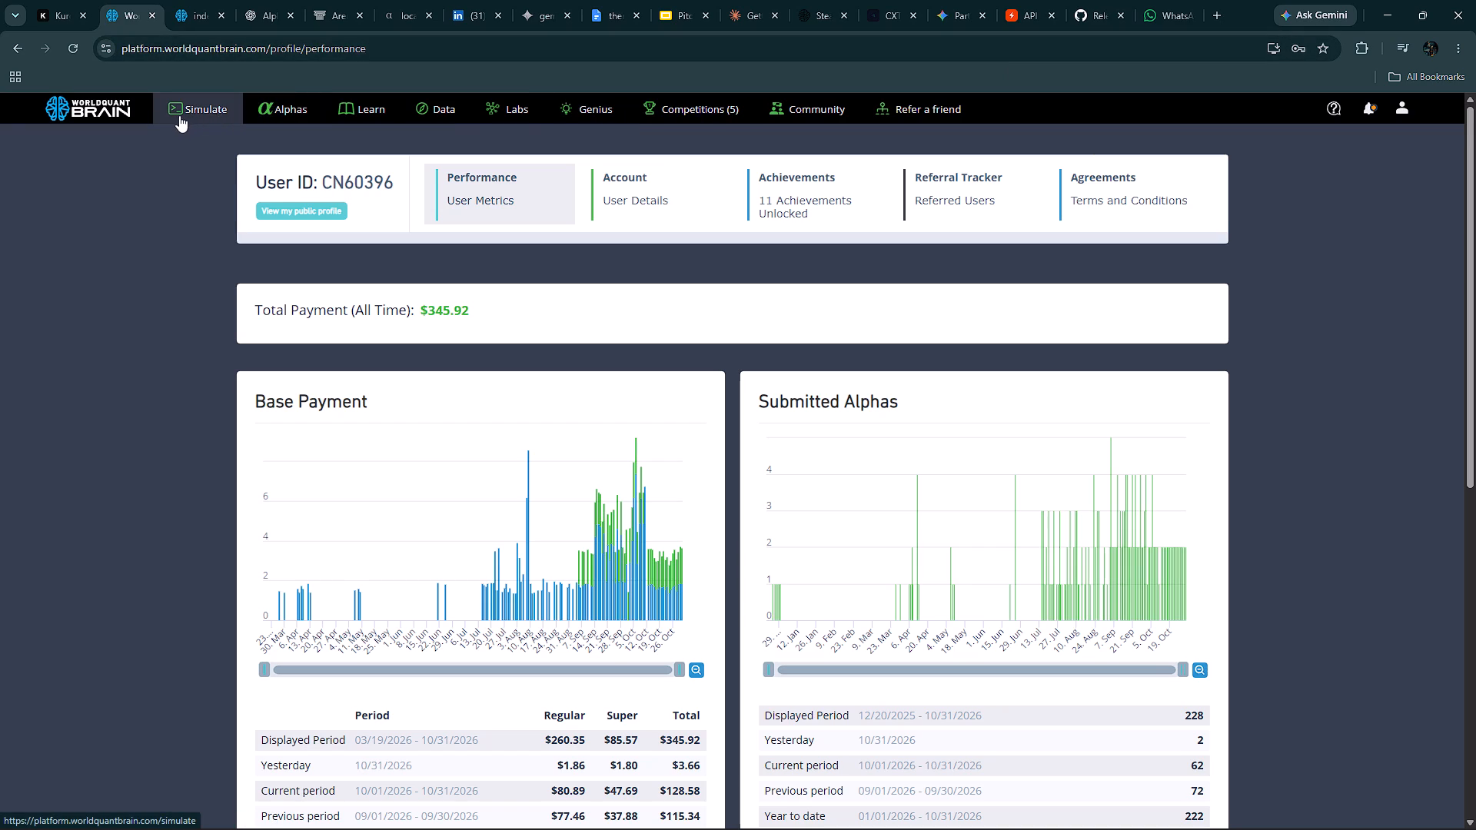
Open the list of submitted alphas.
click(274, 106)
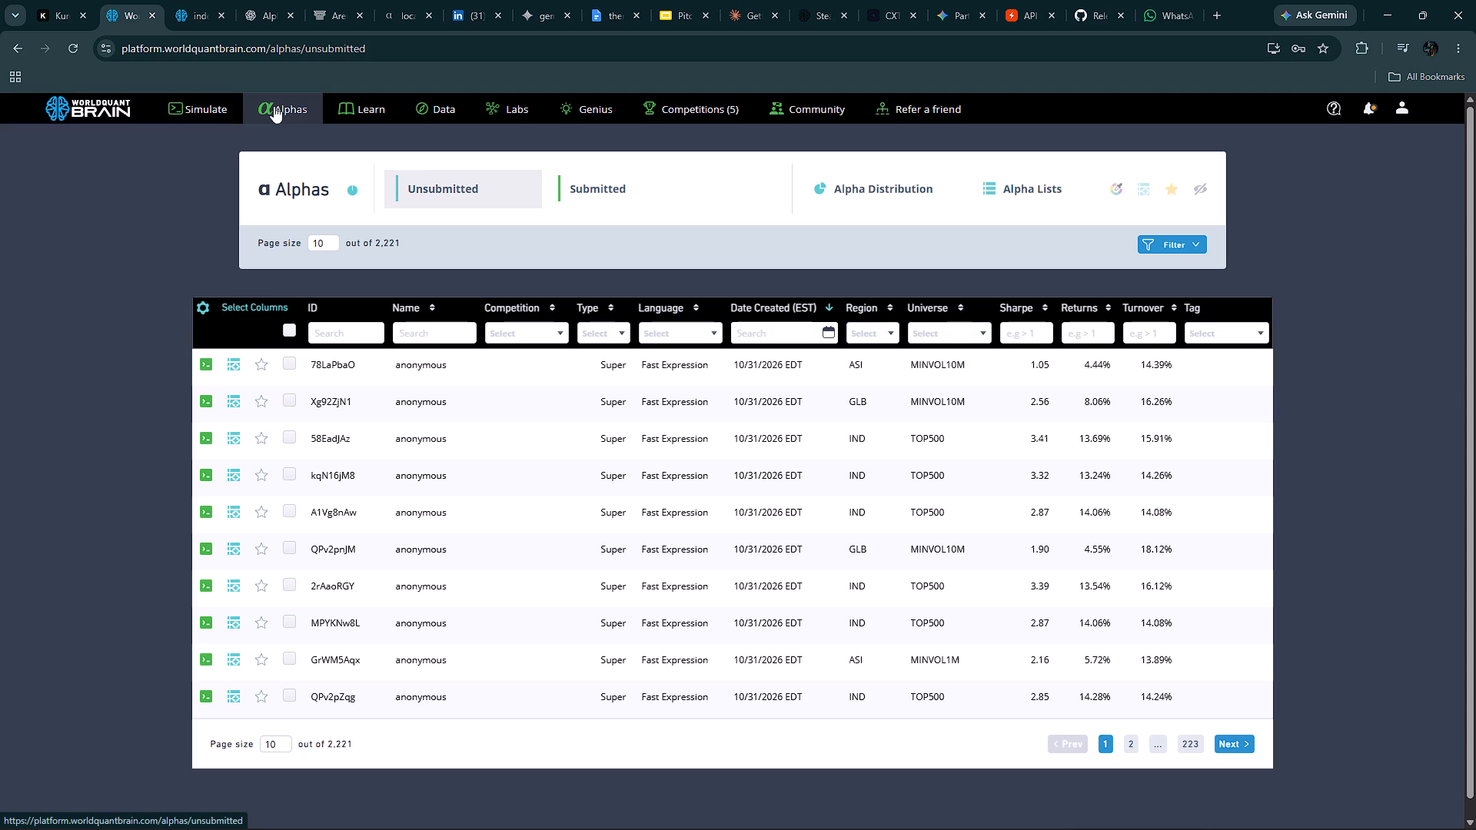
click(593, 177)
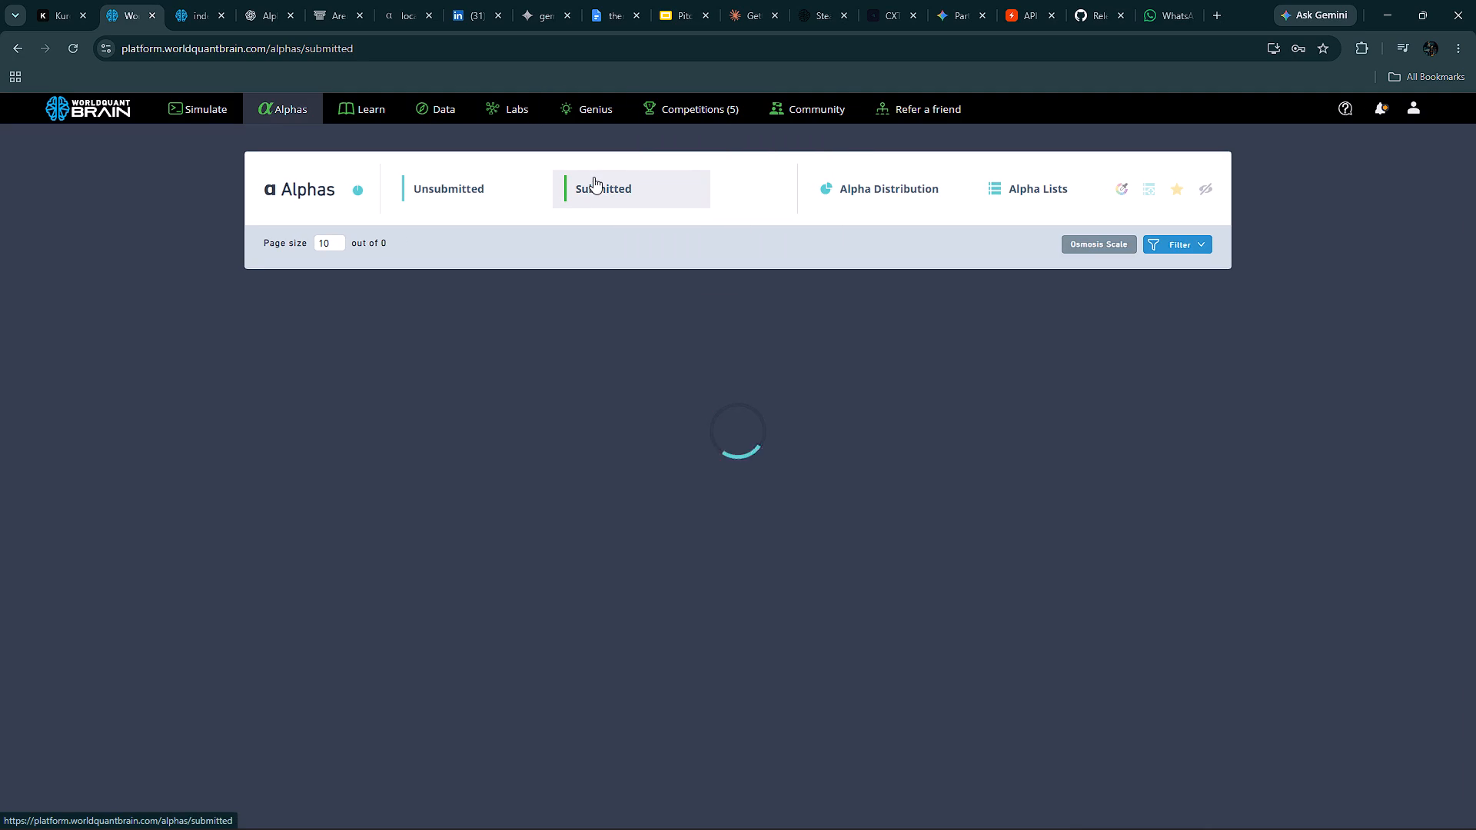